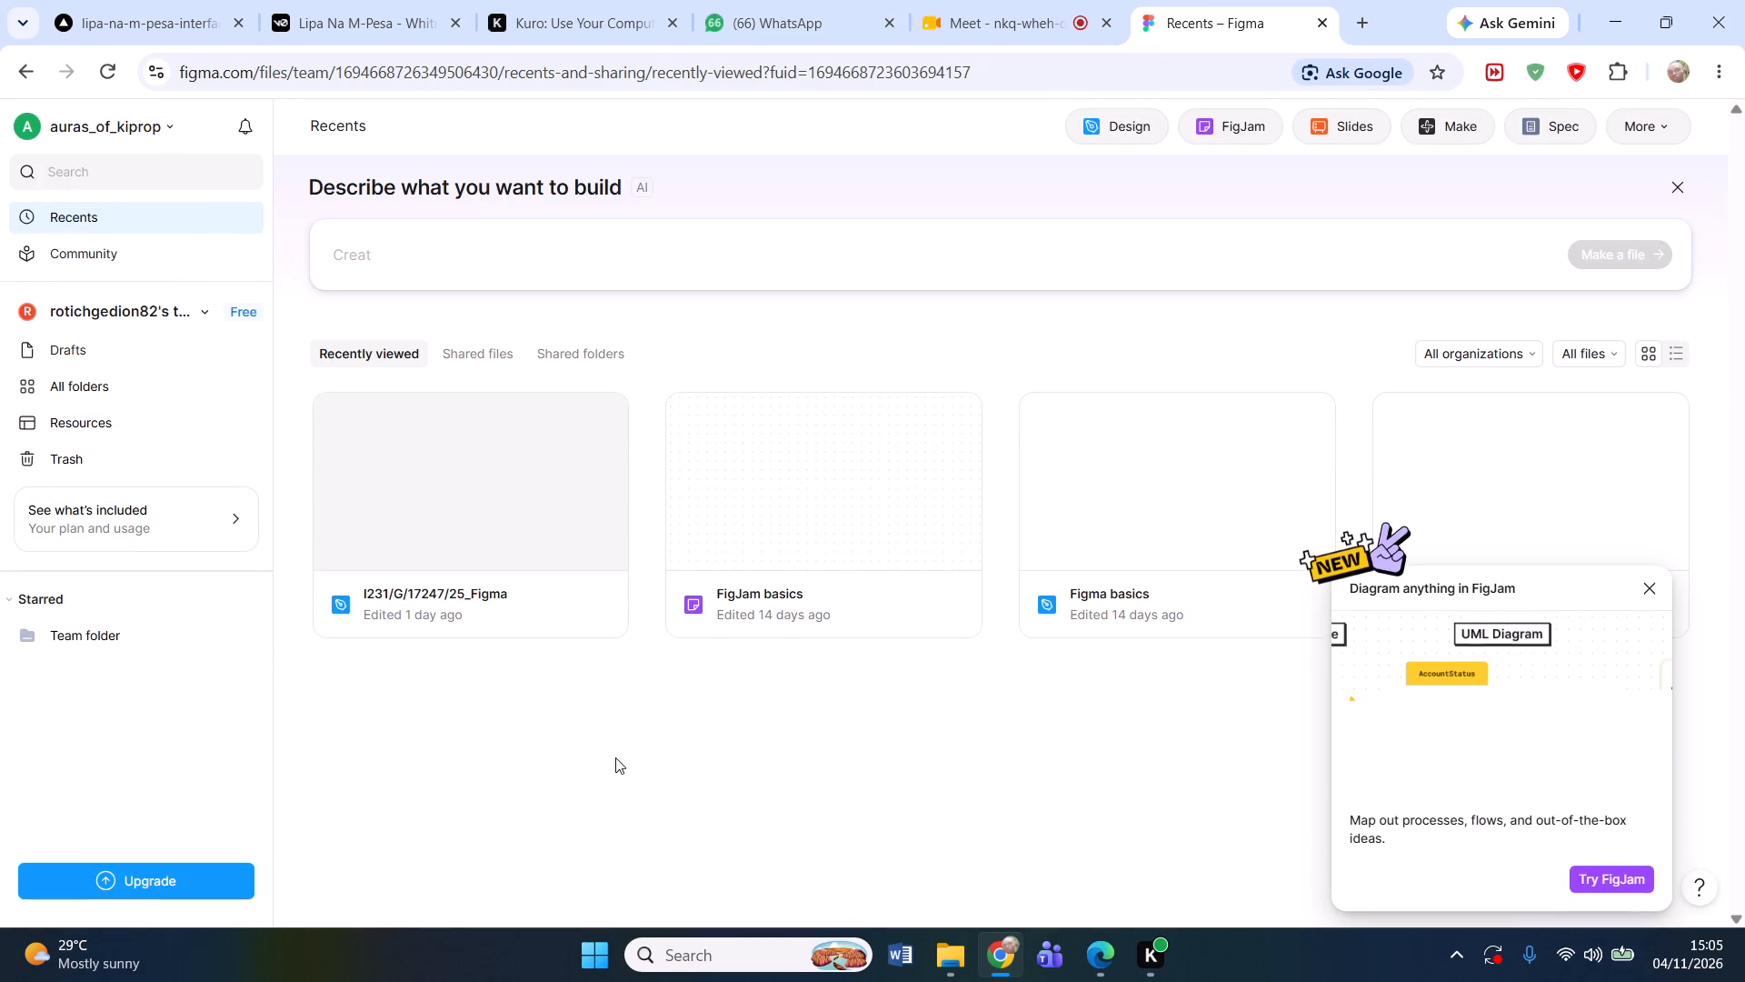
Dismiss the FigJam promotion and open the recently viewed design file that was edited 1 day ago.
left_click(1650, 580)
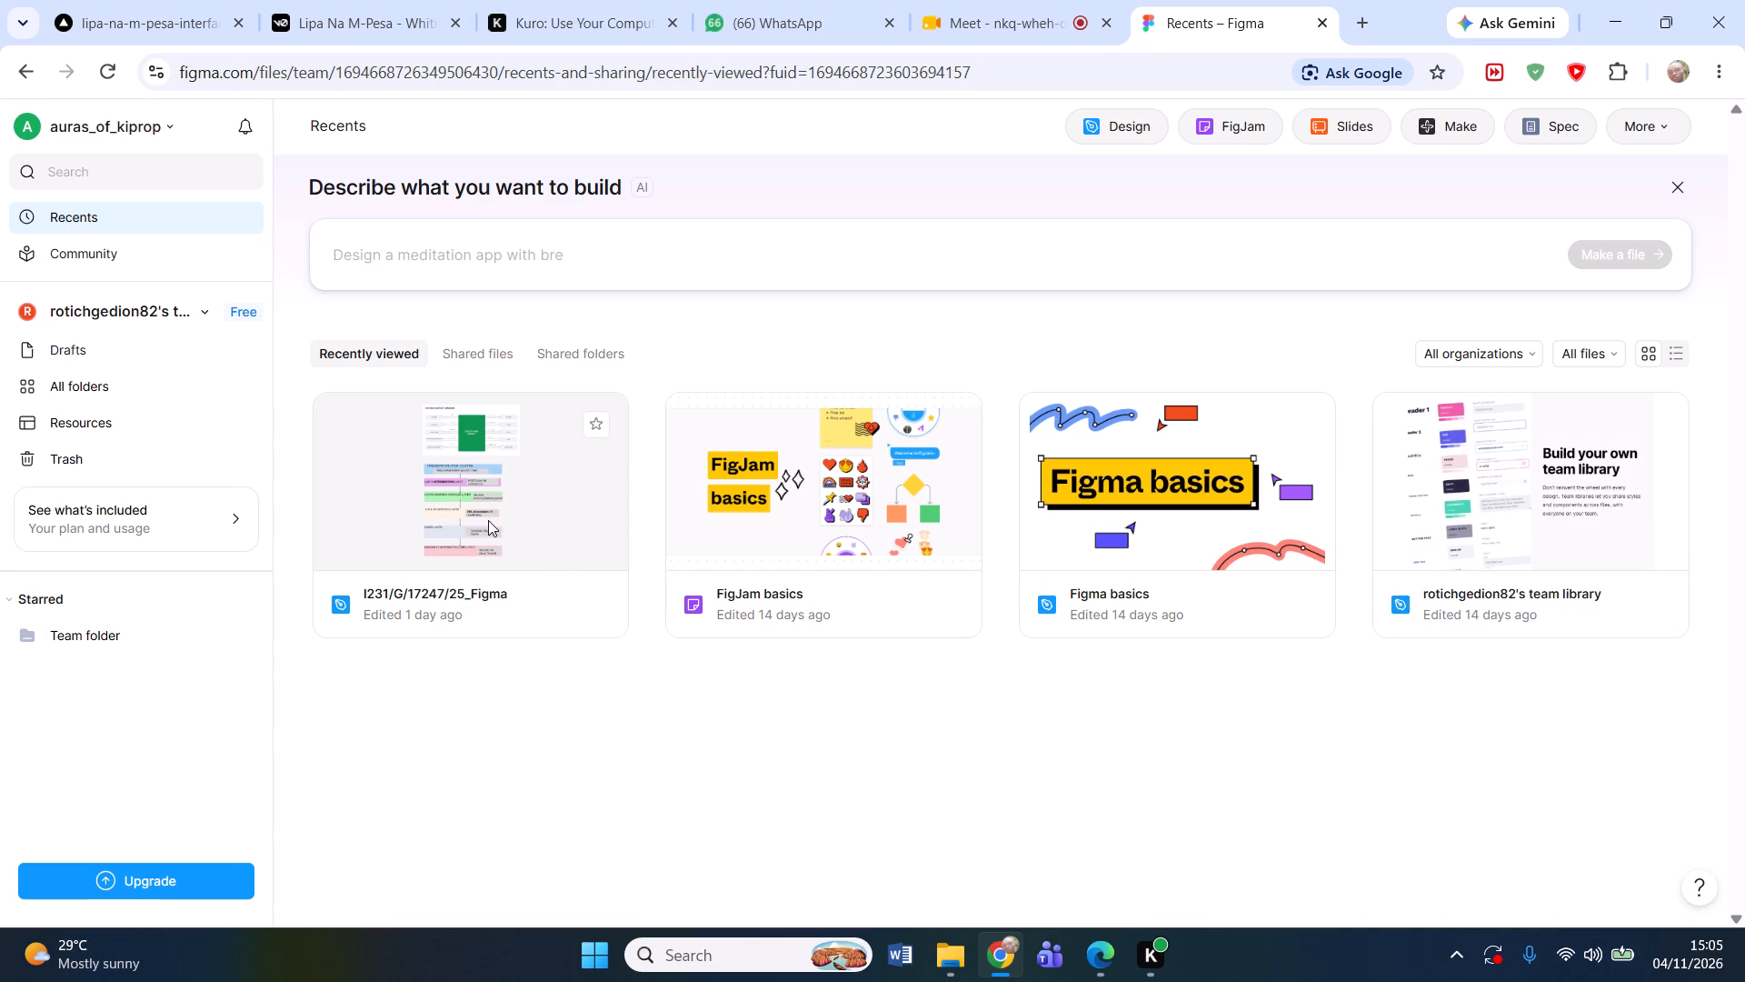
left_click(487, 519)
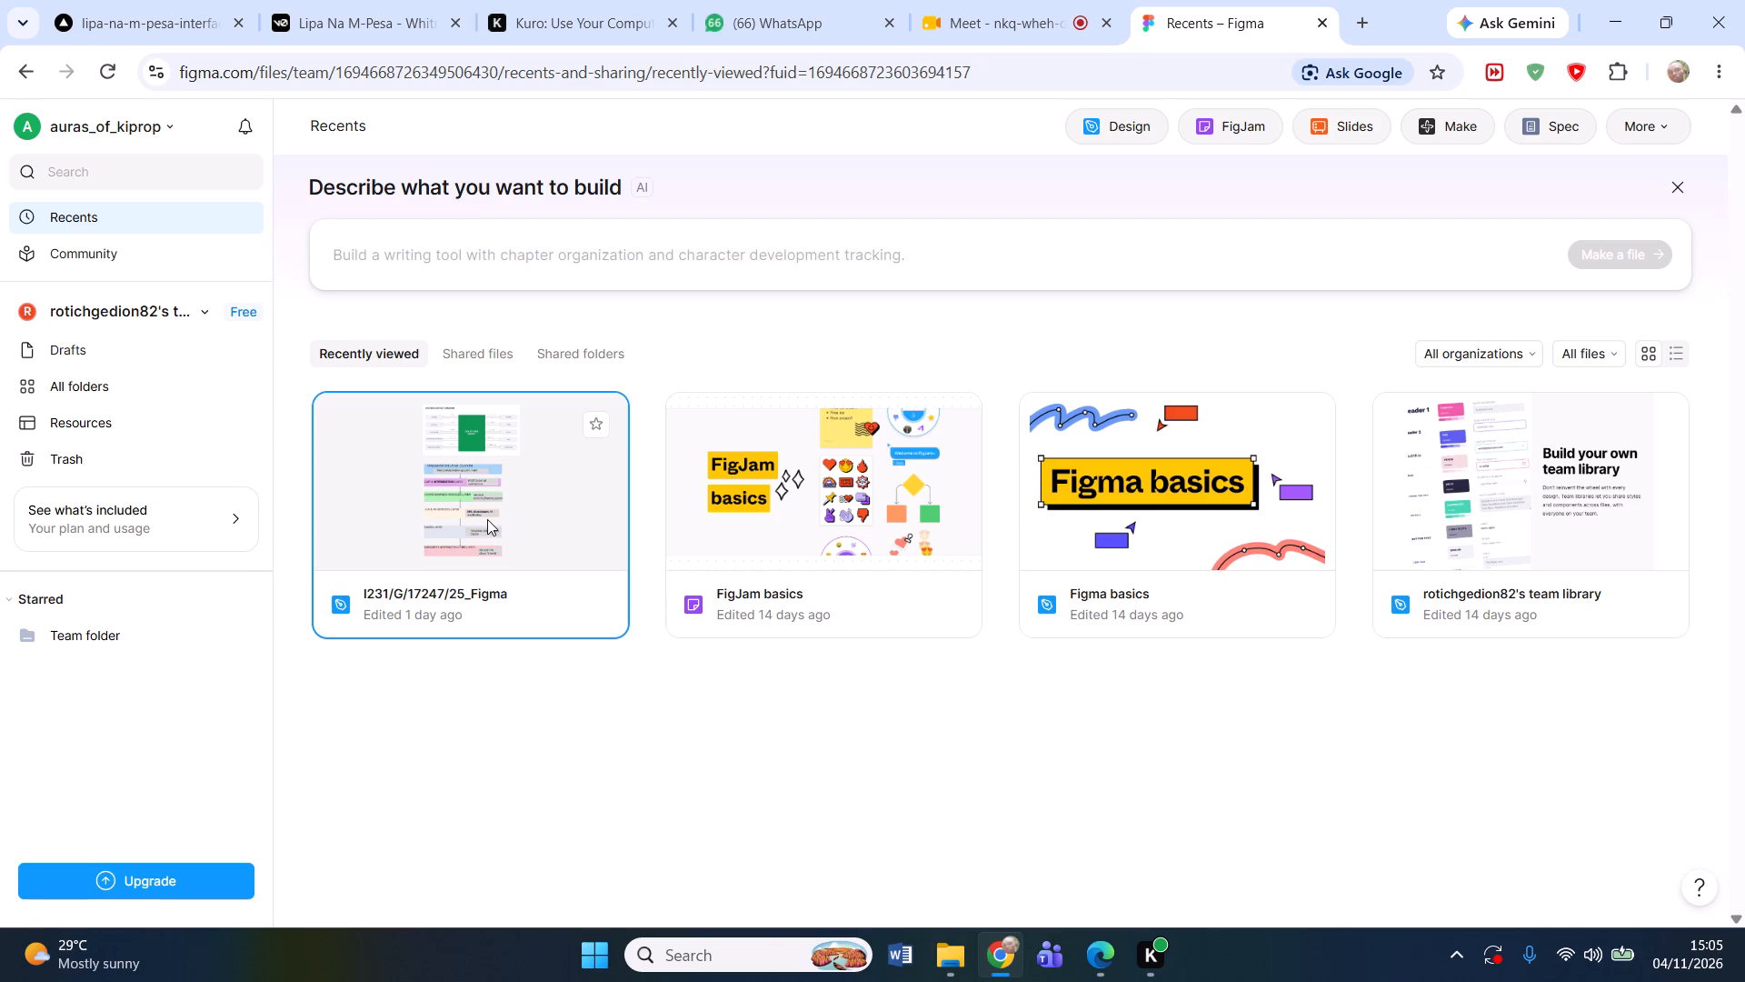
left_click(487, 519)
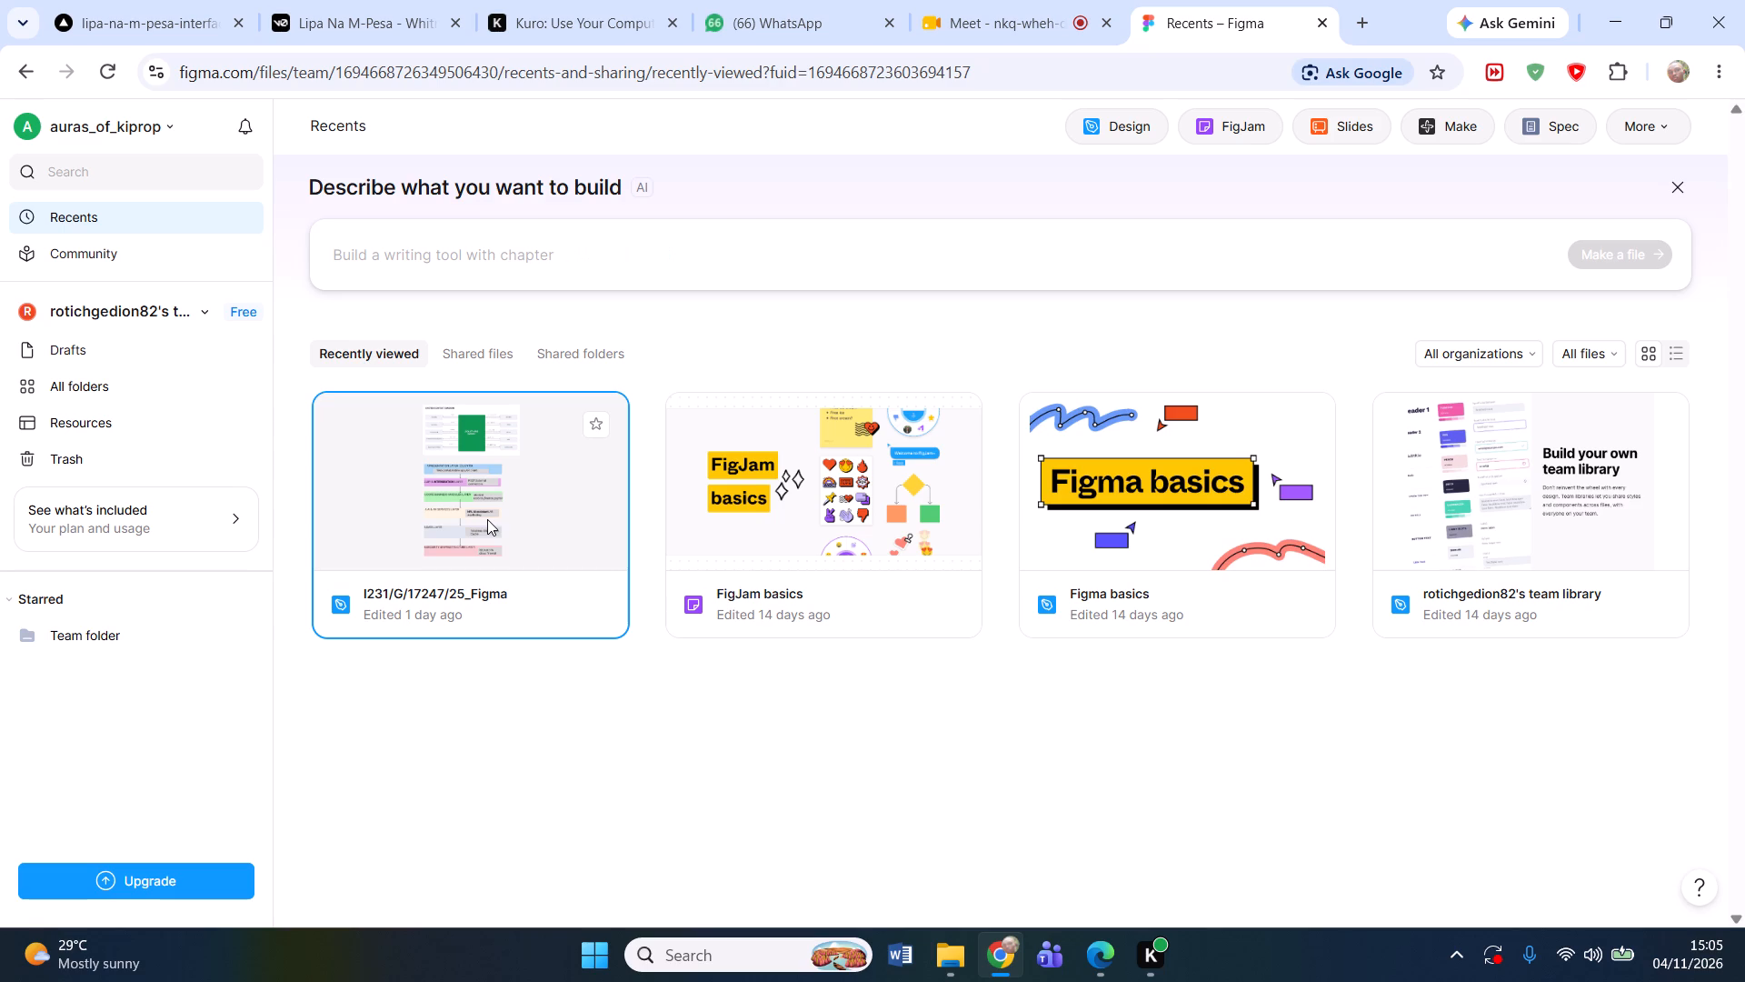
double_click(487, 519)
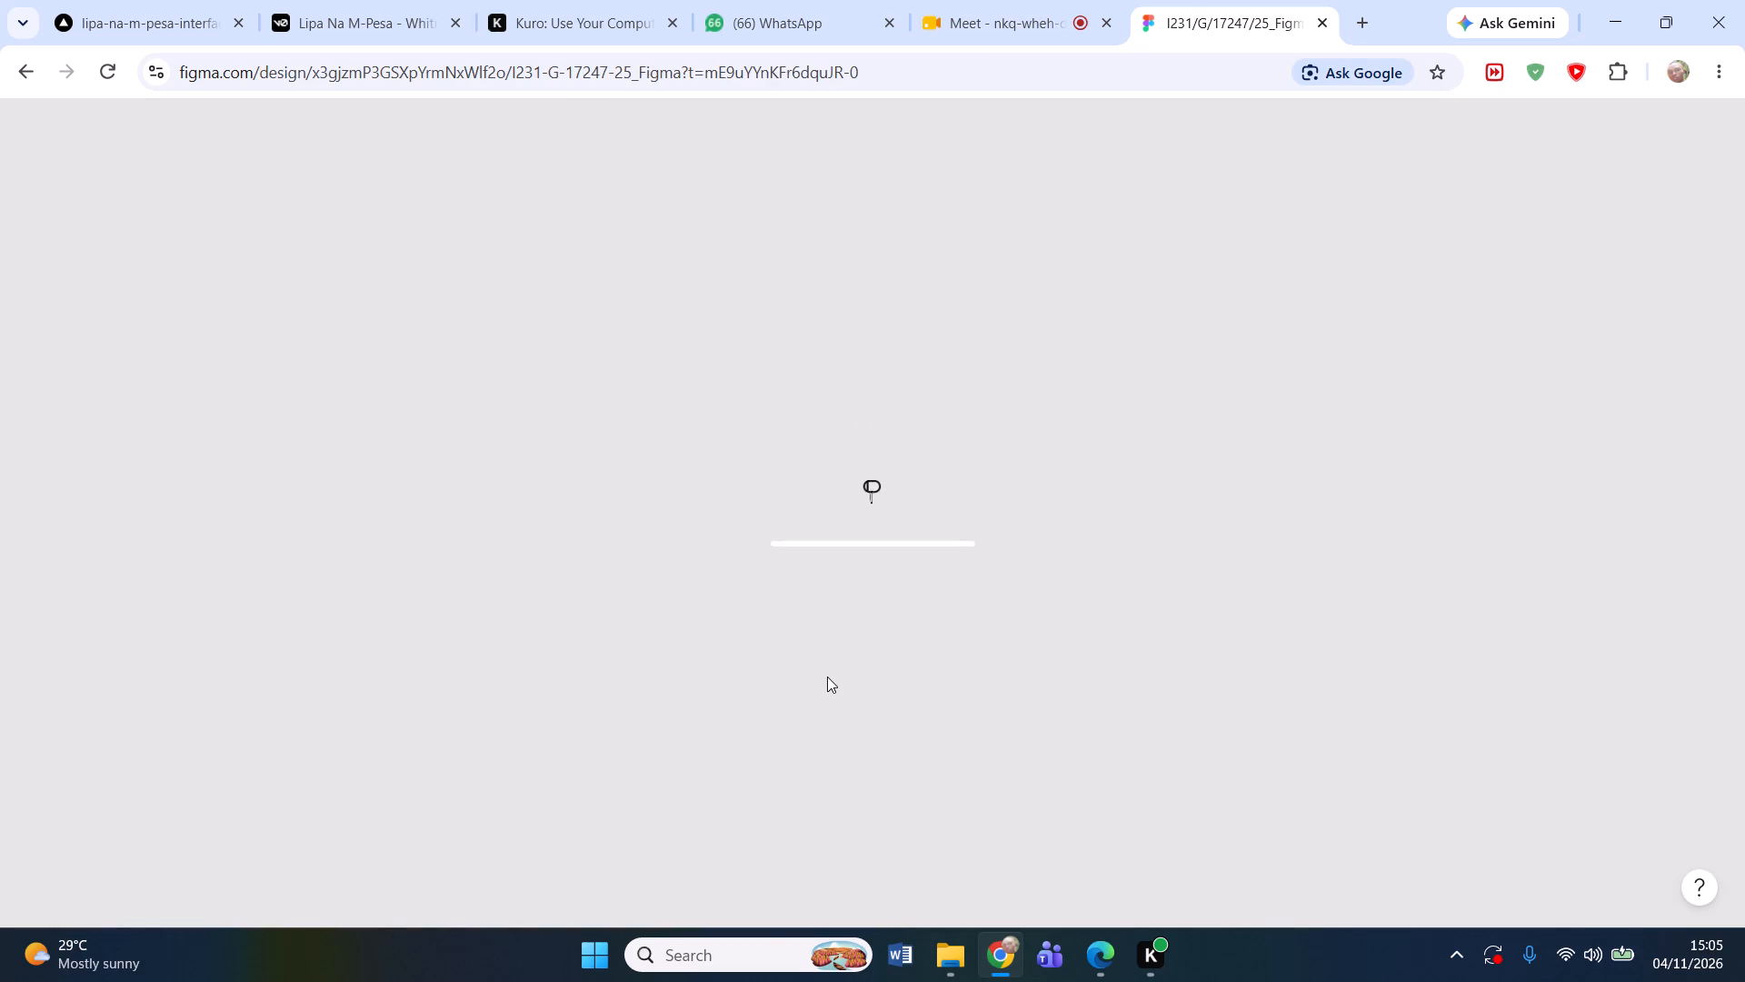
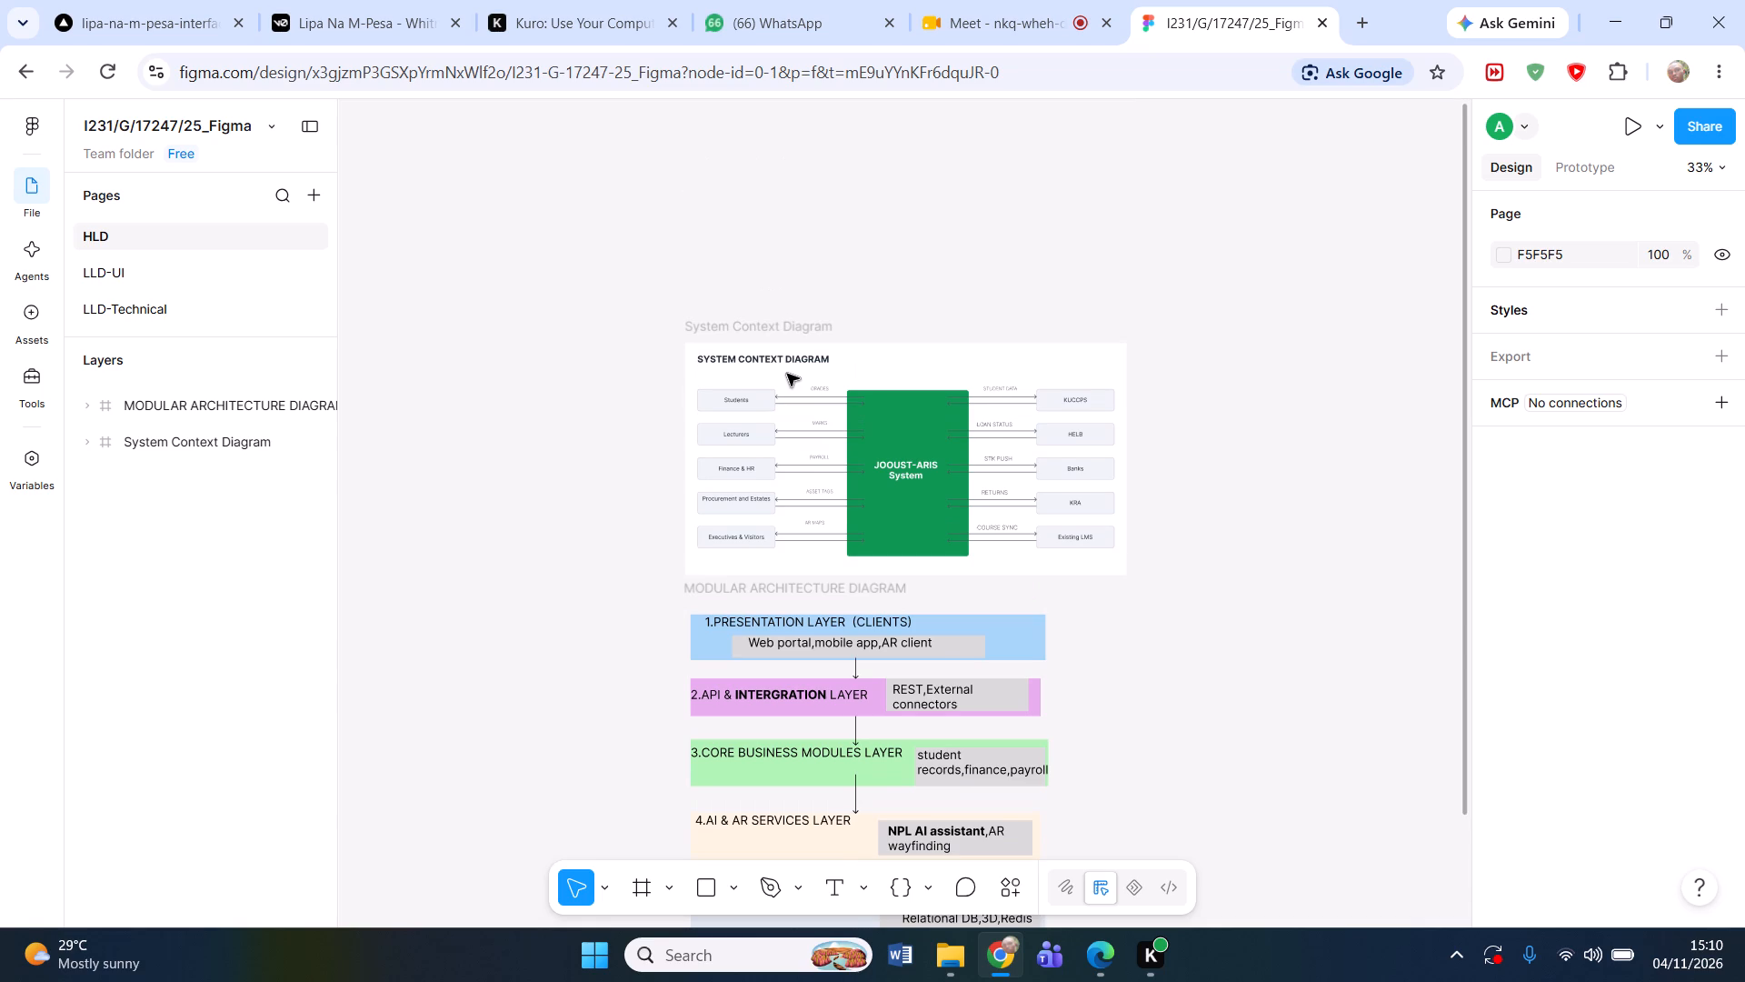
Examine the modular architecture diagram on the HLD page, down to its security and infrastructure layer.
scroll(1072, 472, "down", 2)
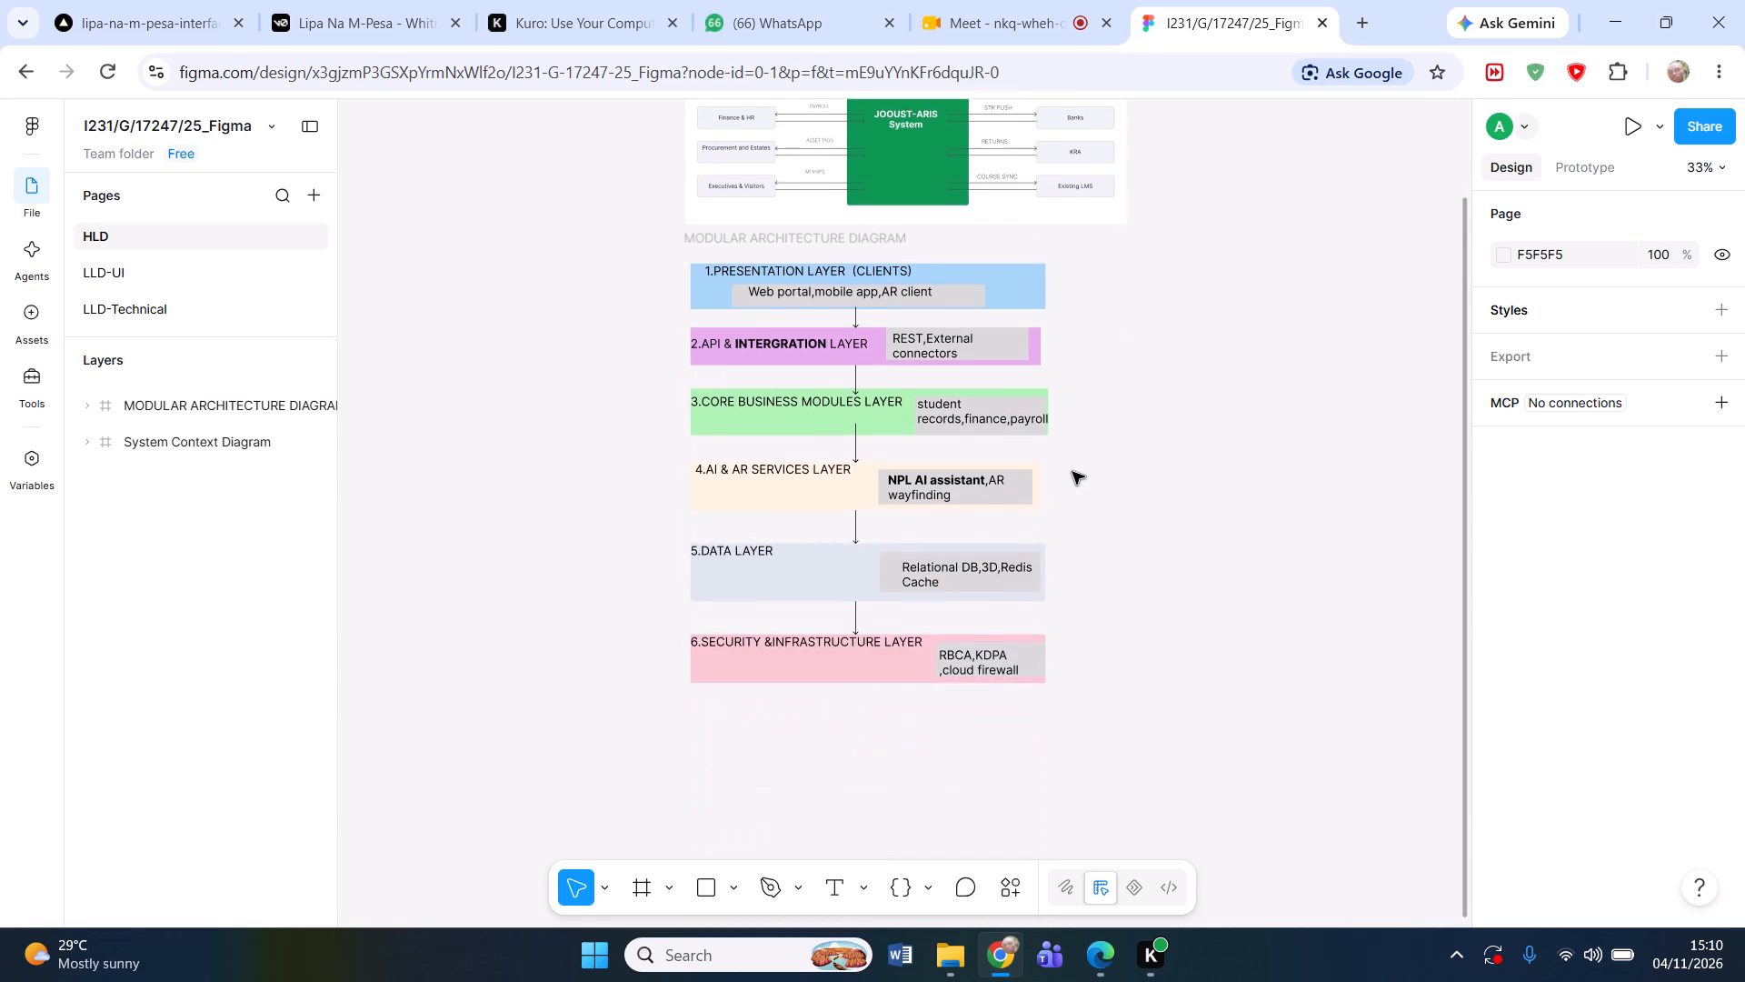
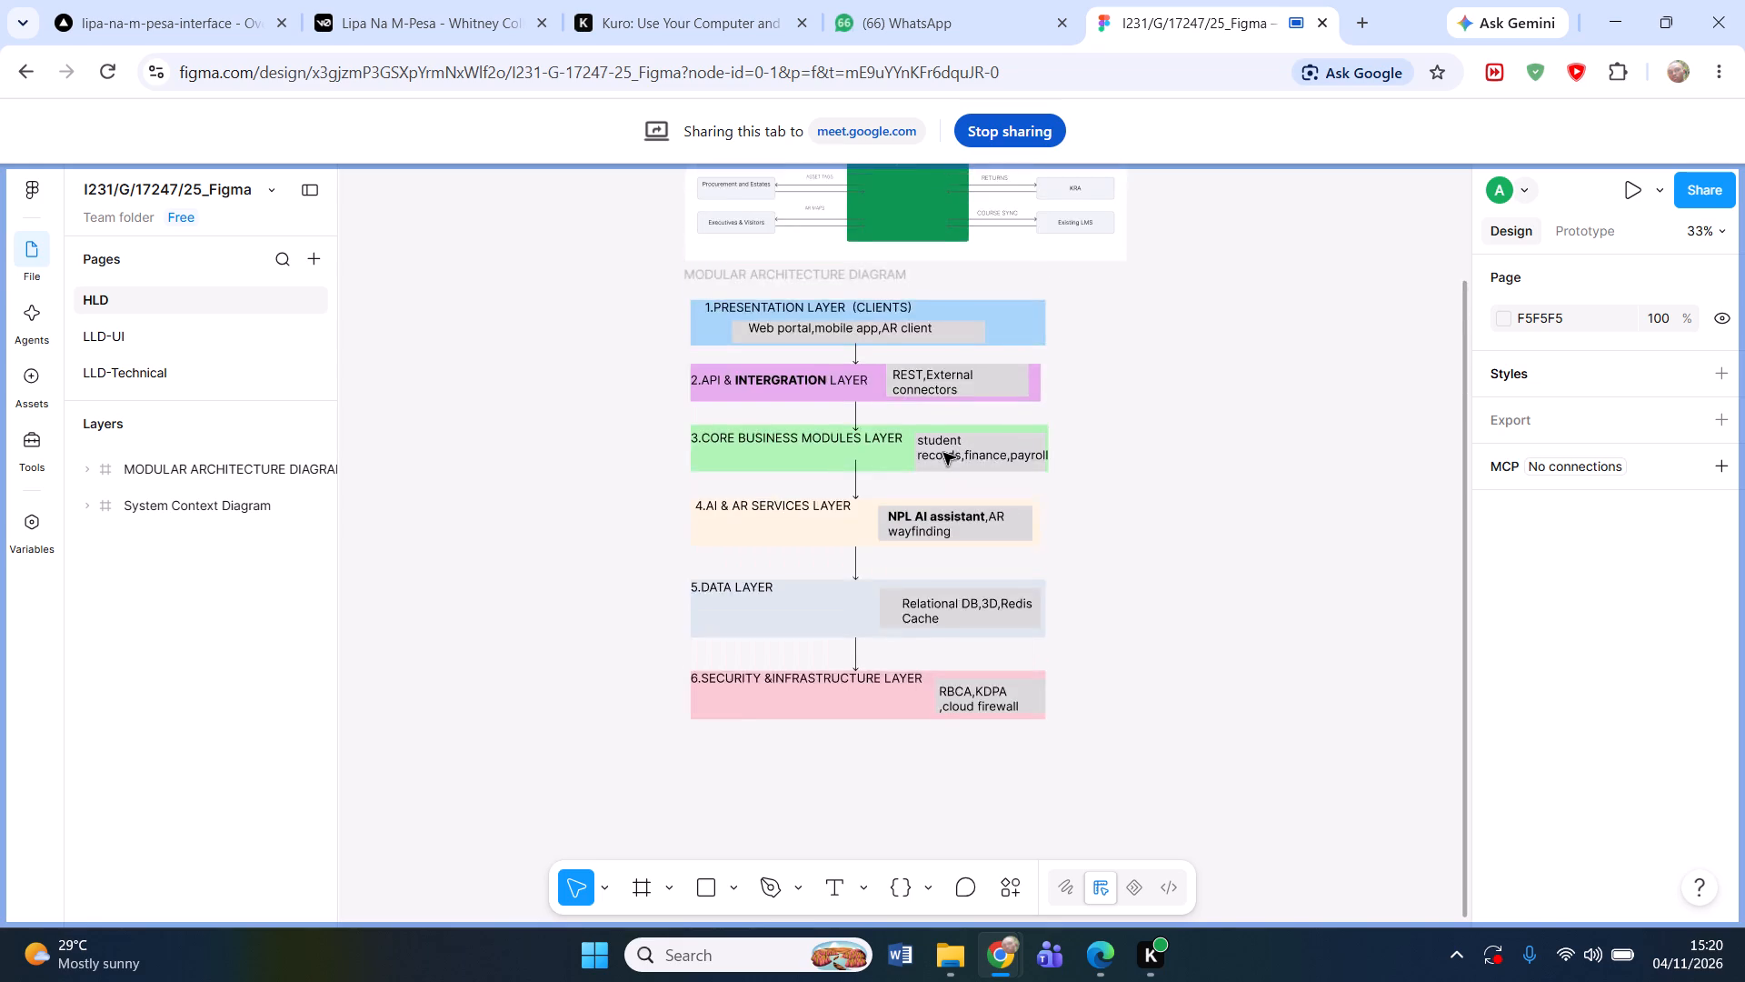
Look back over the System Context Diagram above the modular architecture diagram on the HLD page.
scroll(943, 453, "up", 2)
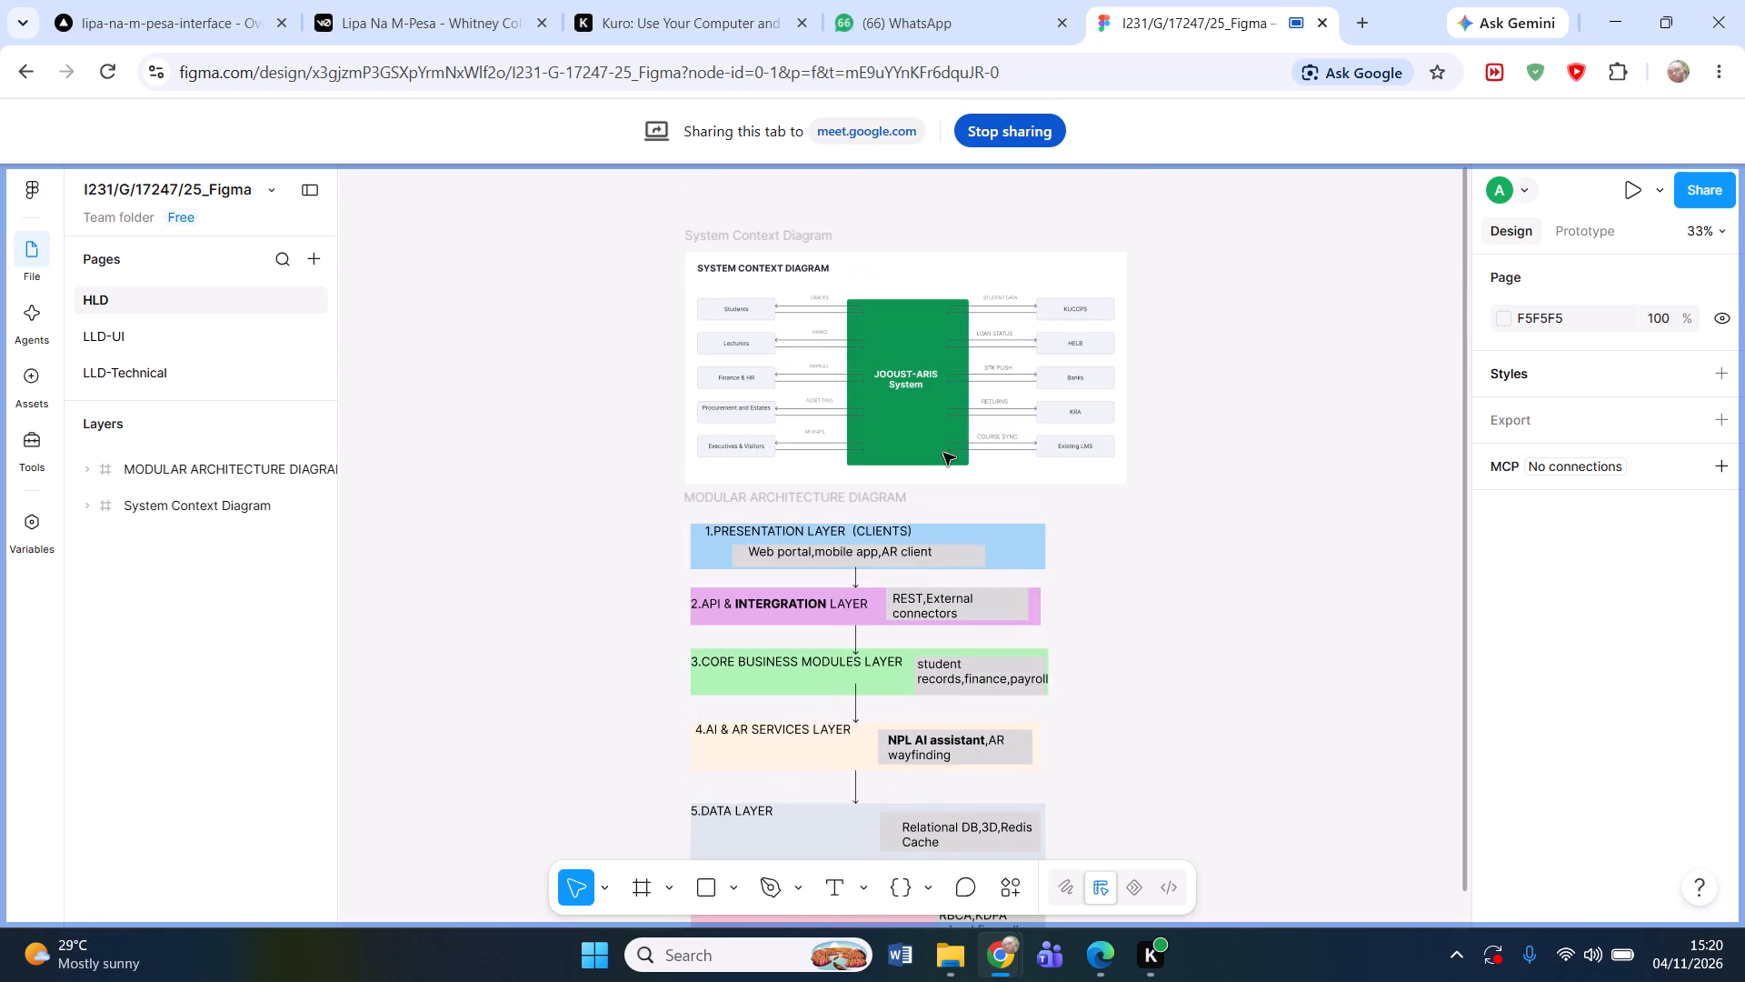
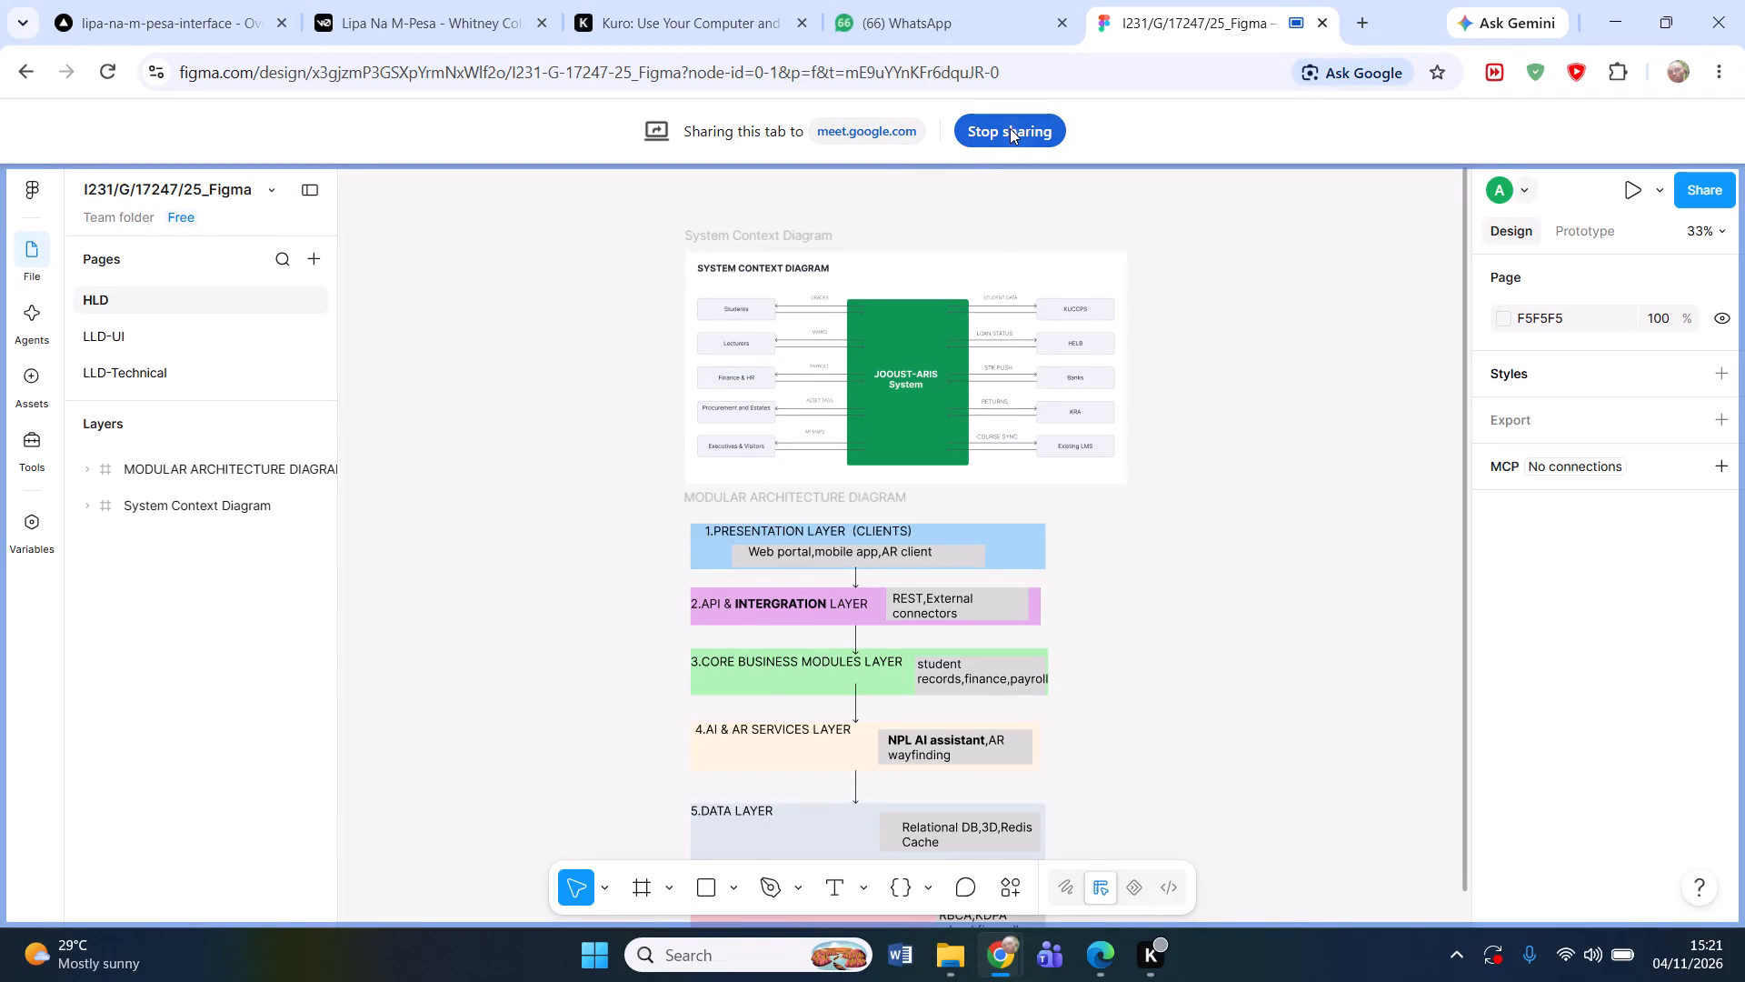
Stop sharing the Figma design tab to the Google Meet call.
left_click(1010, 128)
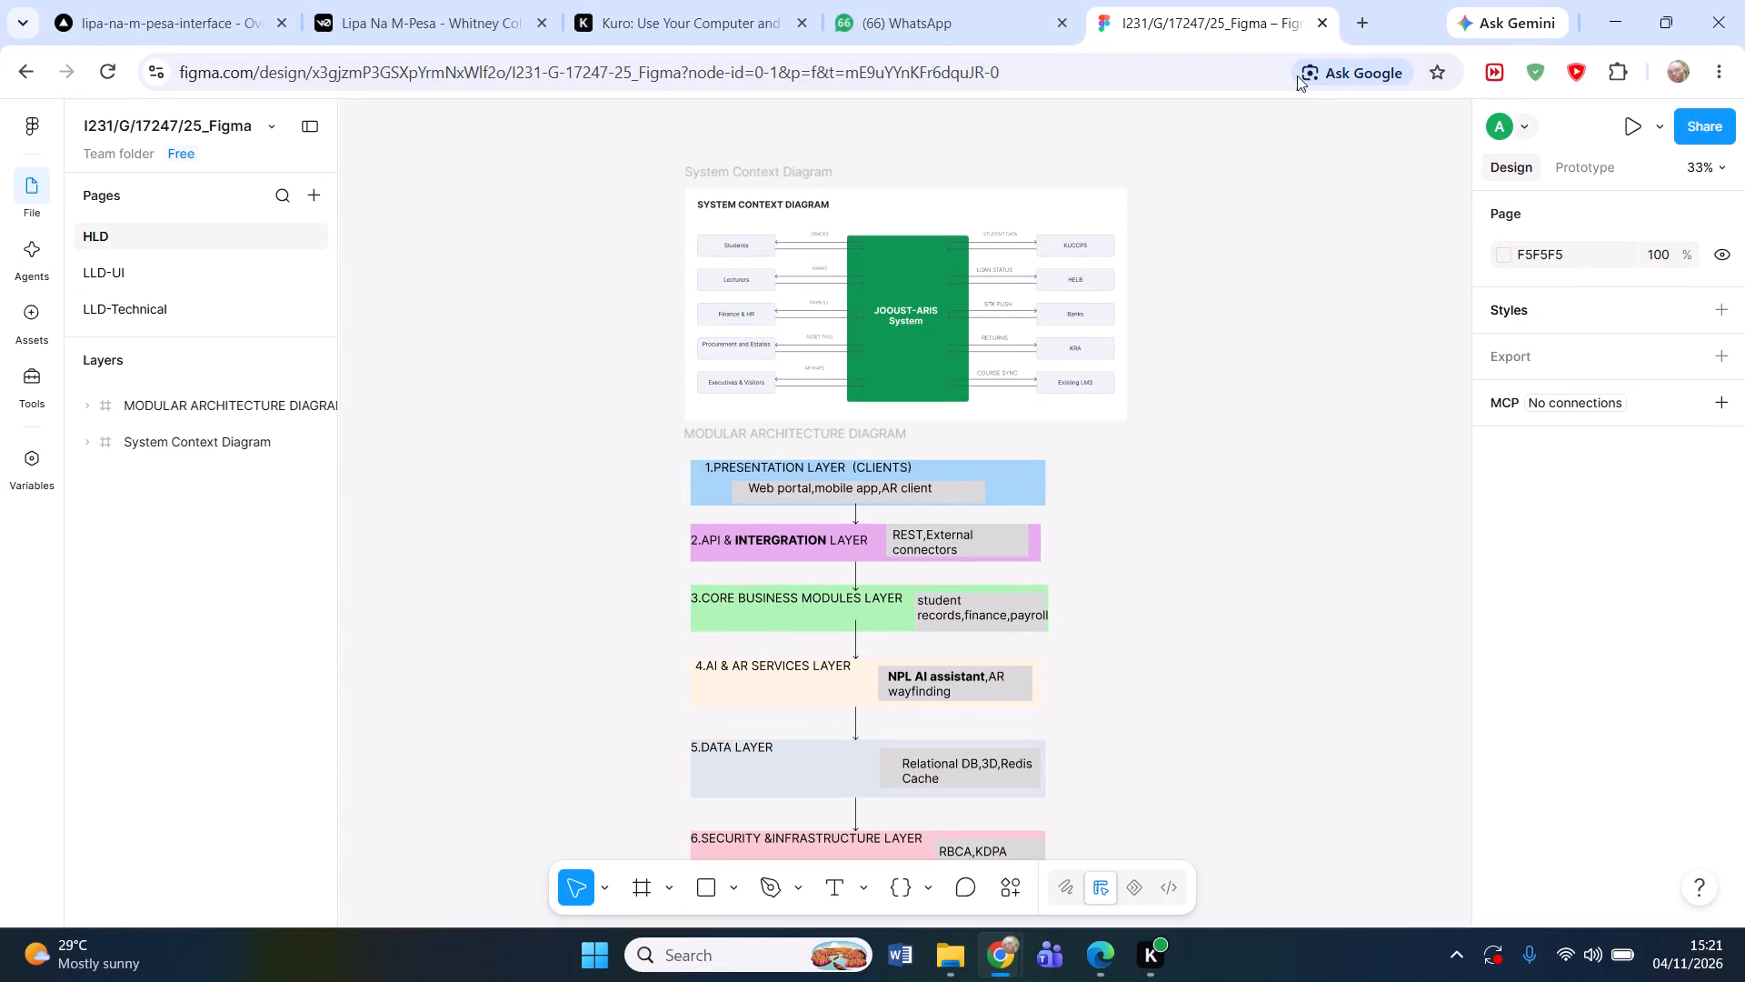
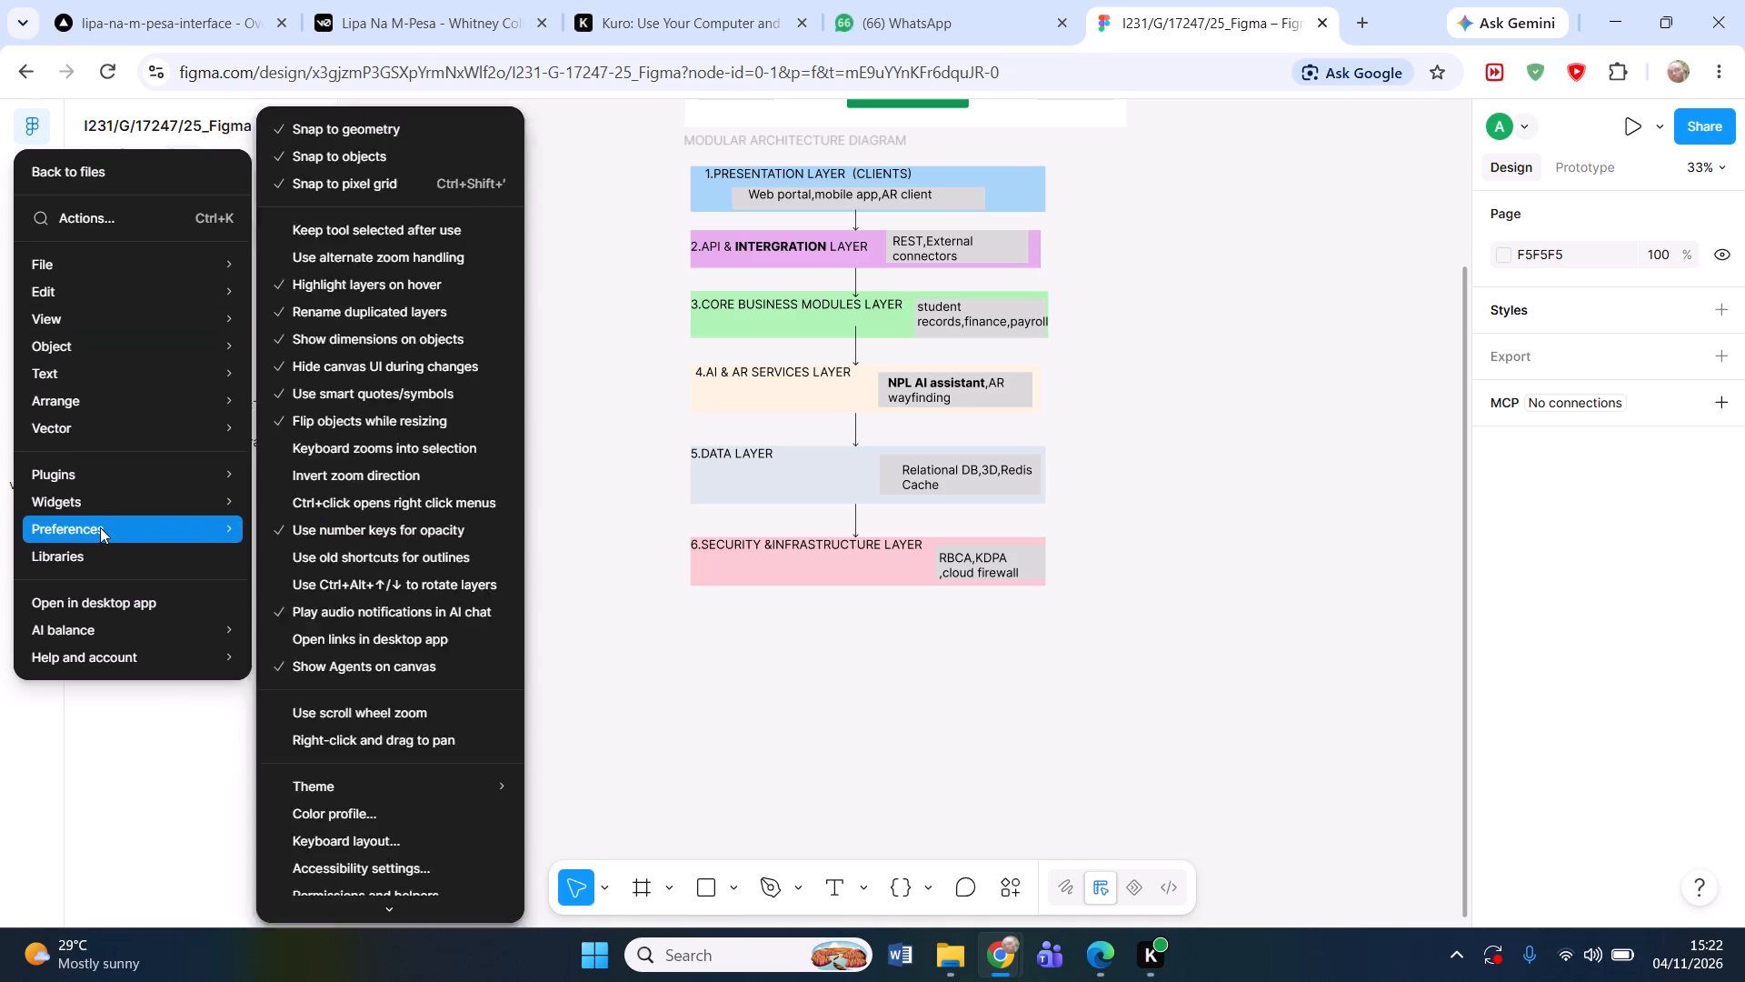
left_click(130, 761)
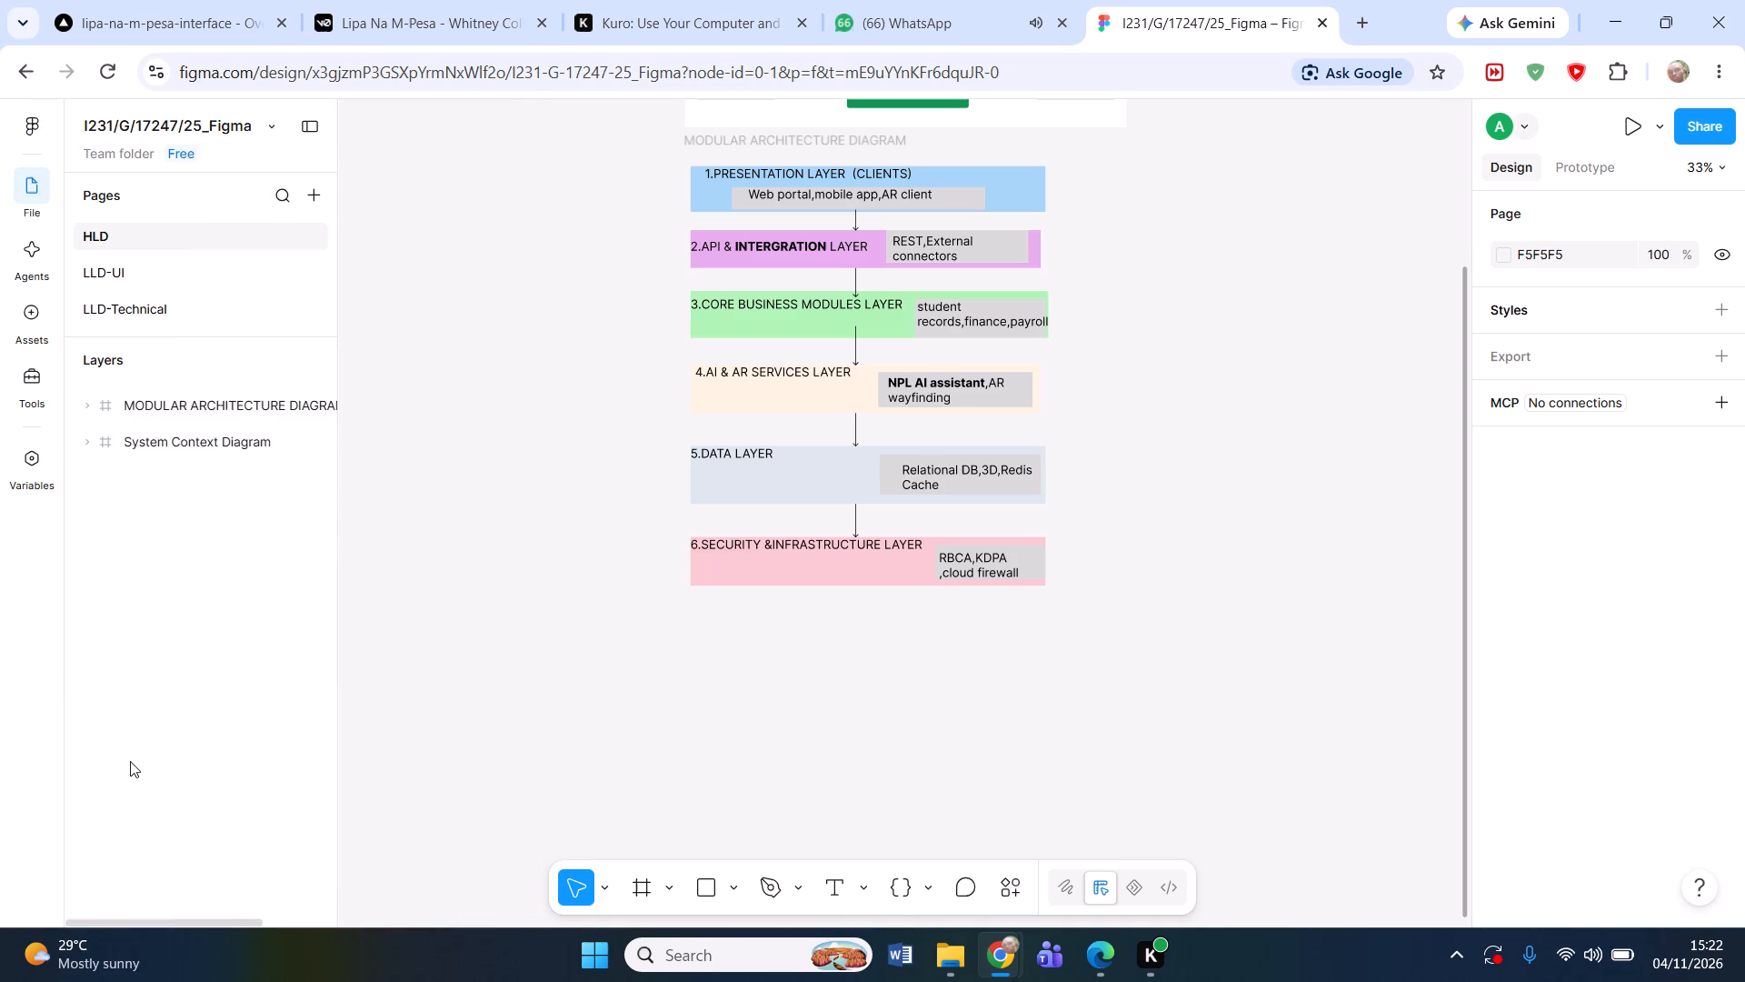
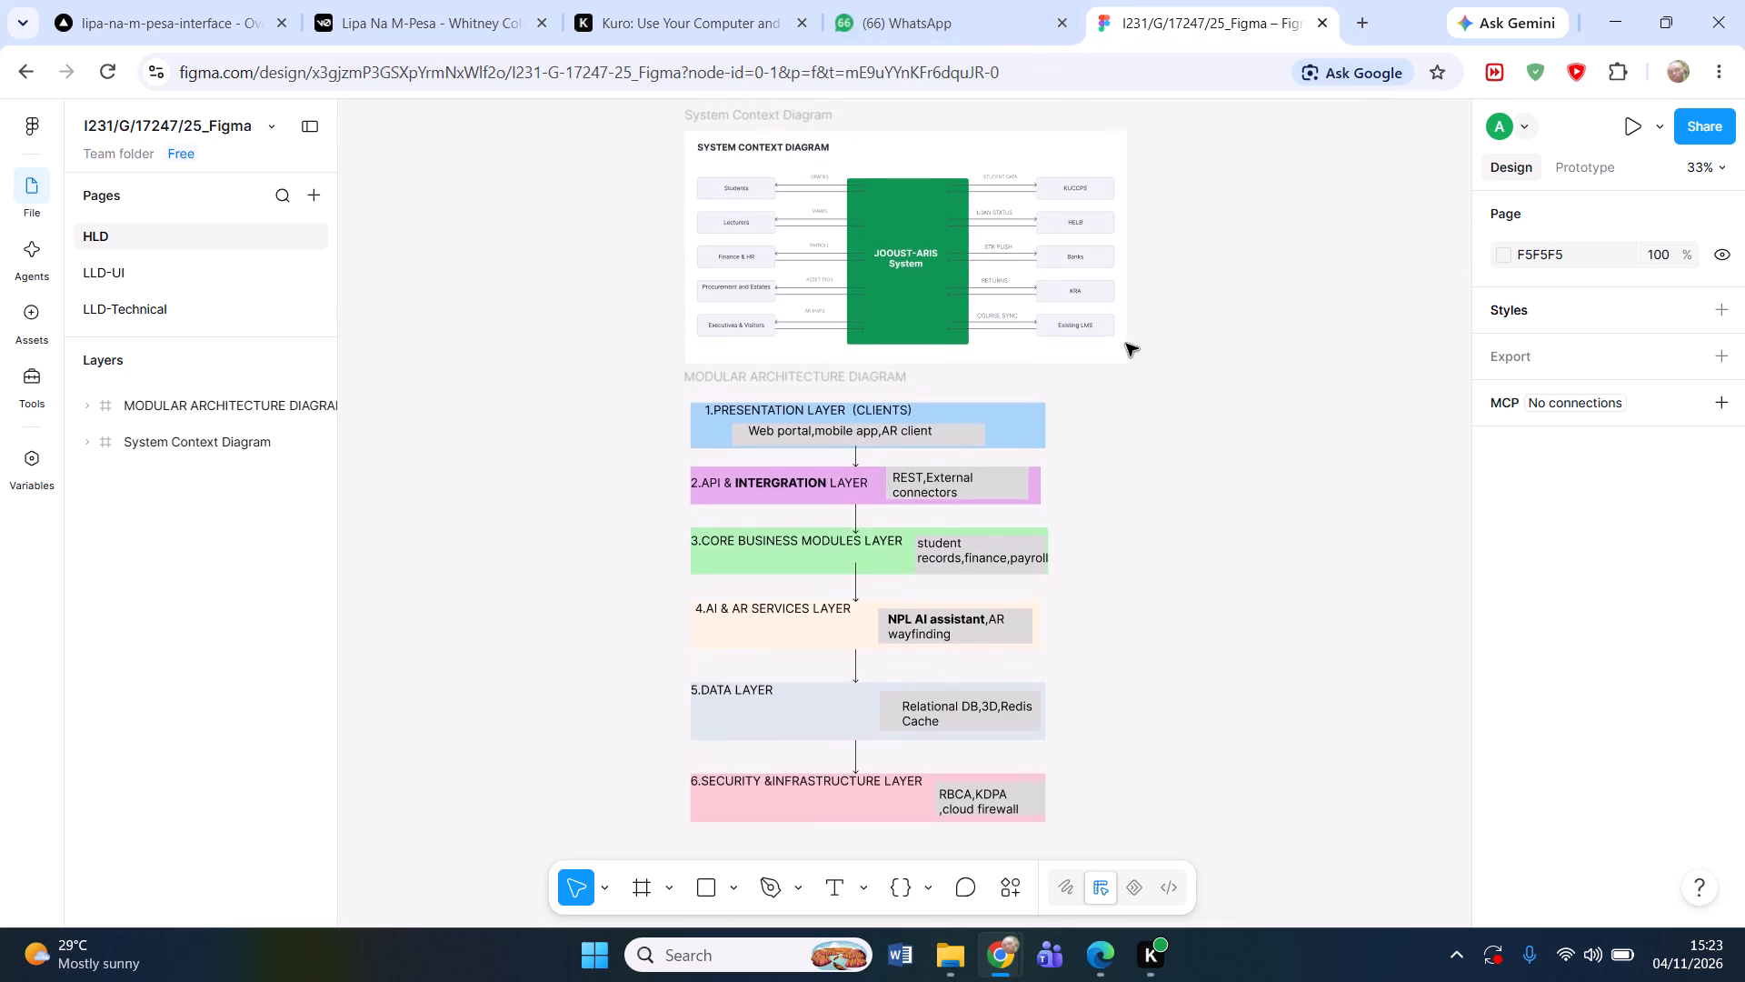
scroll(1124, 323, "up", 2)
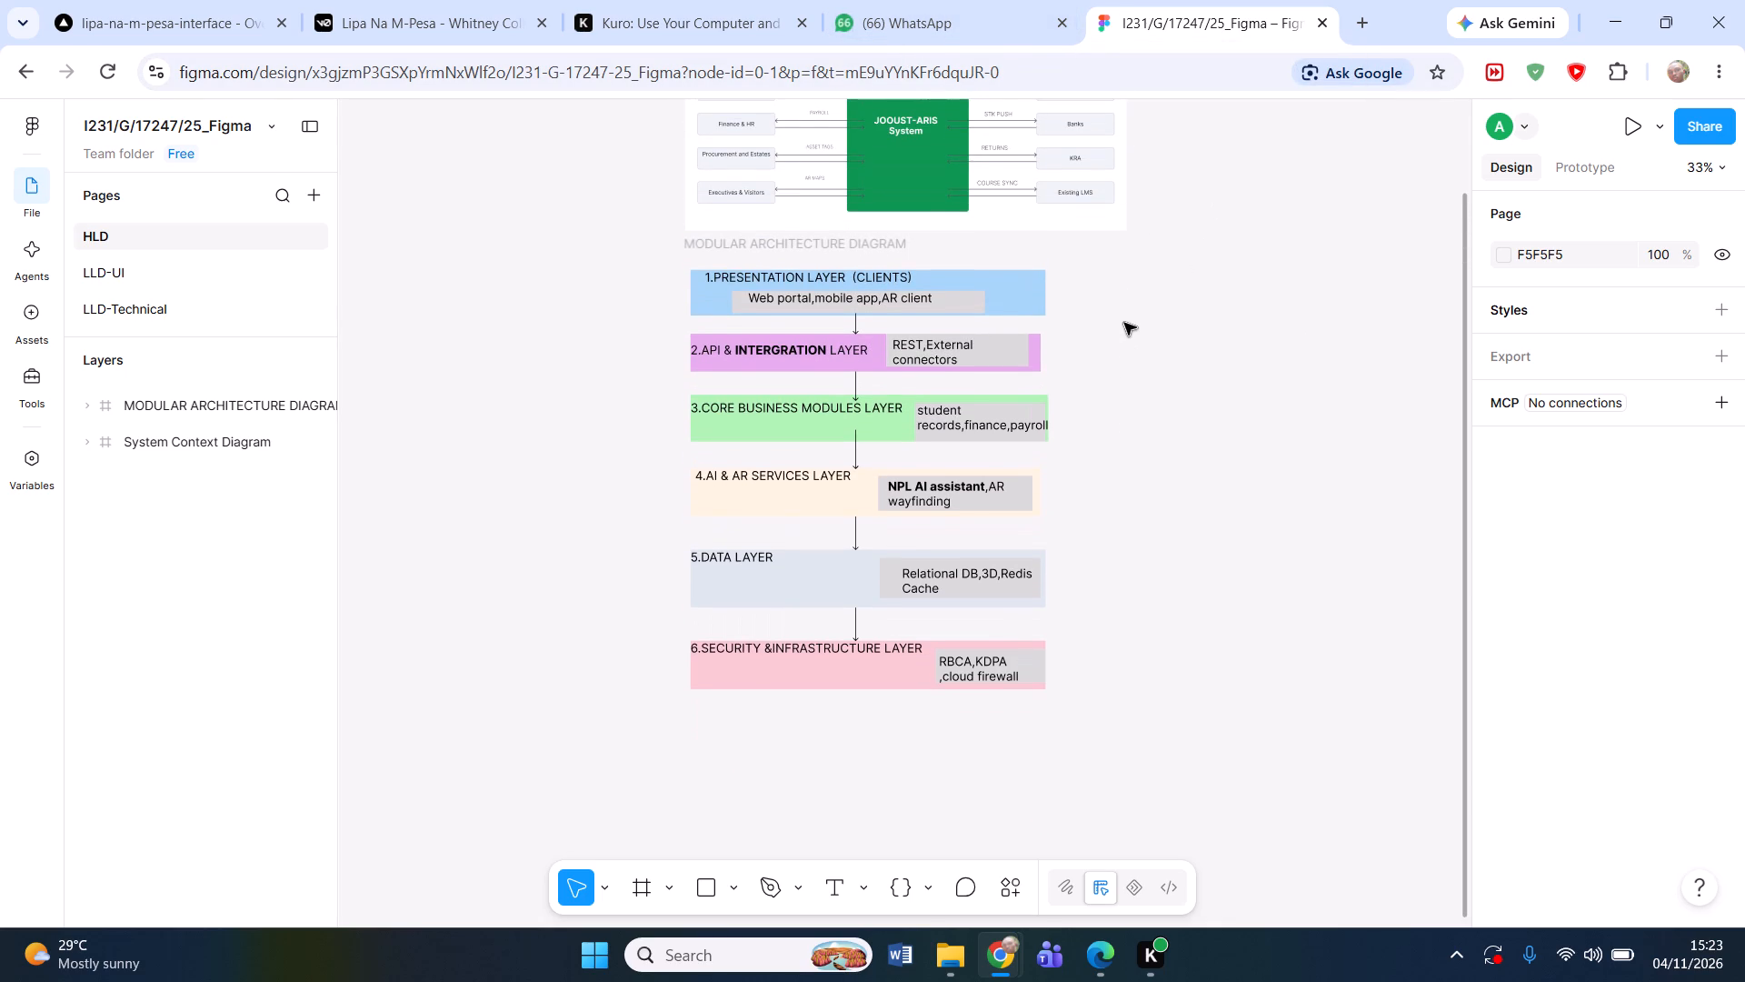
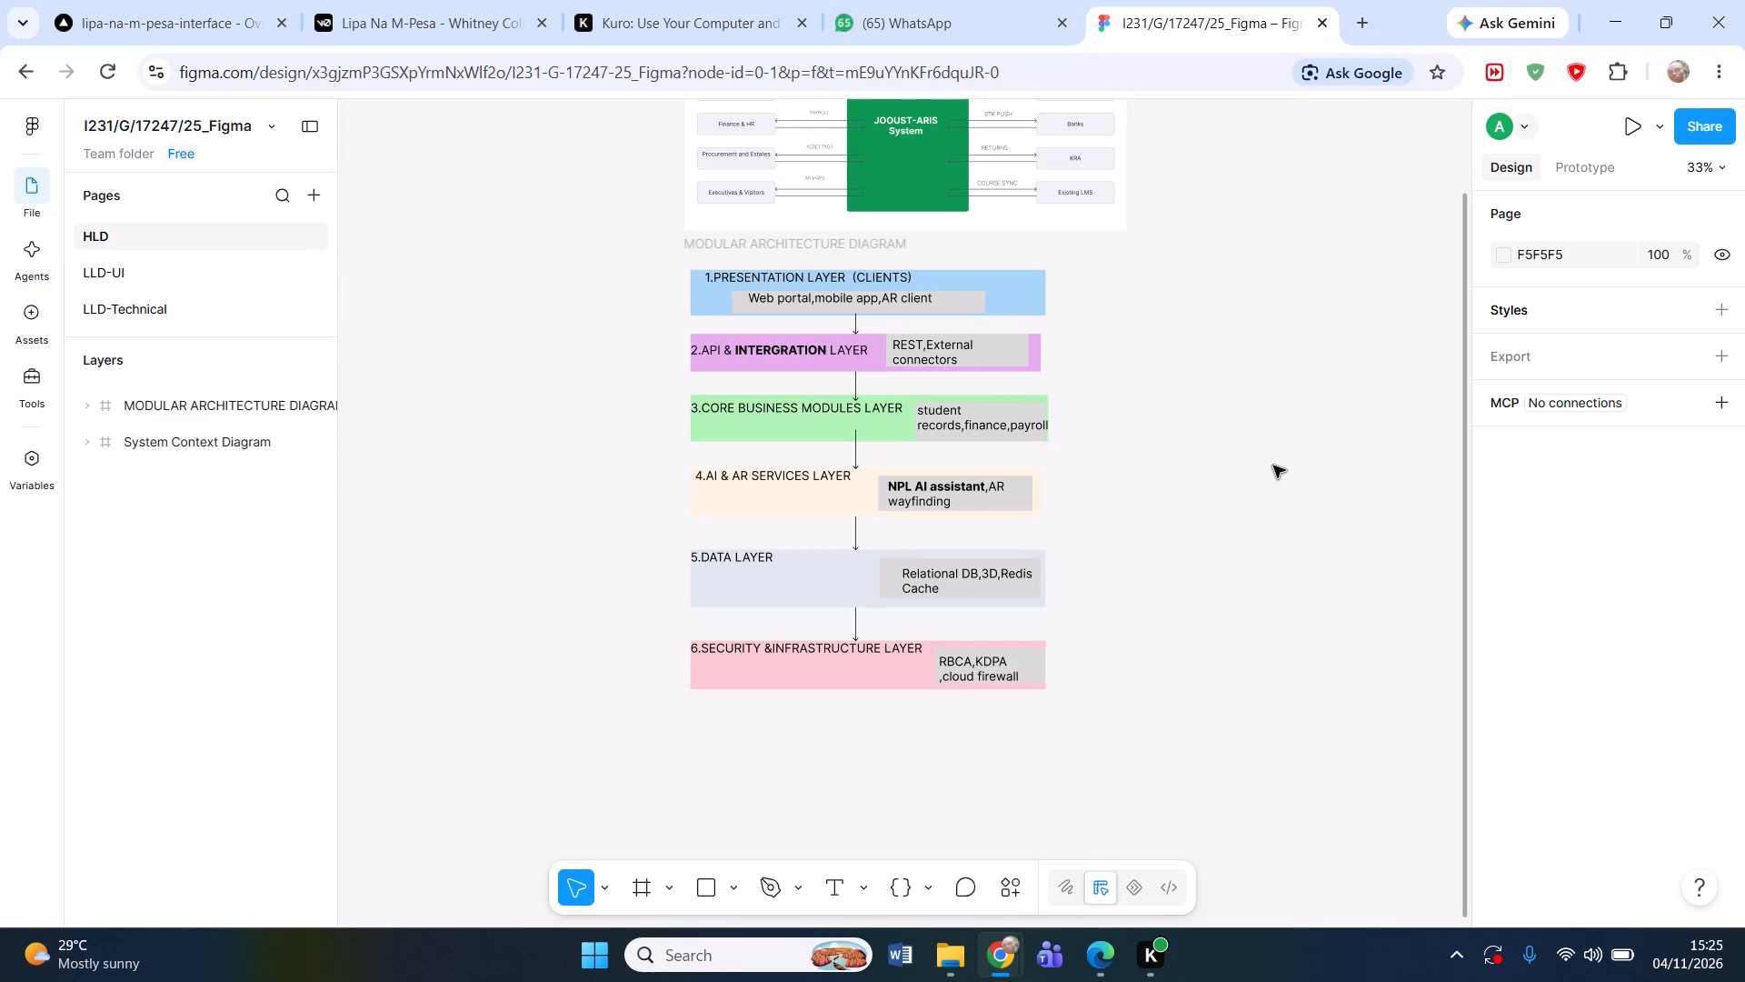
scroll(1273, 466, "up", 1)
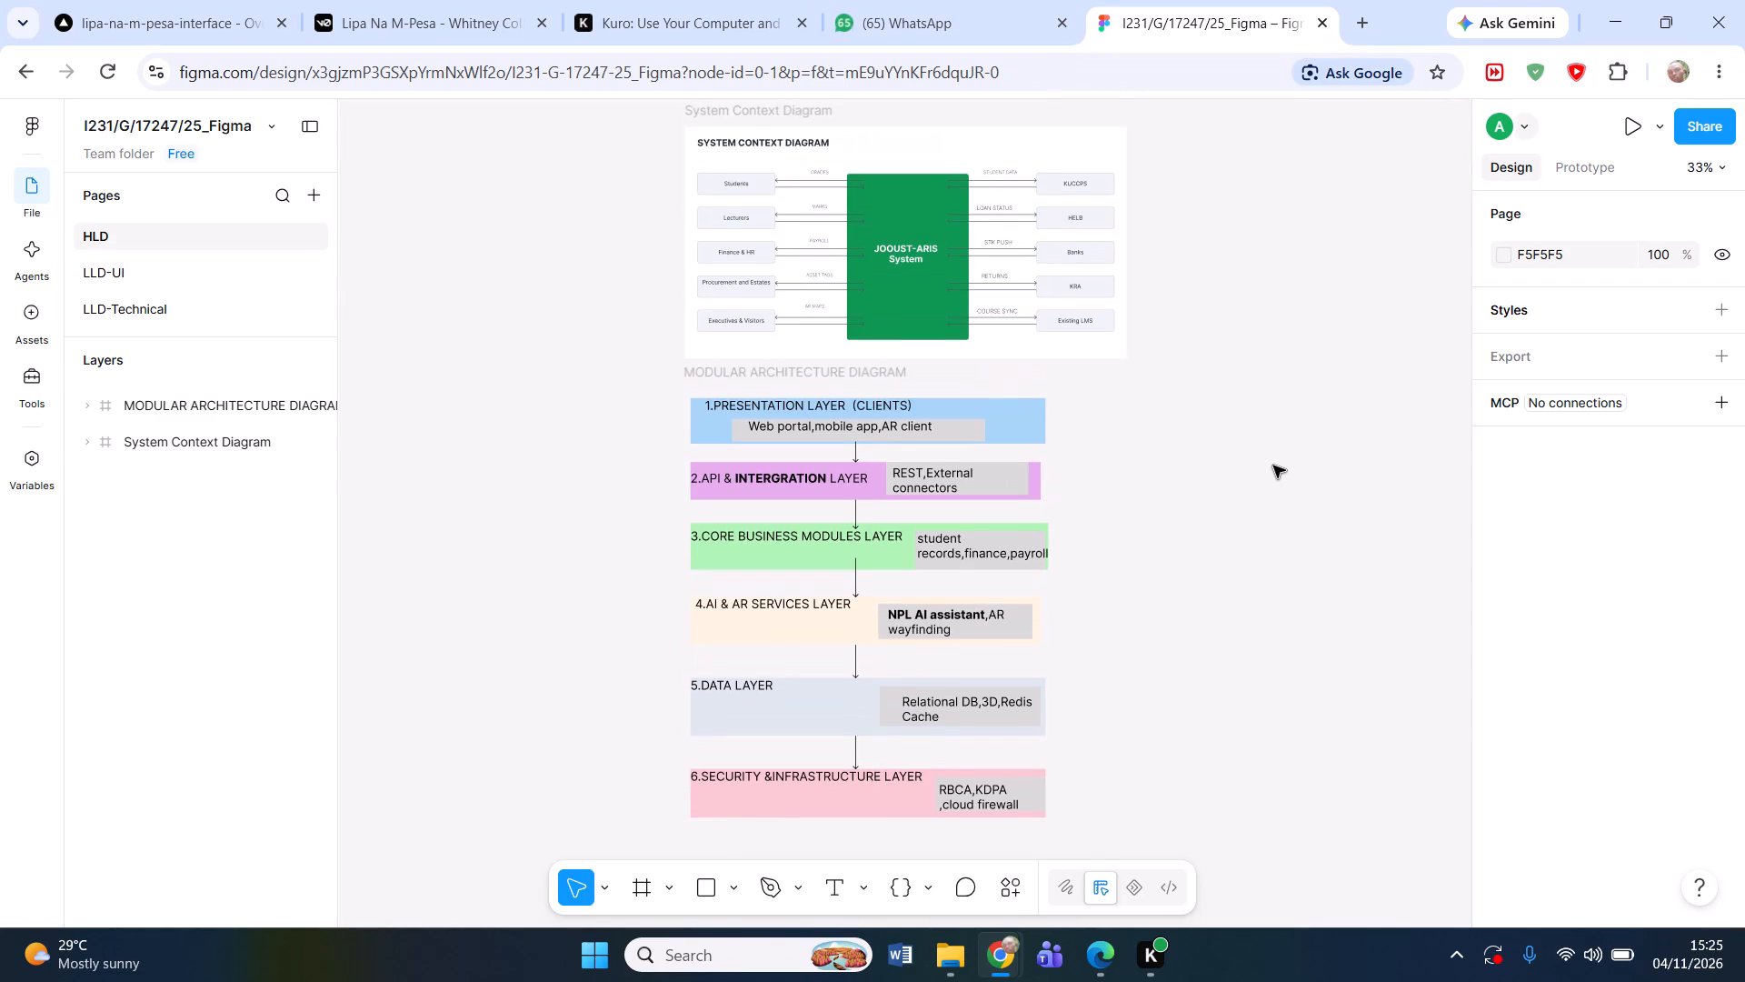
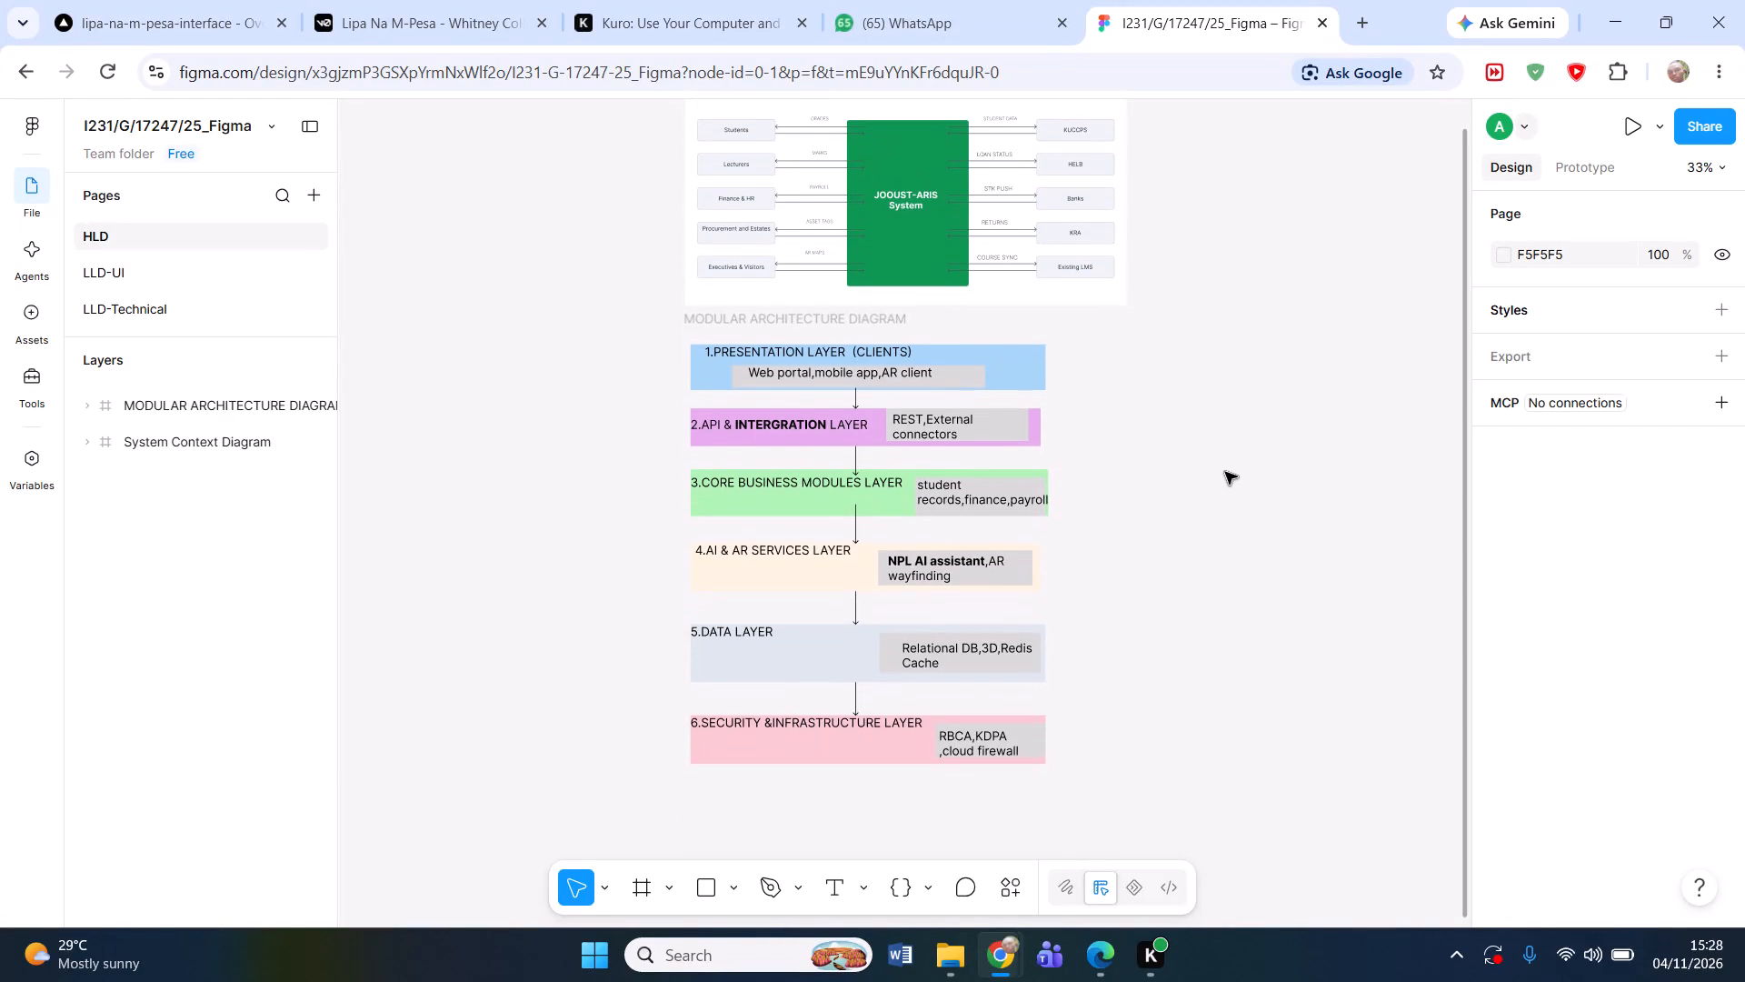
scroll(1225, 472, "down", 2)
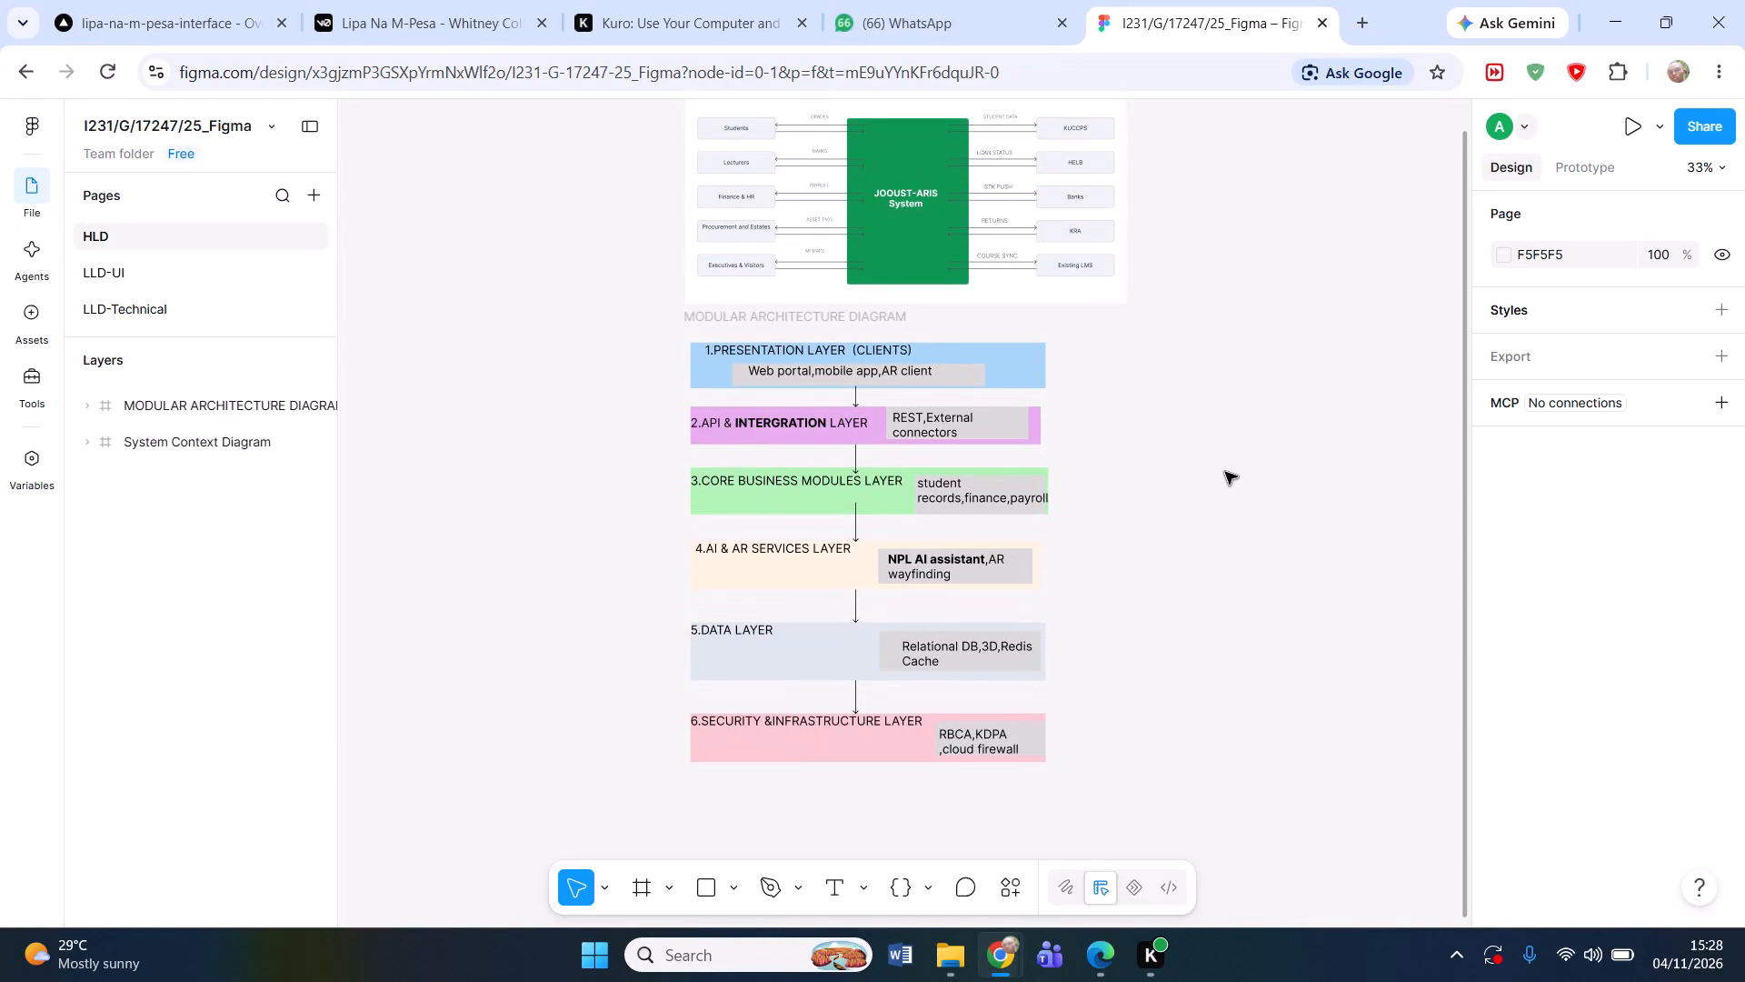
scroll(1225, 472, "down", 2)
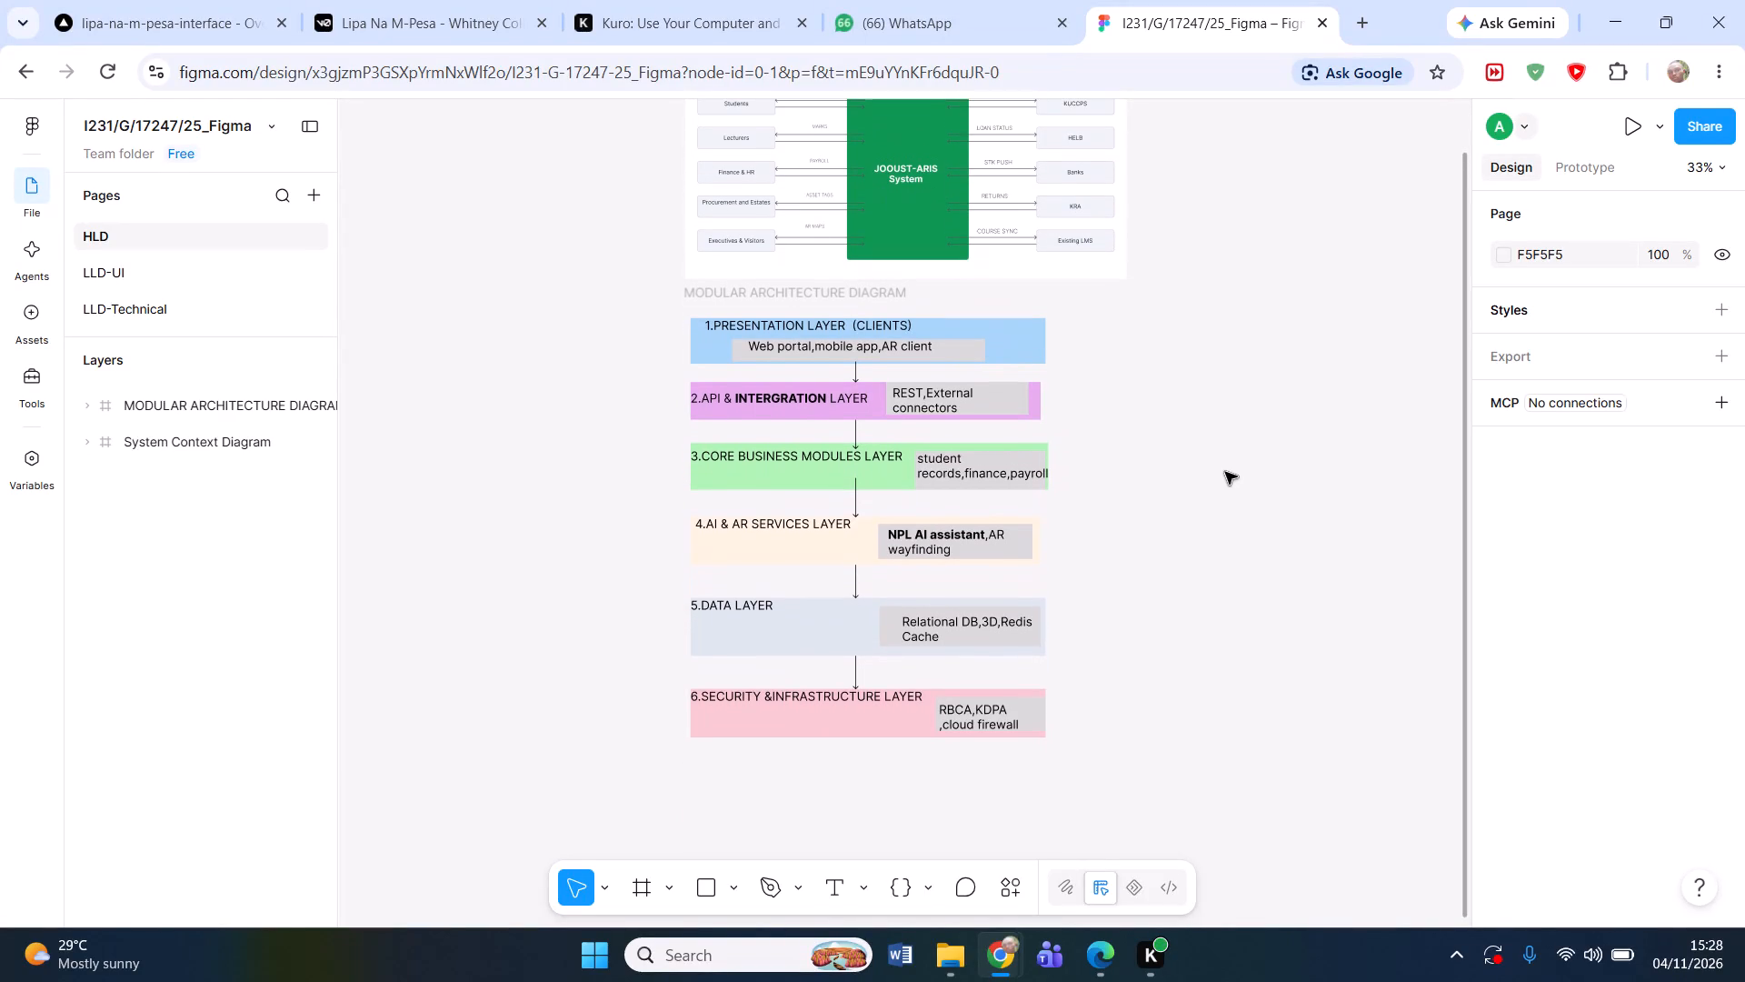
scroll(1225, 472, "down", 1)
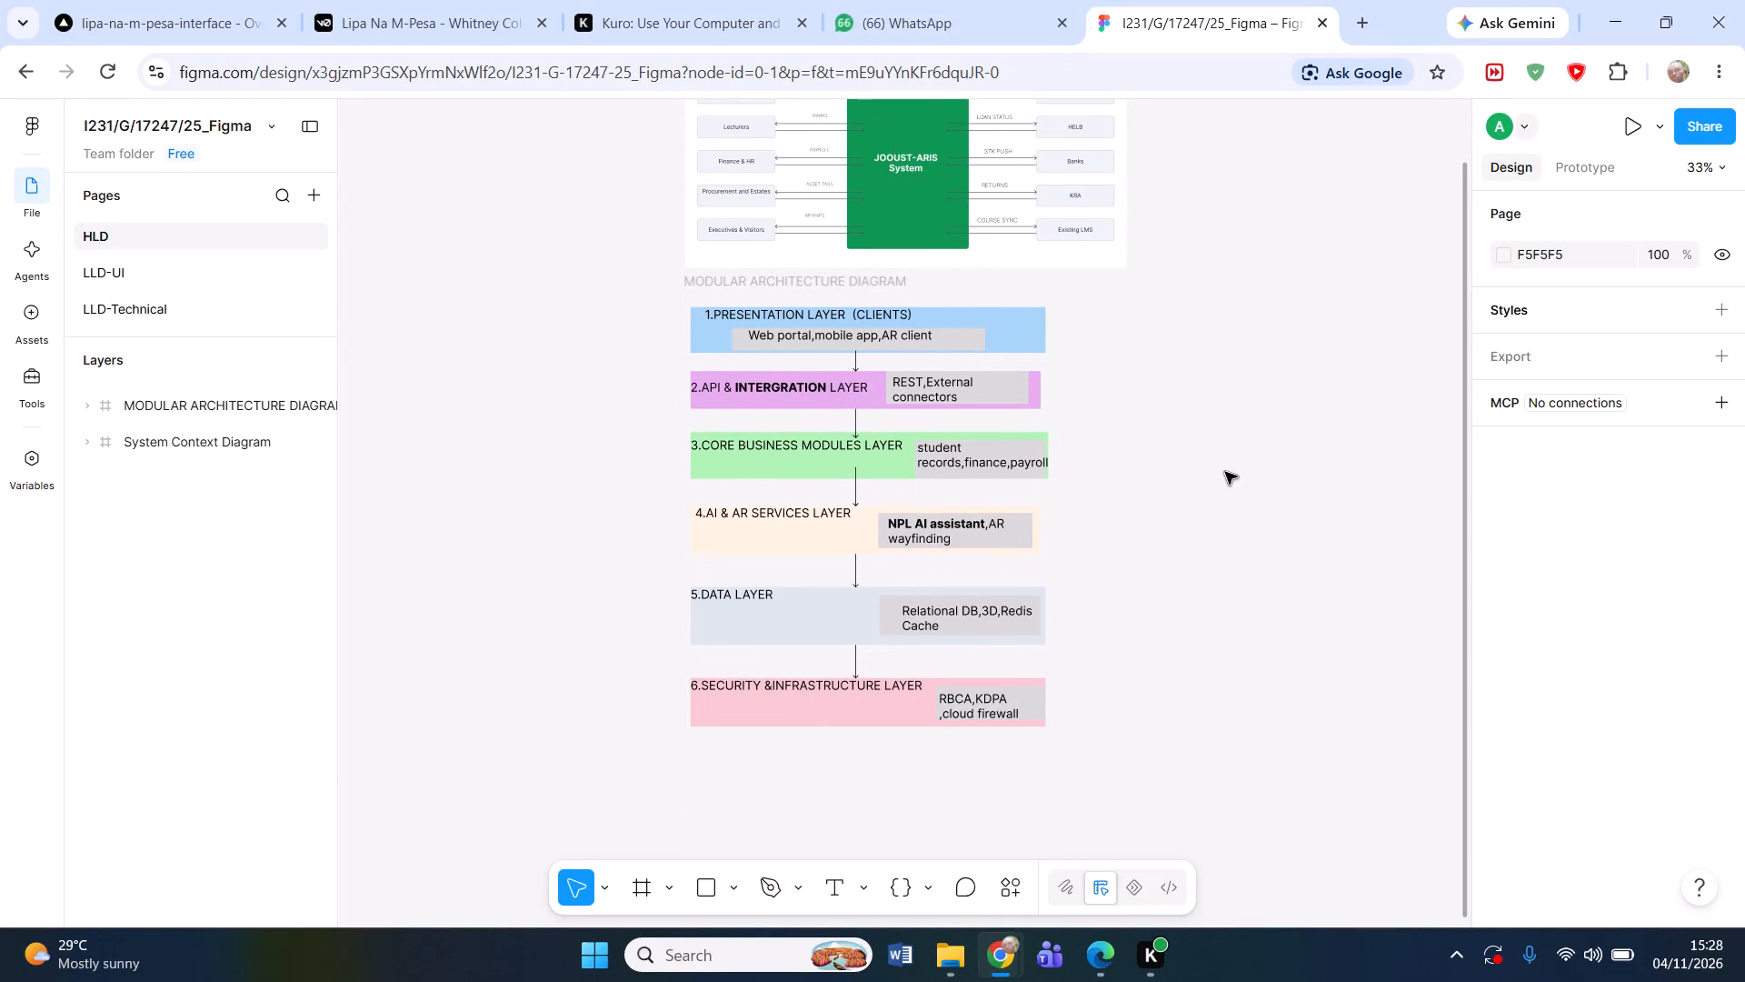
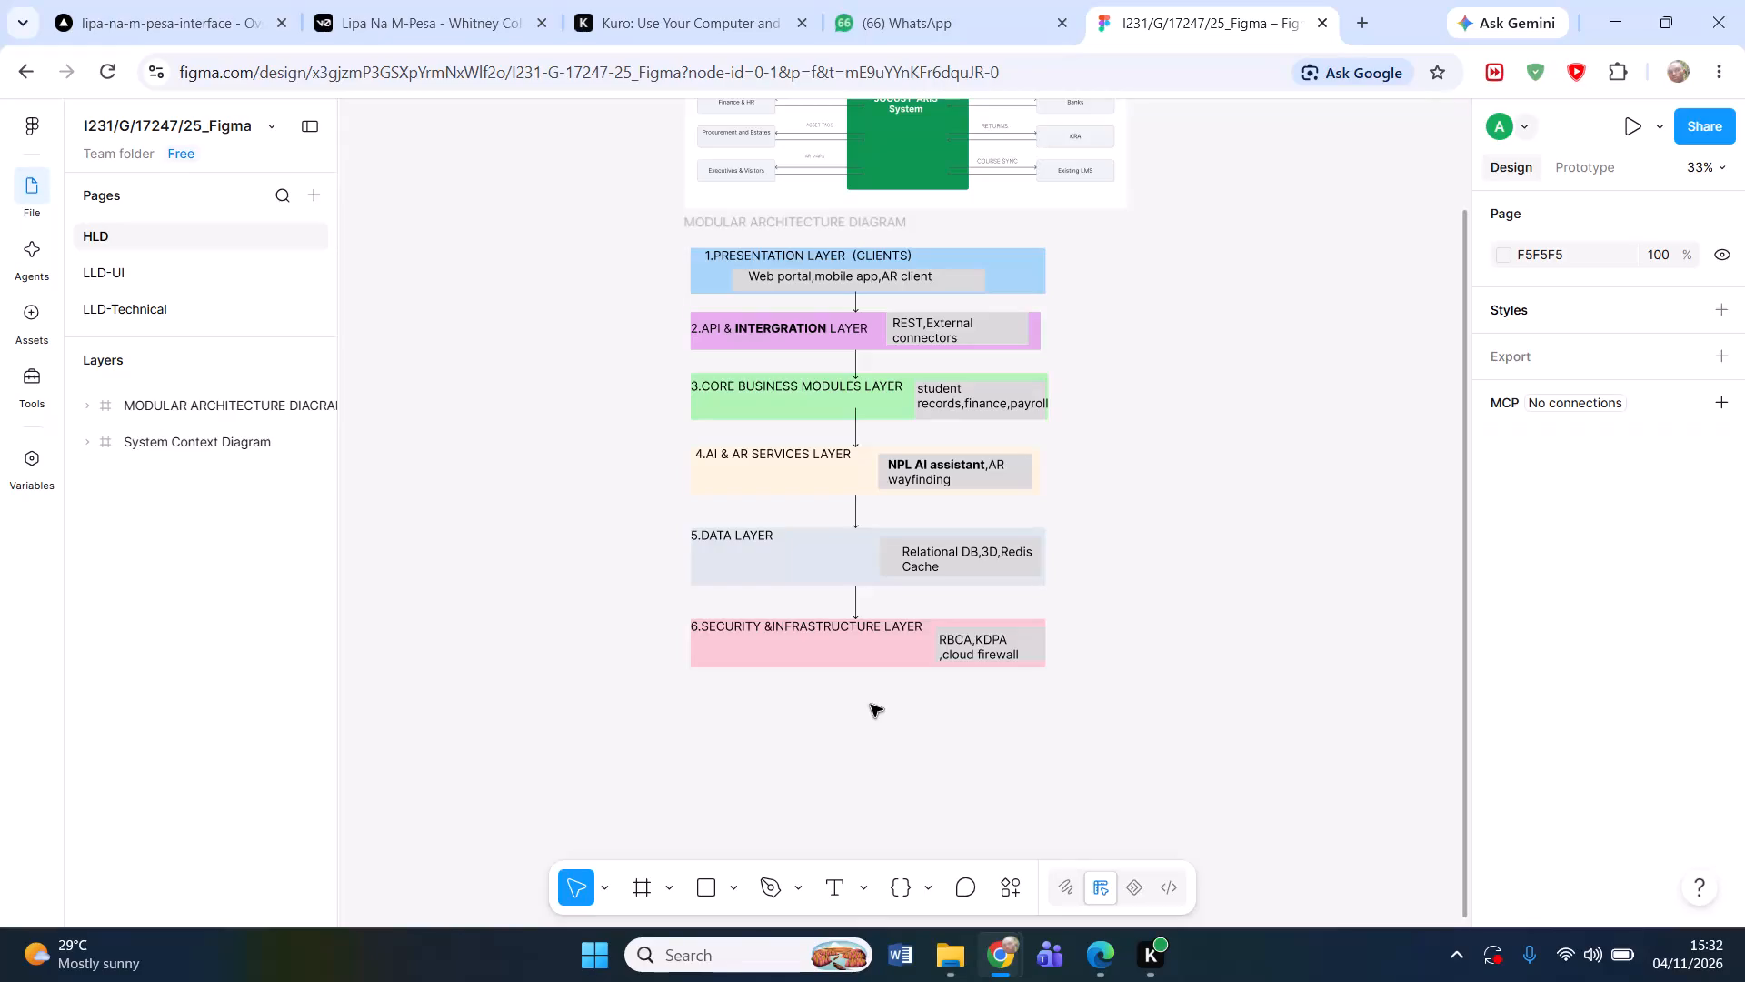
Draw a new frame about 1409 × 914 below the modular architecture diagram.
key("f")
scroll(719, 724, "down", 1)
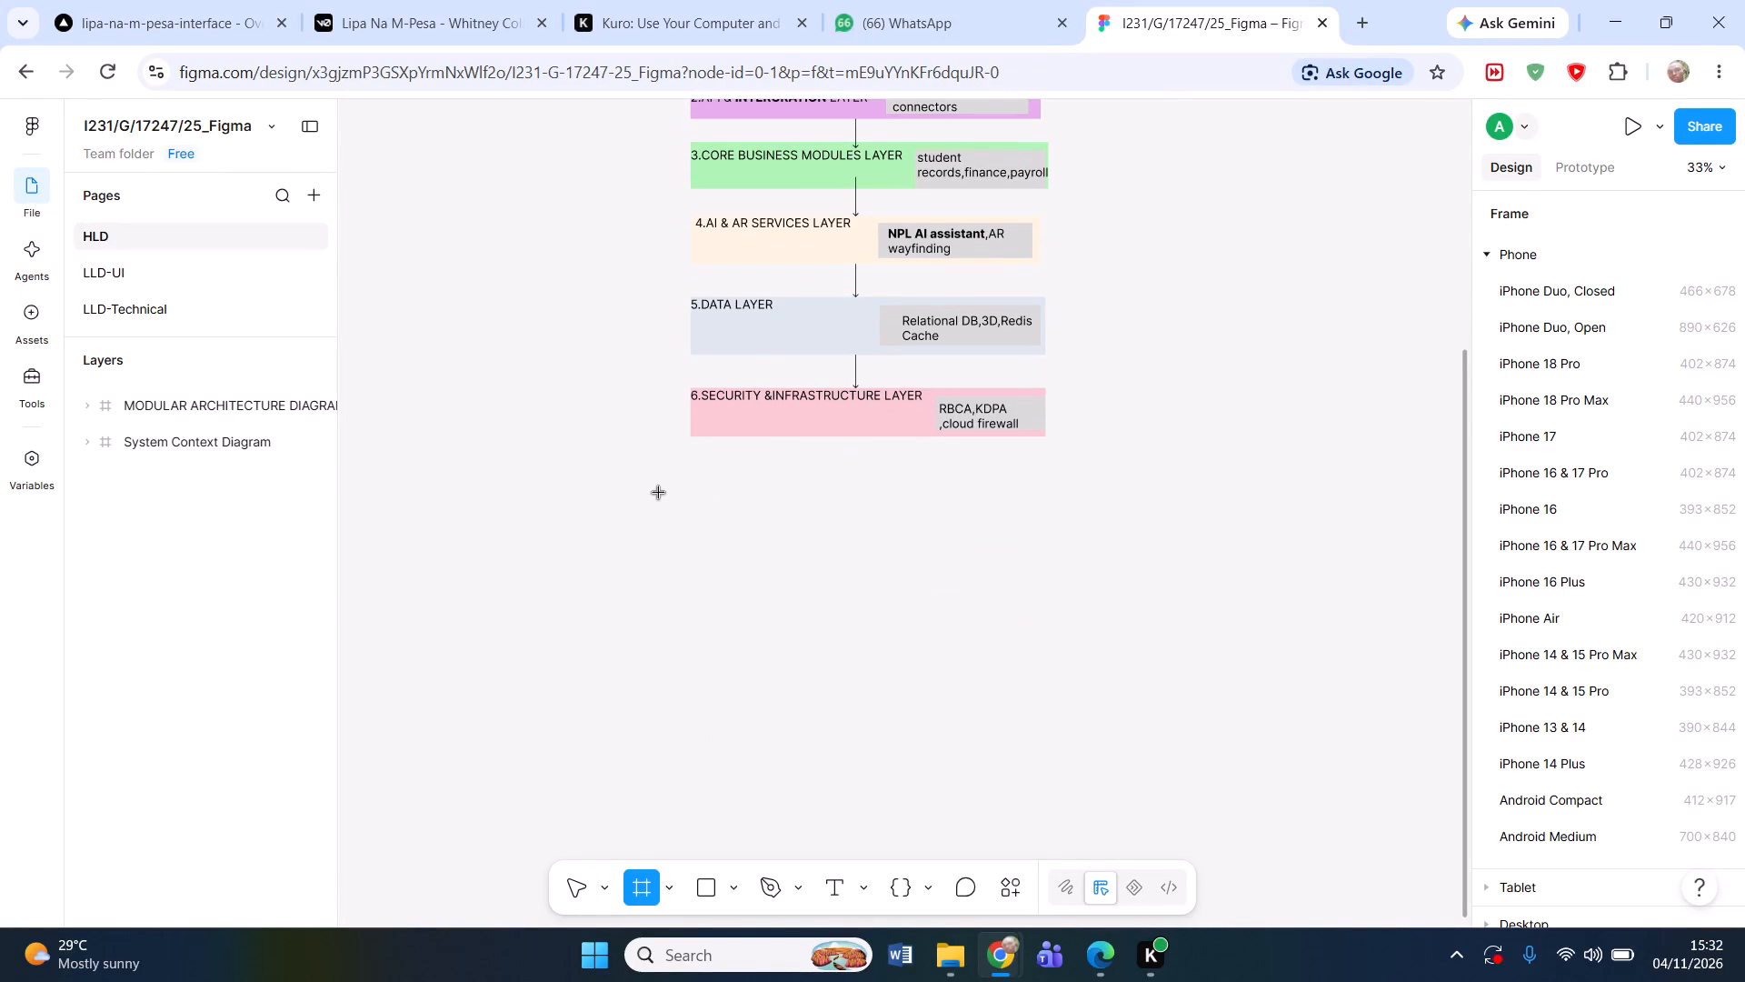
left_click_drag(650, 493, 1096, 678)
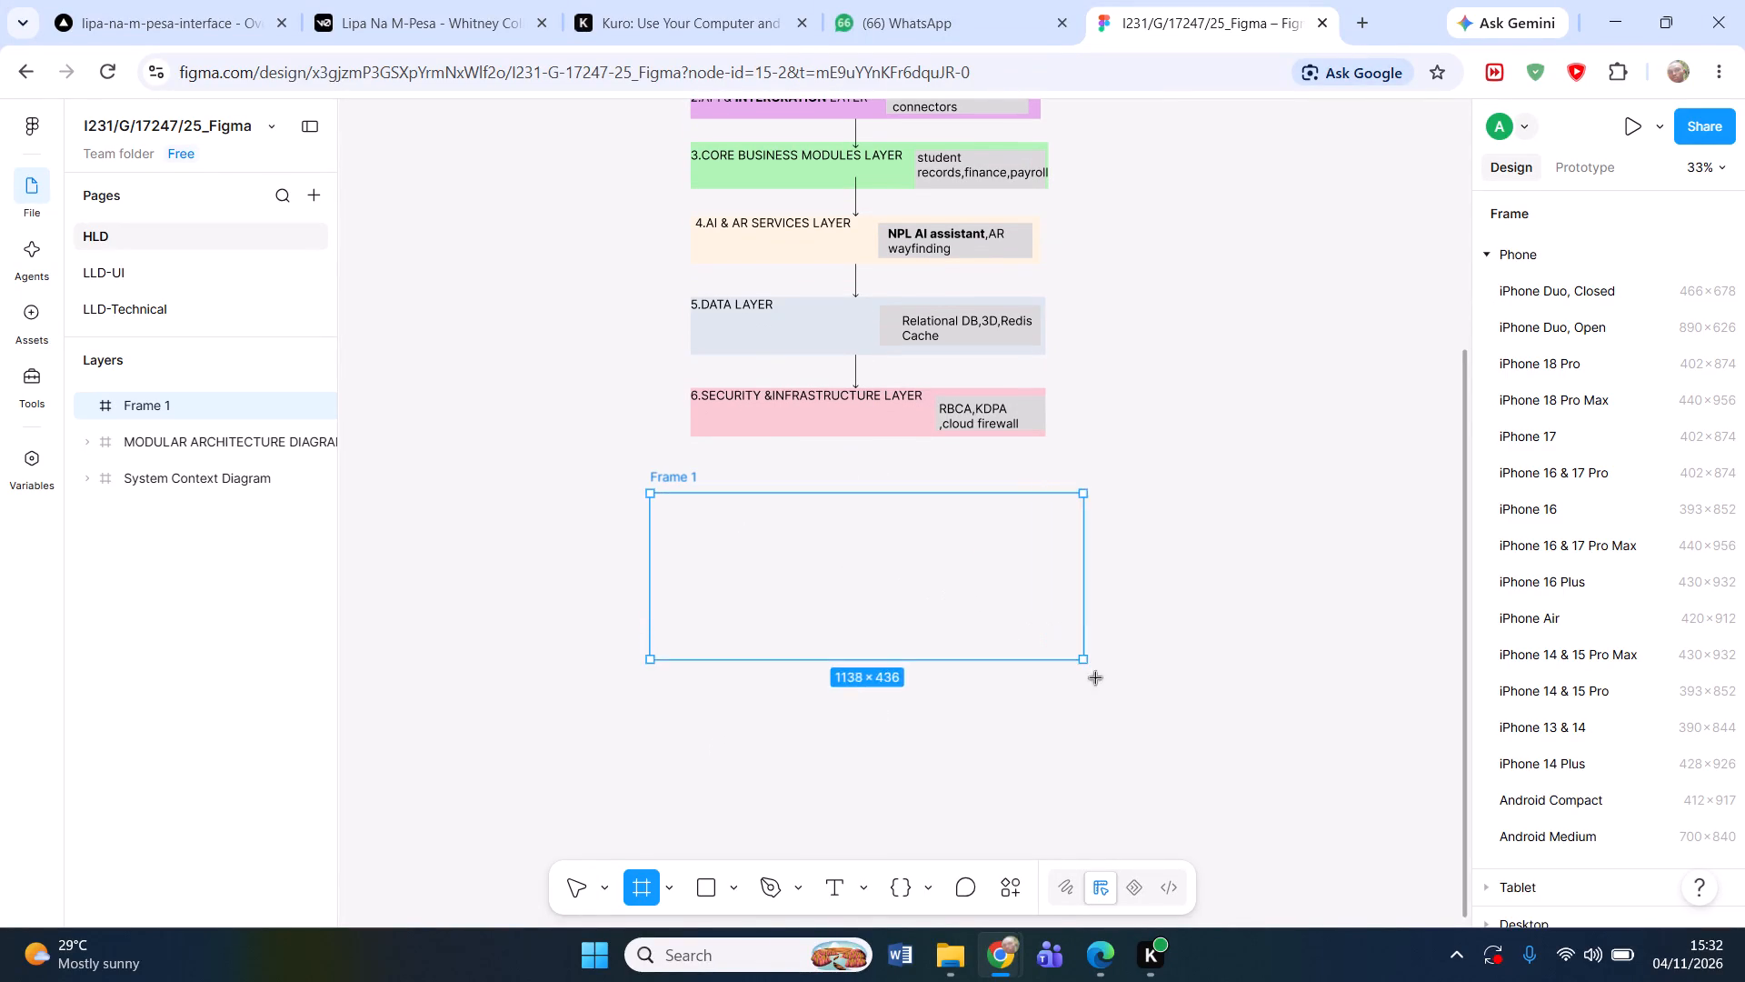
left_click_drag(1096, 678, 1186, 840)
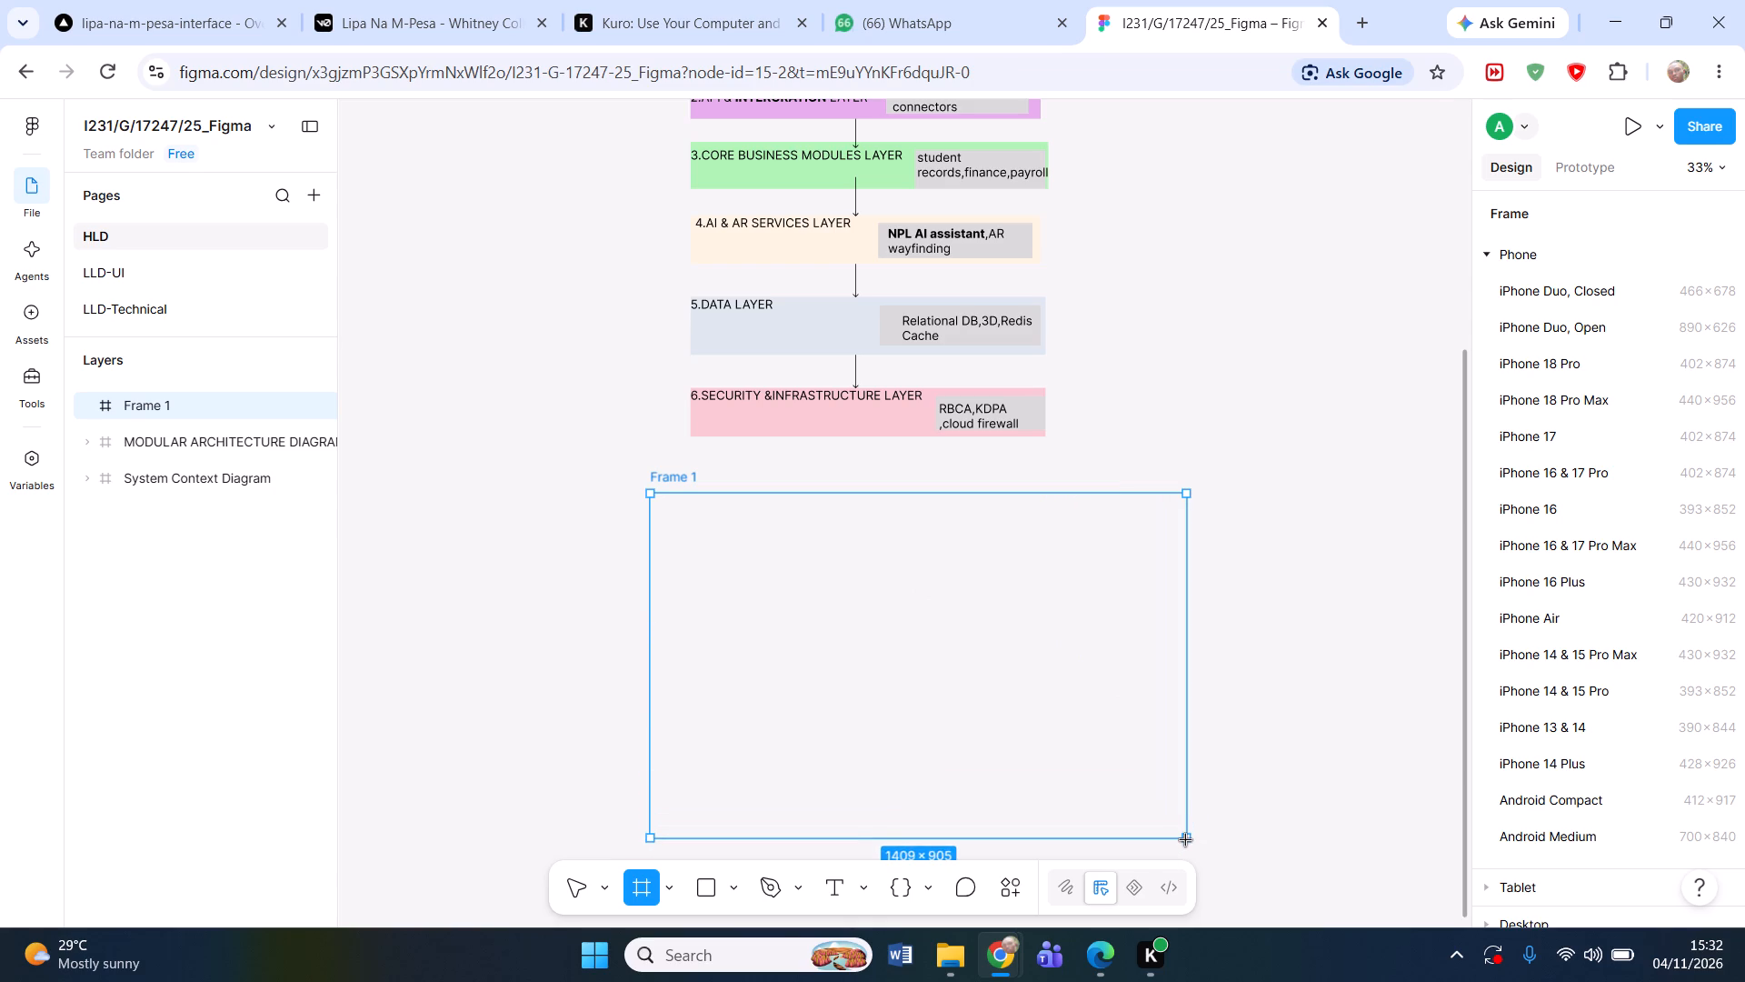
left_click_drag(1186, 840, 1186, 841)
left_click(1014, 686)
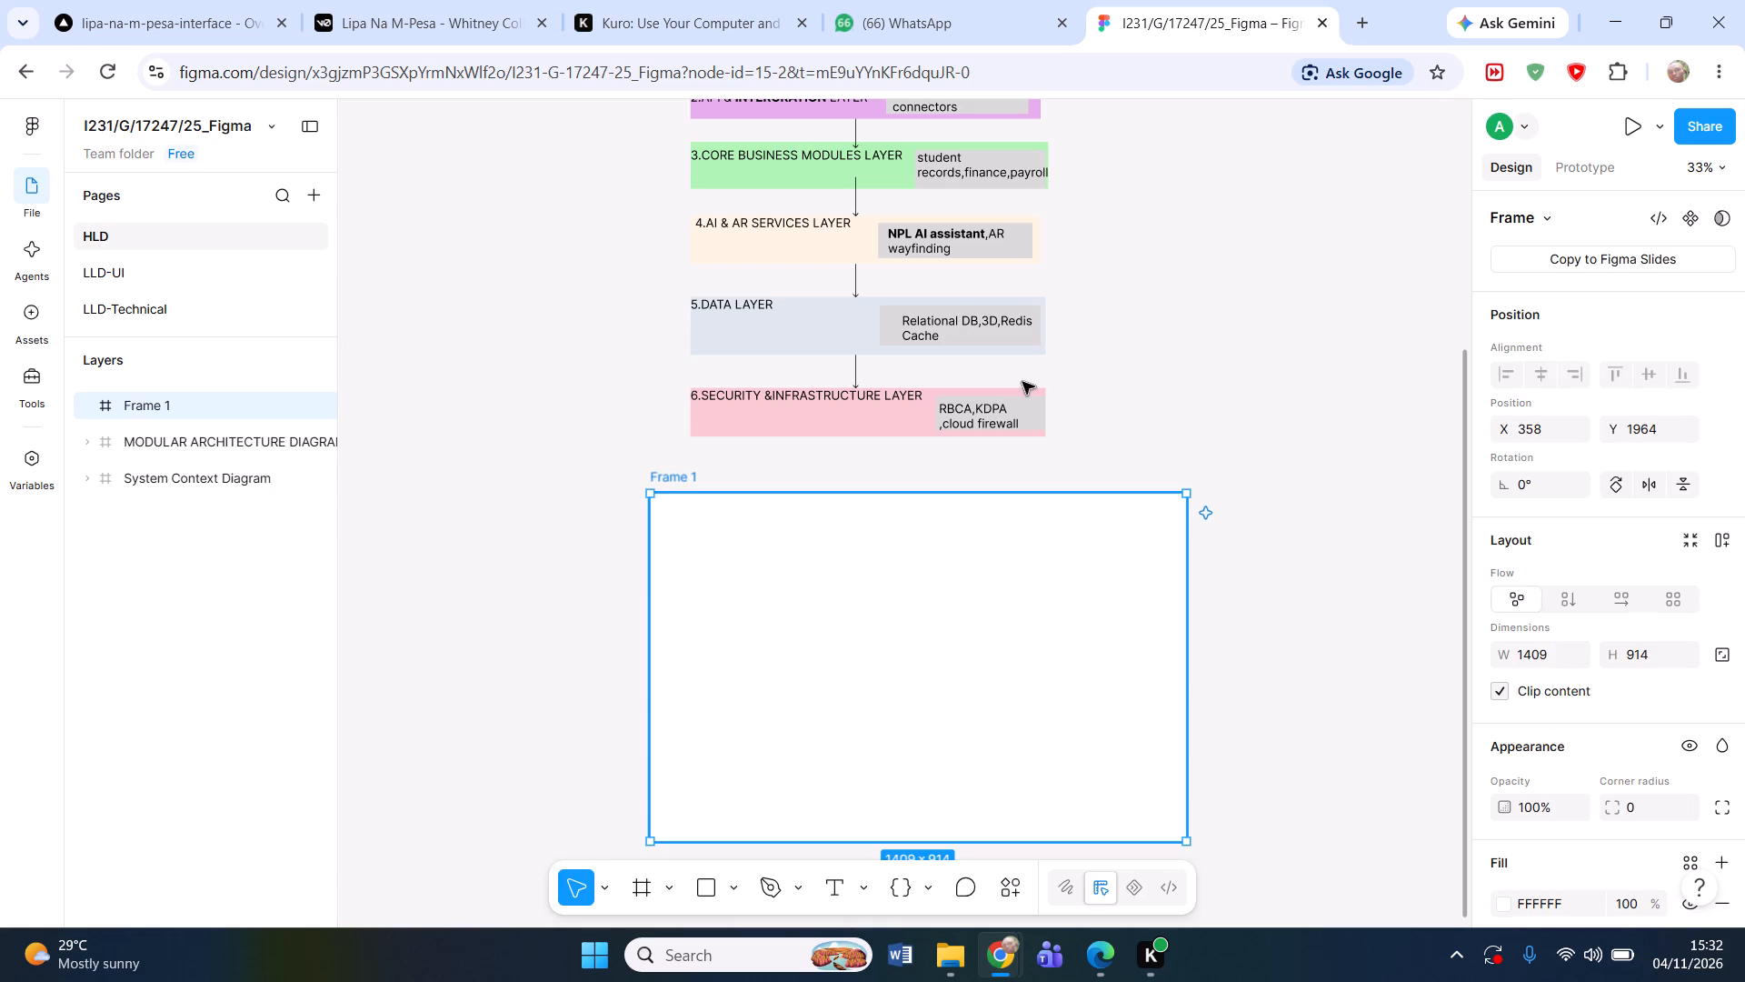
double_click(1083, 374)
Enlarge the MODULAR ARCHITECTURE DIAGRAM frame to about 1409 × 1154, aligning its side edges with the new empty frame.
scroll(1083, 374, "up", 3)
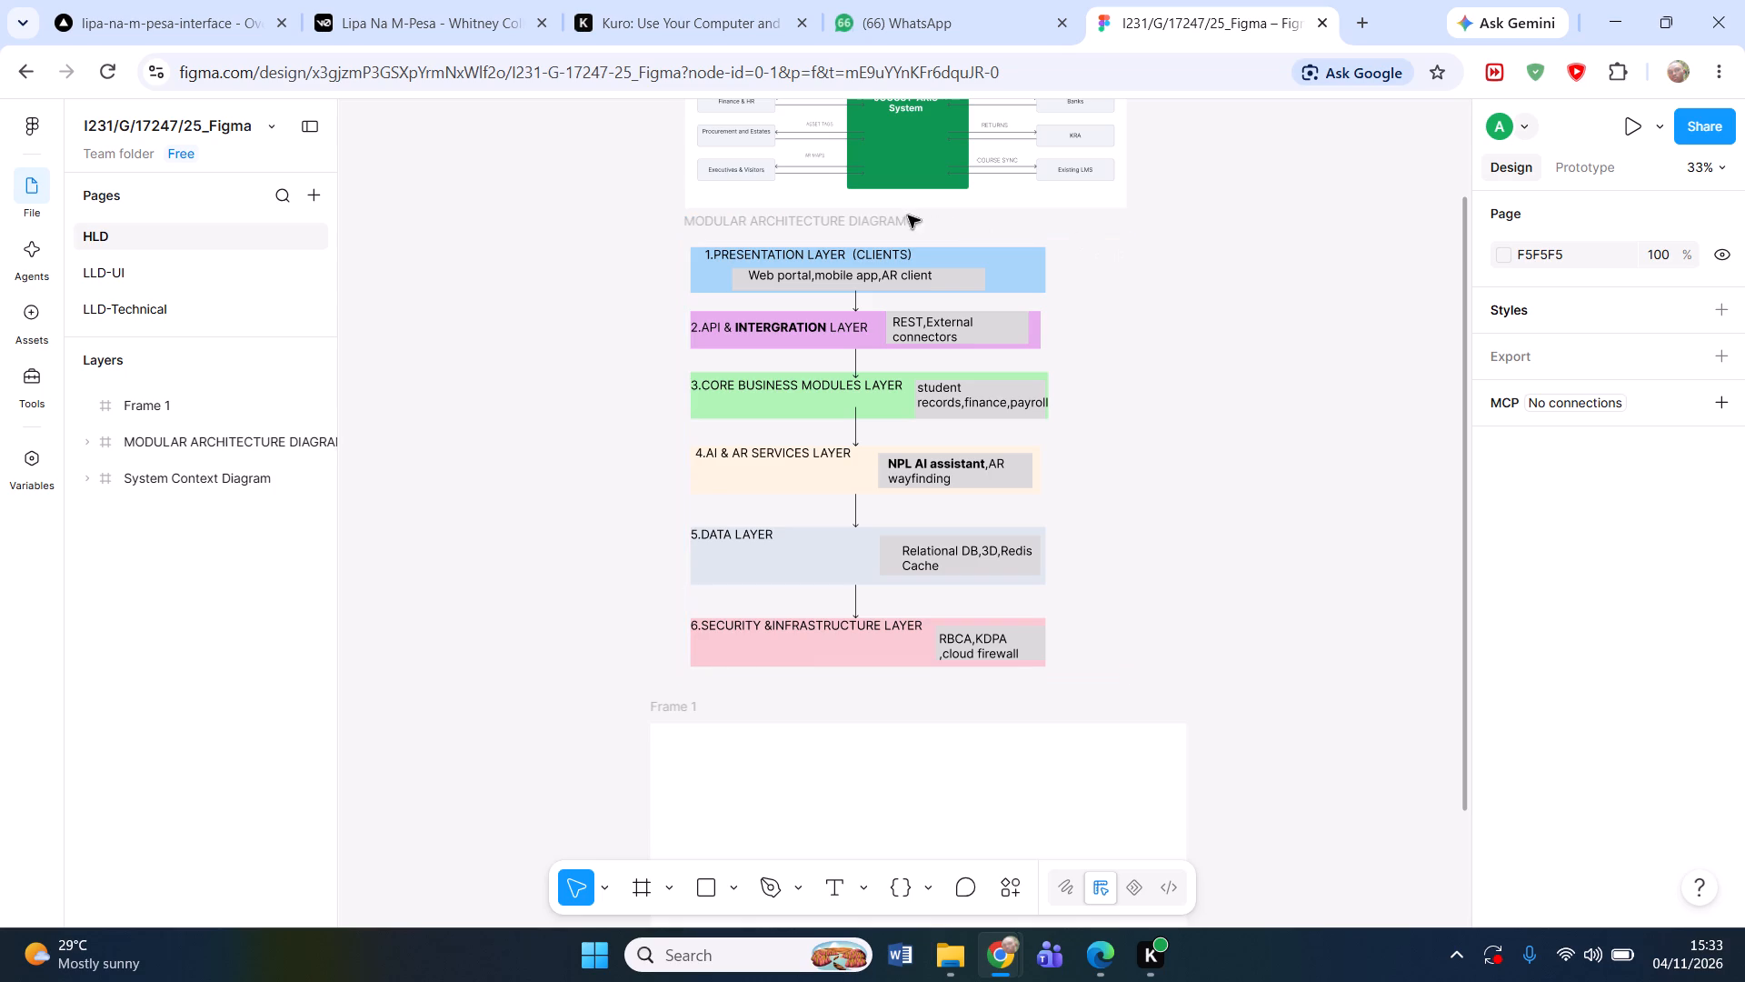
left_click(864, 215)
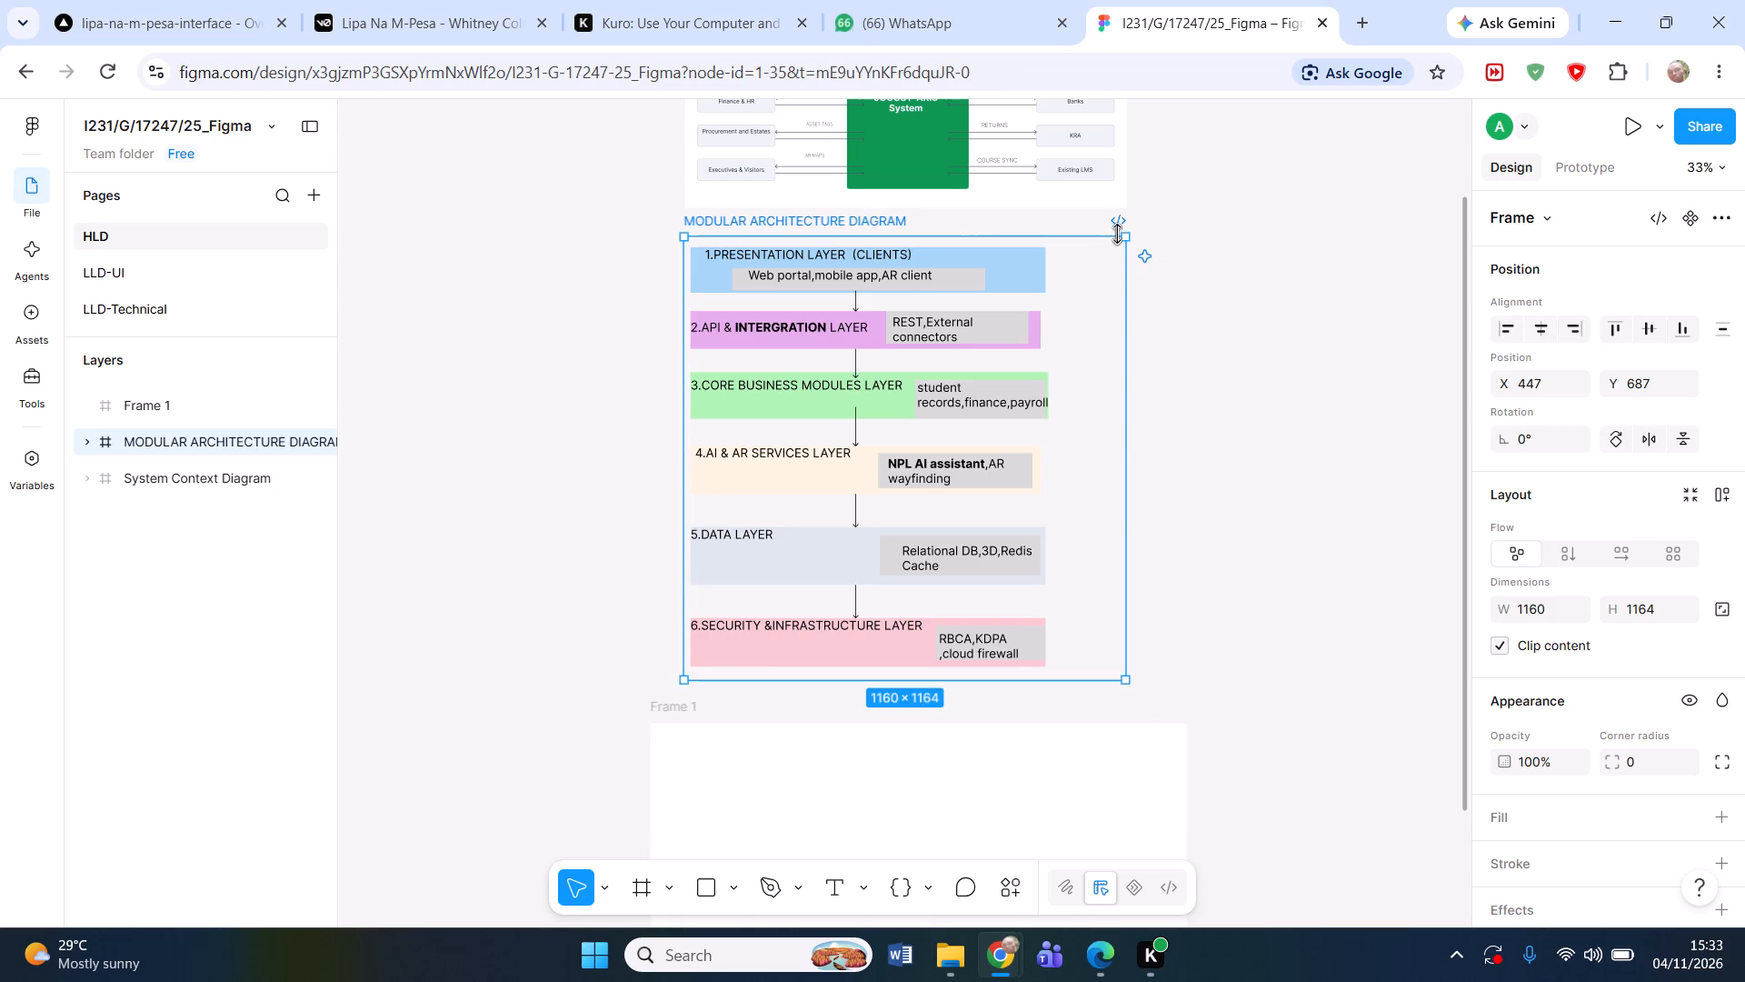
left_click_drag(1123, 240, 1185, 246)
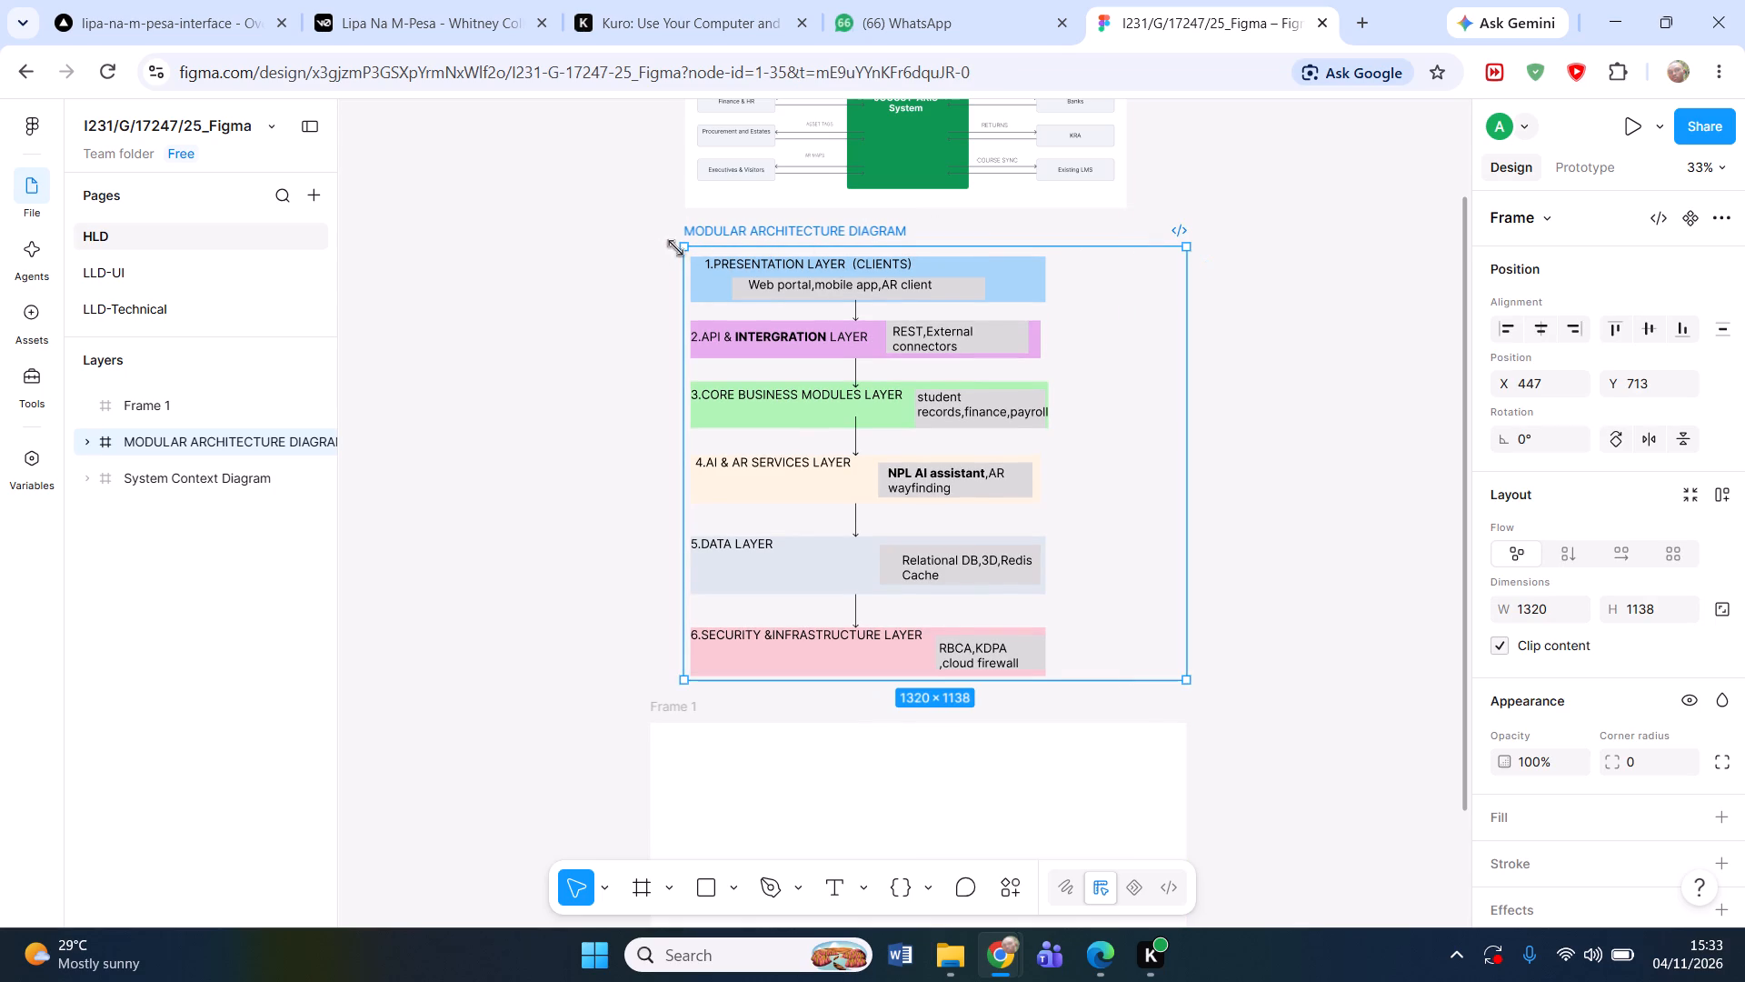
left_click_drag(685, 245, 631, 239)
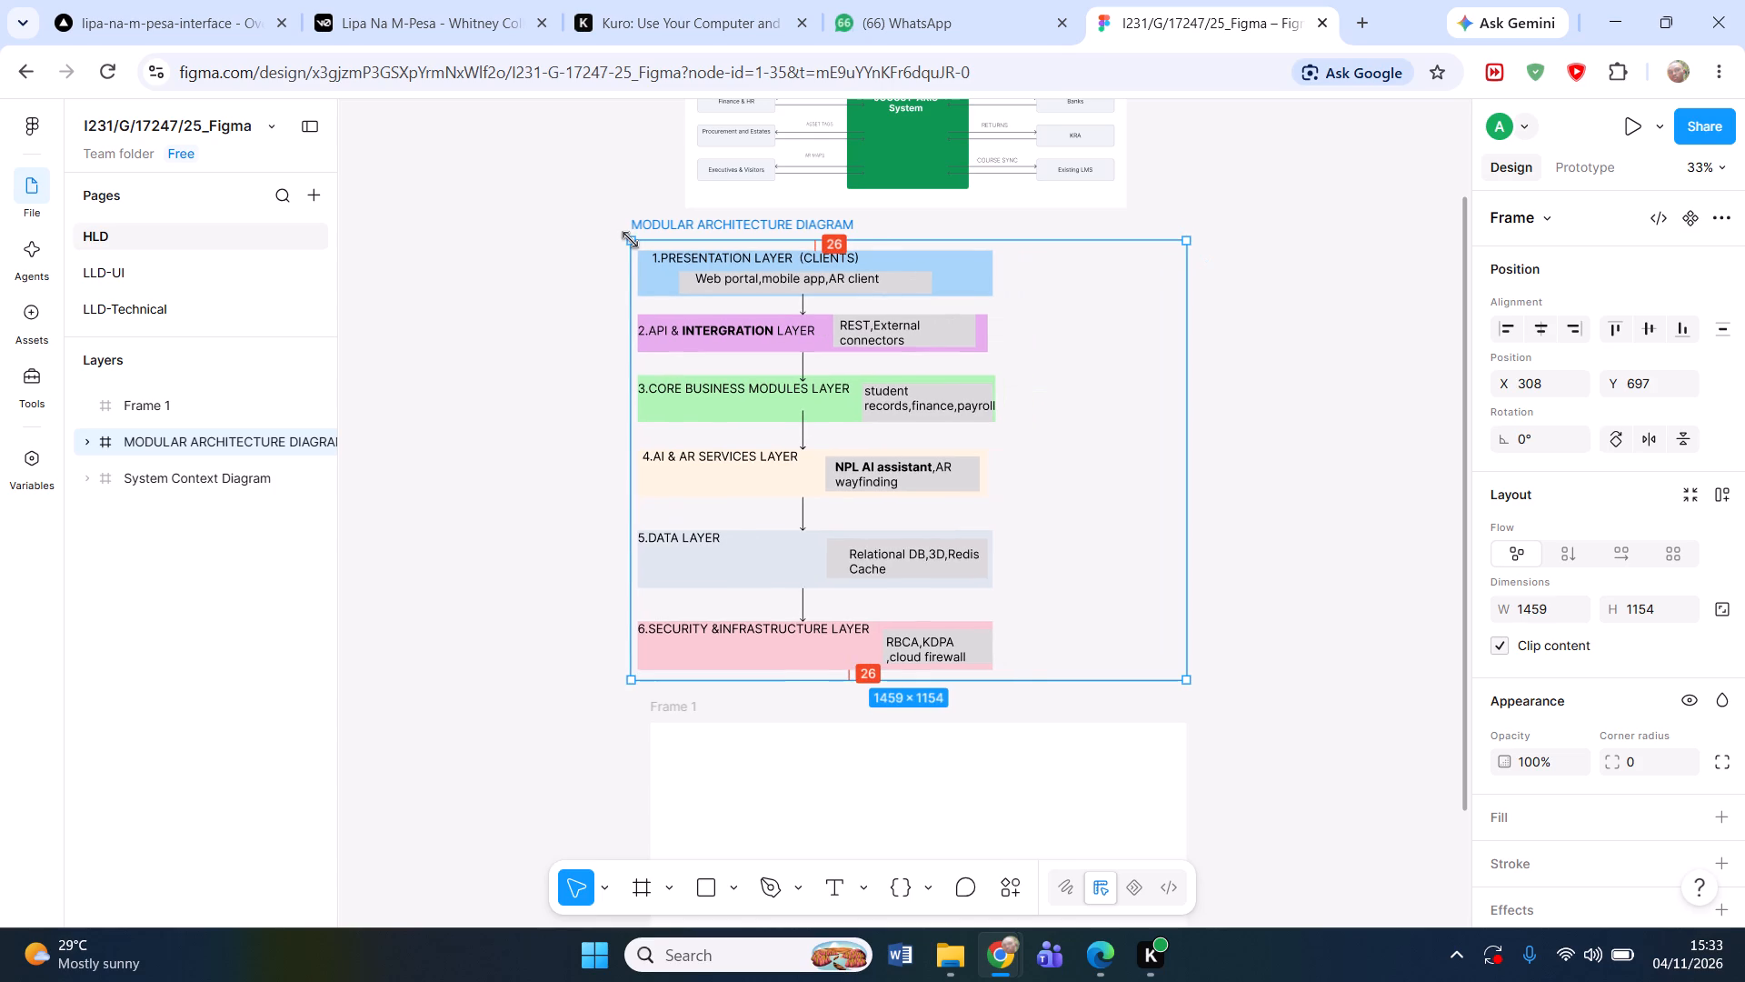
left_click_drag(631, 239, 648, 239)
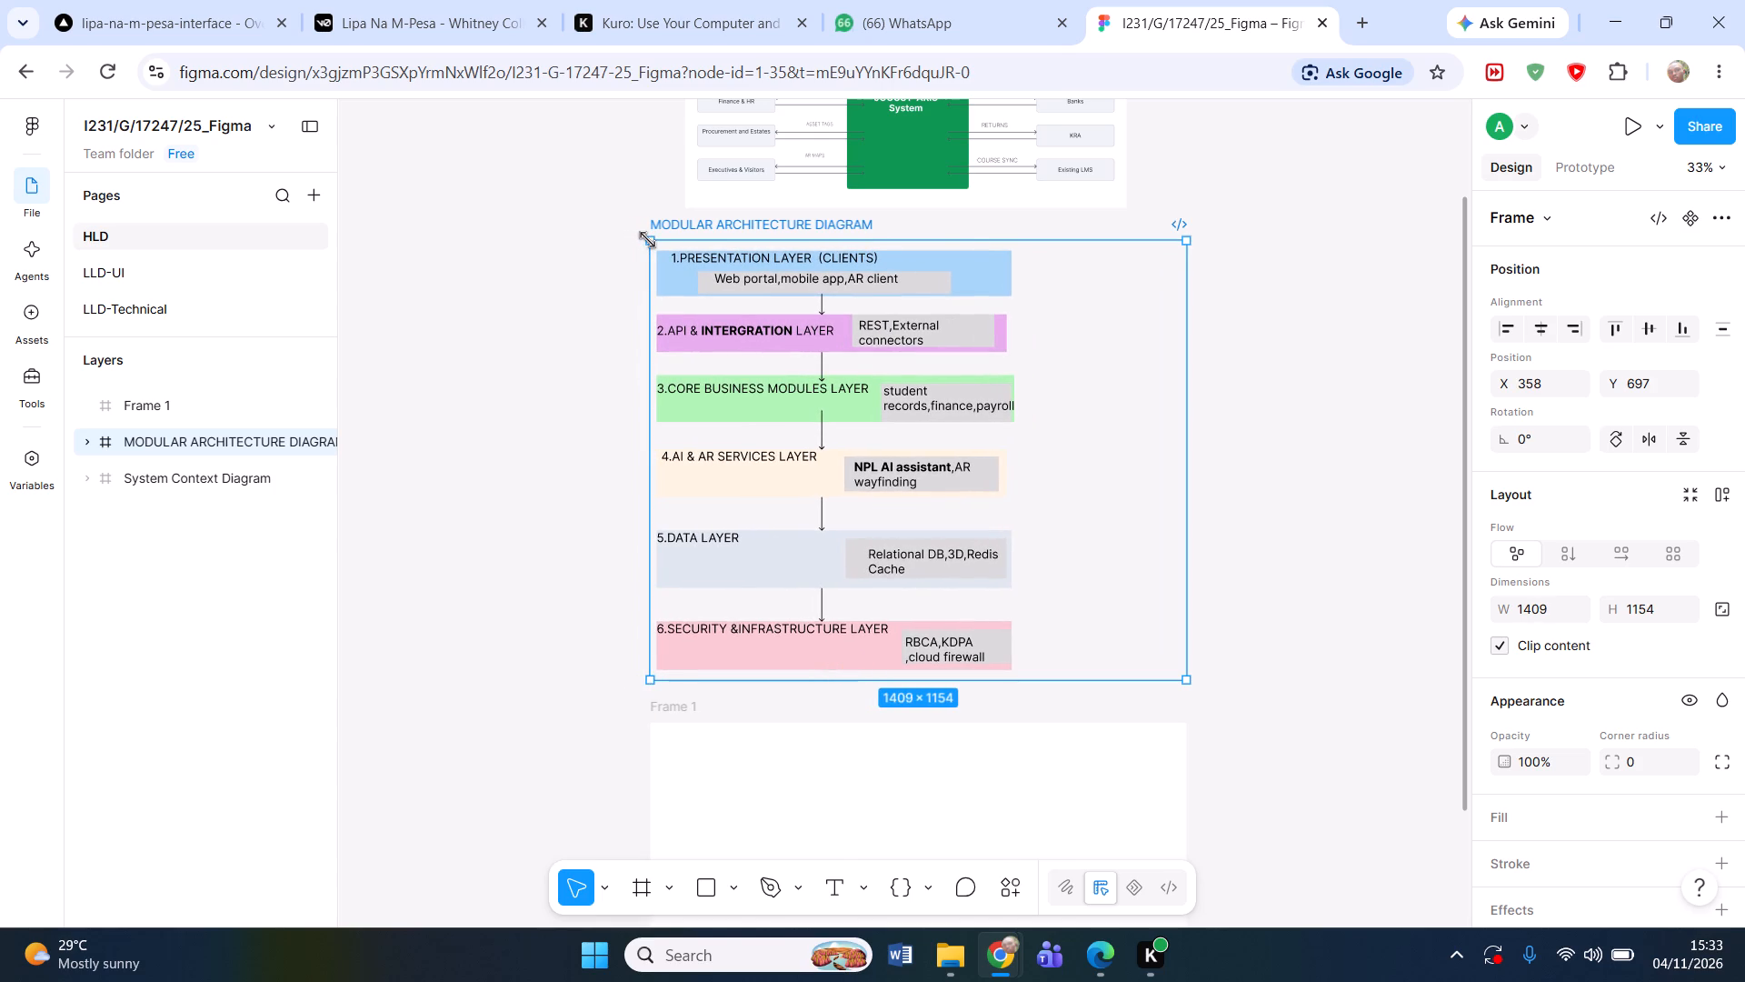
Enlarge the System Context Diagram frame to about 1409 × 780, matching its side edges to the frames below.
scroll(972, 236, "up", 3)
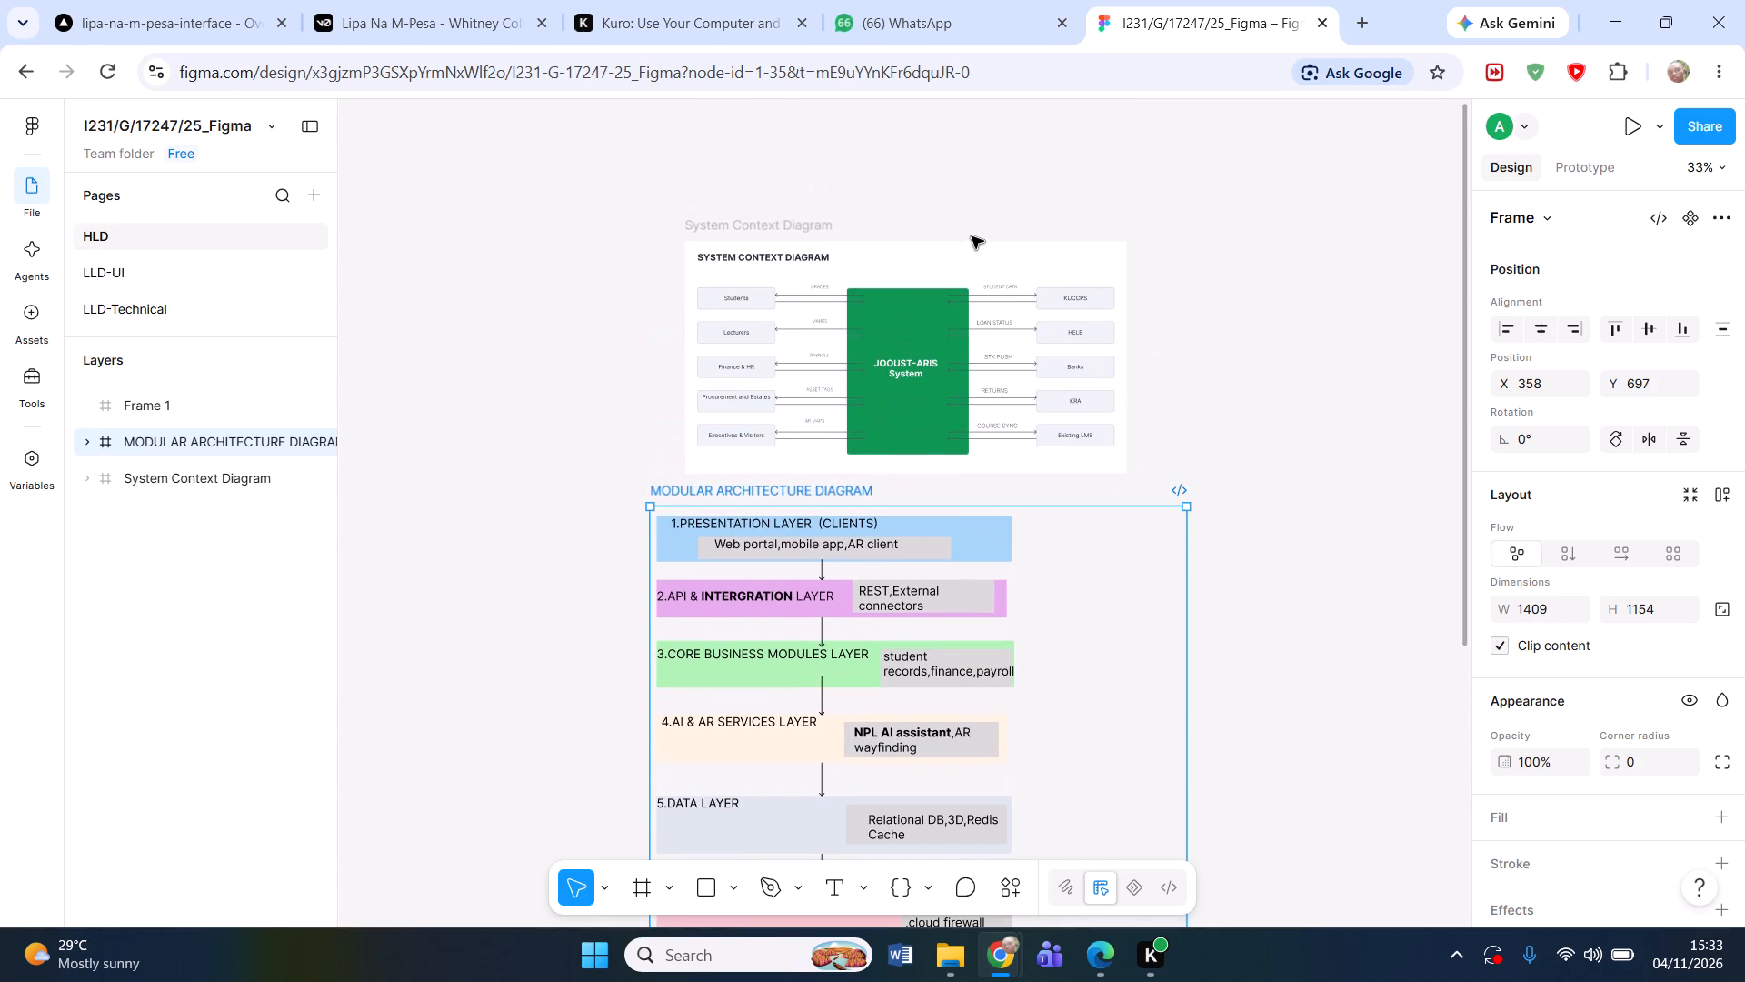
left_click(903, 253)
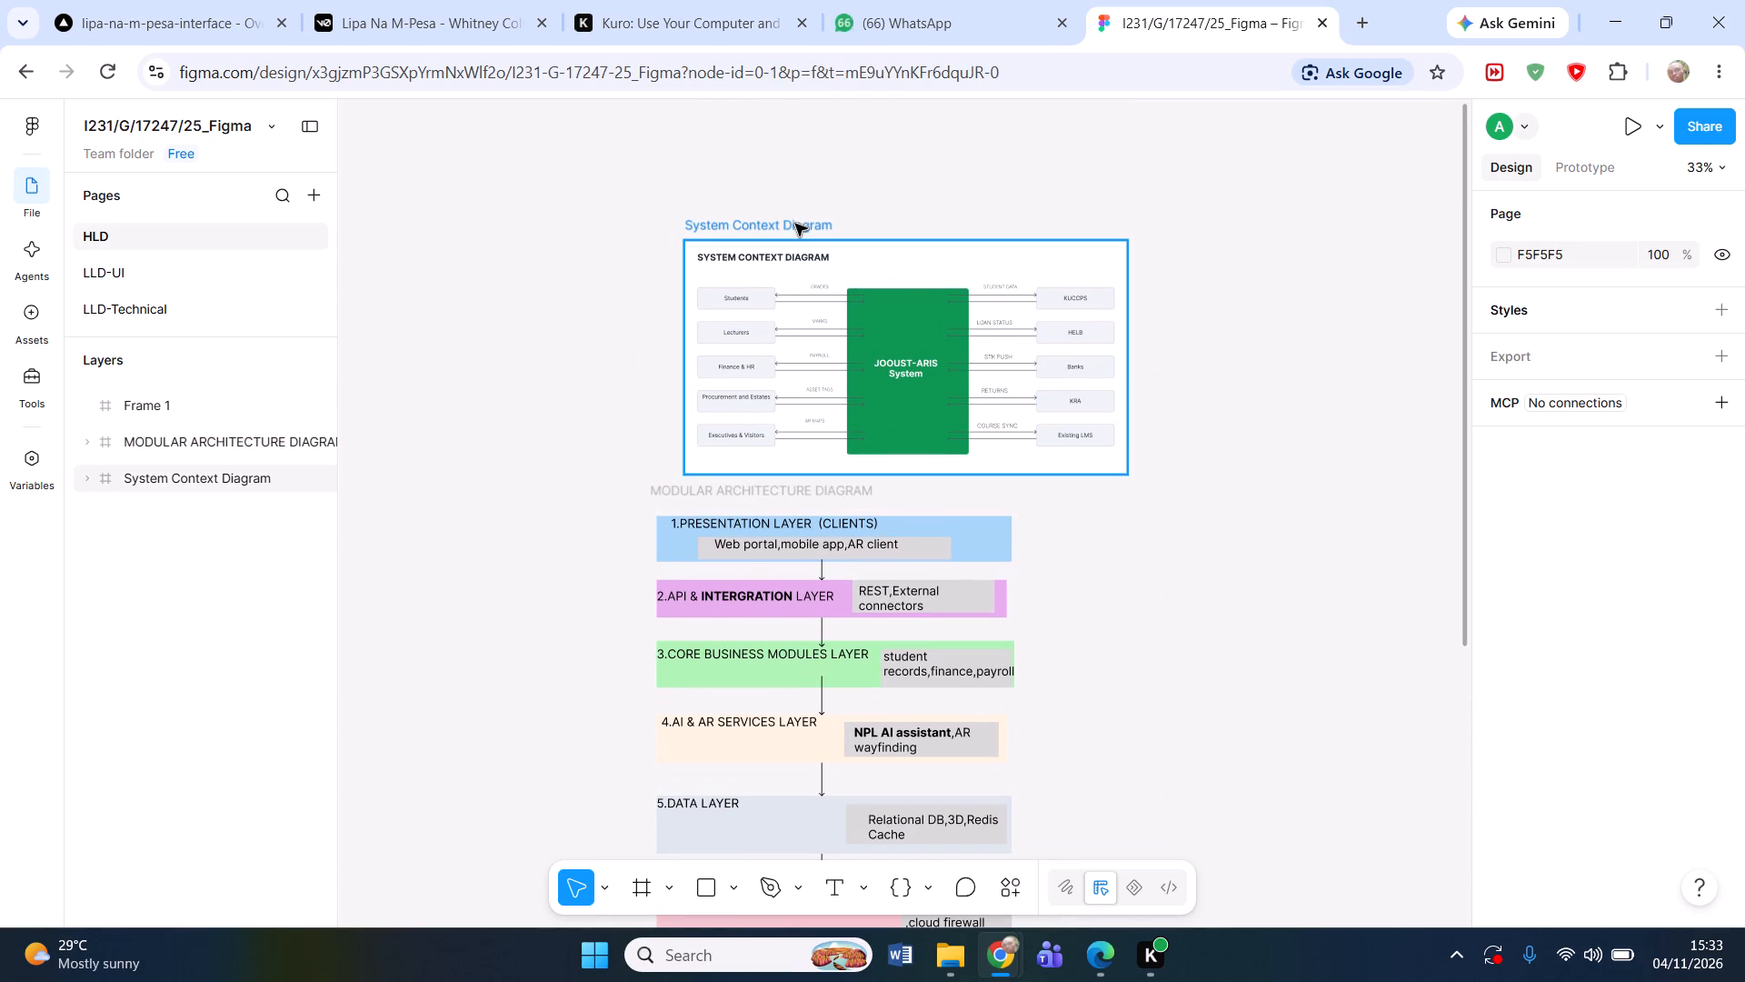
left_click(795, 224)
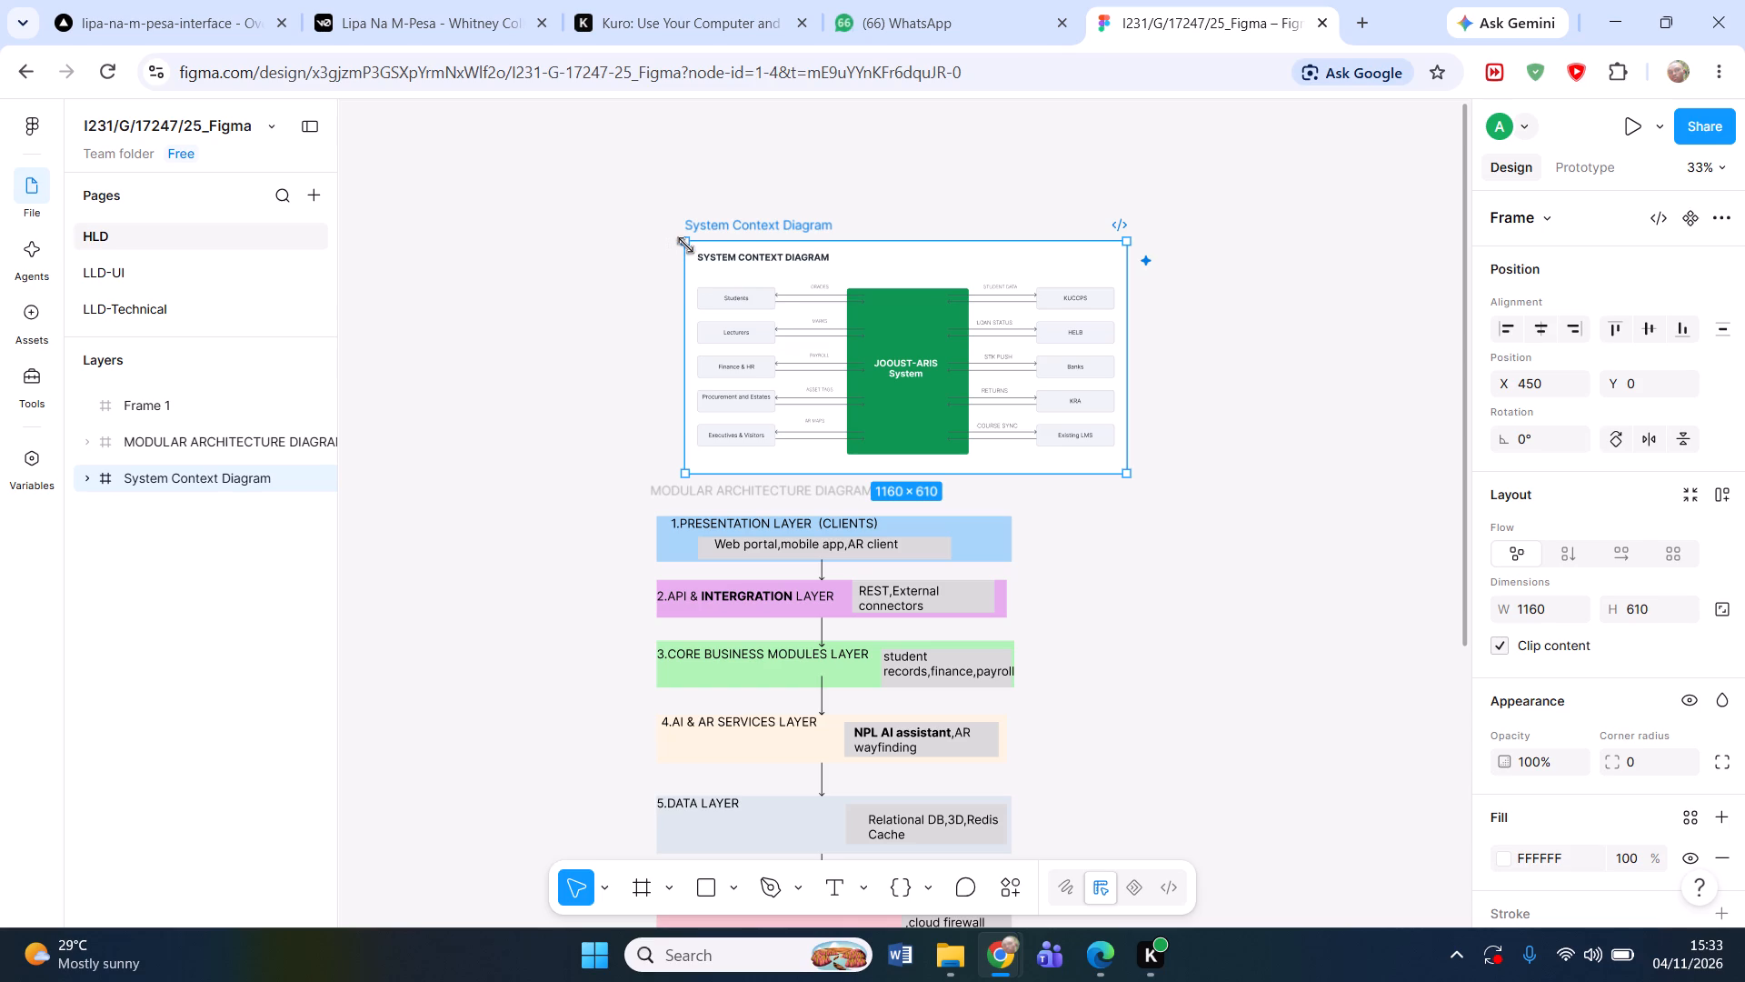
left_click_drag(686, 245, 649, 200)
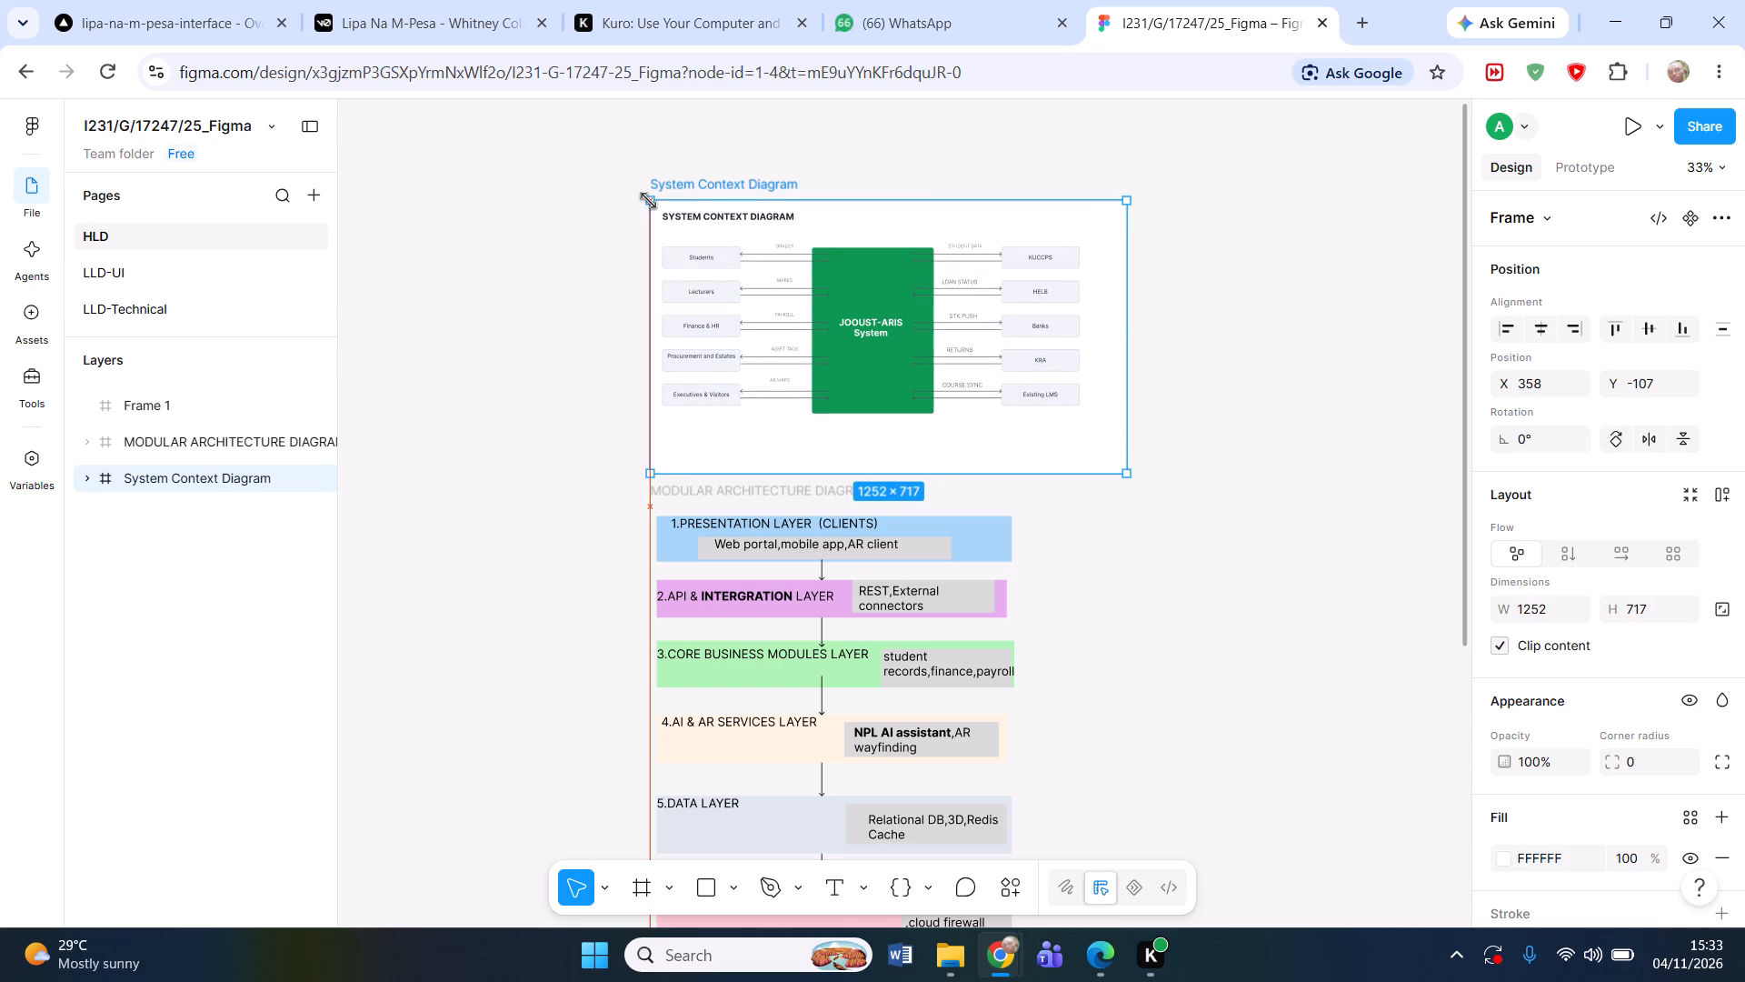
left_click_drag(1125, 199, 1169, 188)
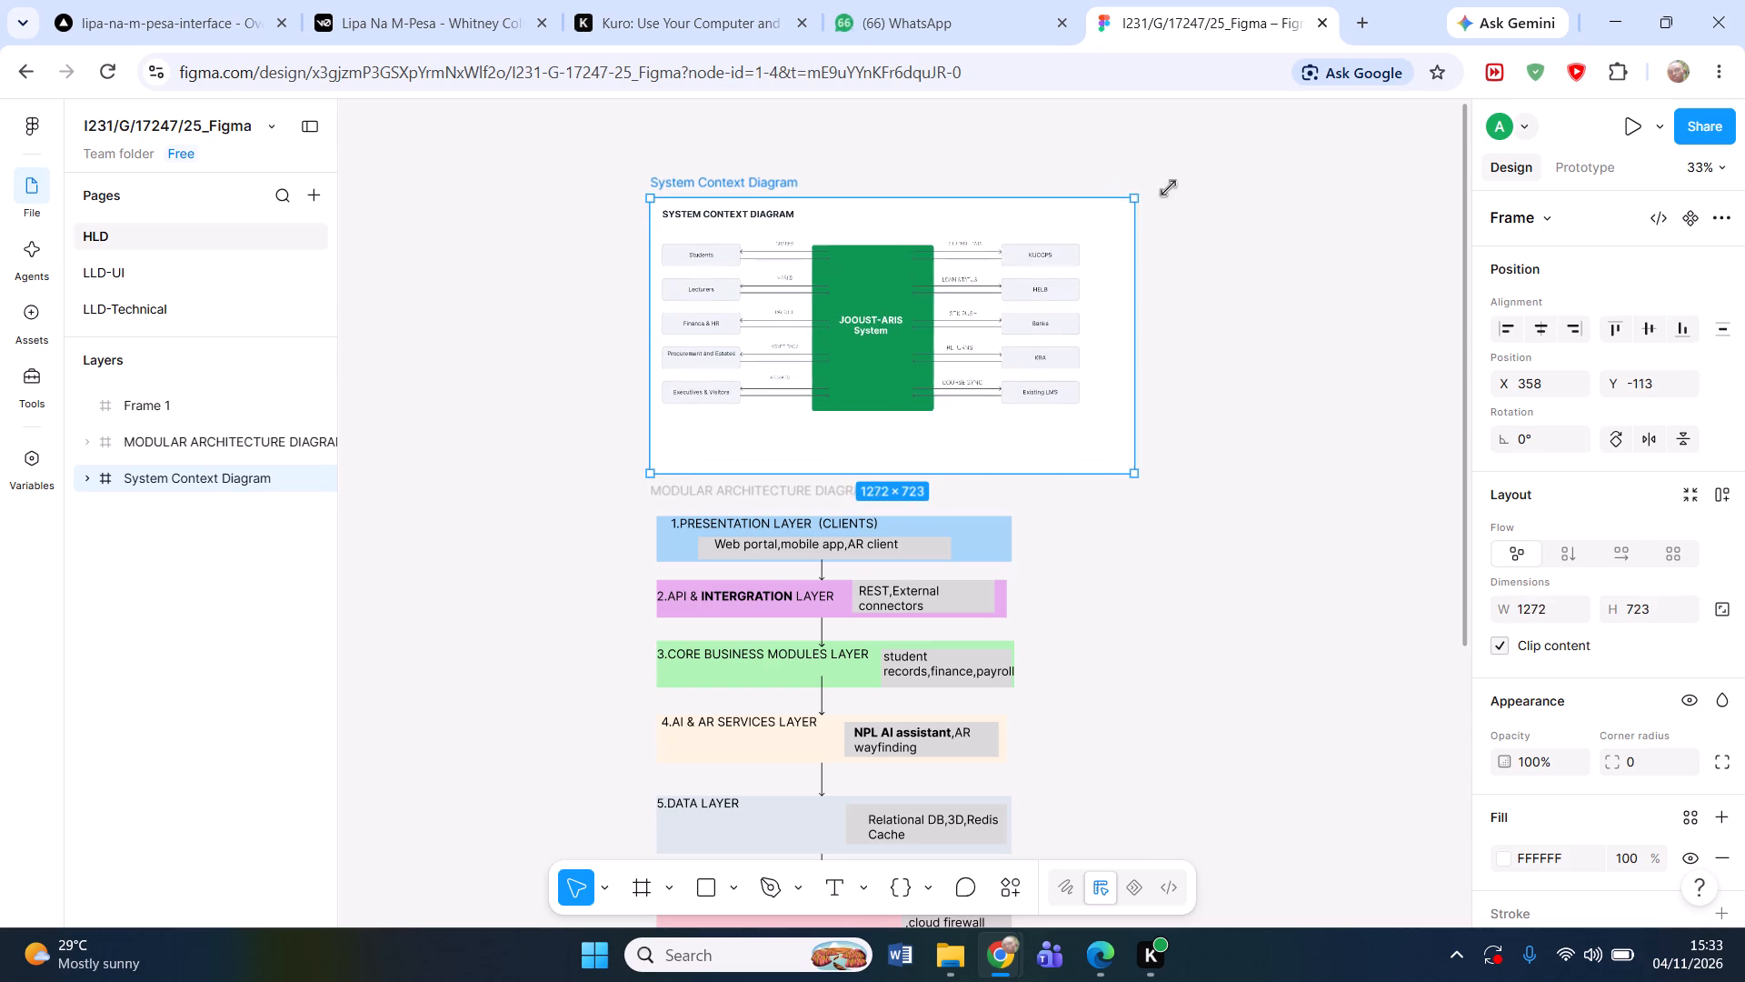
left_click_drag(1169, 188, 1183, 176)
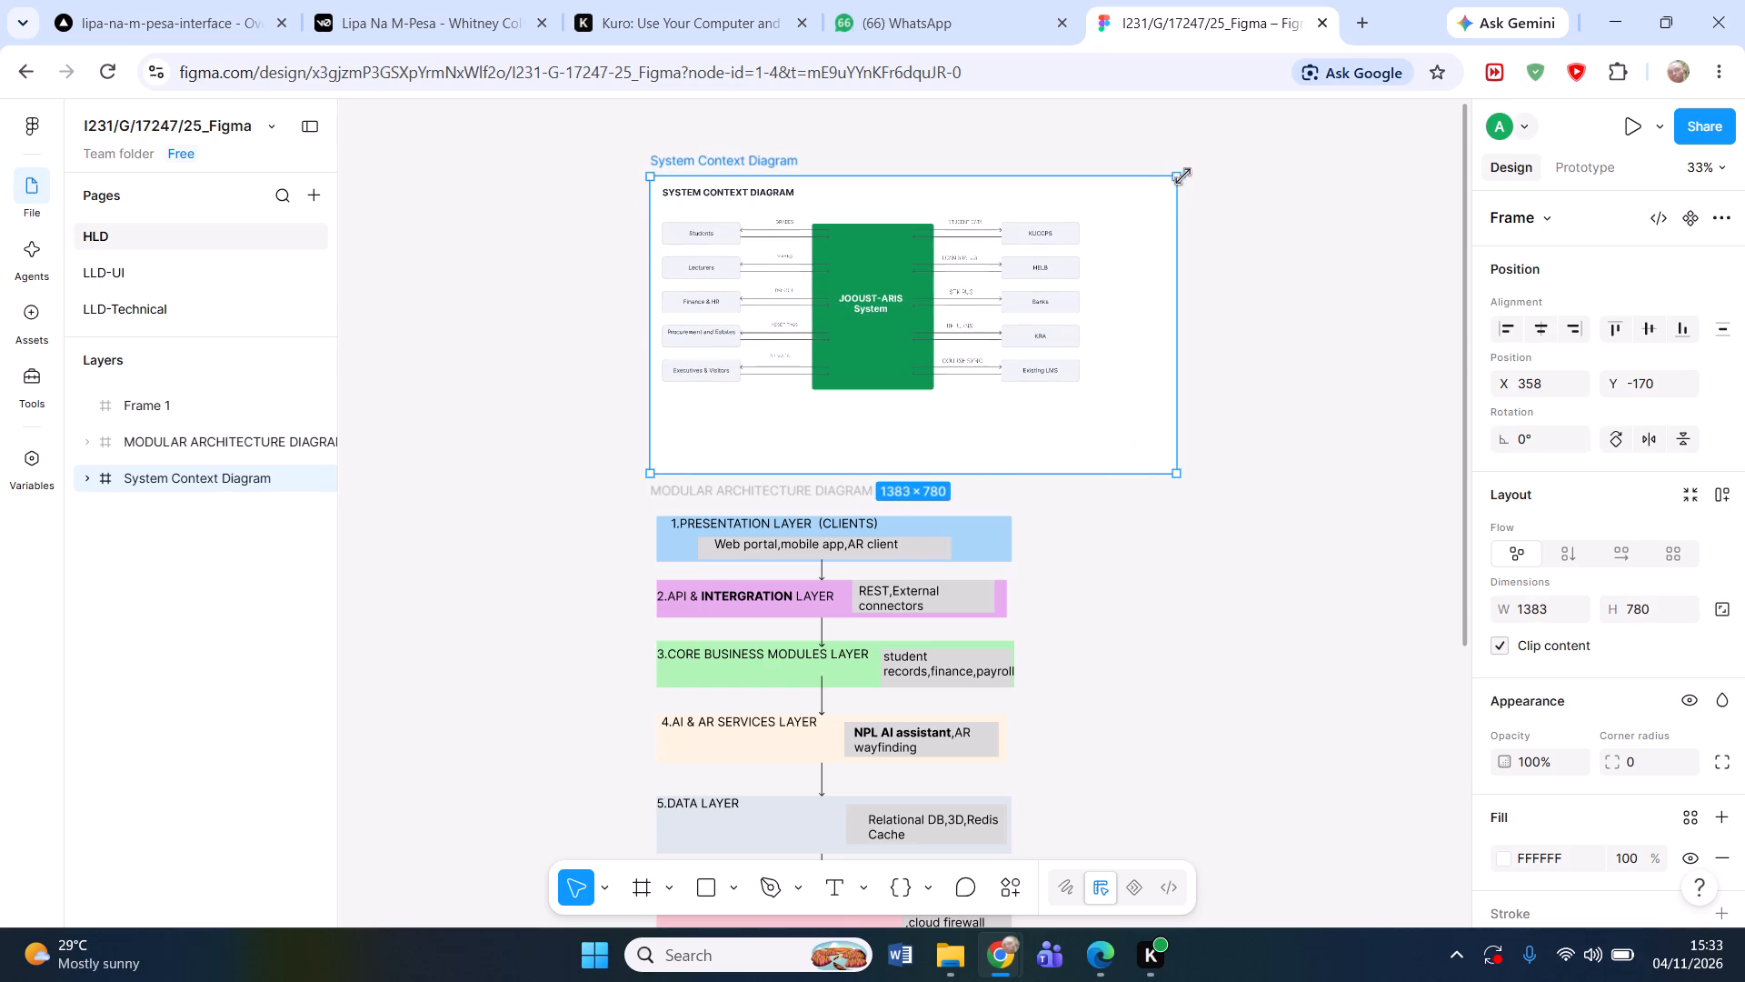
left_click_drag(1183, 176, 1187, 176)
Rename the new empty frame as HIGH-LEVEL DATA FLOW DIAGRAM.
scroll(1254, 296, "down", 2)
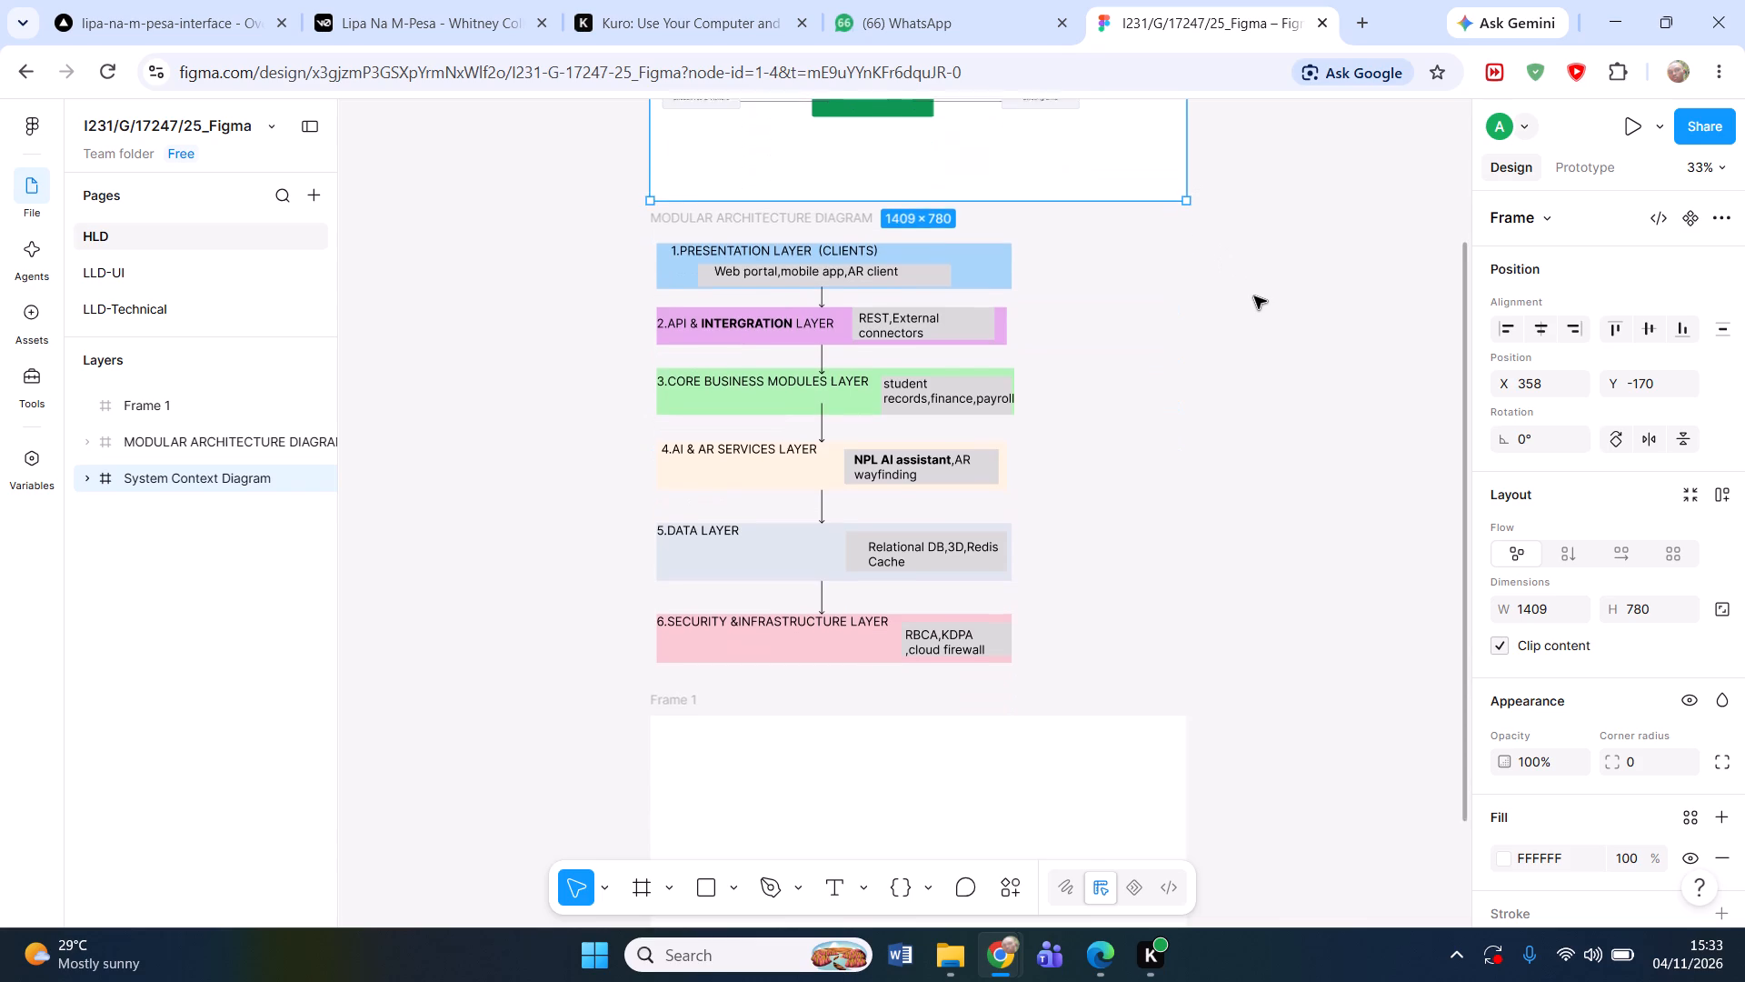
scroll(1254, 296, "down", 3)
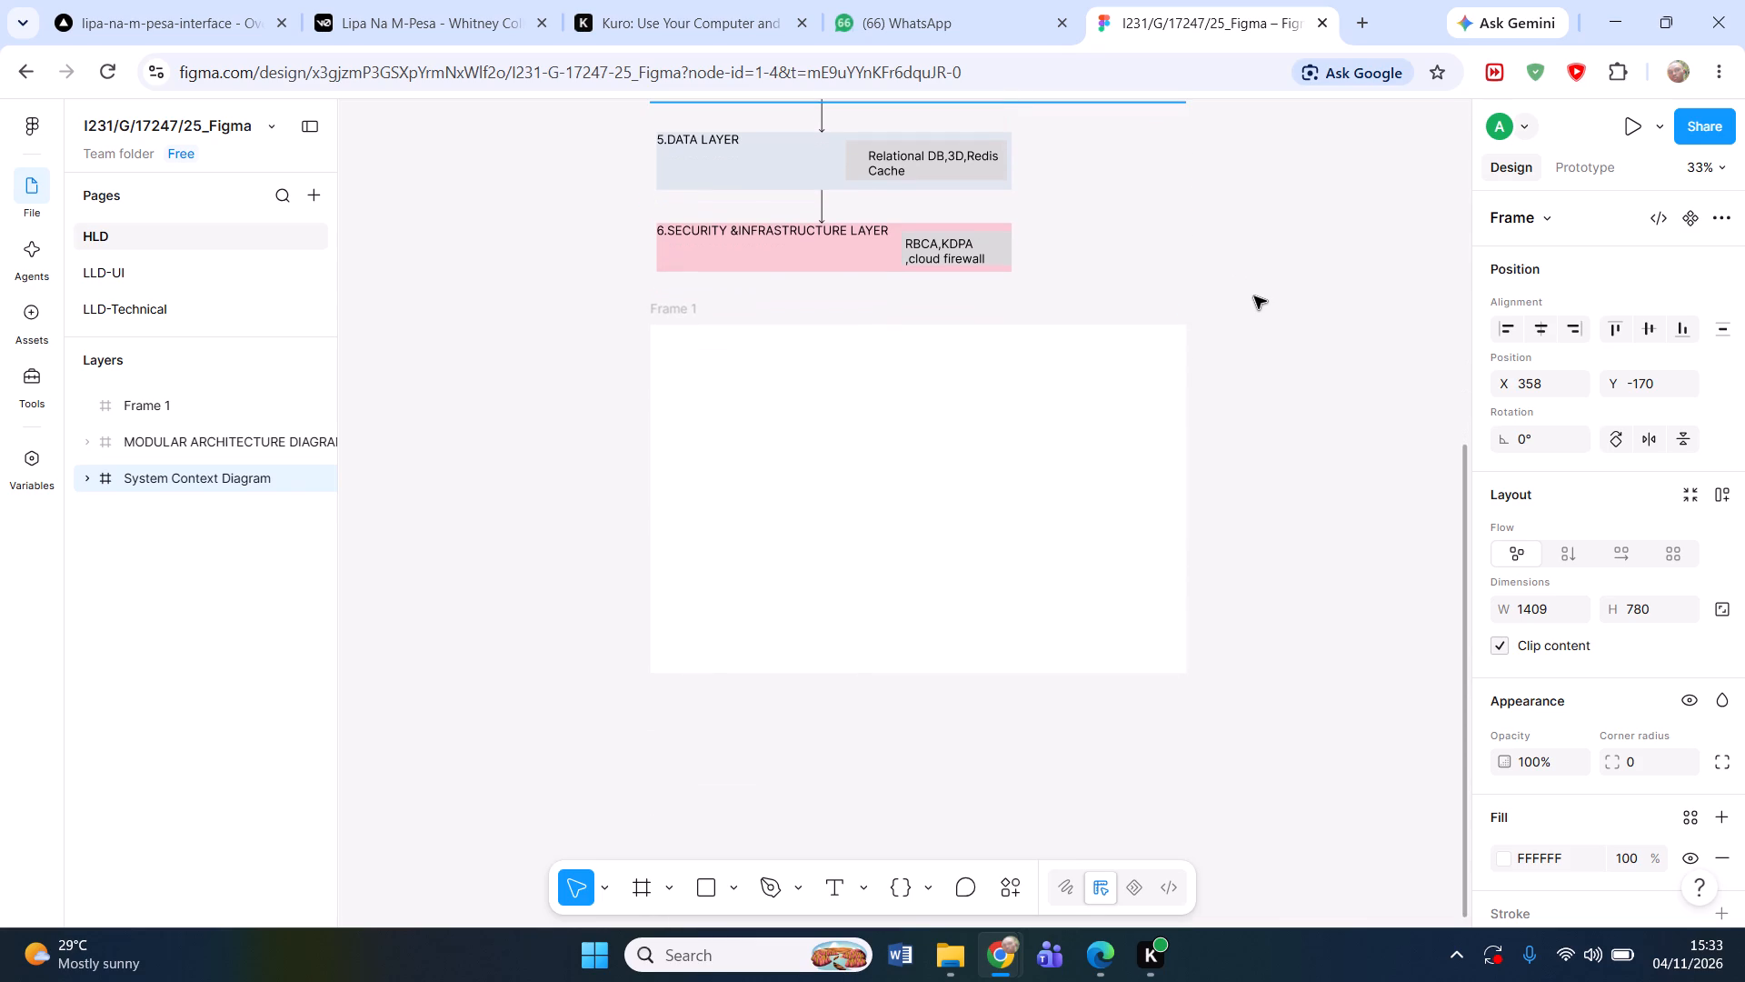
double_click(685, 313)
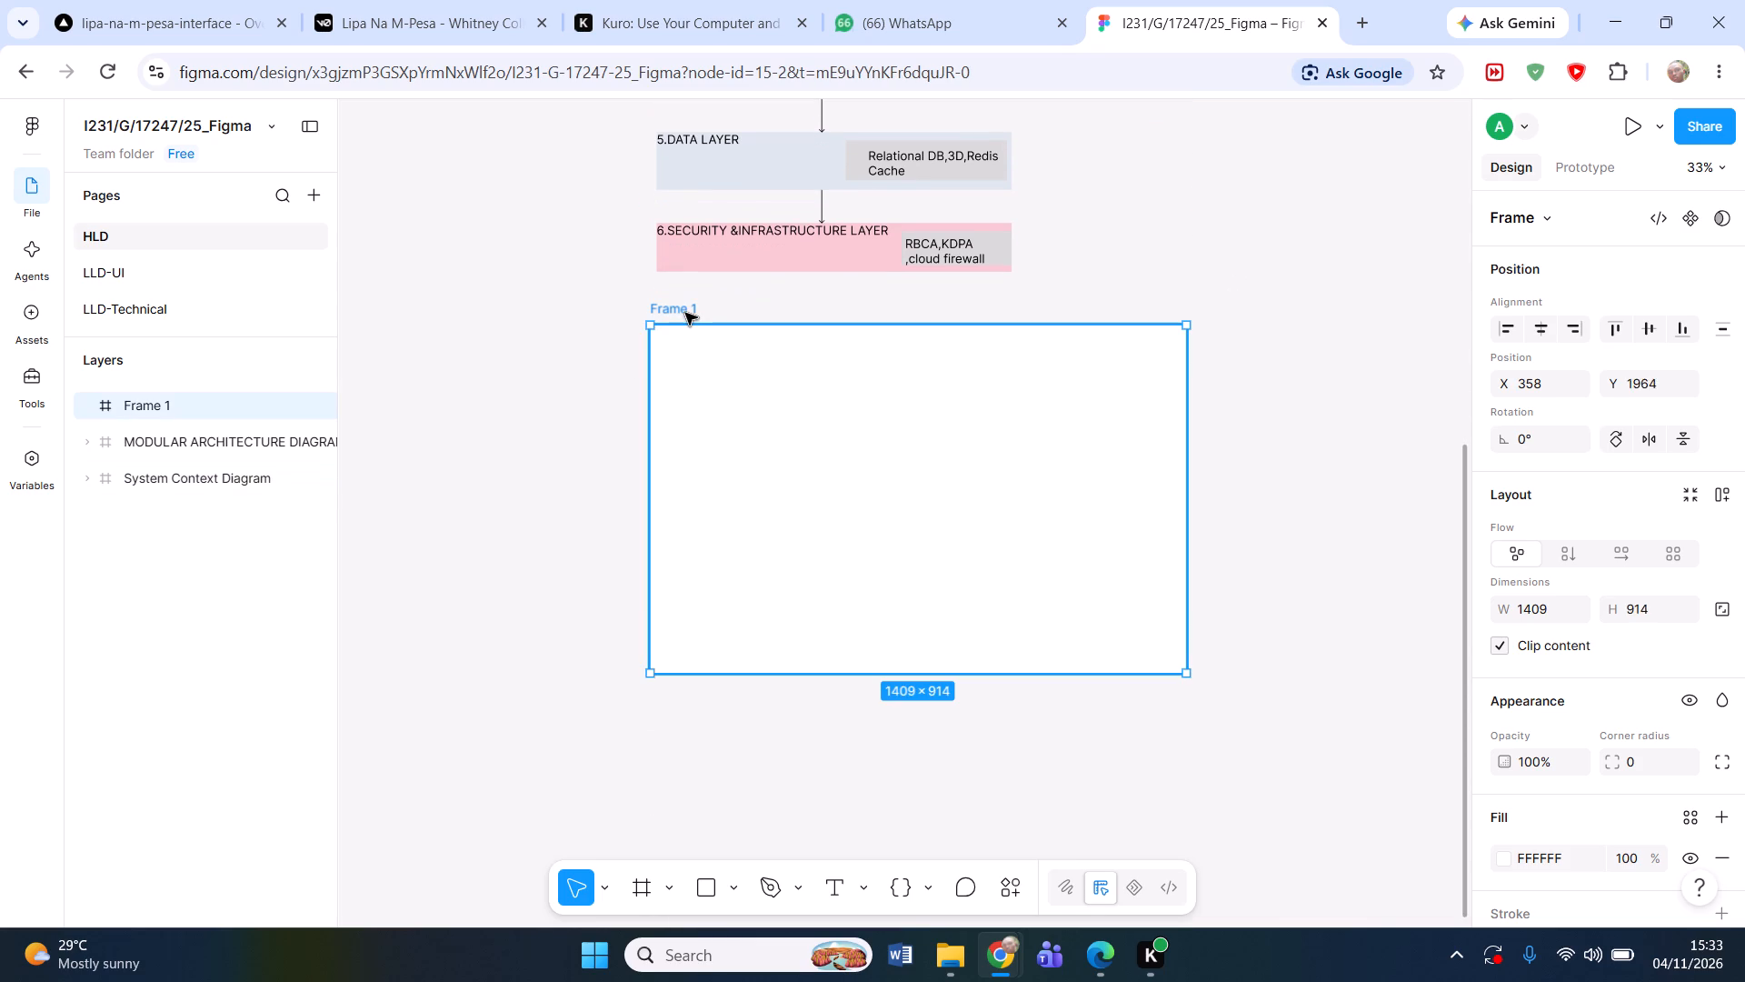
left_click(685, 313)
left_click_drag(685, 313, 698, 305)
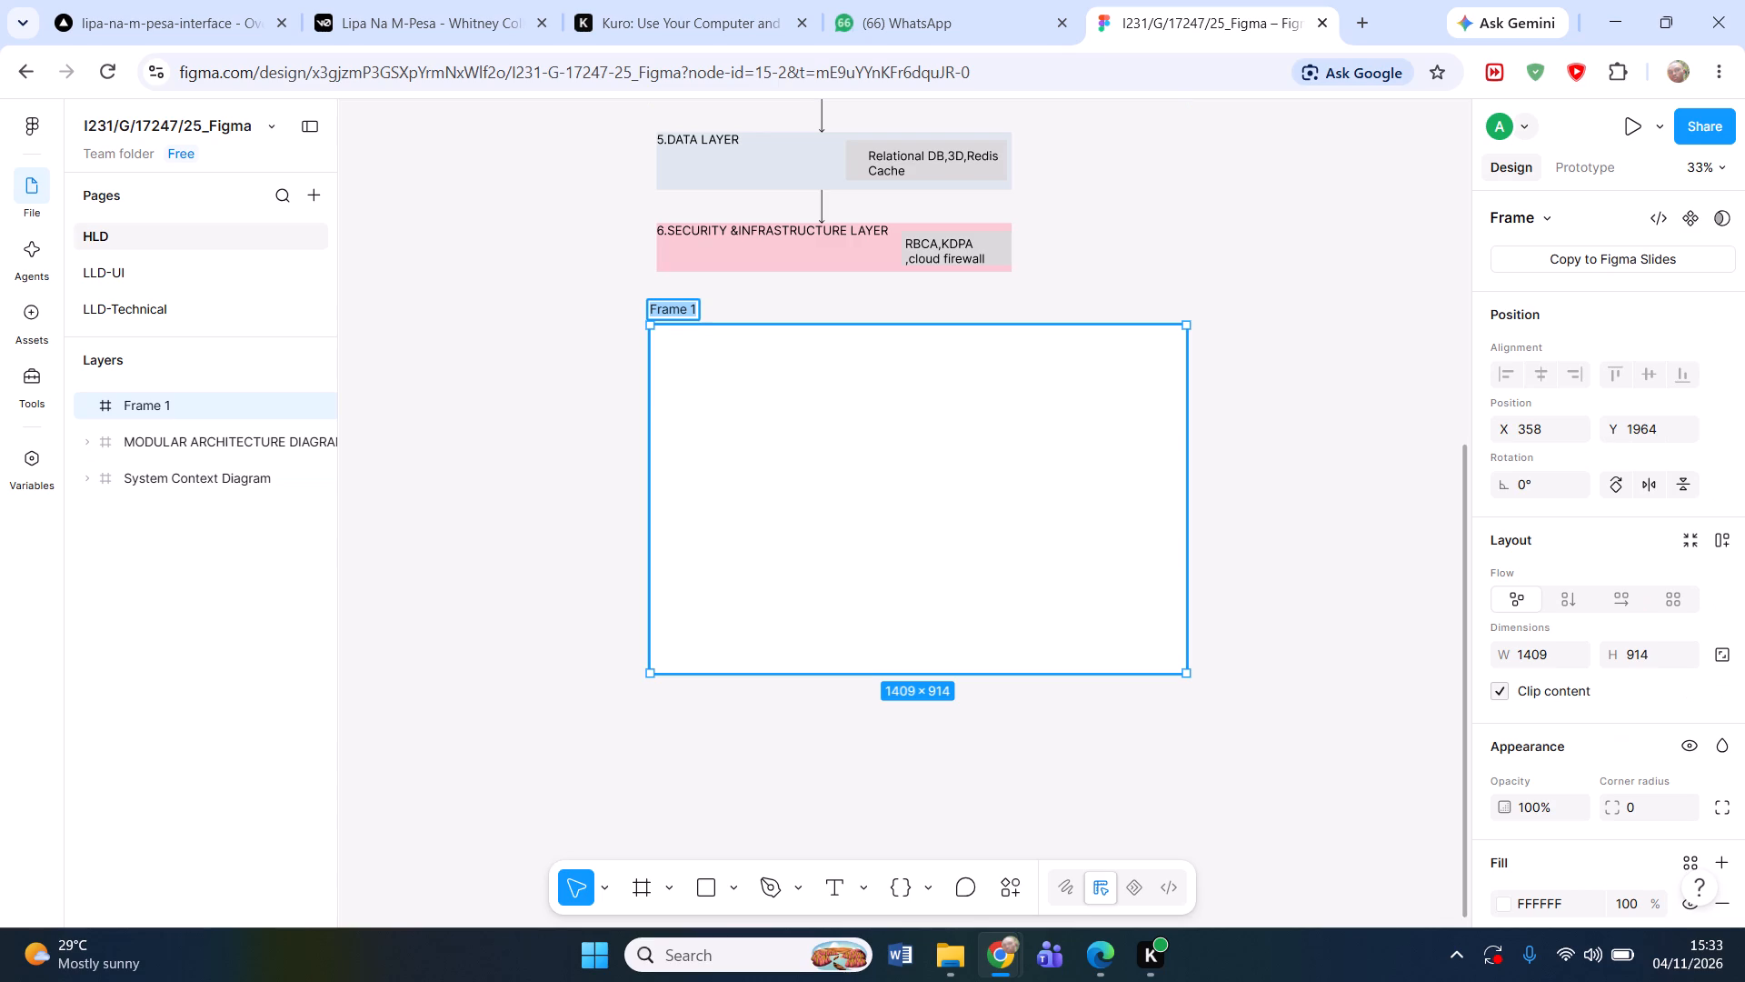
left_click_drag(698, 305, 700, 305)
key("BackSpace")
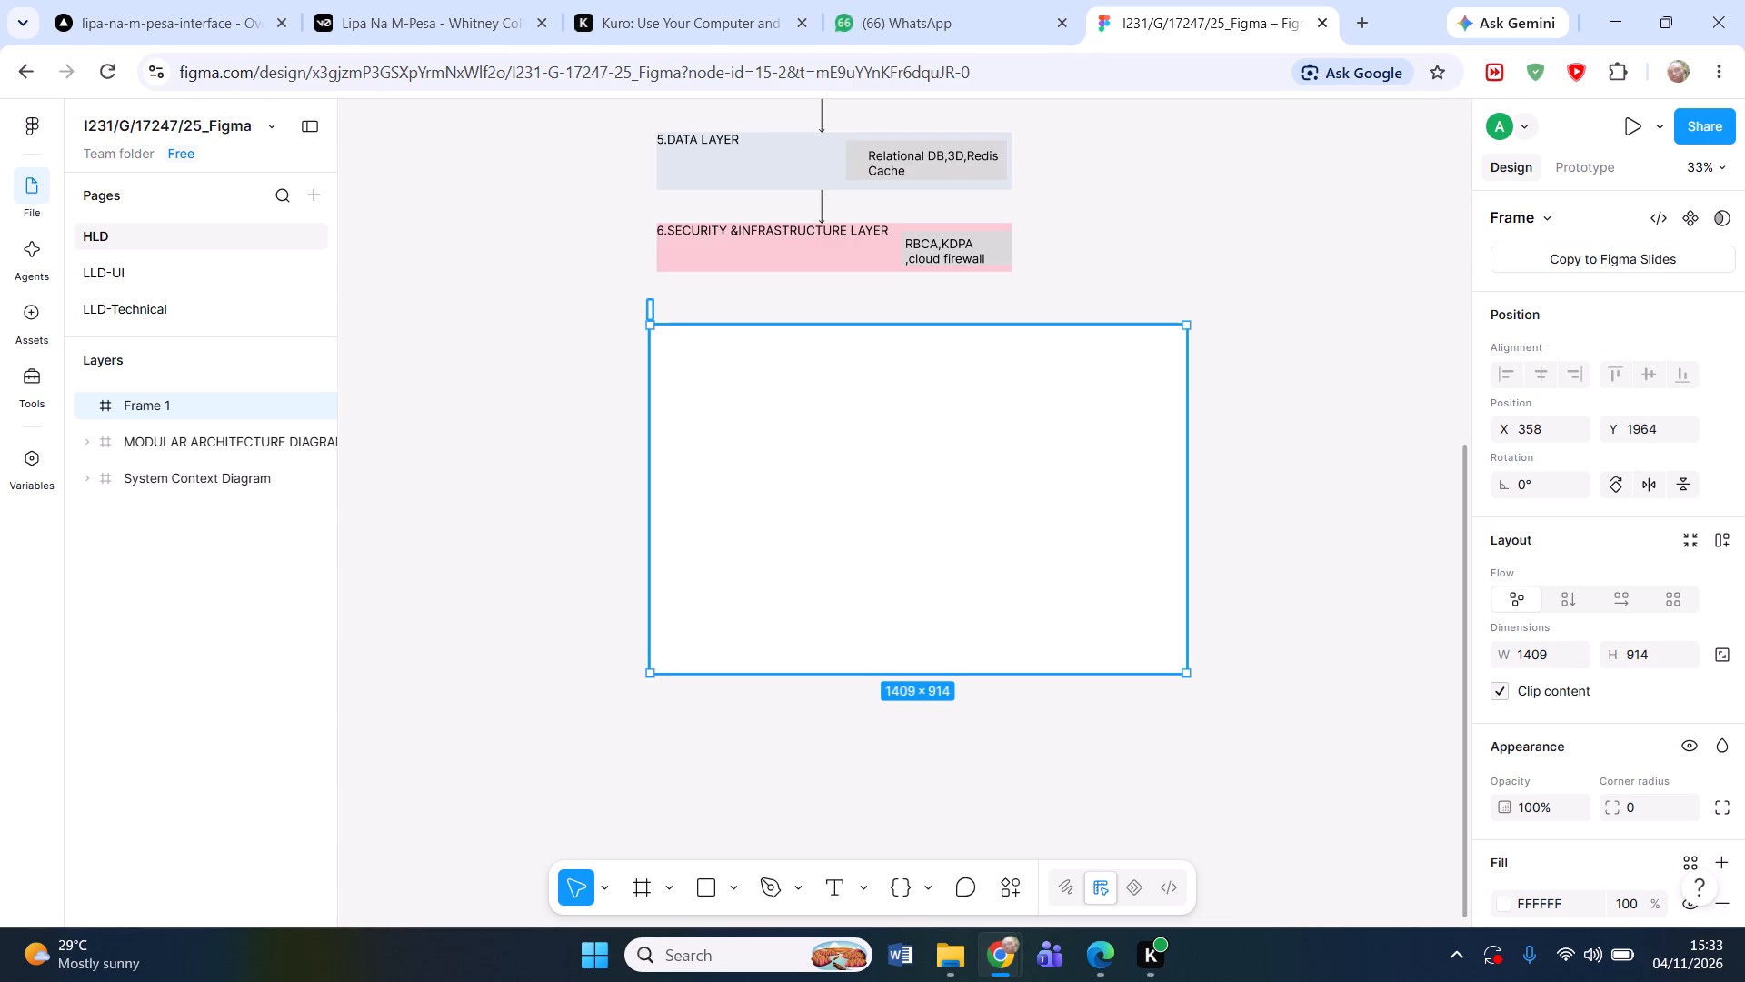
type("HI")
type("GH")
key("space")
key("BackSpace")
key("minus")
key("l")
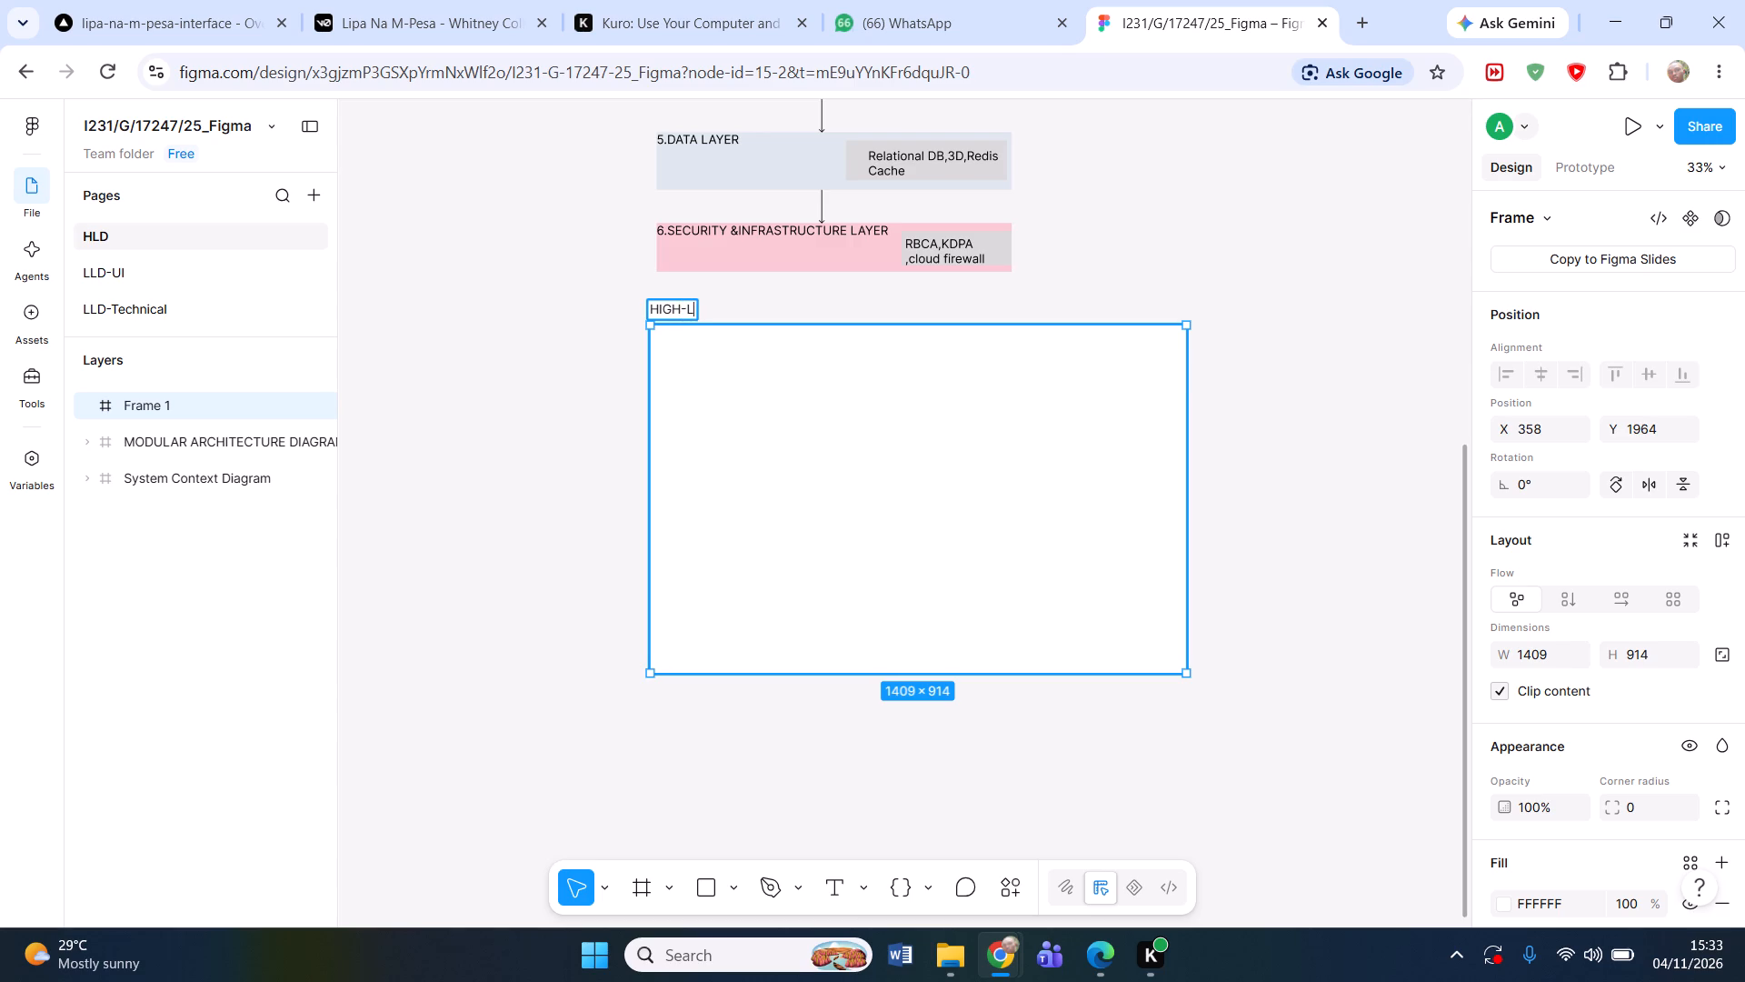
type("EVE")
key("l")
key("space")
type("DATA FLOW")
key("space")
type("DIAGRAM")
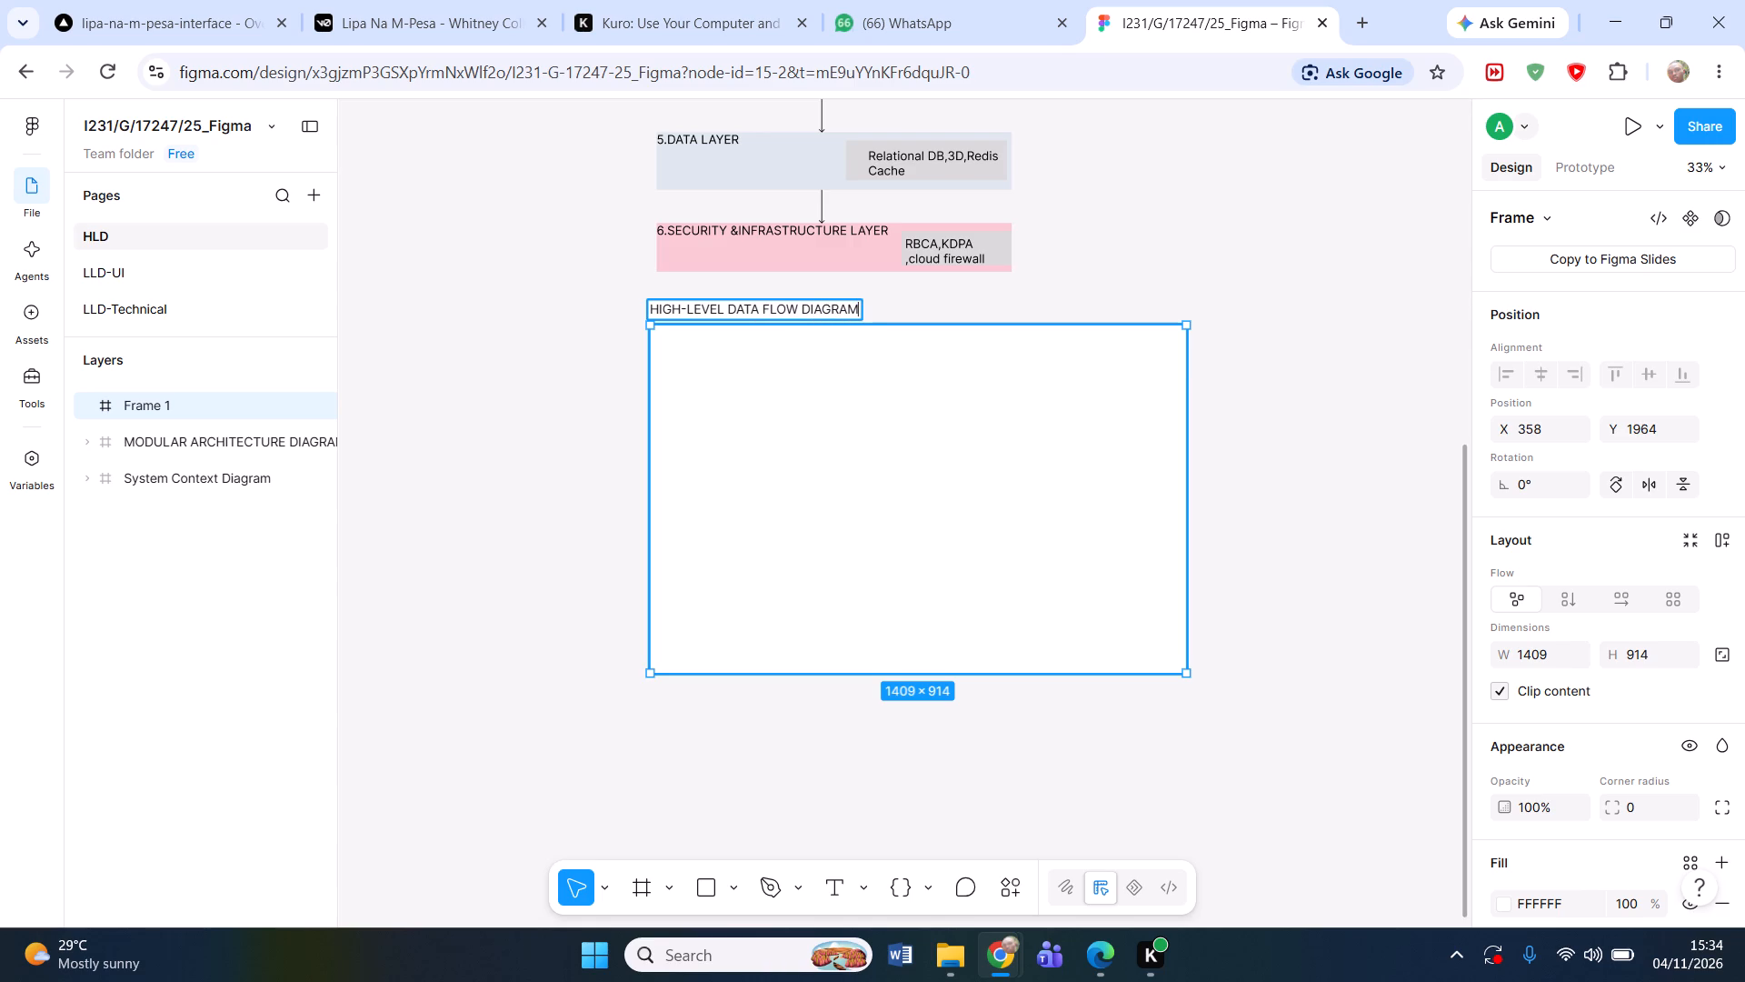
key("Return")
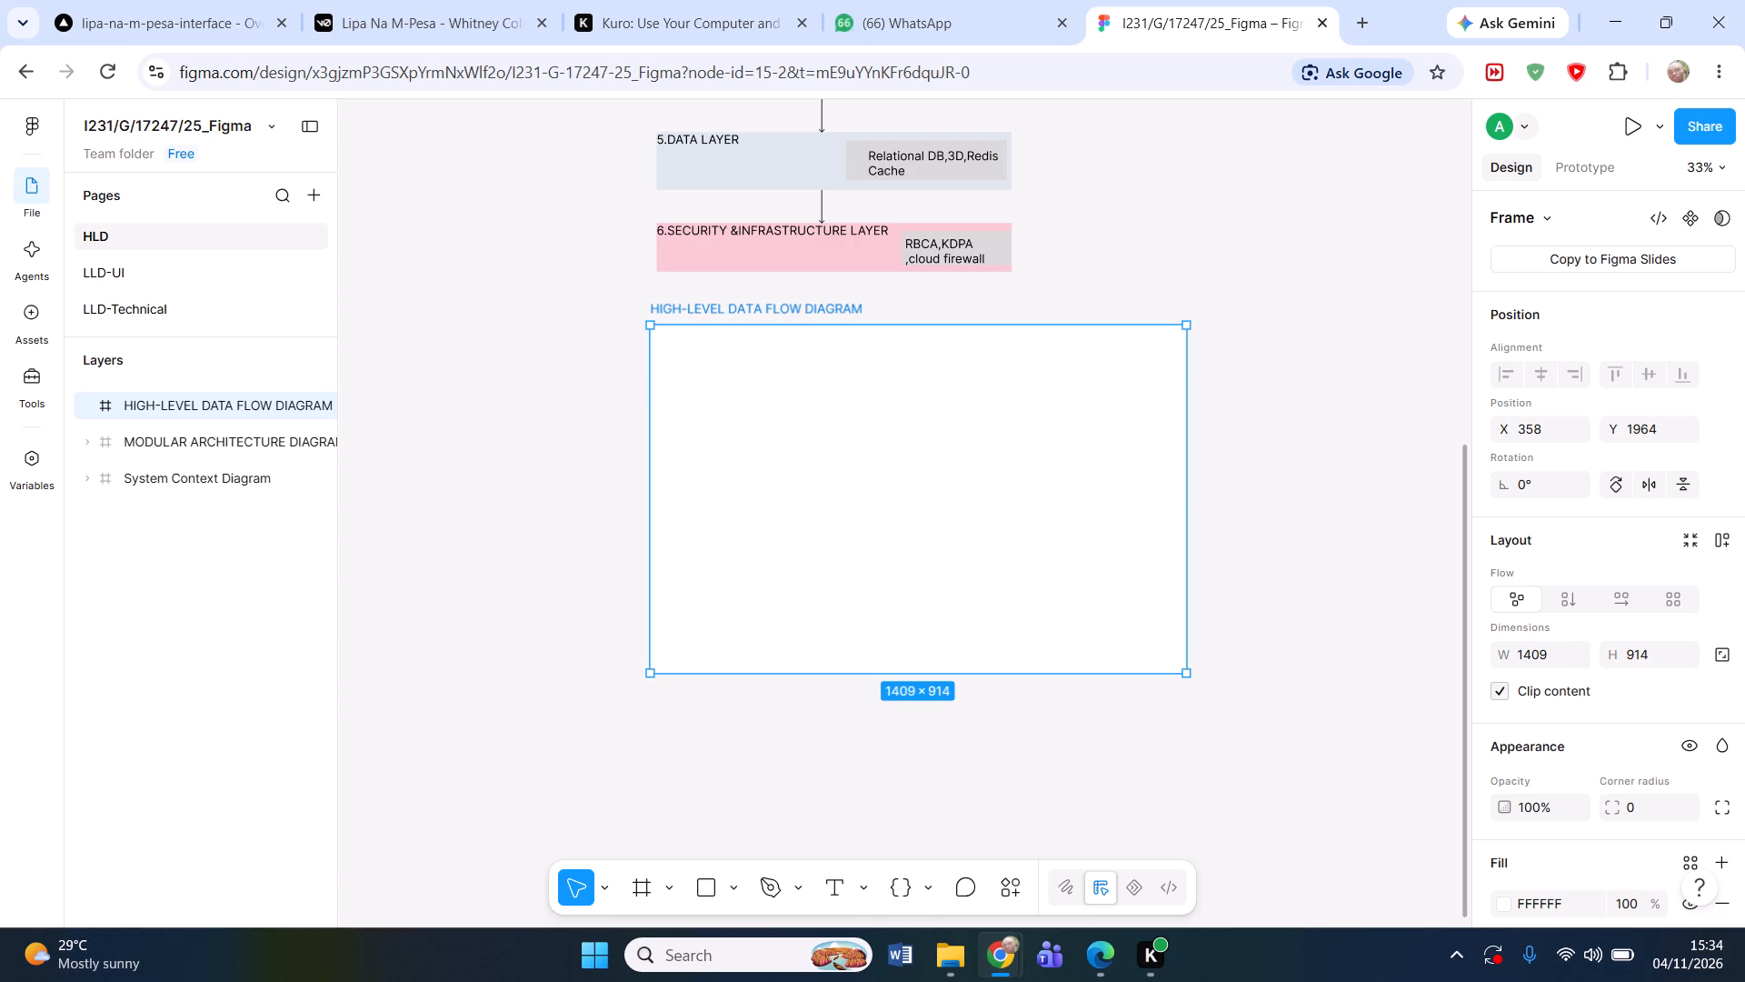
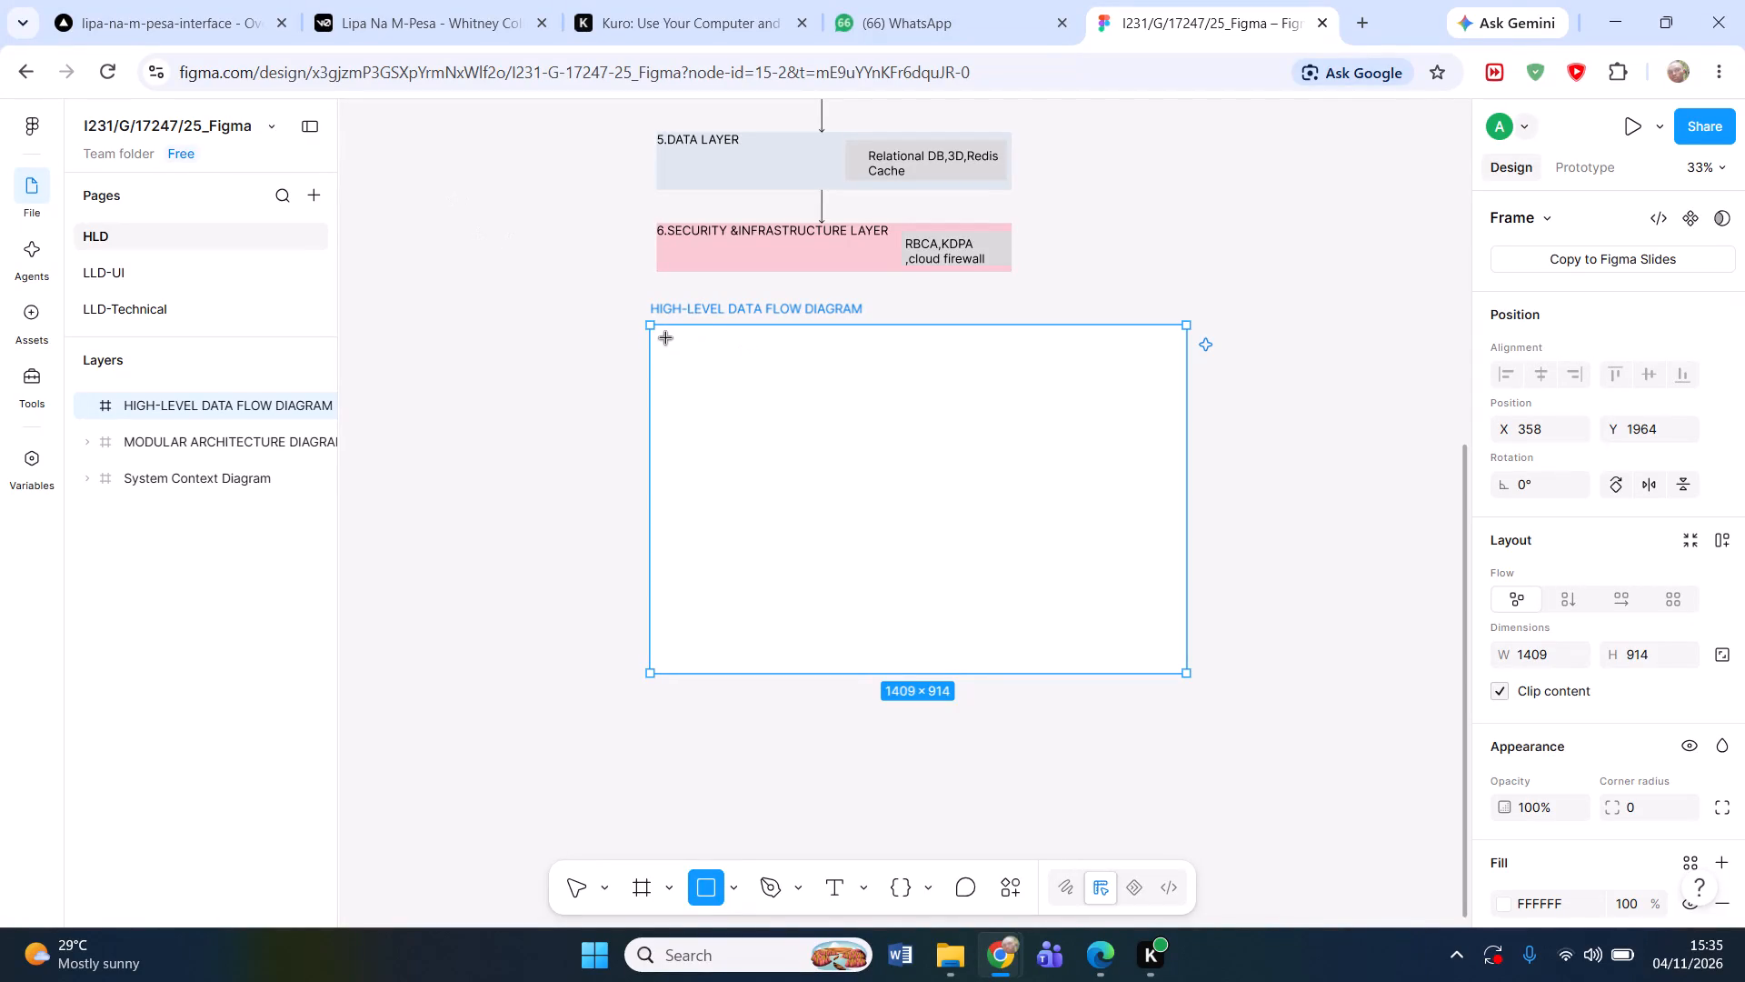
Draw a rectangle about 472 × 123 in the upper-left corner of the HIGH-LEVEL DATA FLOW DIAGRAM frame.
left_click_drag(660, 337, 824, 381)
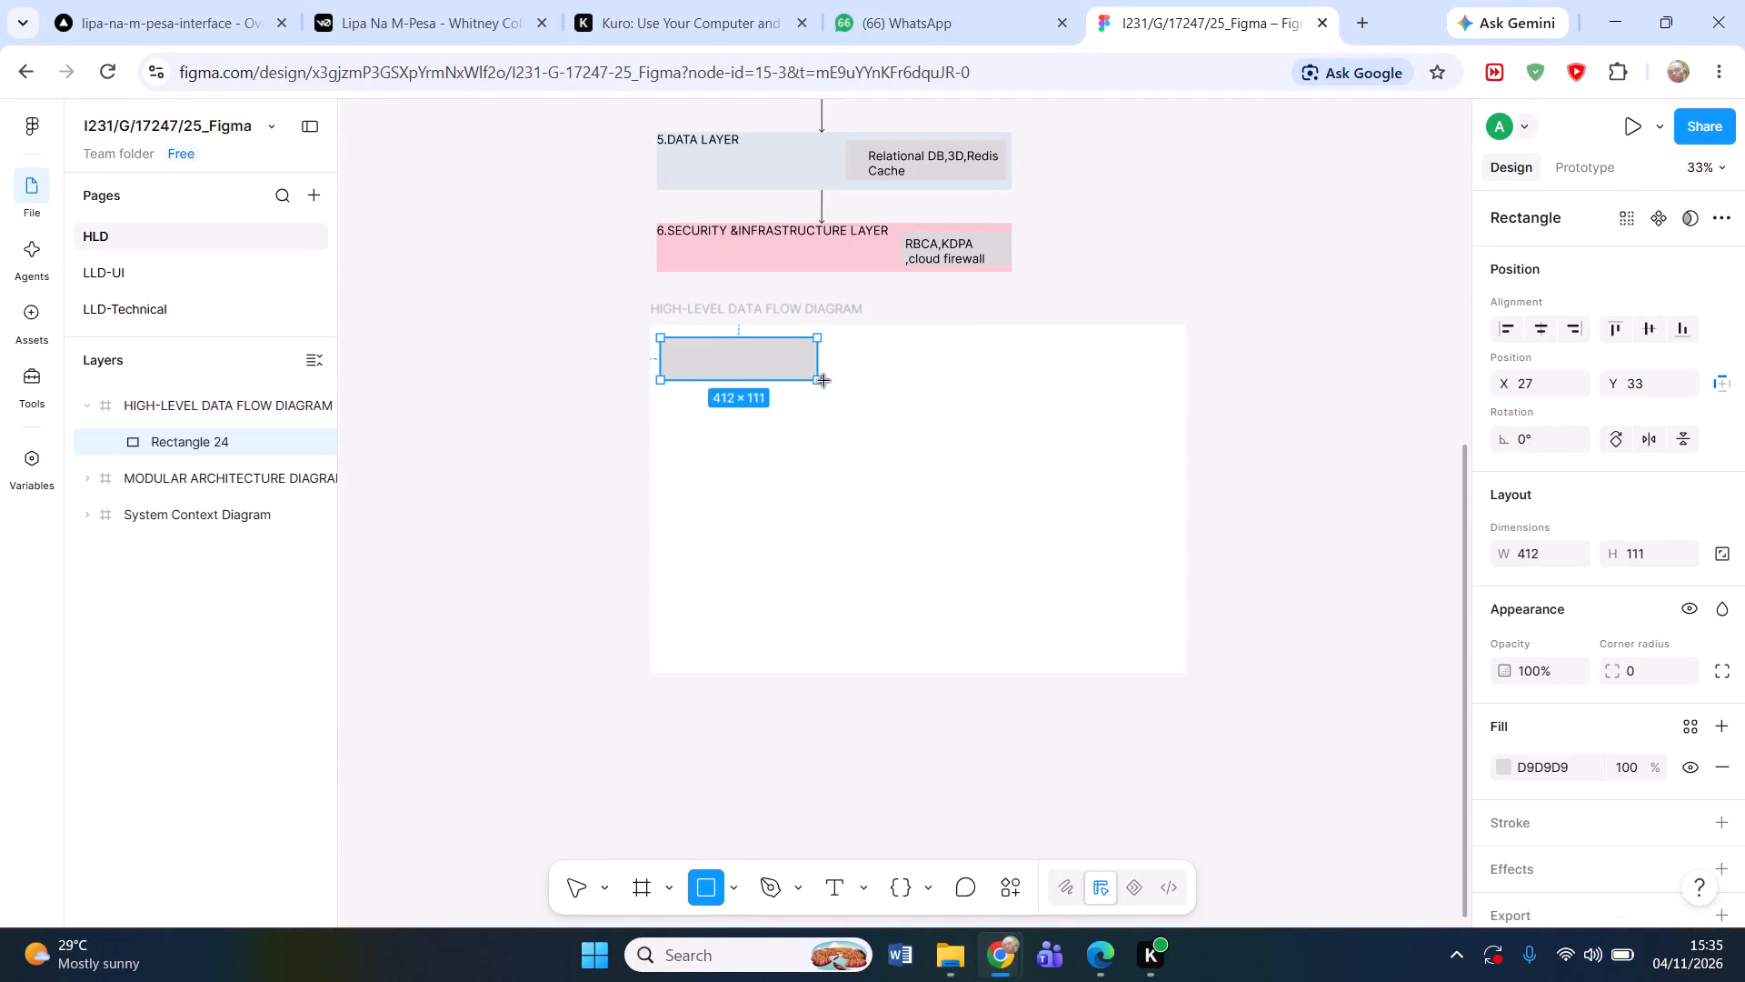
left_click_drag(824, 381, 840, 384)
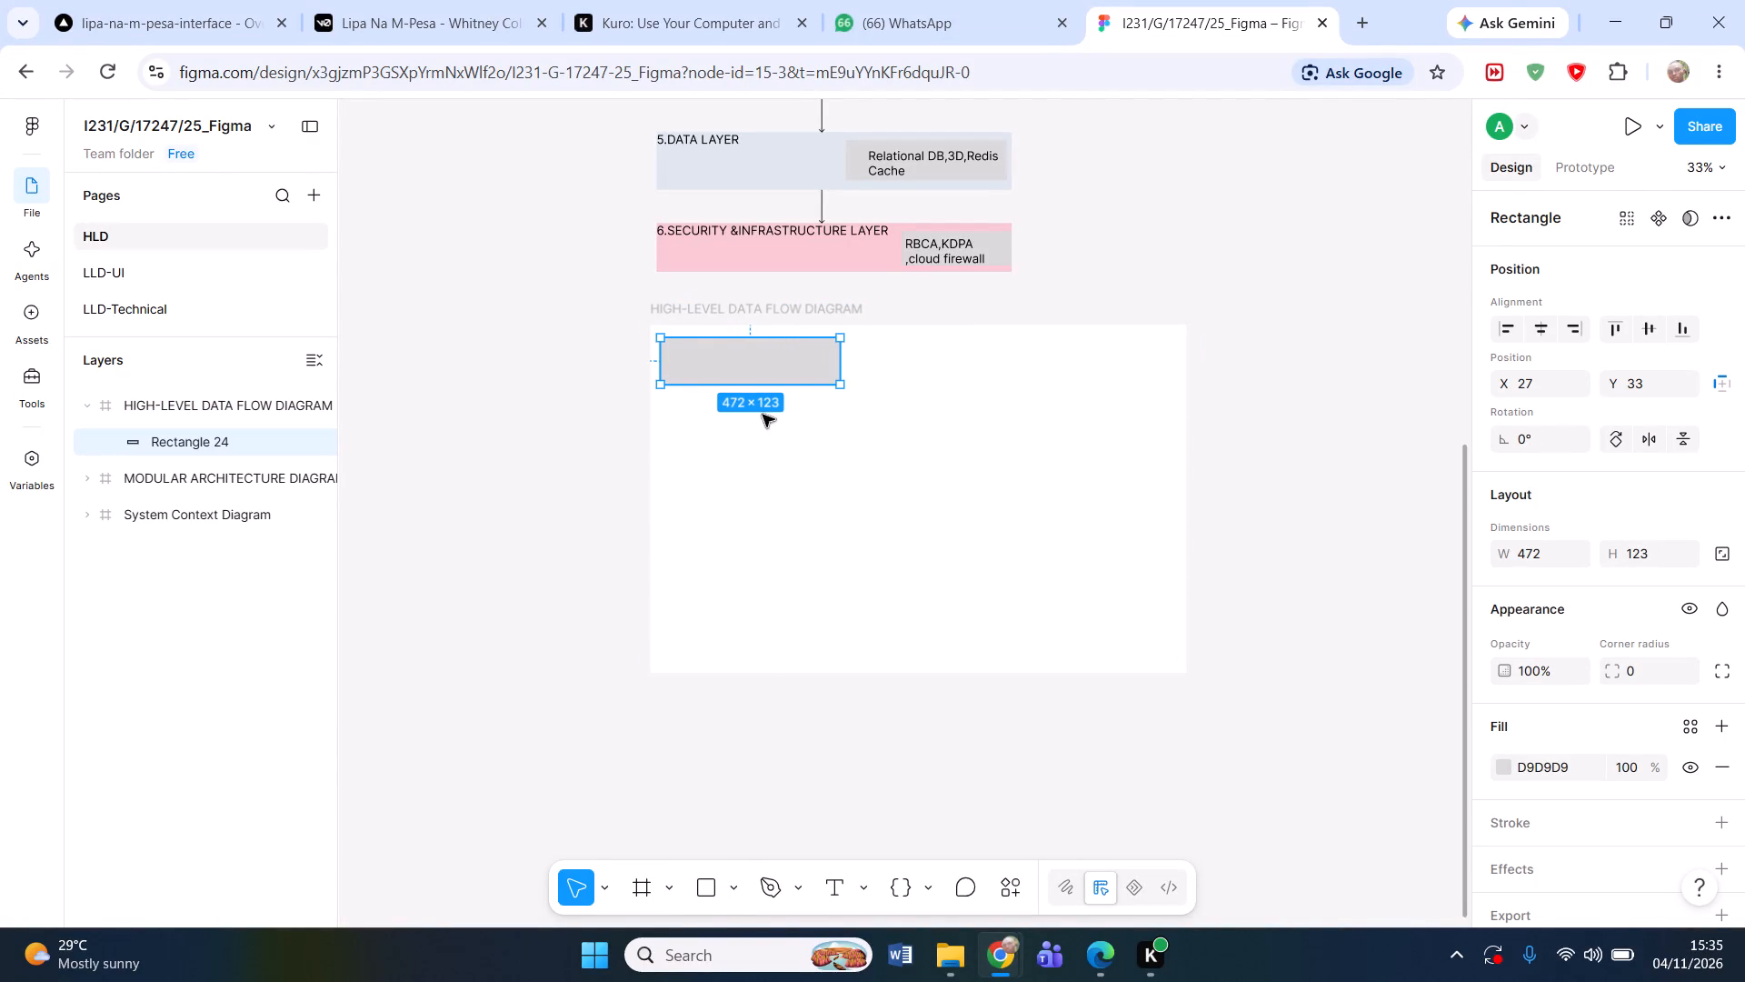
Draw a second rectangle about 472 × 102 below the first, aligning its side edges with it.
key("r")
left_click_drag(667, 417, 712, 448)
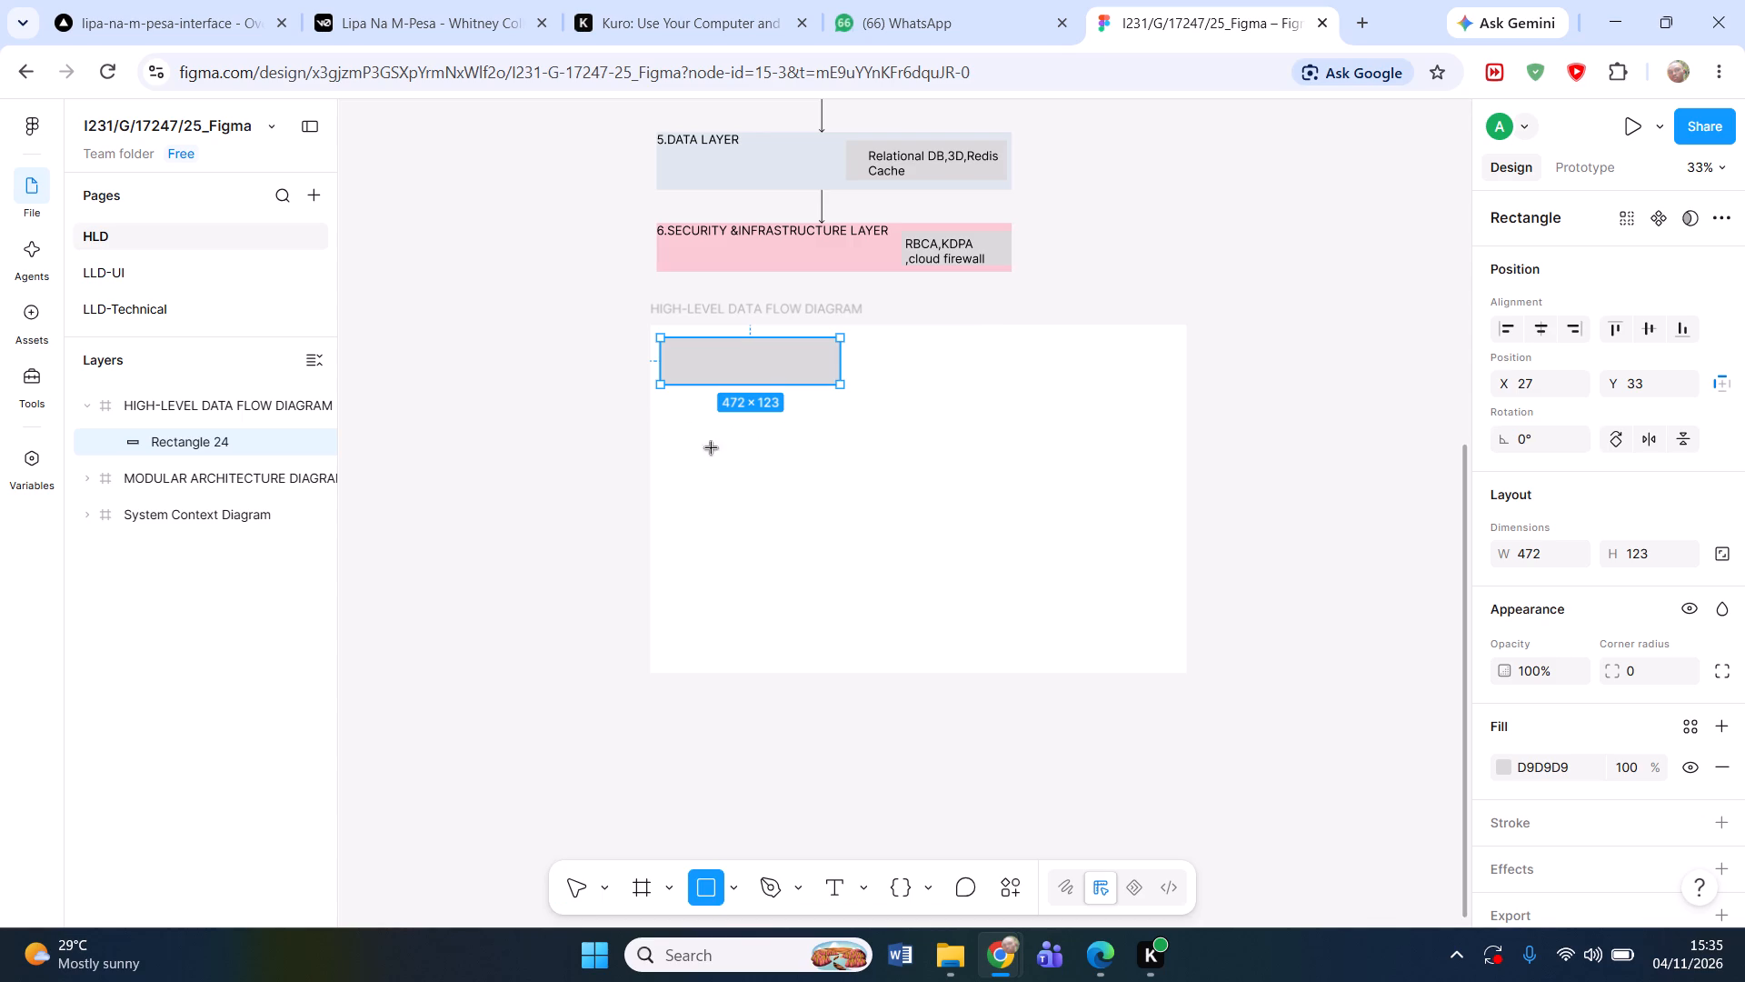
left_click_drag(712, 448, 846, 453)
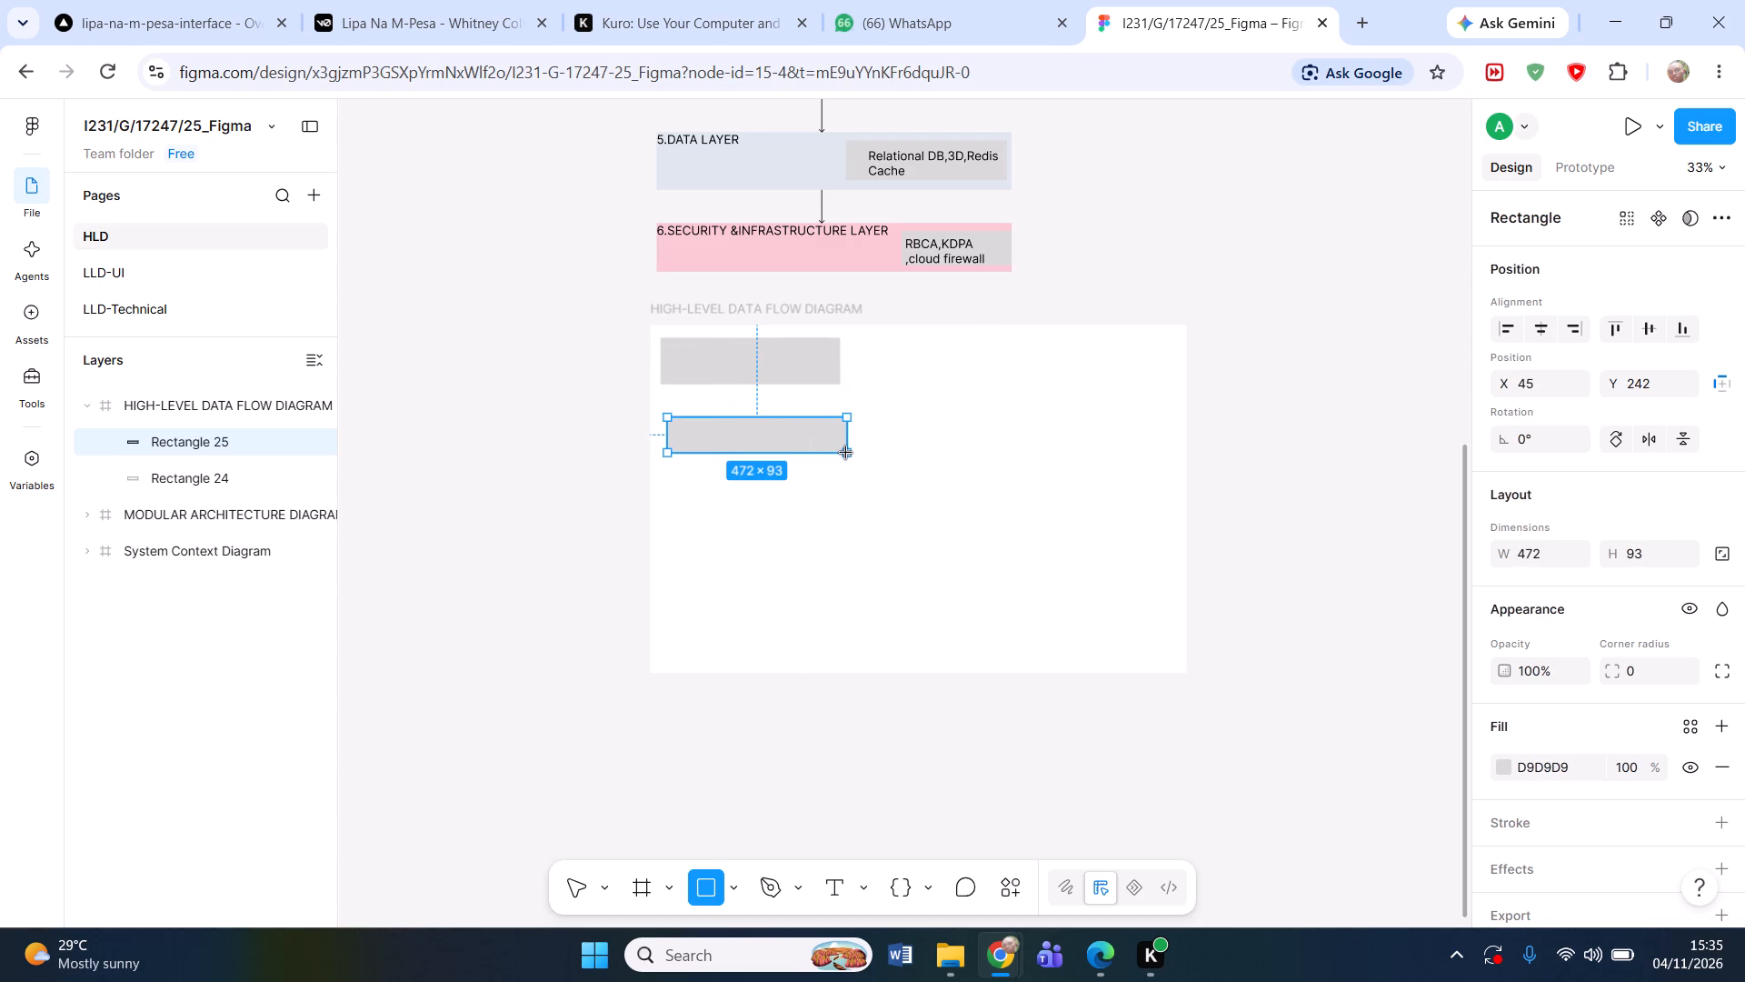
left_click_drag(846, 453, 840, 456)
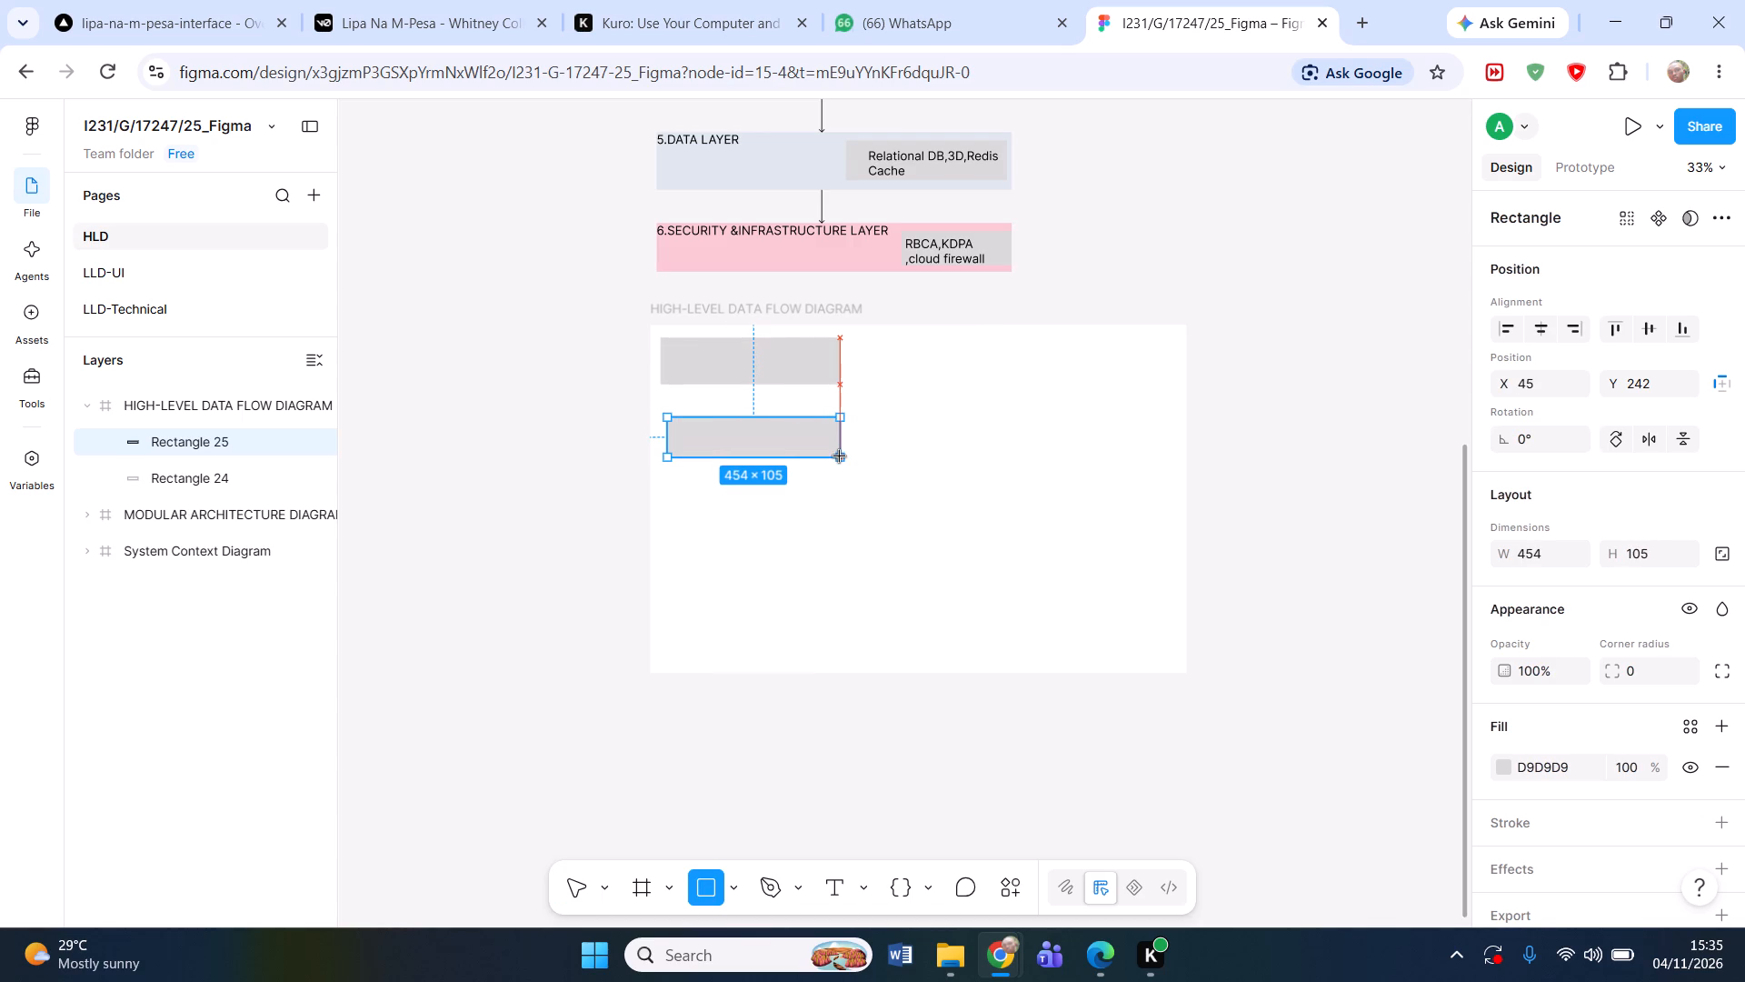
left_click_drag(840, 456, 840, 455)
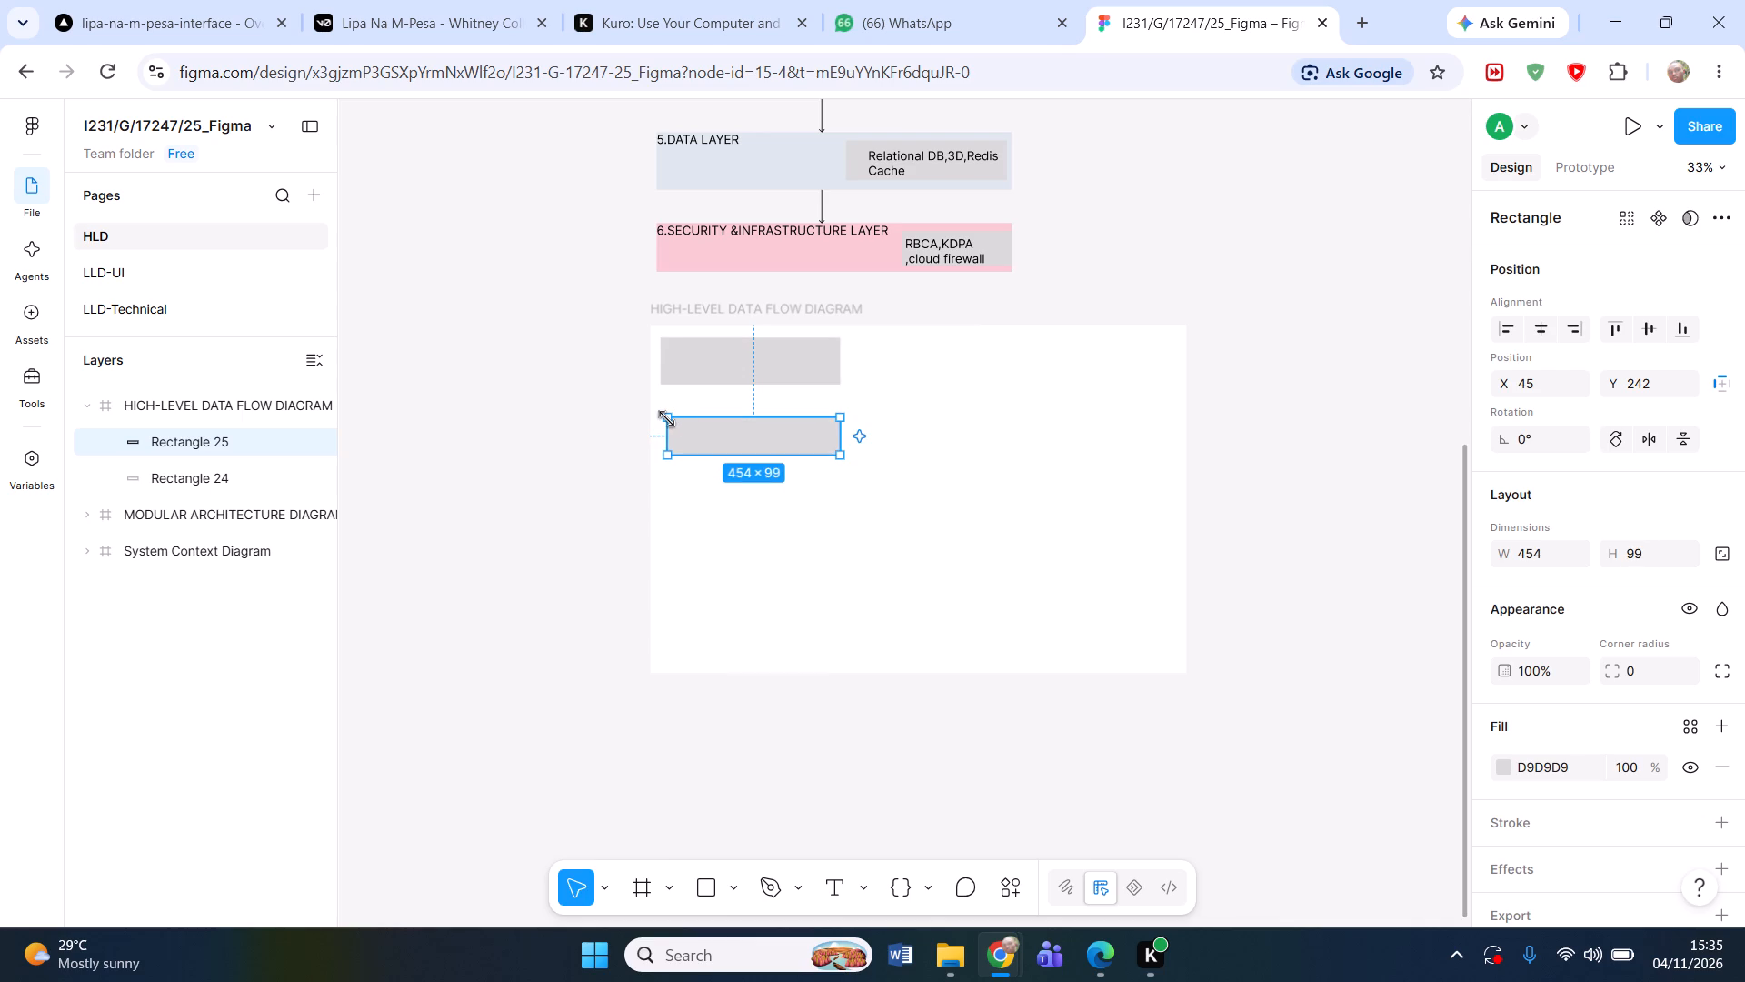
left_click_drag(667, 418, 659, 415)
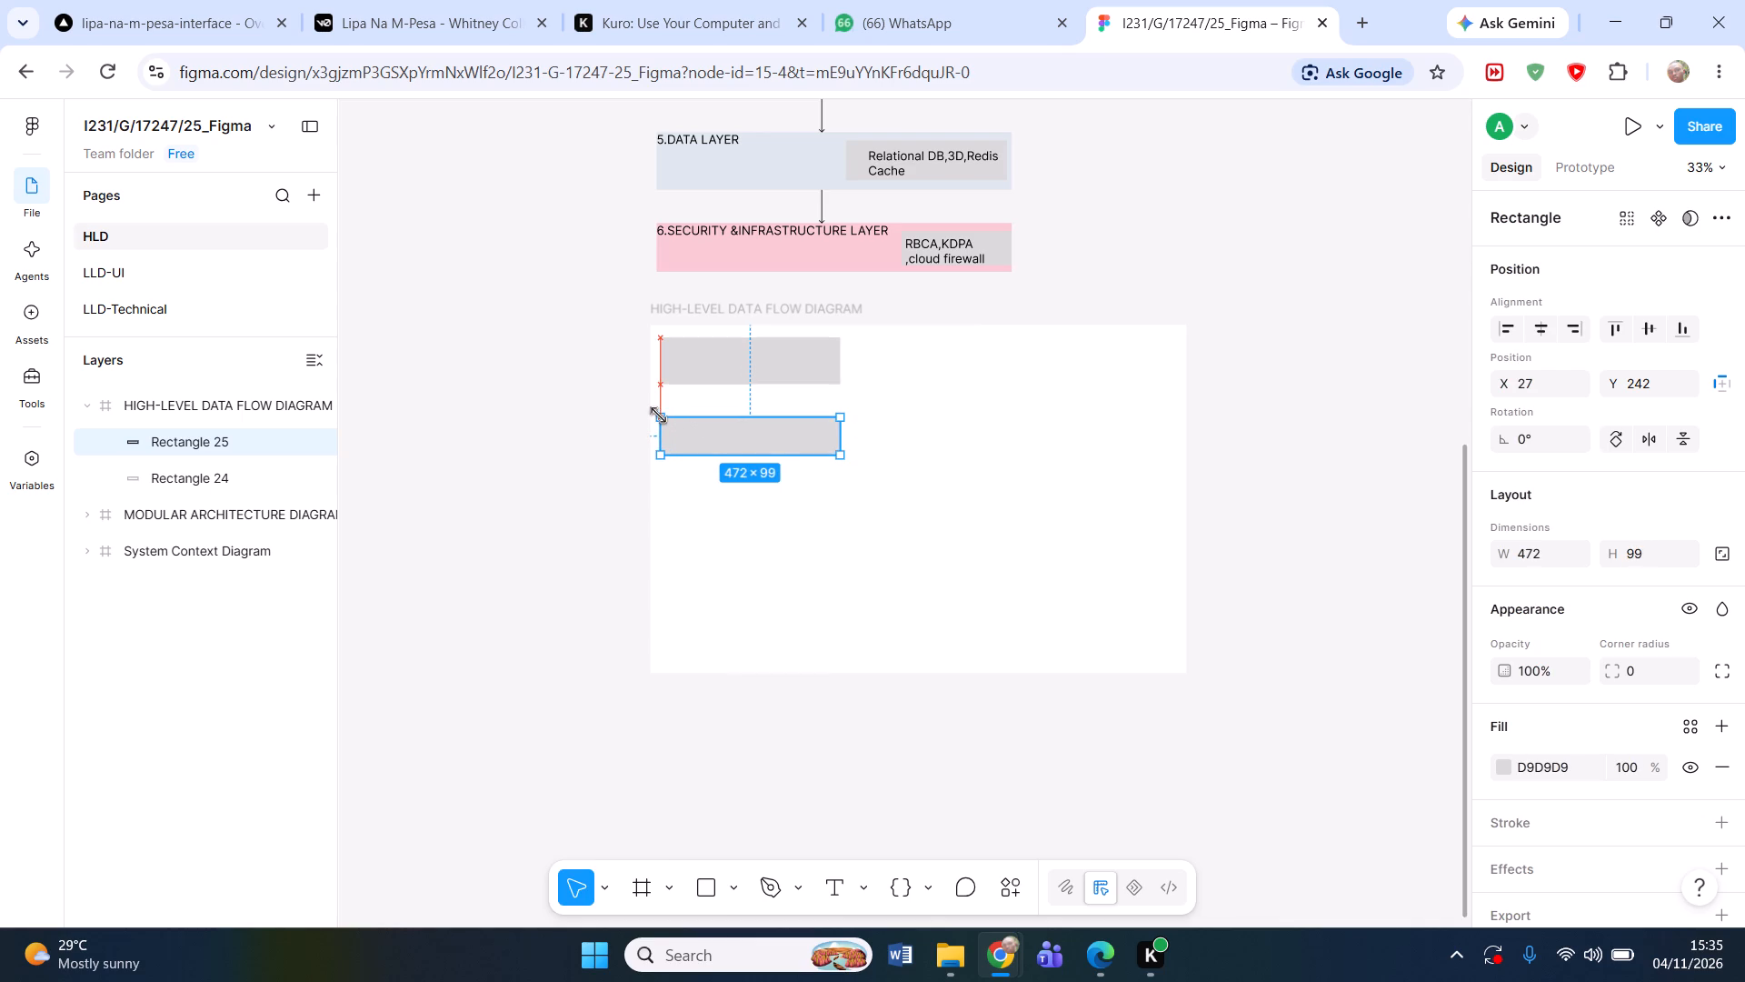
left_click_drag(659, 415, 659, 416)
left_click(792, 498)
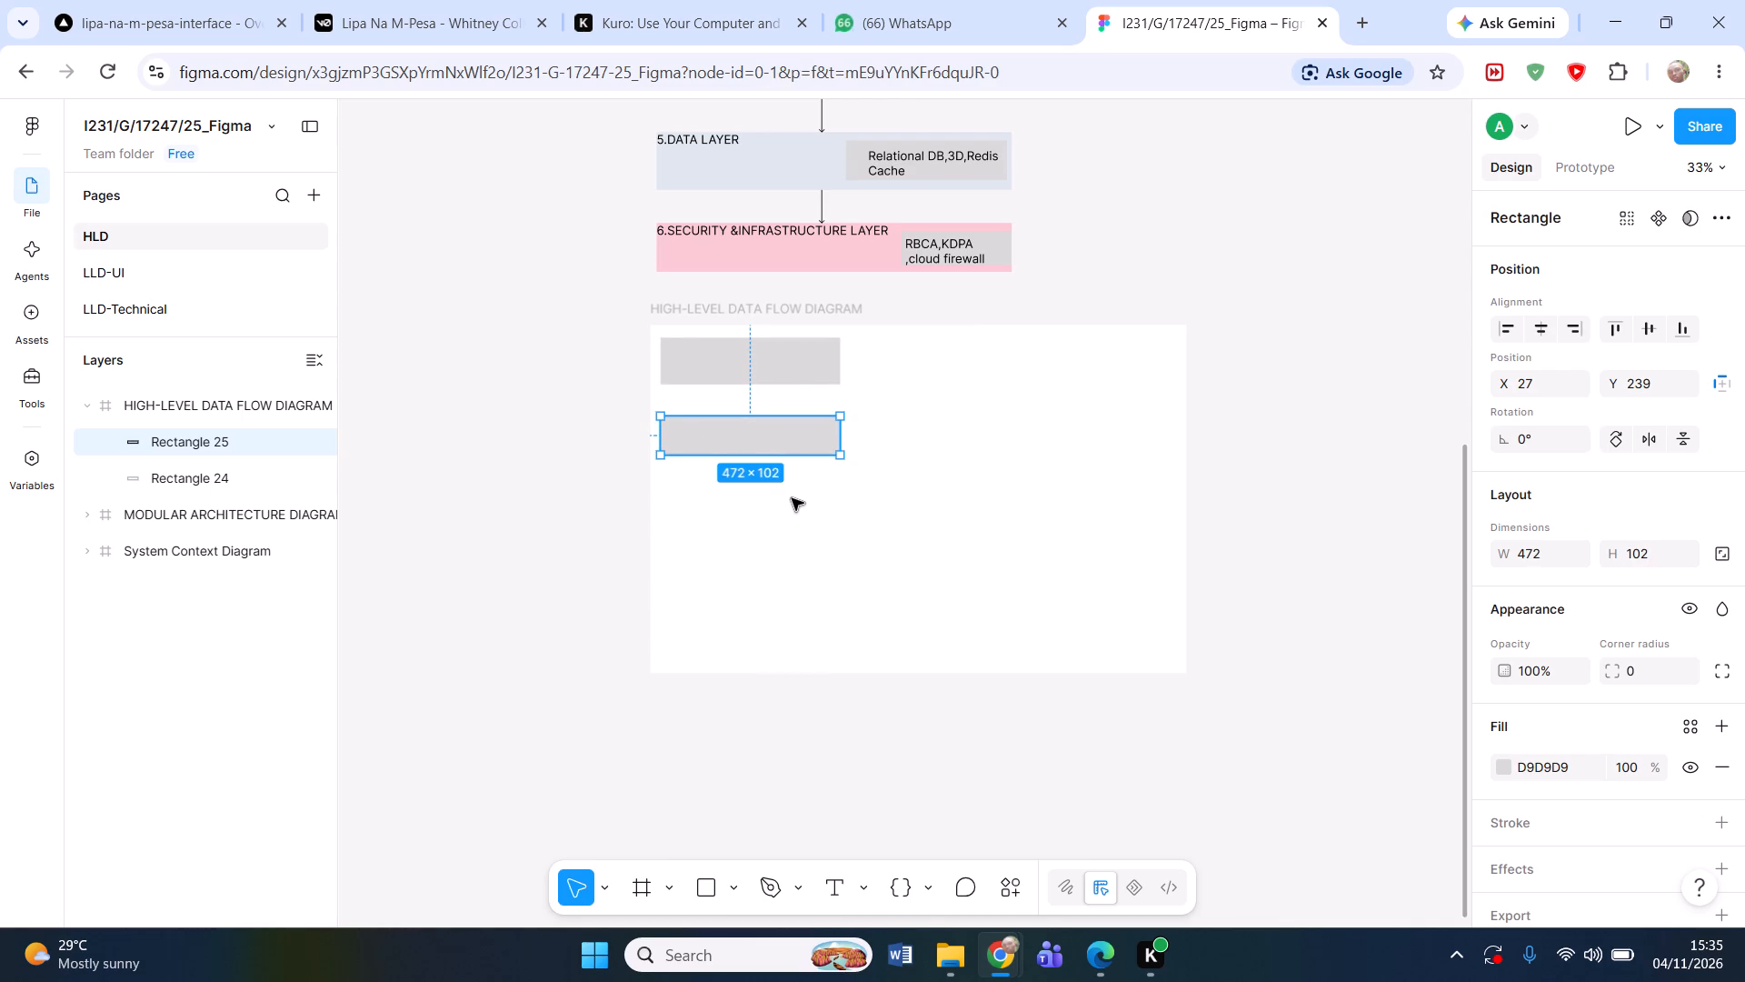
Draw a third rectangle about 445 × 132 below the second and align its left edge with the two above.
key("r")
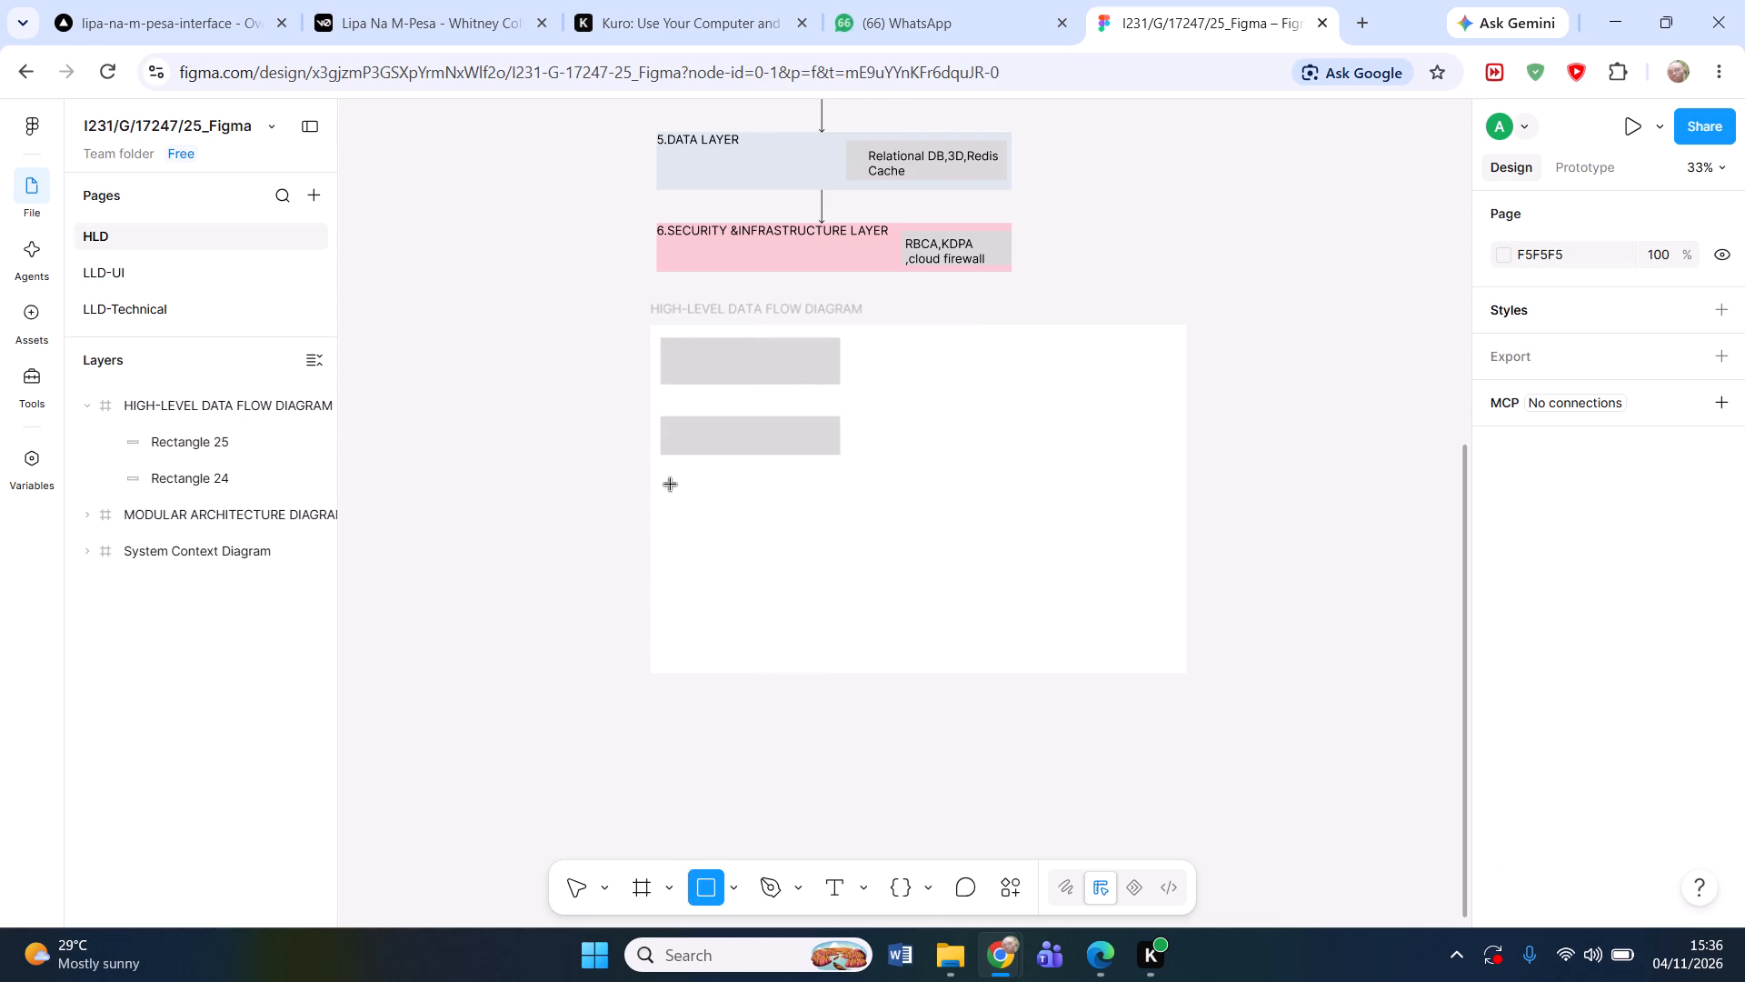
left_click_drag(670, 484, 858, 530)
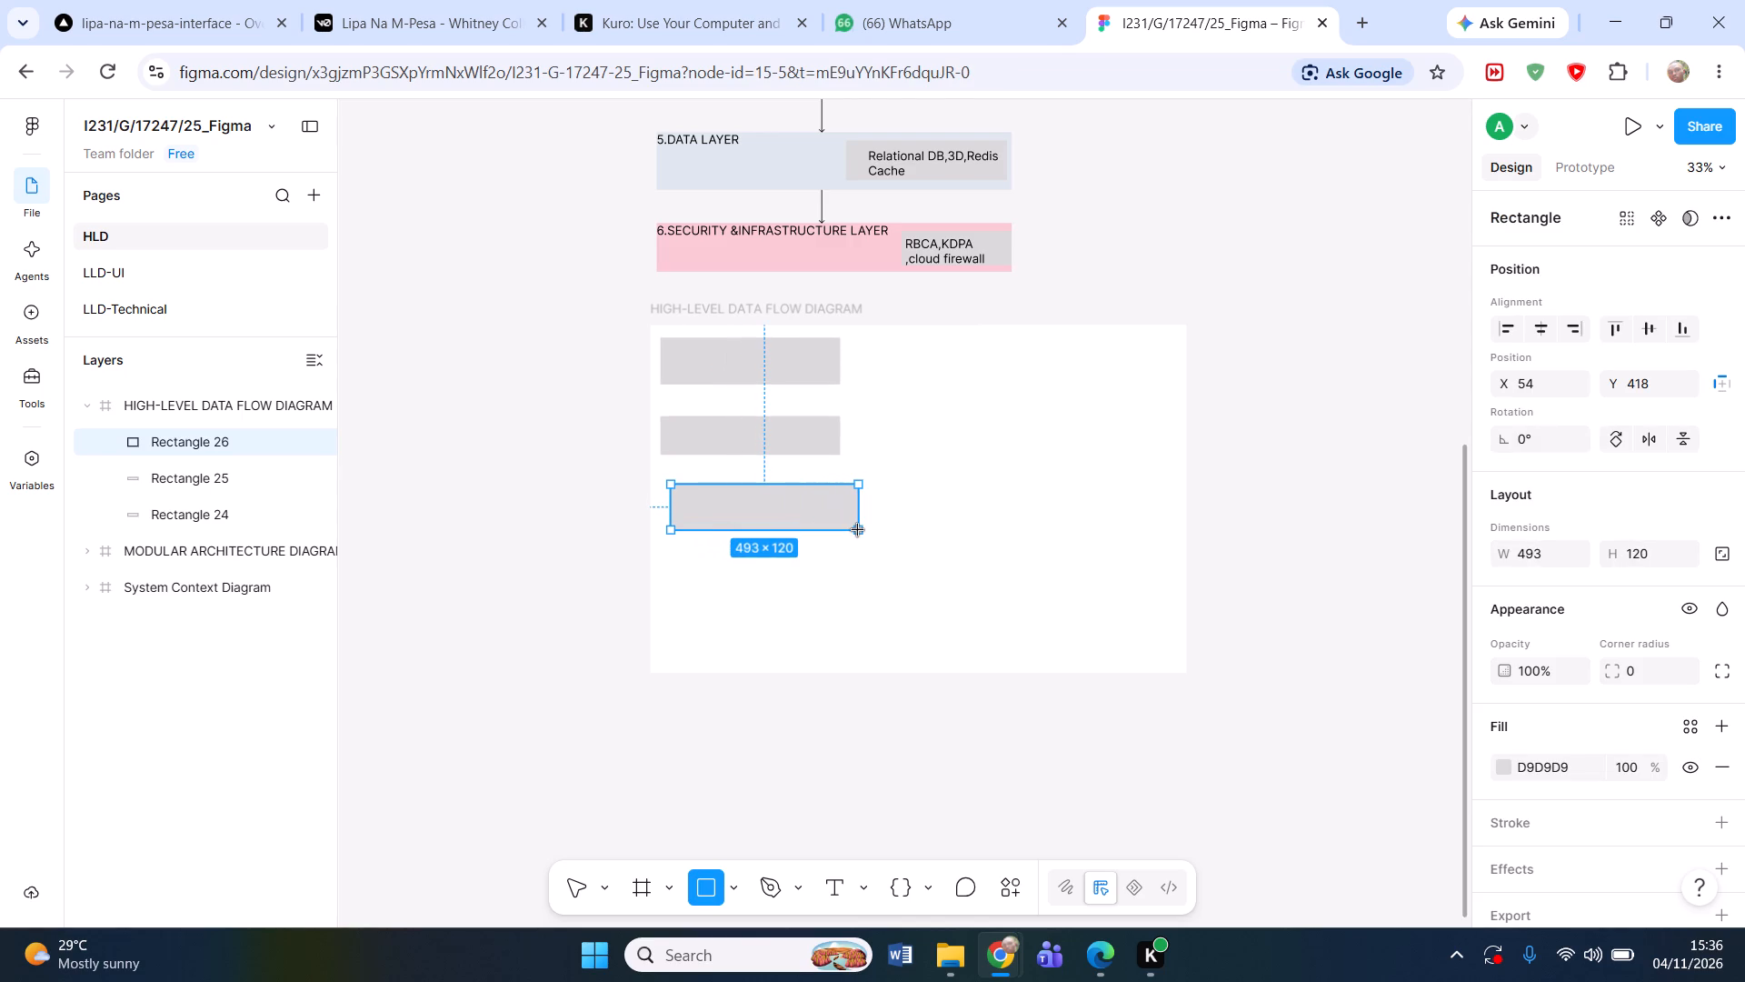
left_click_drag(858, 530, 843, 535)
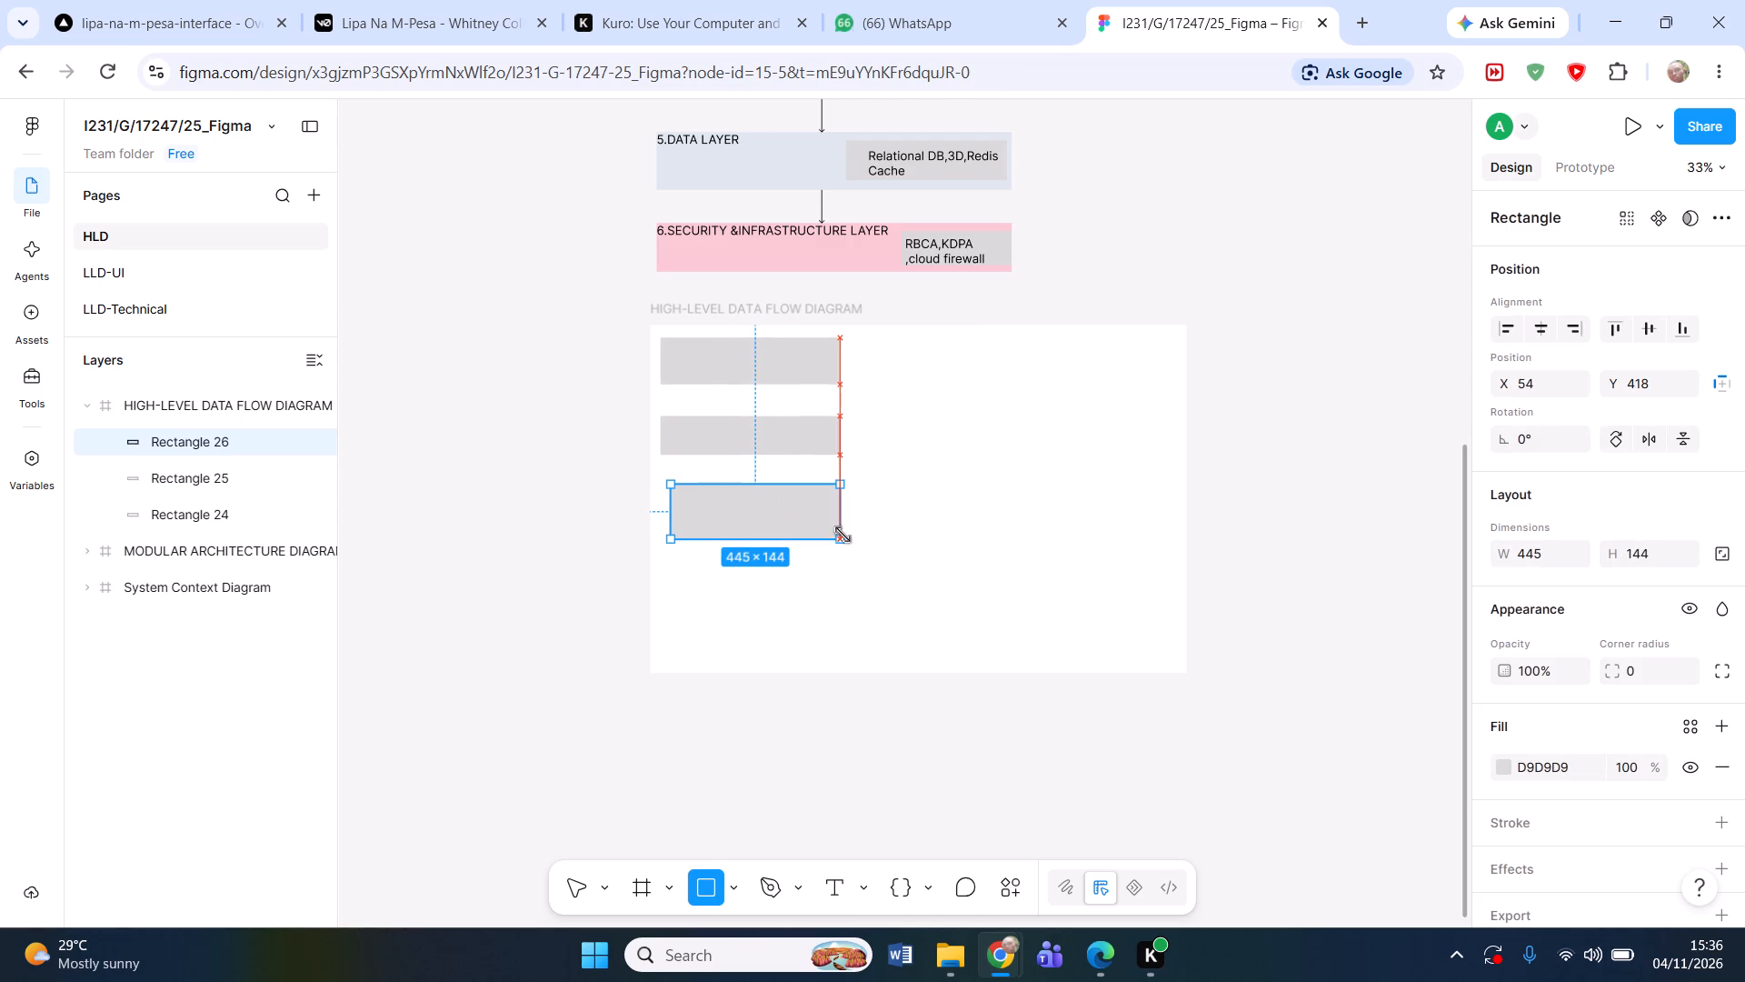
left_click_drag(790, 517, 781, 533)
Increase the height of the middle rectangle to about 126, keeping its width of 472.
left_click(747, 442)
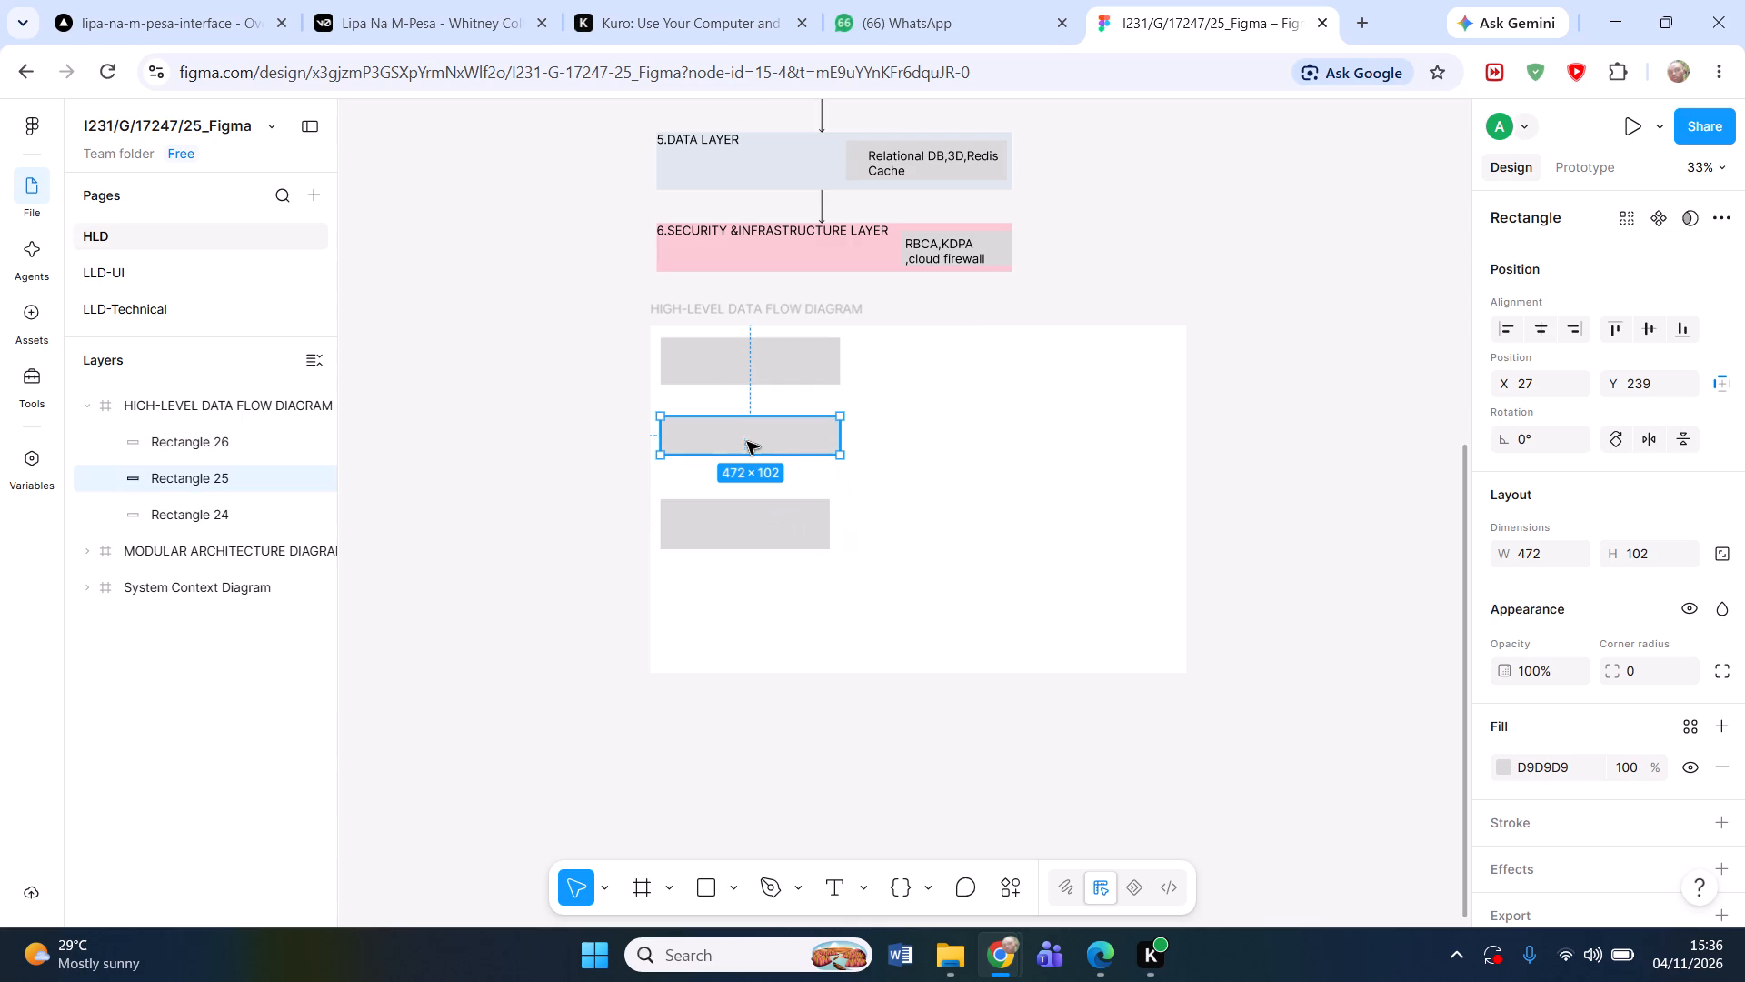
left_click_drag(836, 451, 837, 459)
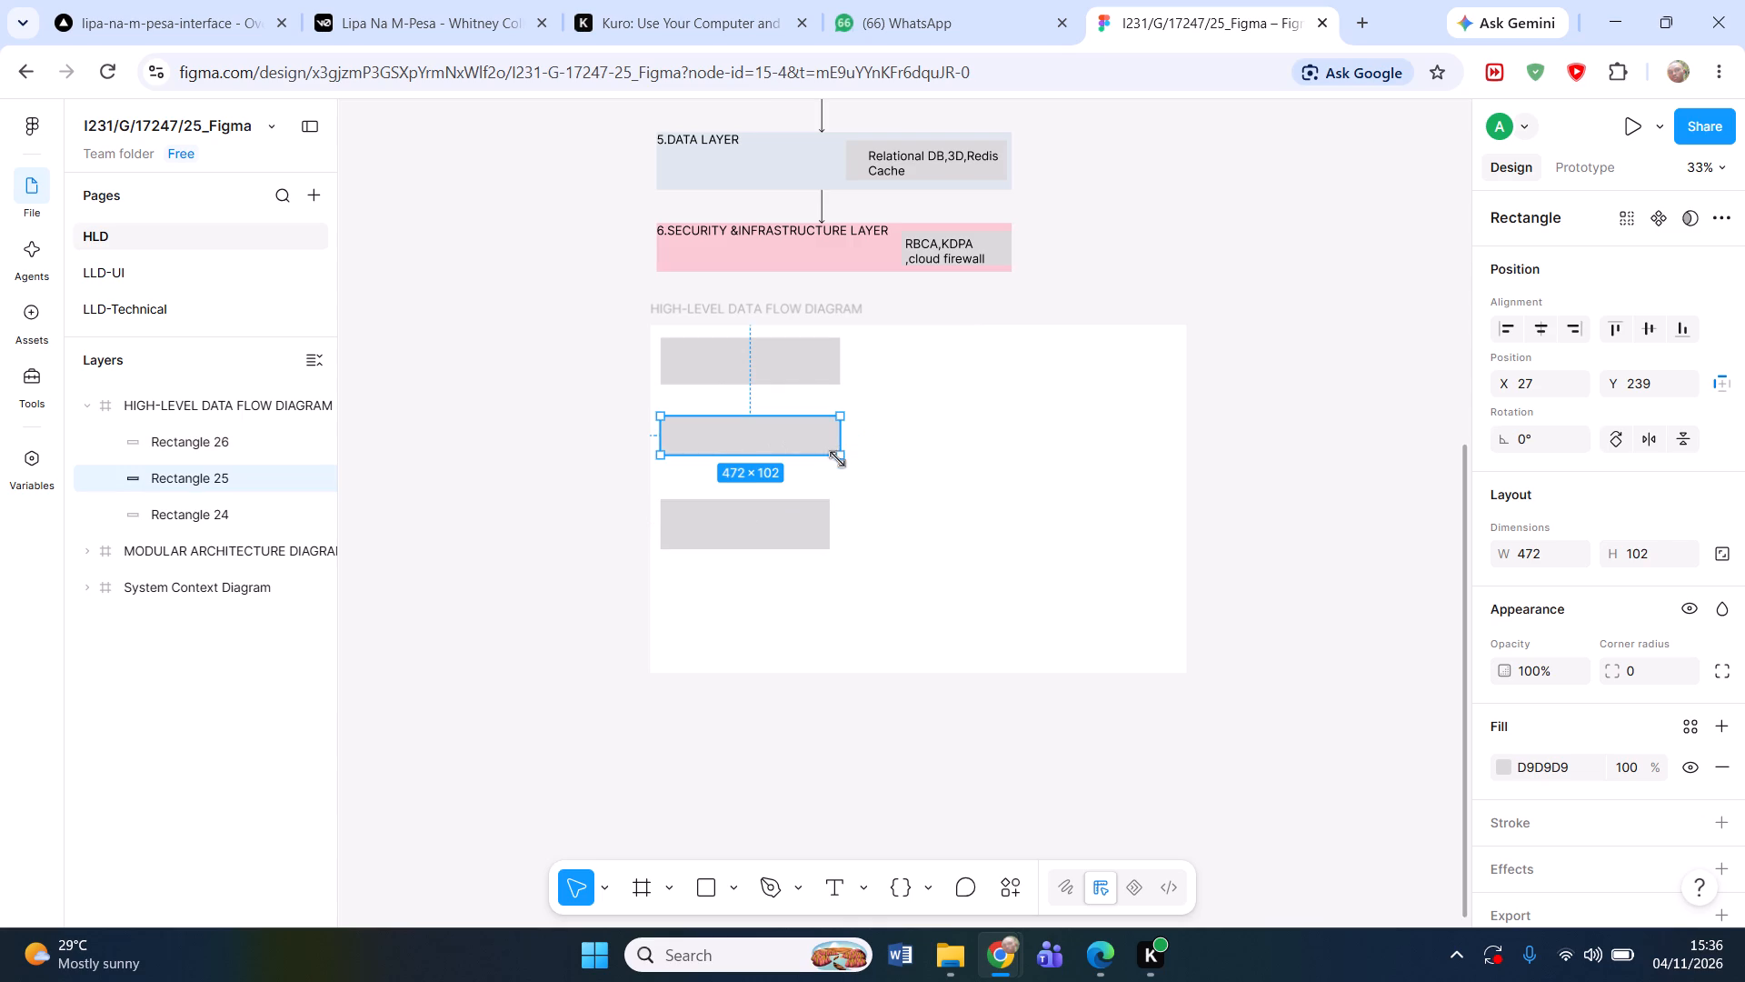
left_click_drag(837, 459, 837, 464)
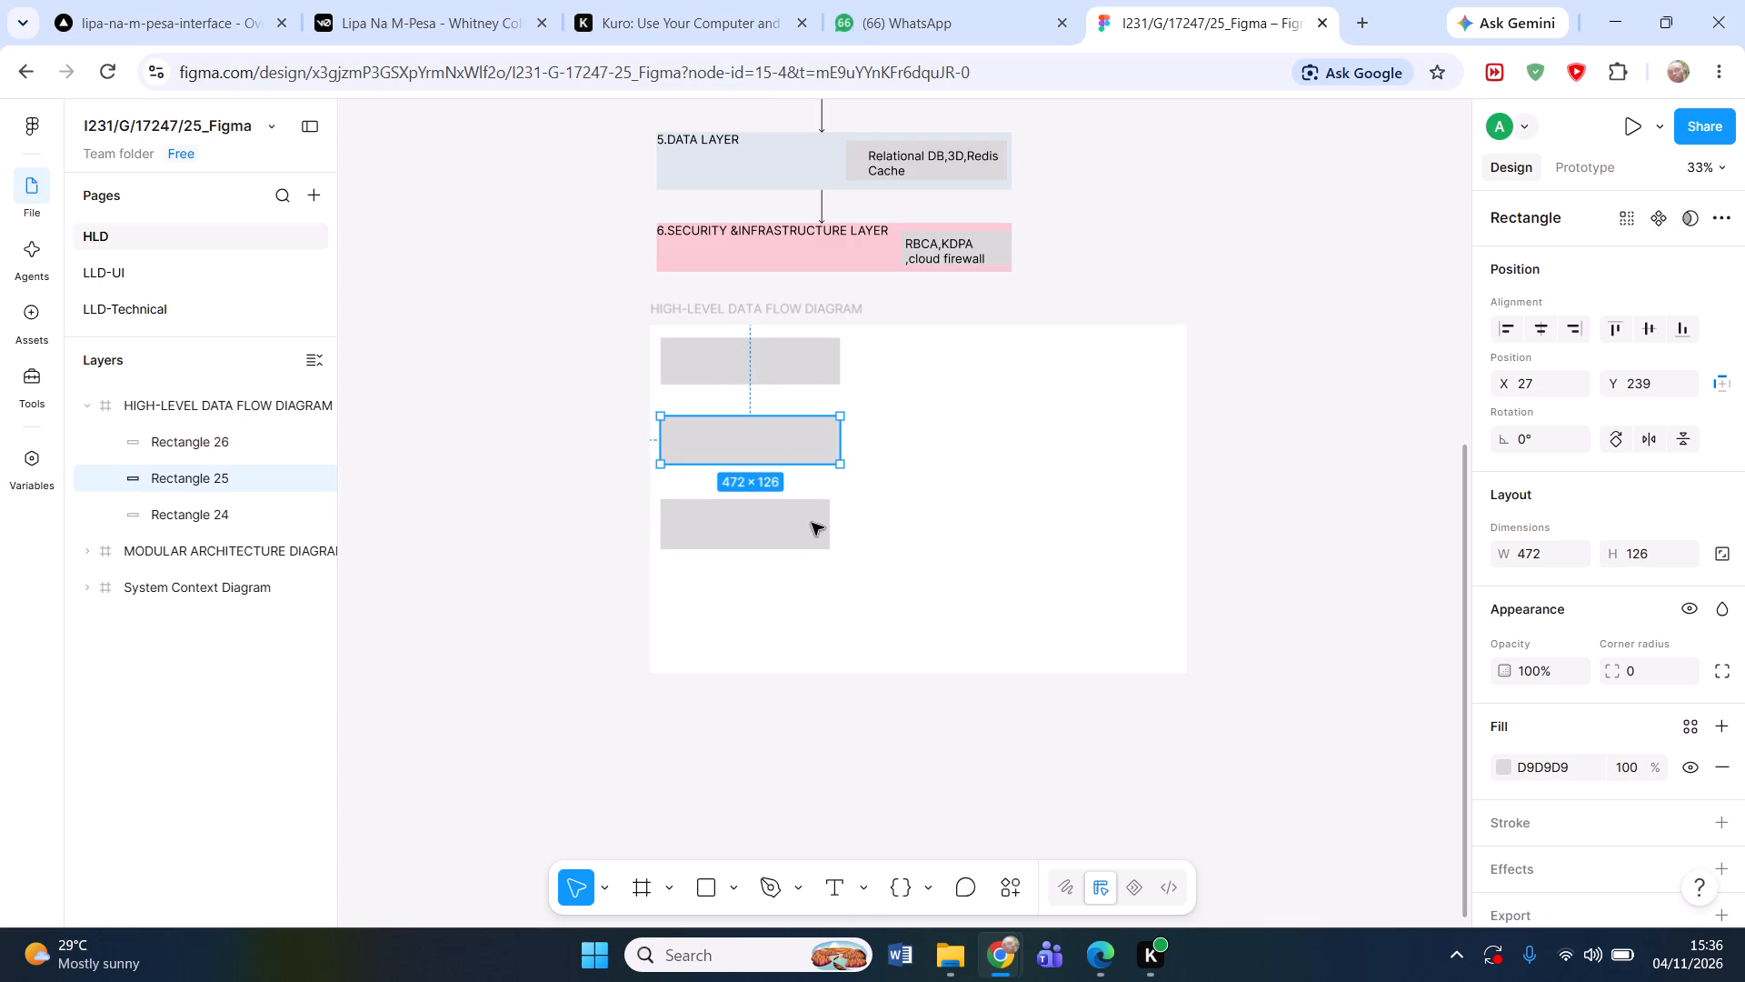
Widen the third rectangle so its right edge lines up with the two rectangles above it.
left_click(812, 523)
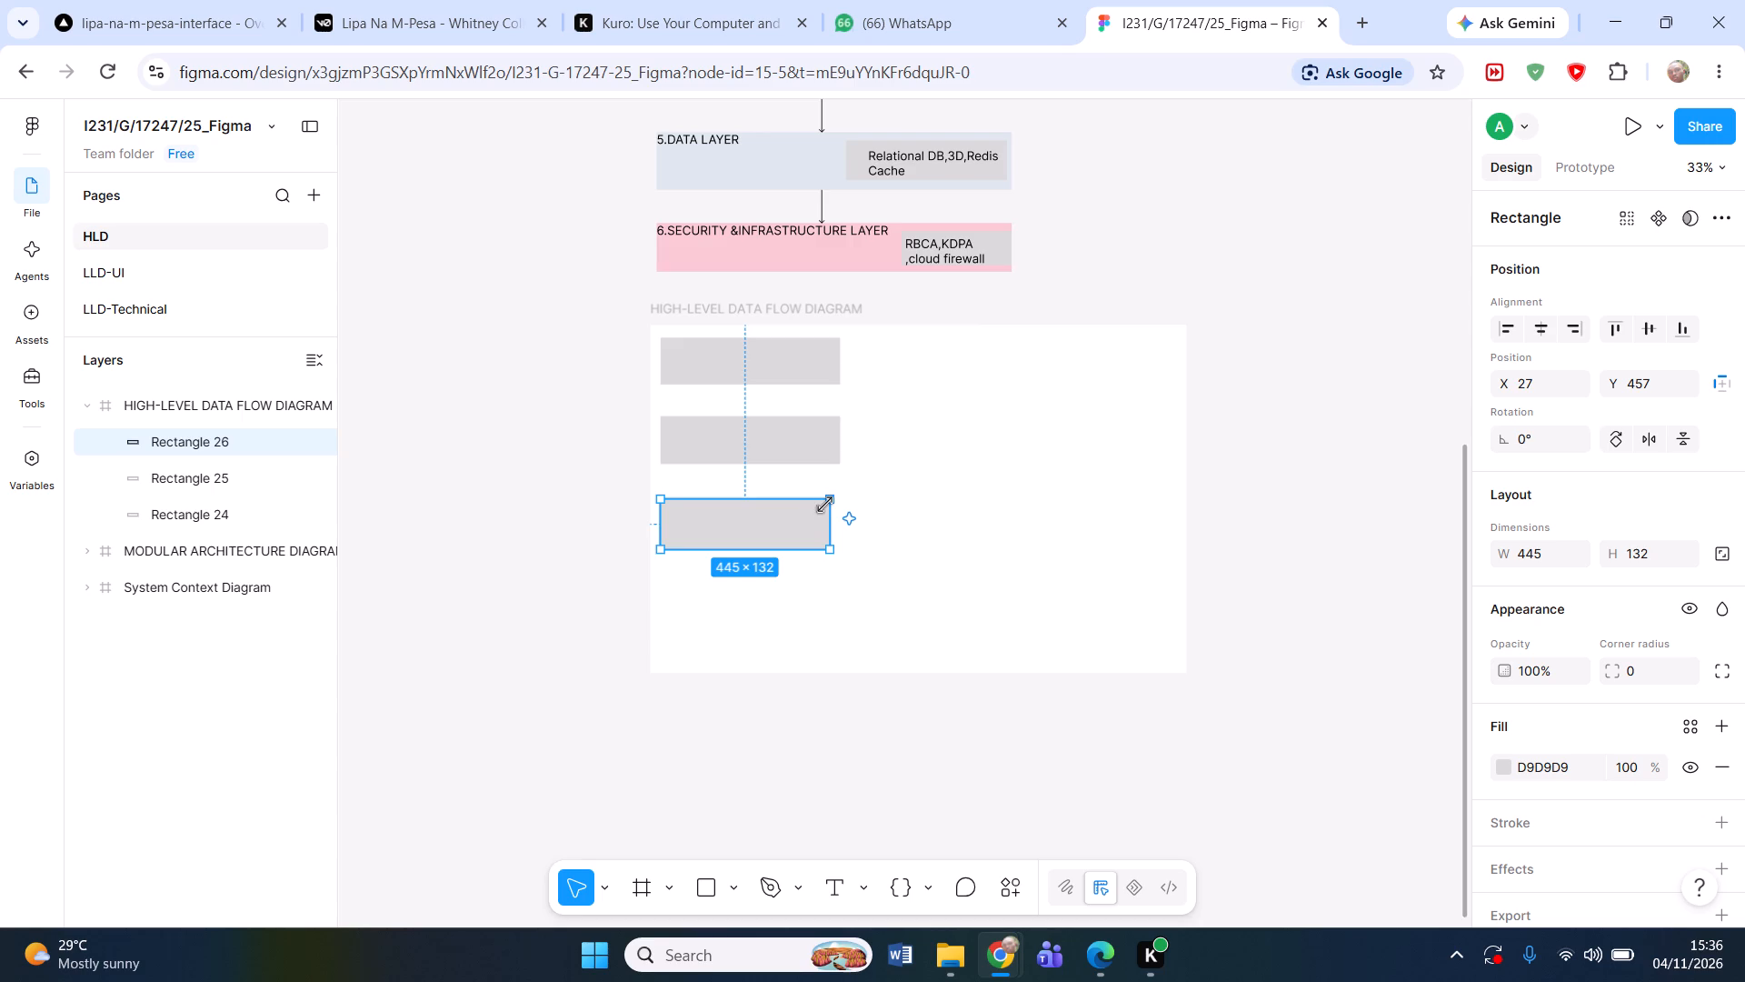
left_click_drag(827, 503, 836, 499)
left_click(939, 506)
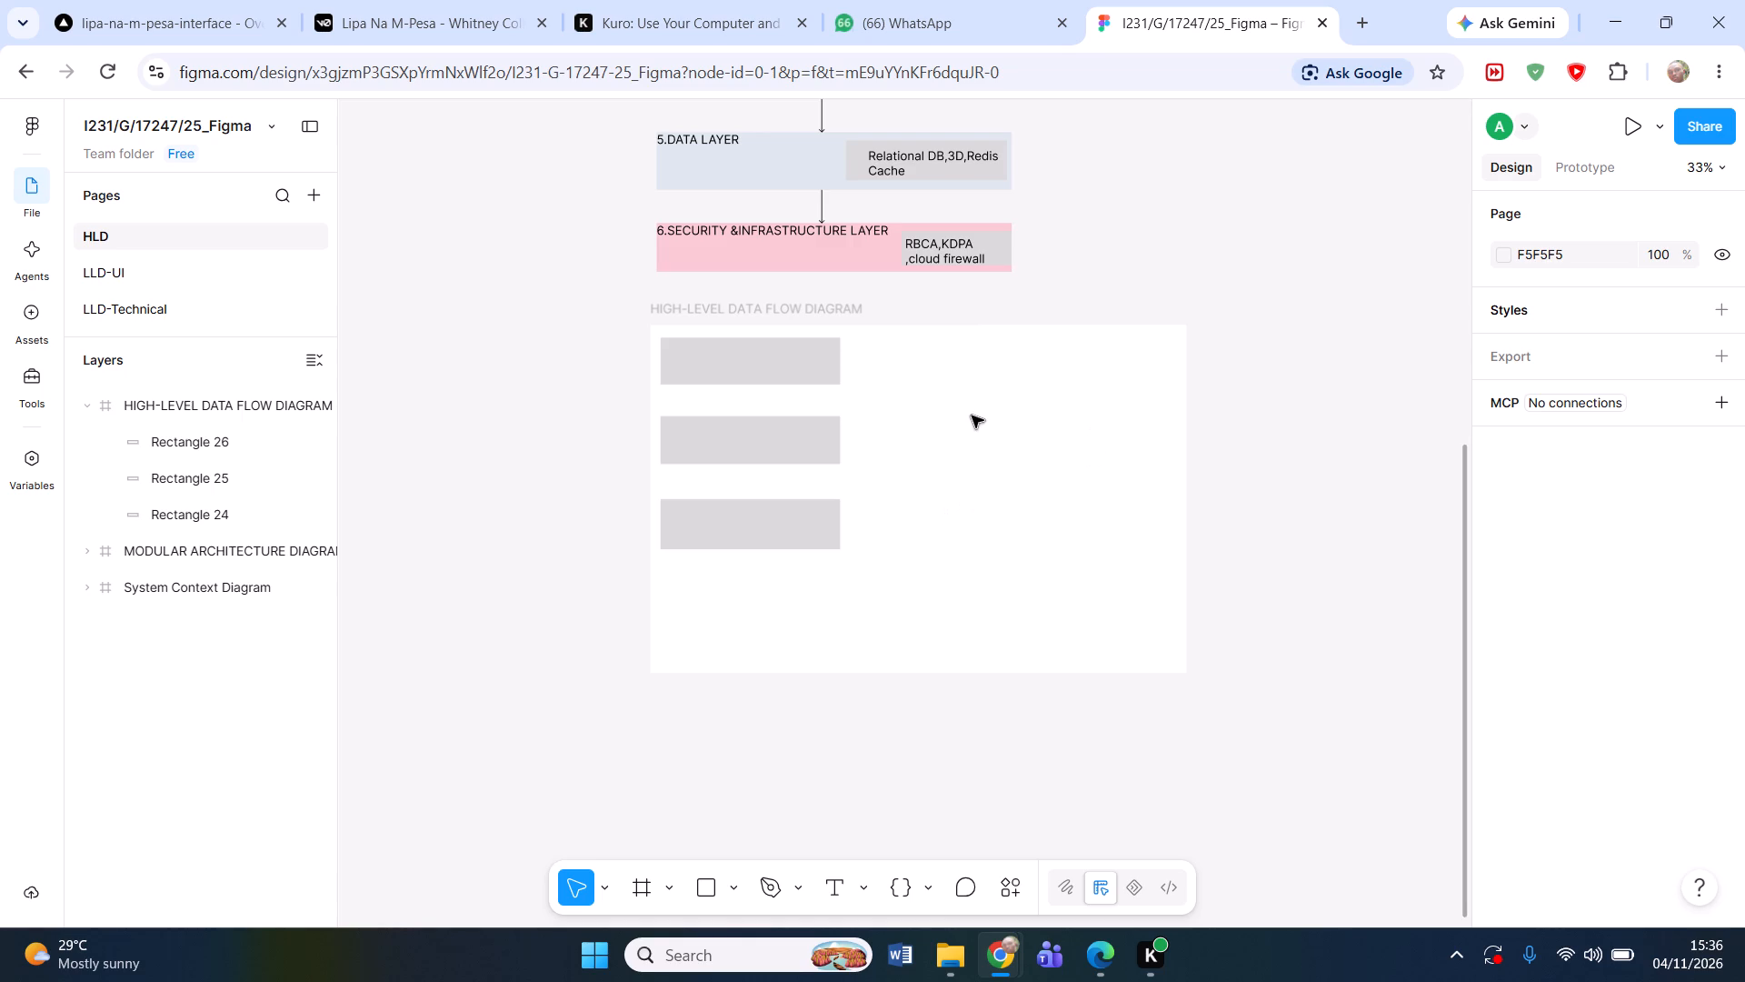
Draw a rectangle about 502 × 123 on the frame's right side, level with the top-left rectangle.
key("r")
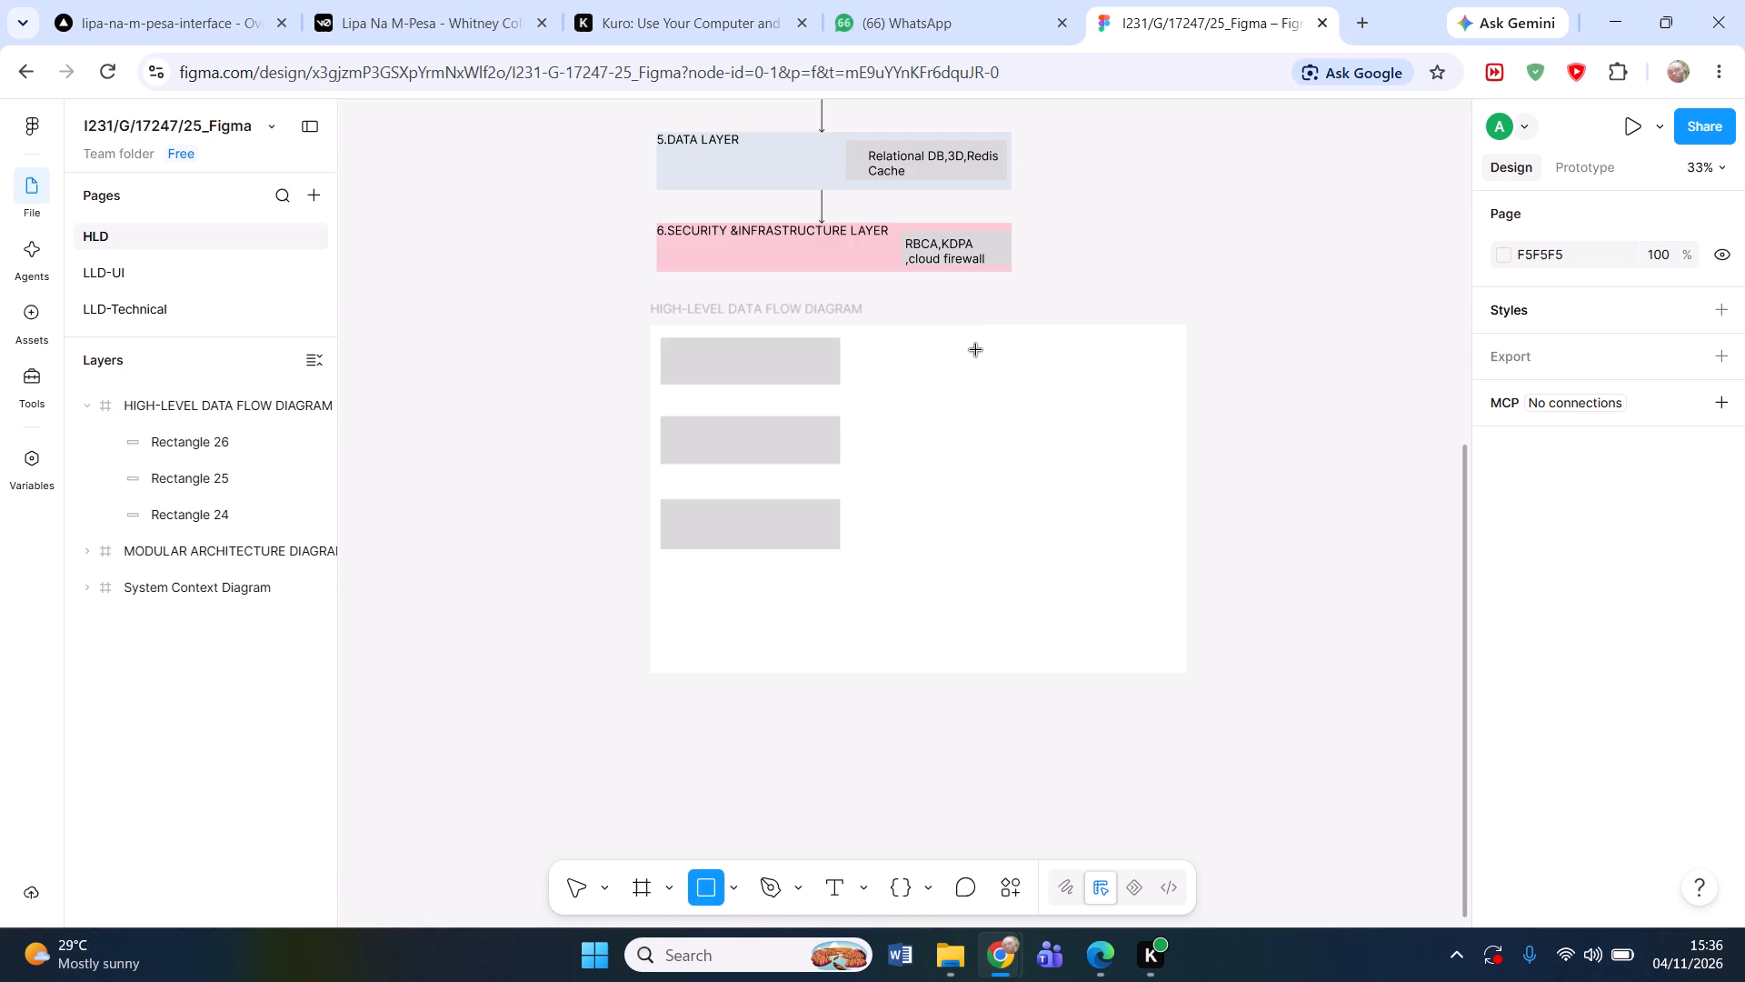
left_click_drag(978, 350, 1115, 376)
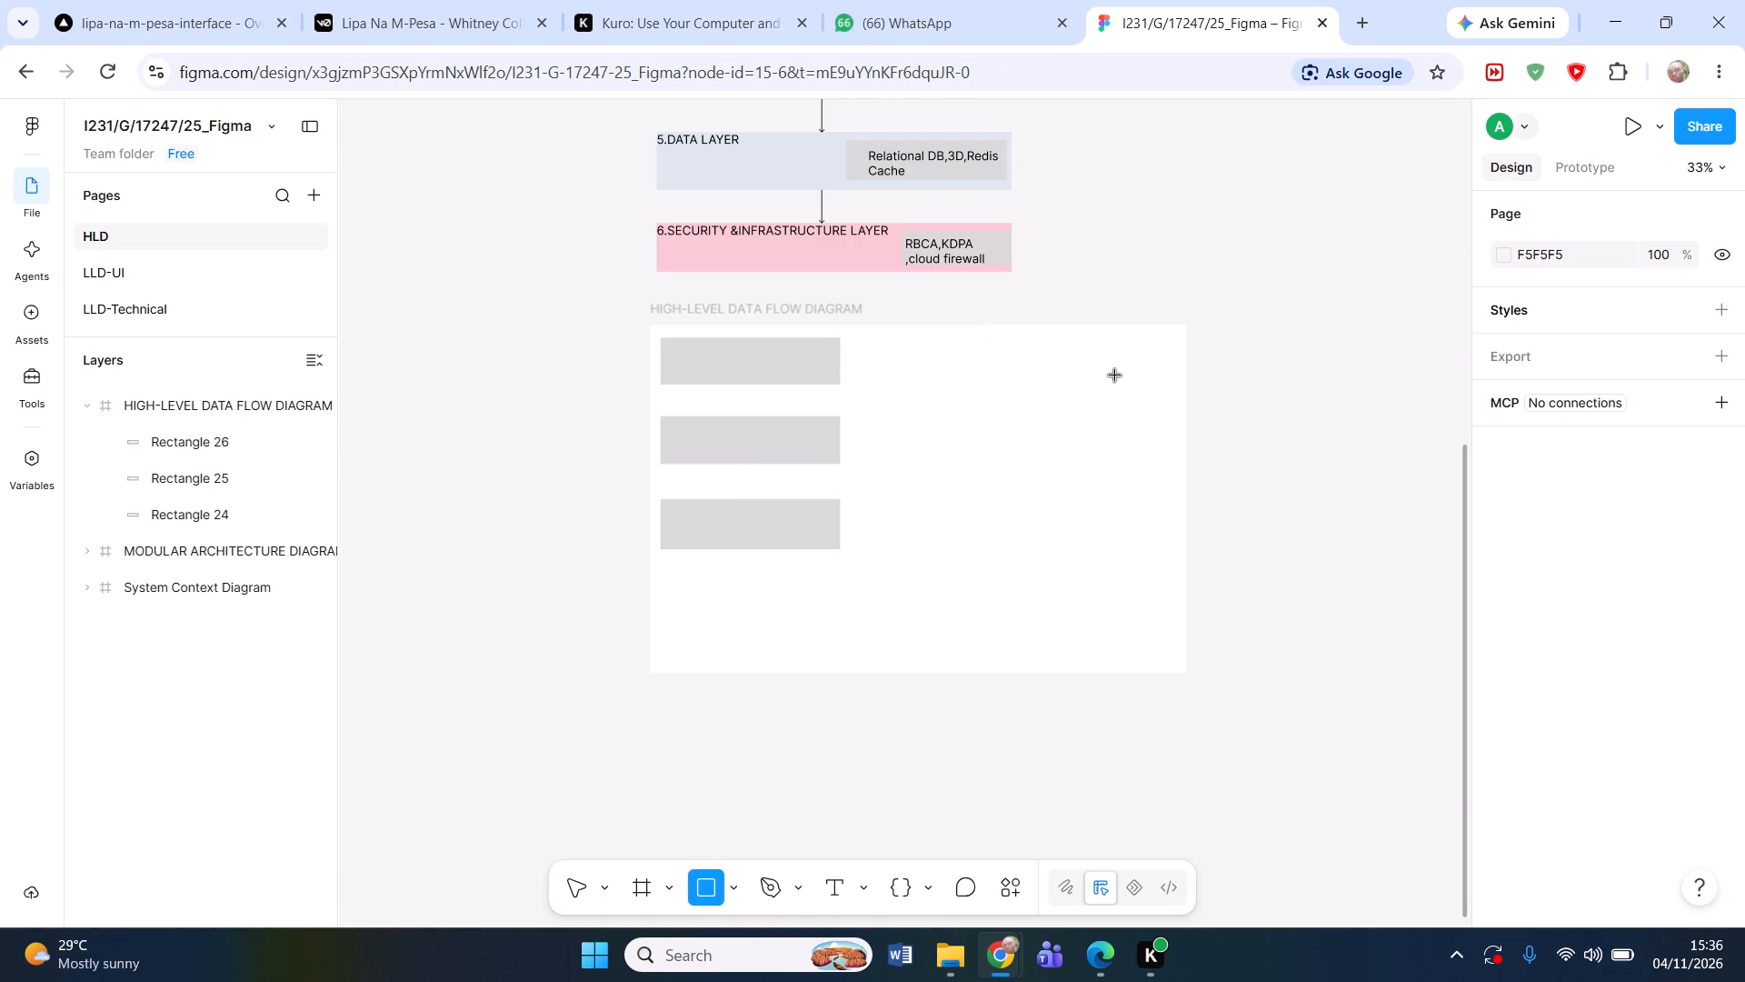
left_click_drag(1115, 376, 1163, 388)
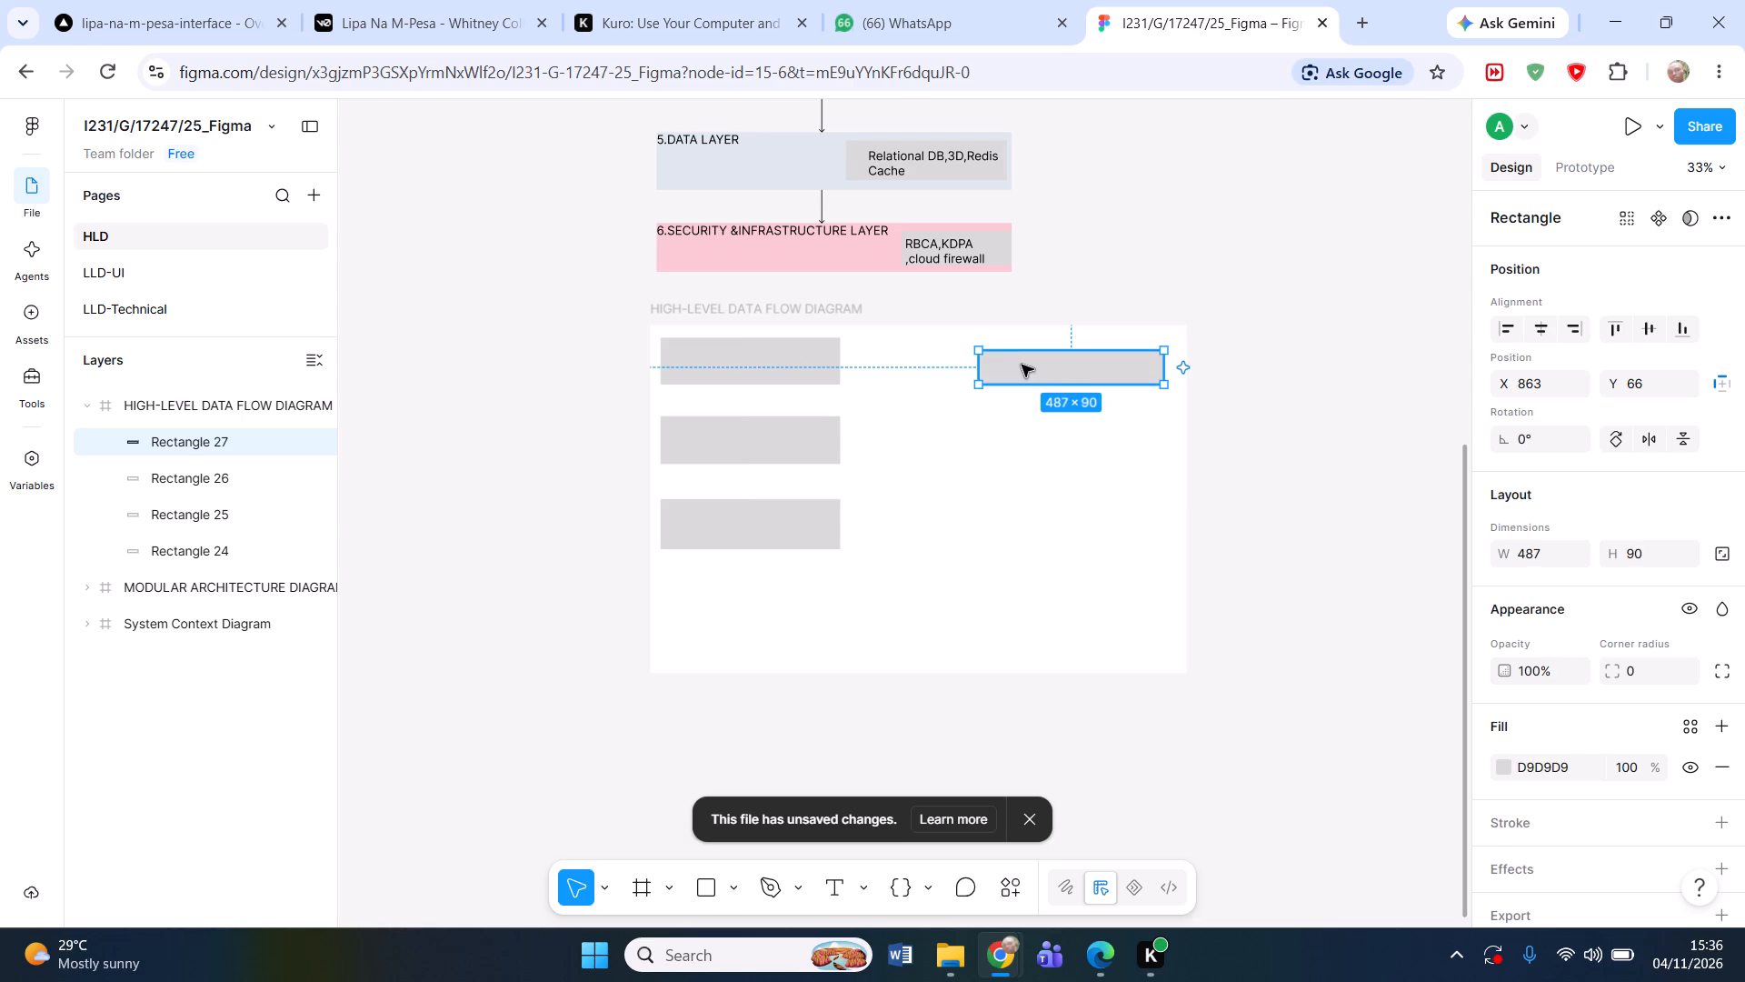
left_click_drag(975, 352, 974, 346)
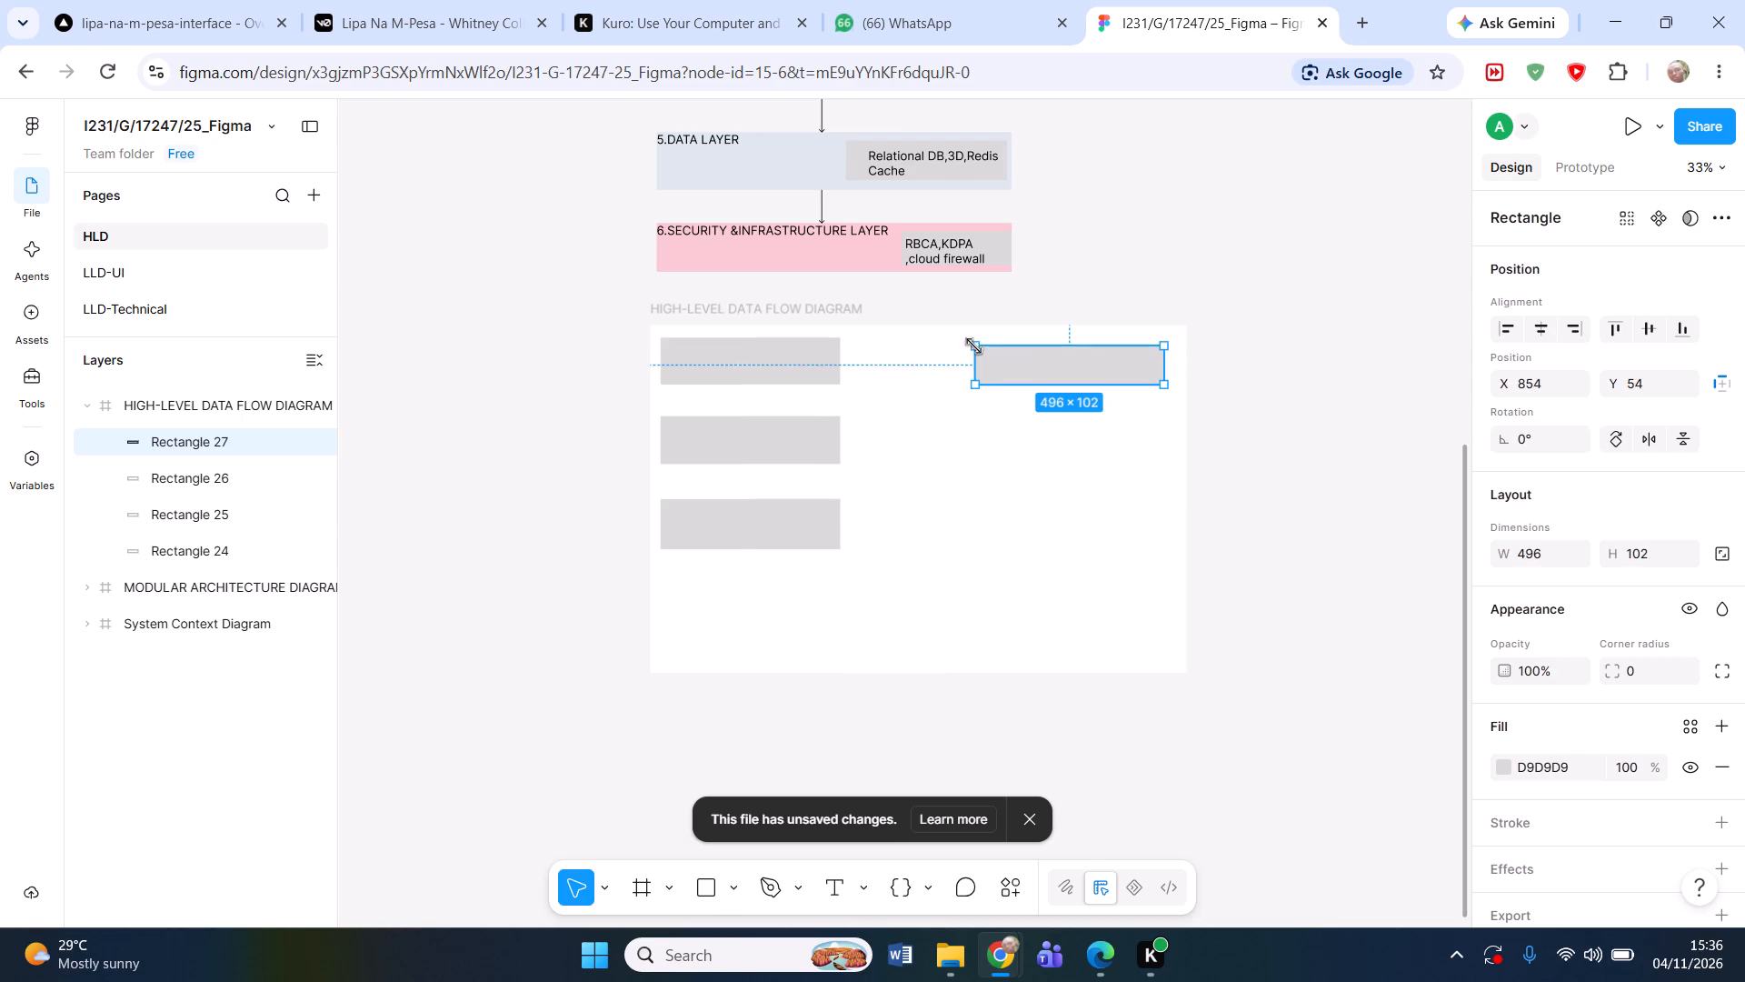
left_click_drag(974, 346, 971, 341)
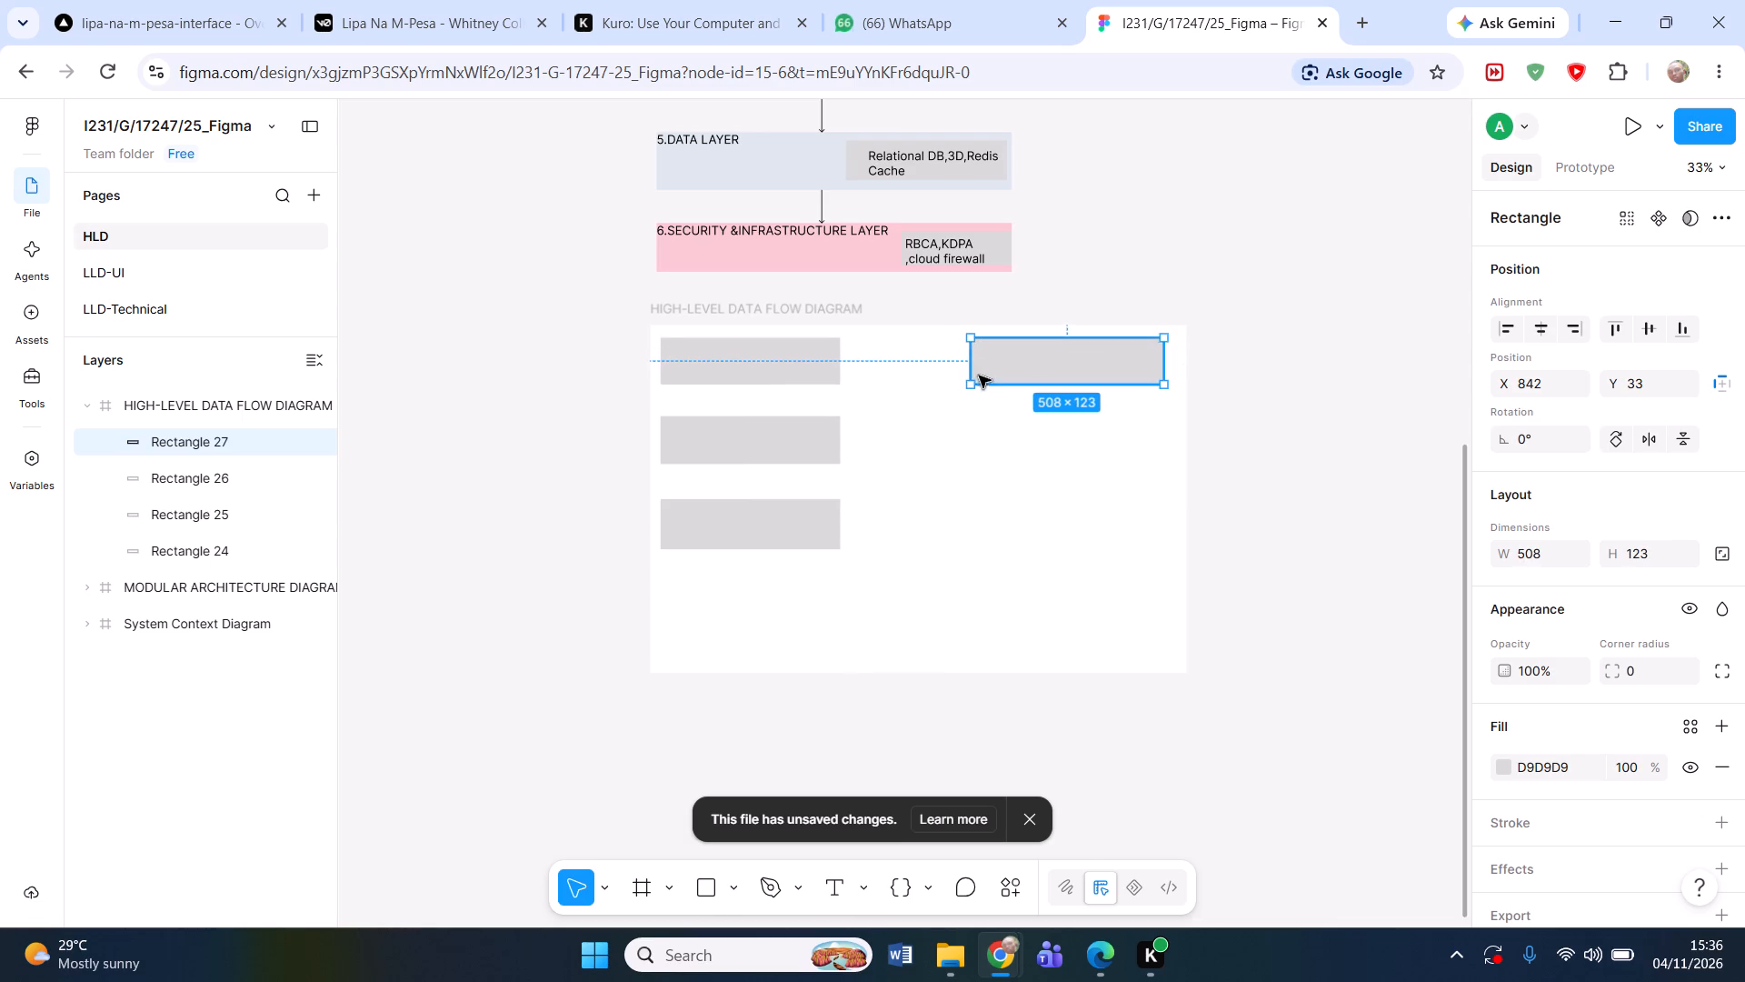
left_click(973, 386)
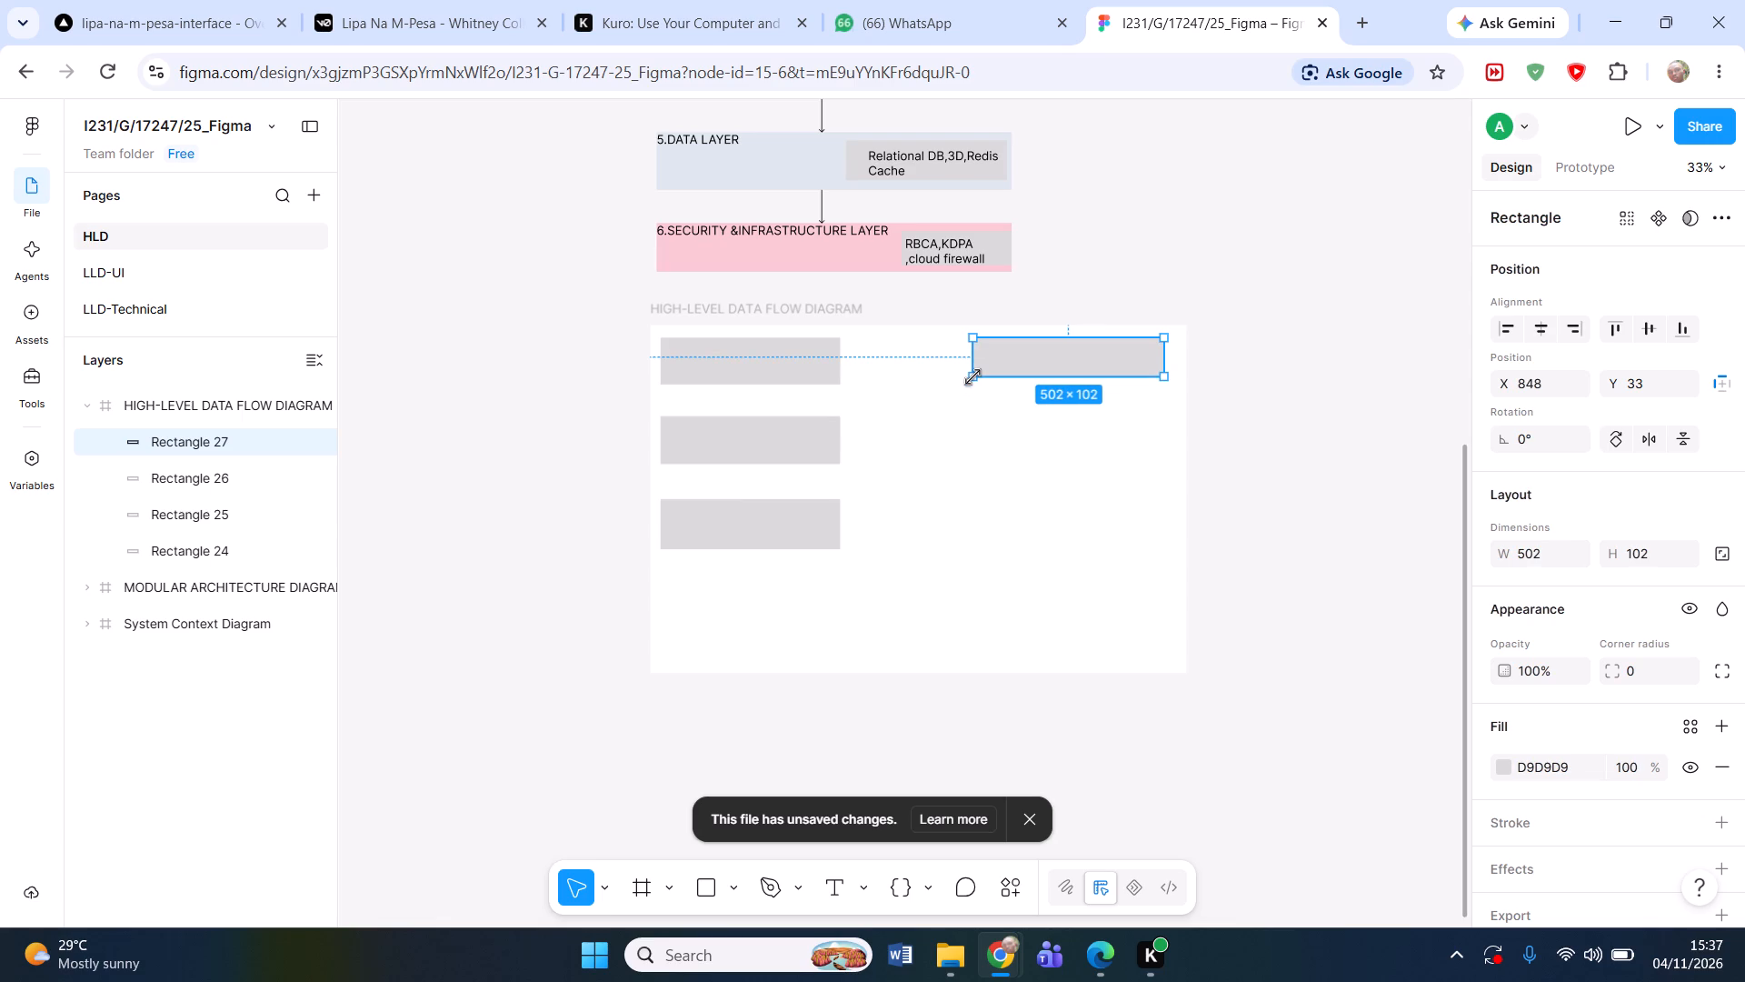
left_click(998, 468)
Draw a rectangle about 502 × 126 below the top-right one, aligned with its sides and level with the middle-left rectangle.
key("r")
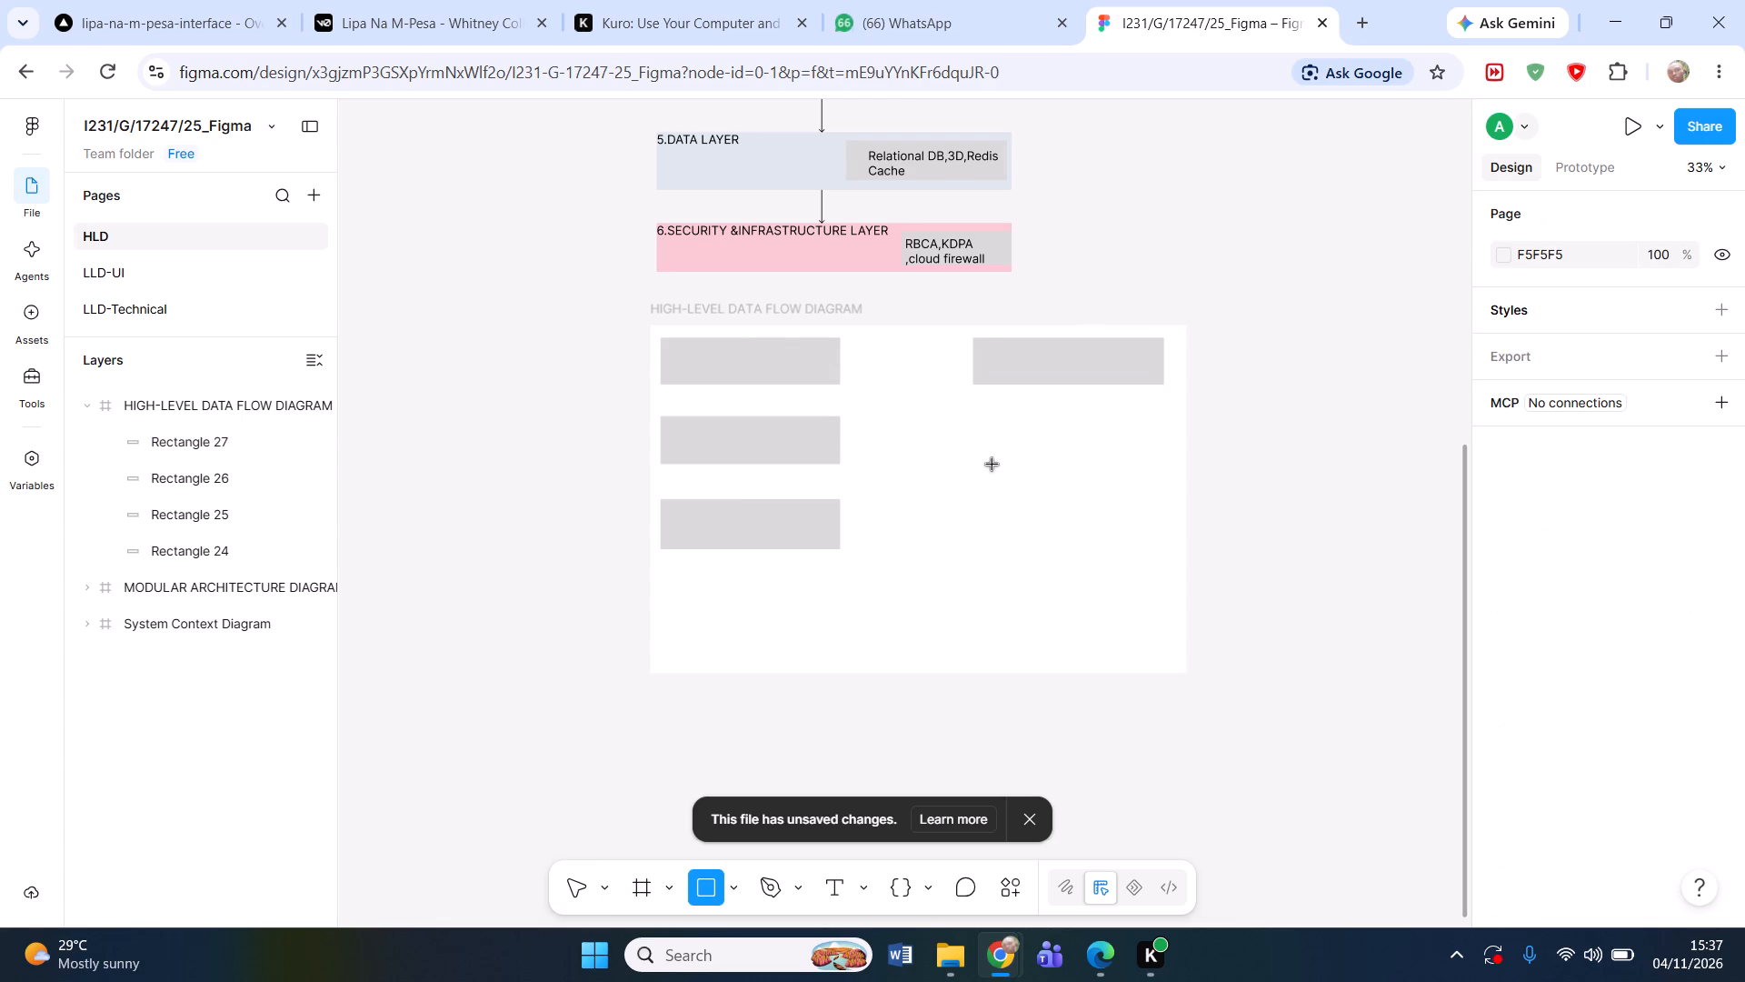
left_click_drag(976, 422, 1052, 448)
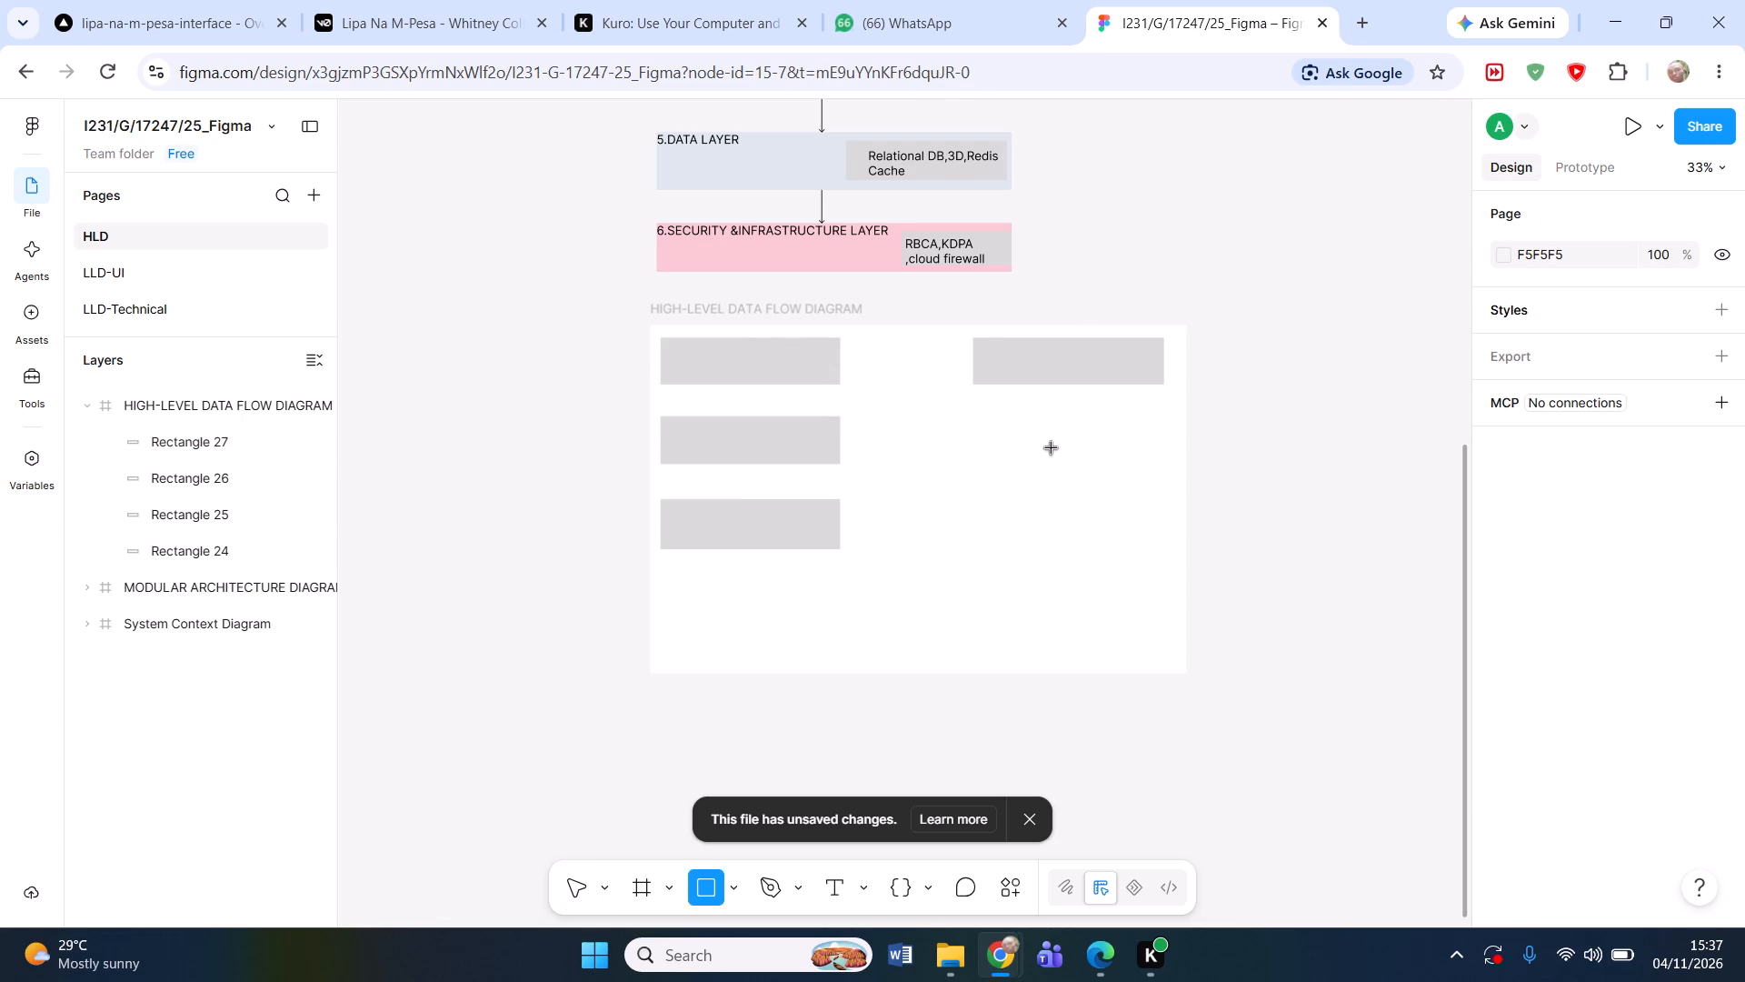
left_click_drag(1052, 448, 1128, 463)
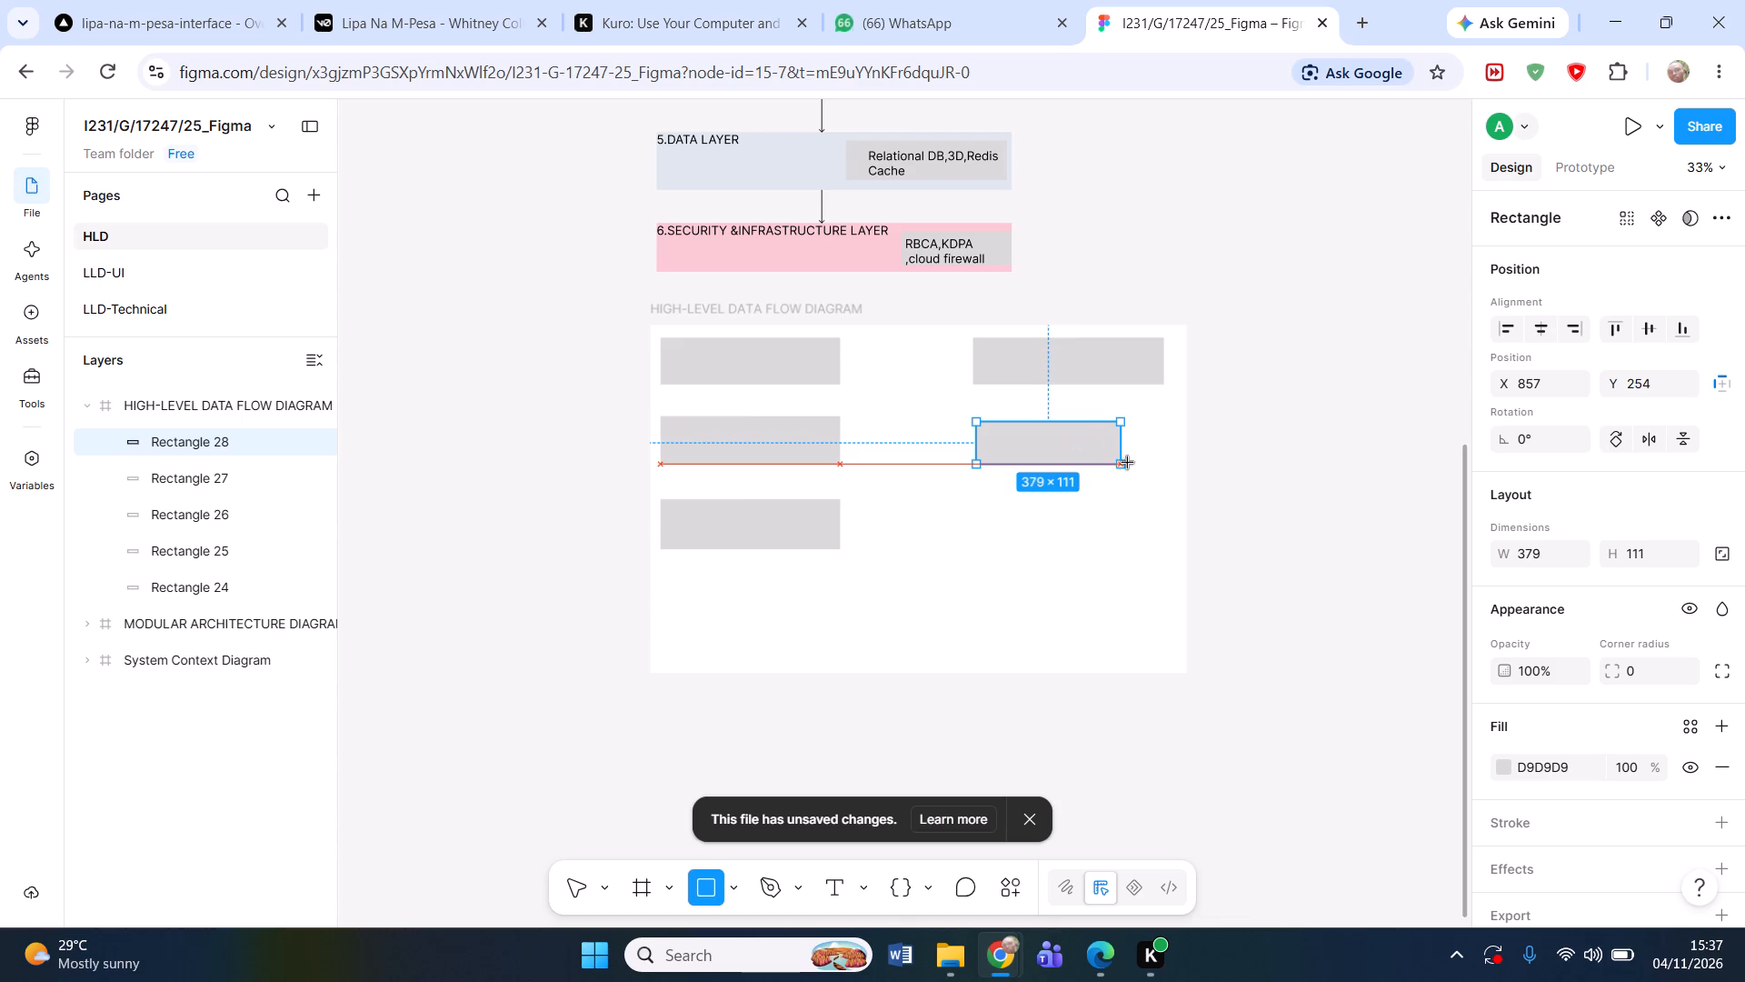
left_click_drag(1128, 463, 1159, 463)
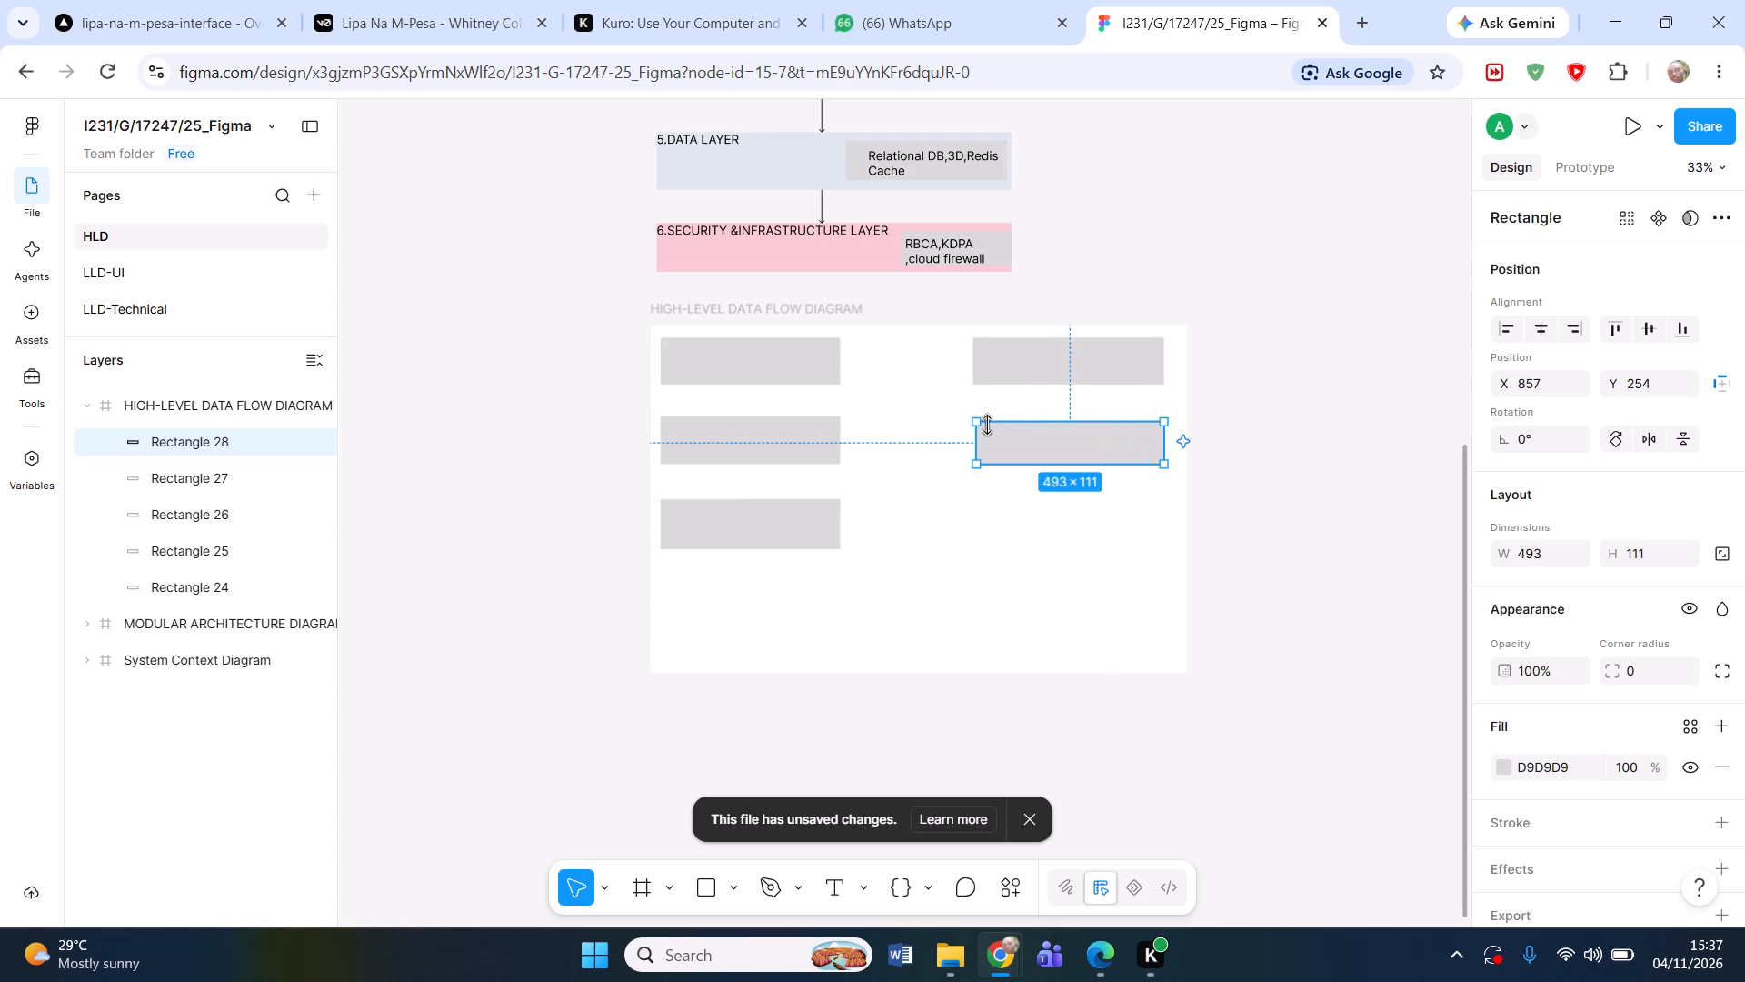
left_click(975, 425)
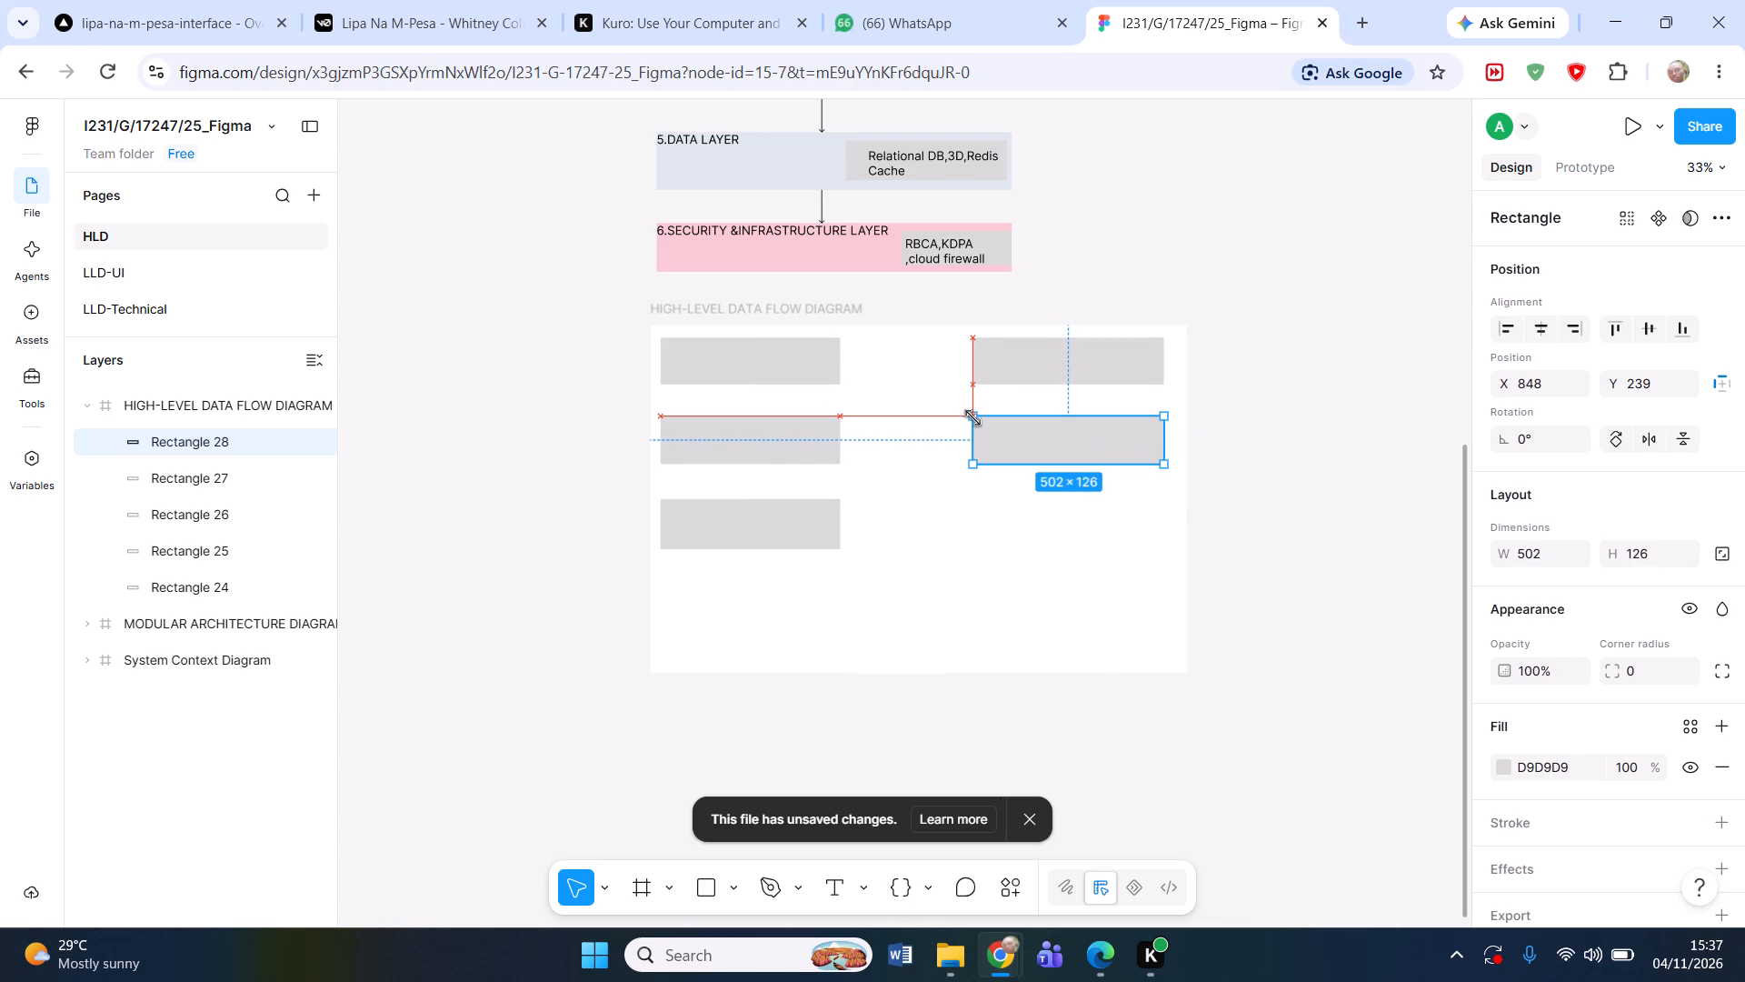
left_click(1007, 513)
Draw a third right-column rectangle about 502 × 132, aligned with the two above and level with the bottom-left rectangle.
key("r")
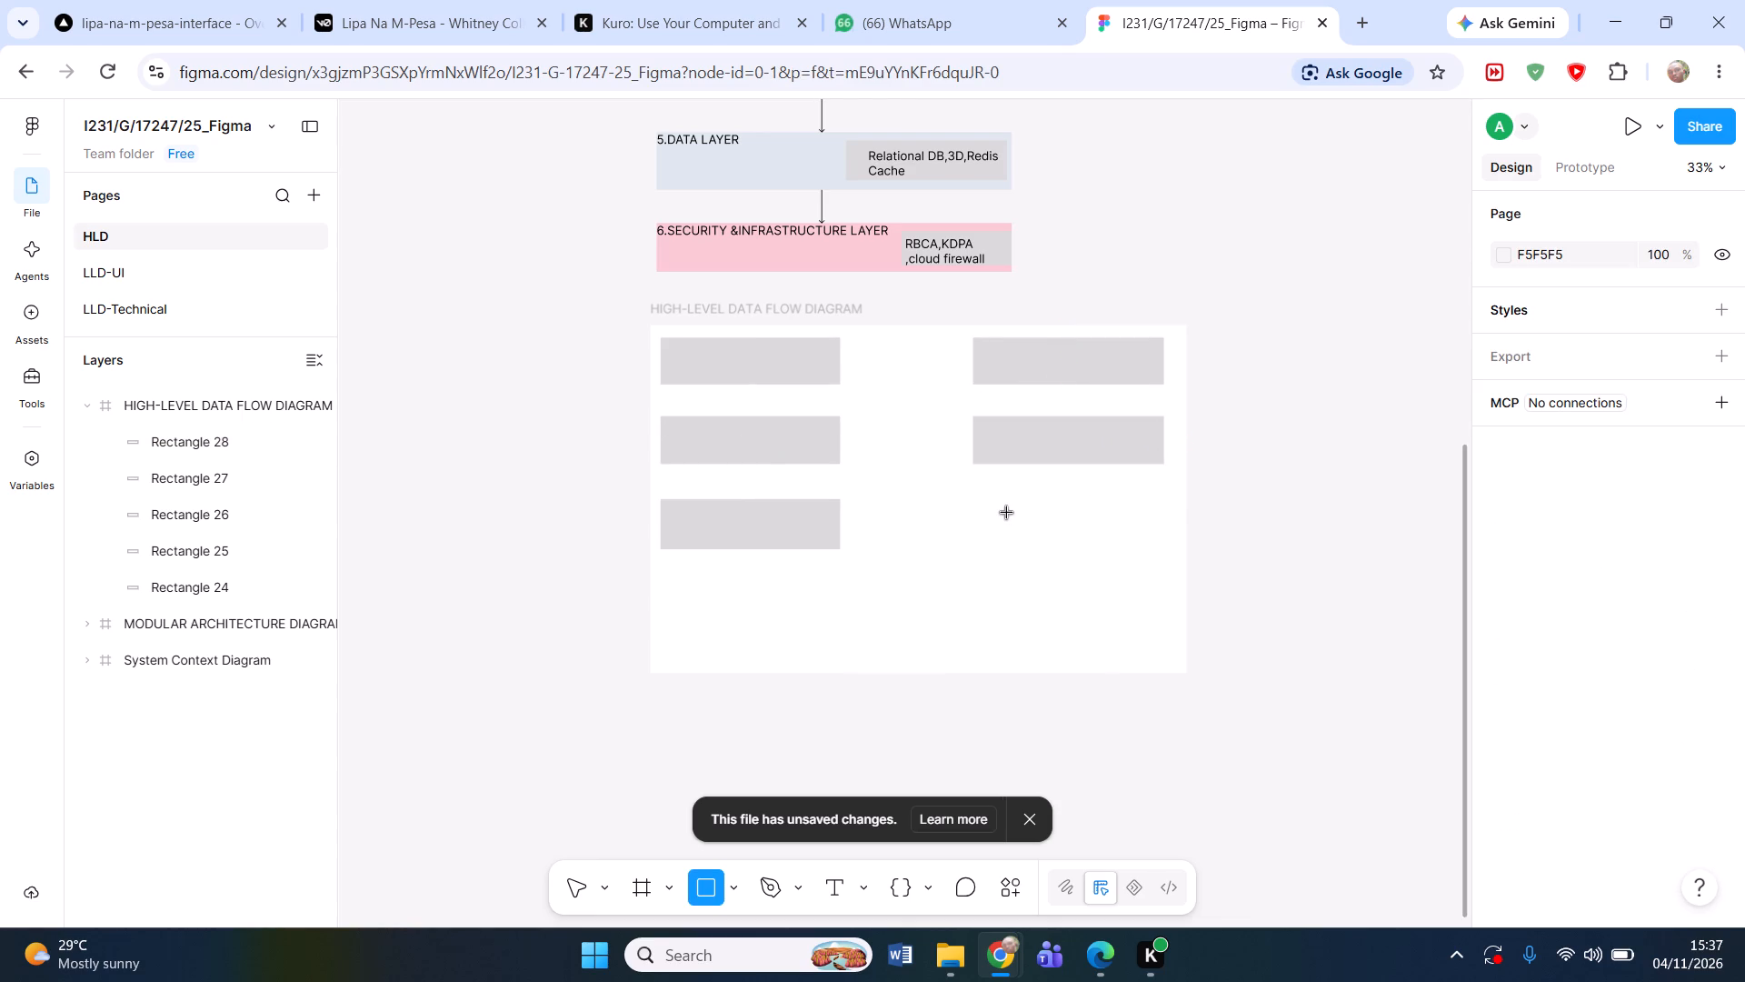
left_click_drag(976, 511, 1059, 540)
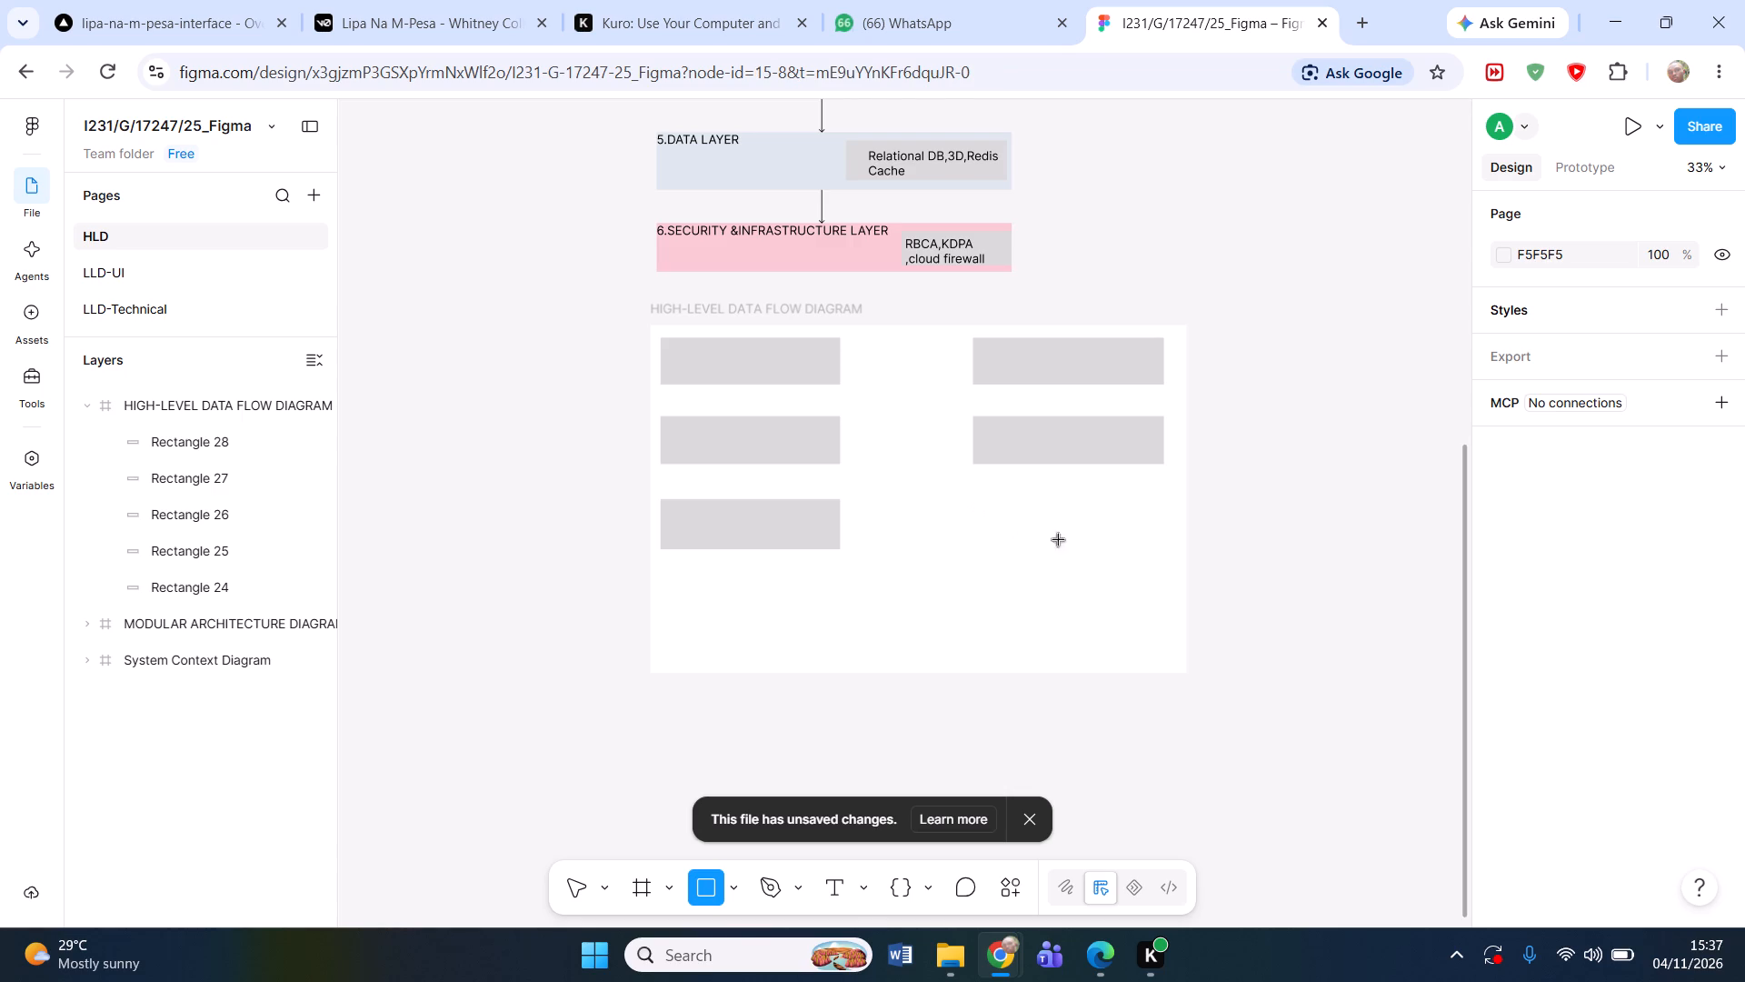
left_click_drag(1059, 540, 1159, 550)
left_click_drag(974, 511, 969, 506)
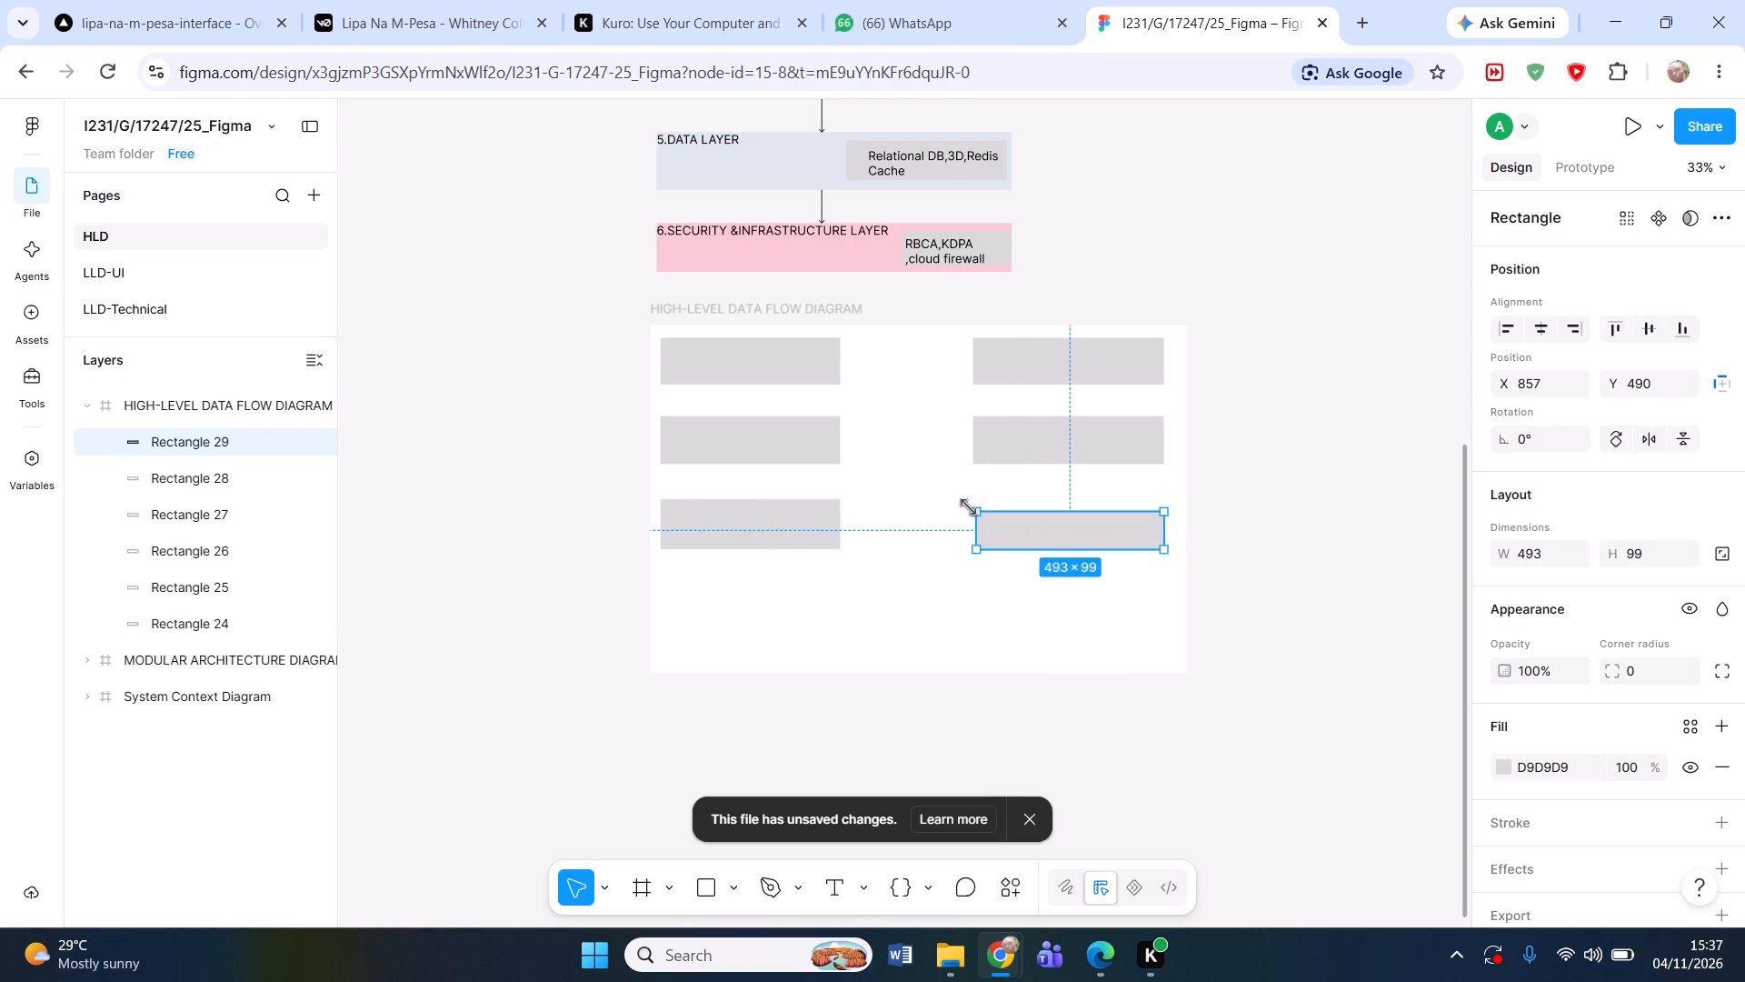
left_click_drag(969, 506, 972, 499)
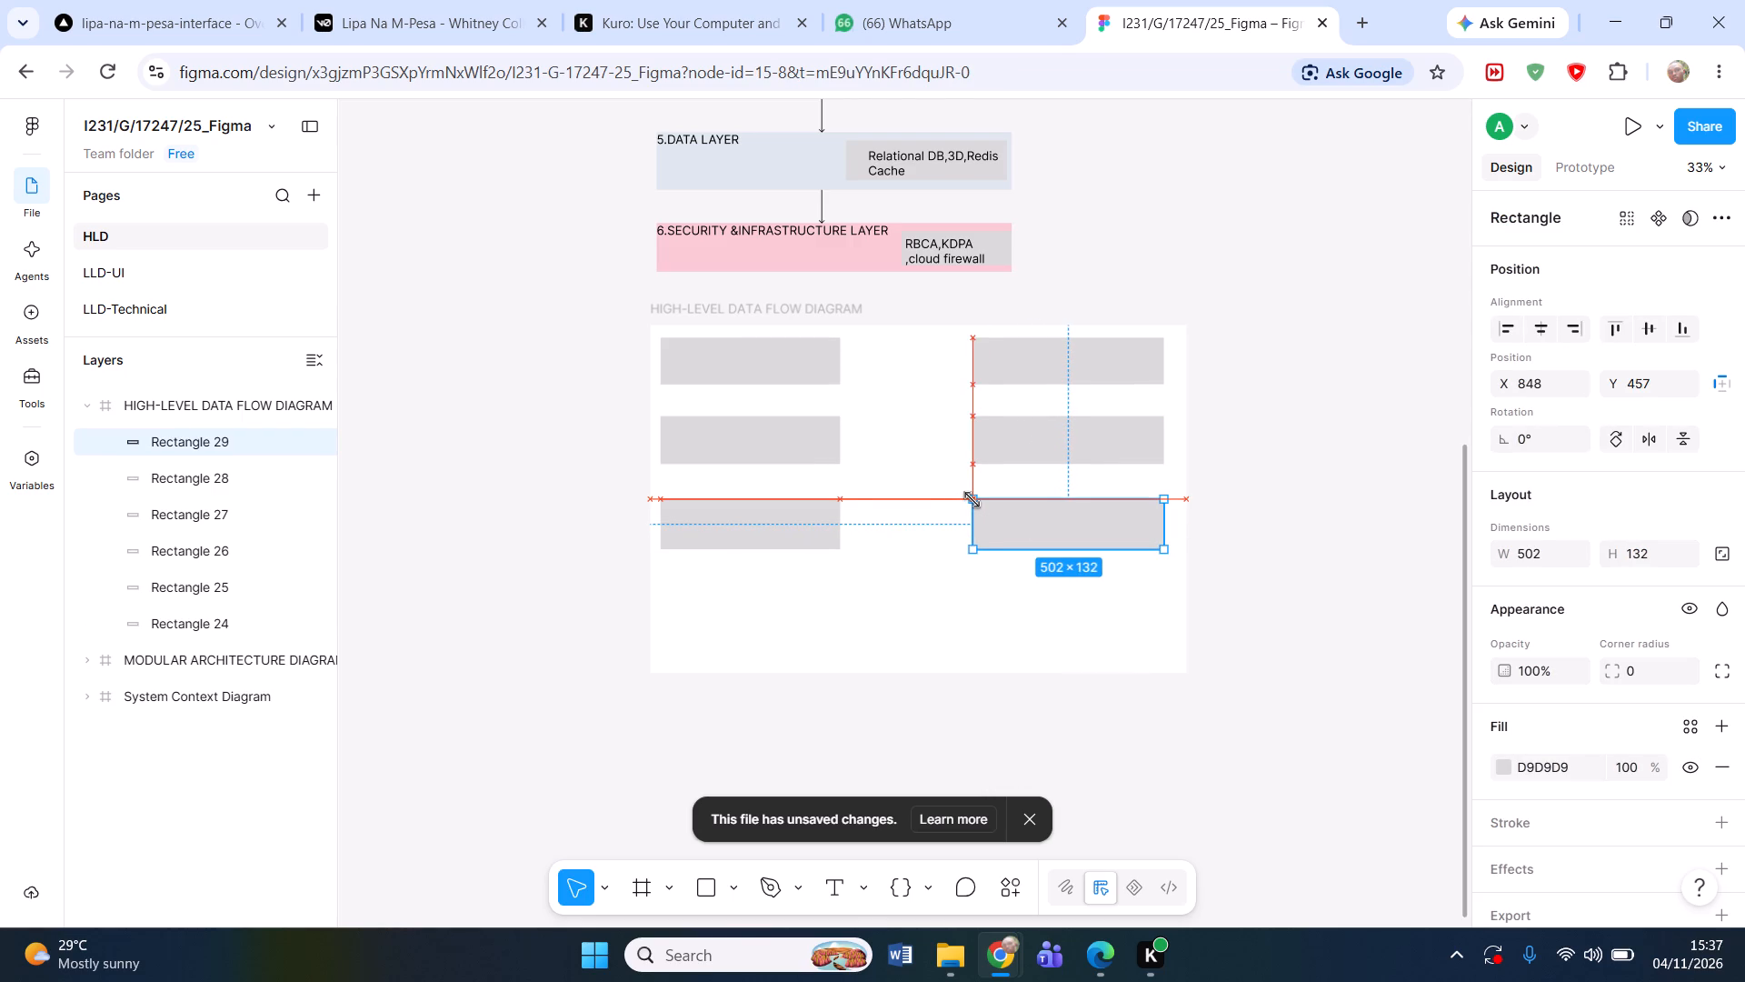
left_click(952, 627)
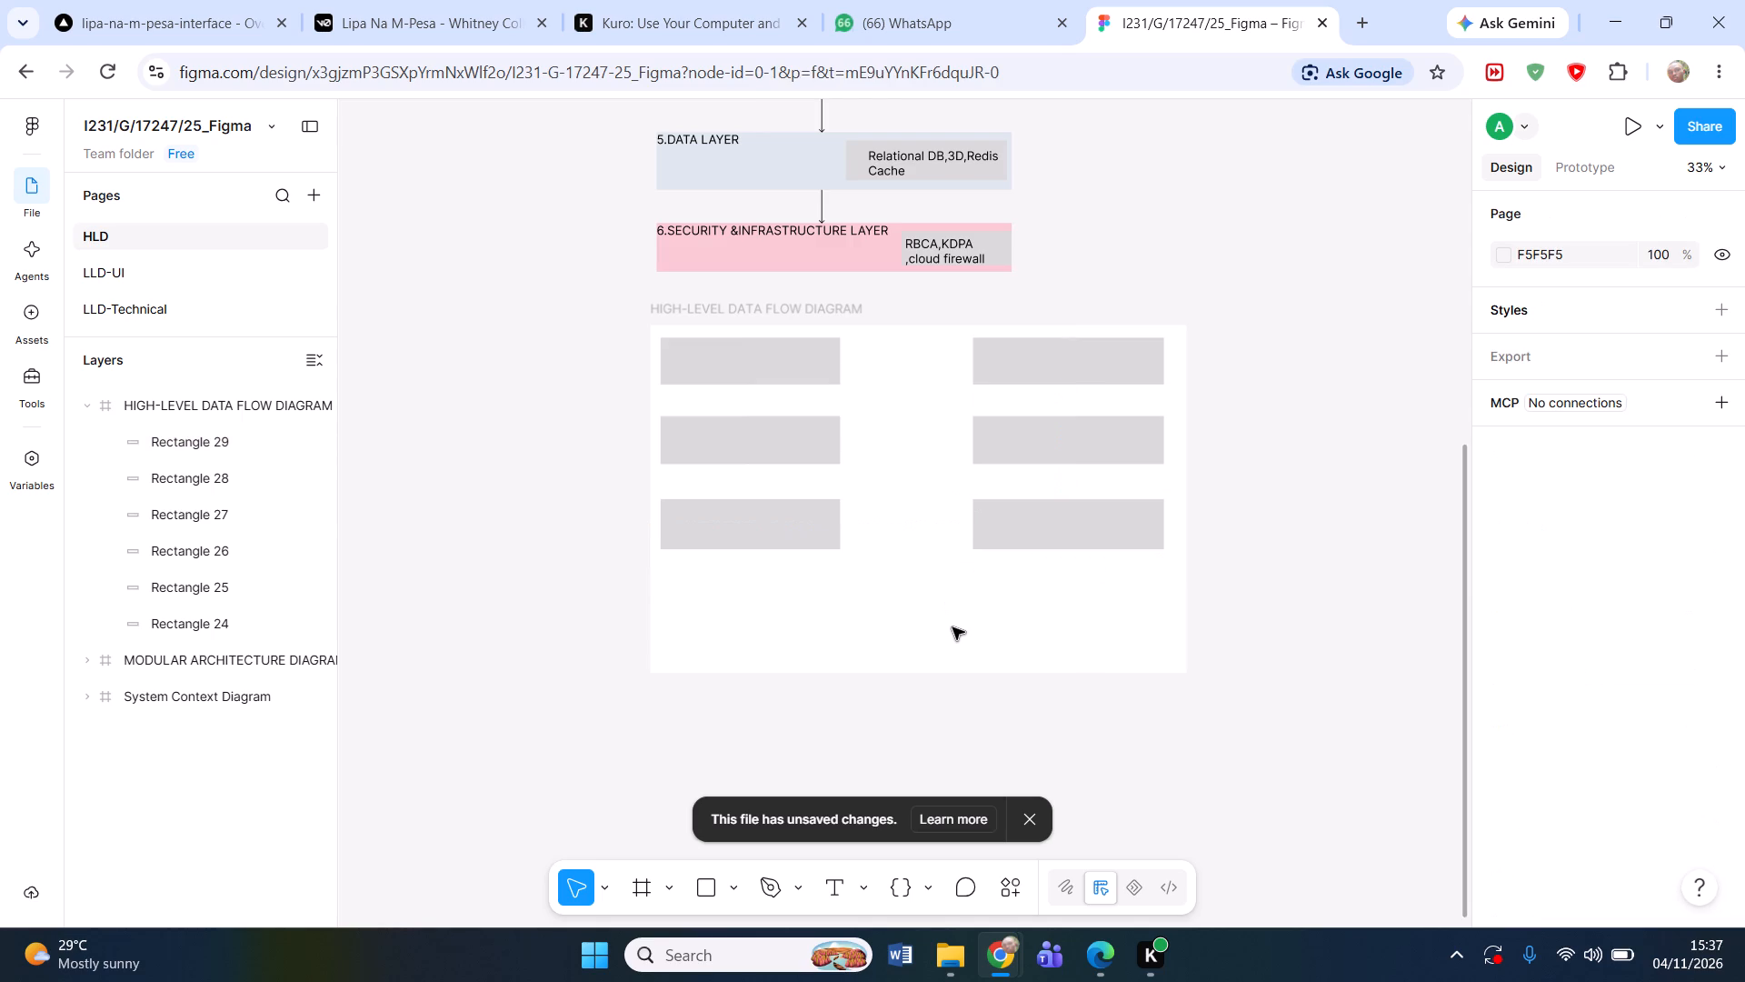
Label the top-left rectangle "Student" at font size 64, placing the text at about X 75, Y 56, vertically centred in the box.
key("t")
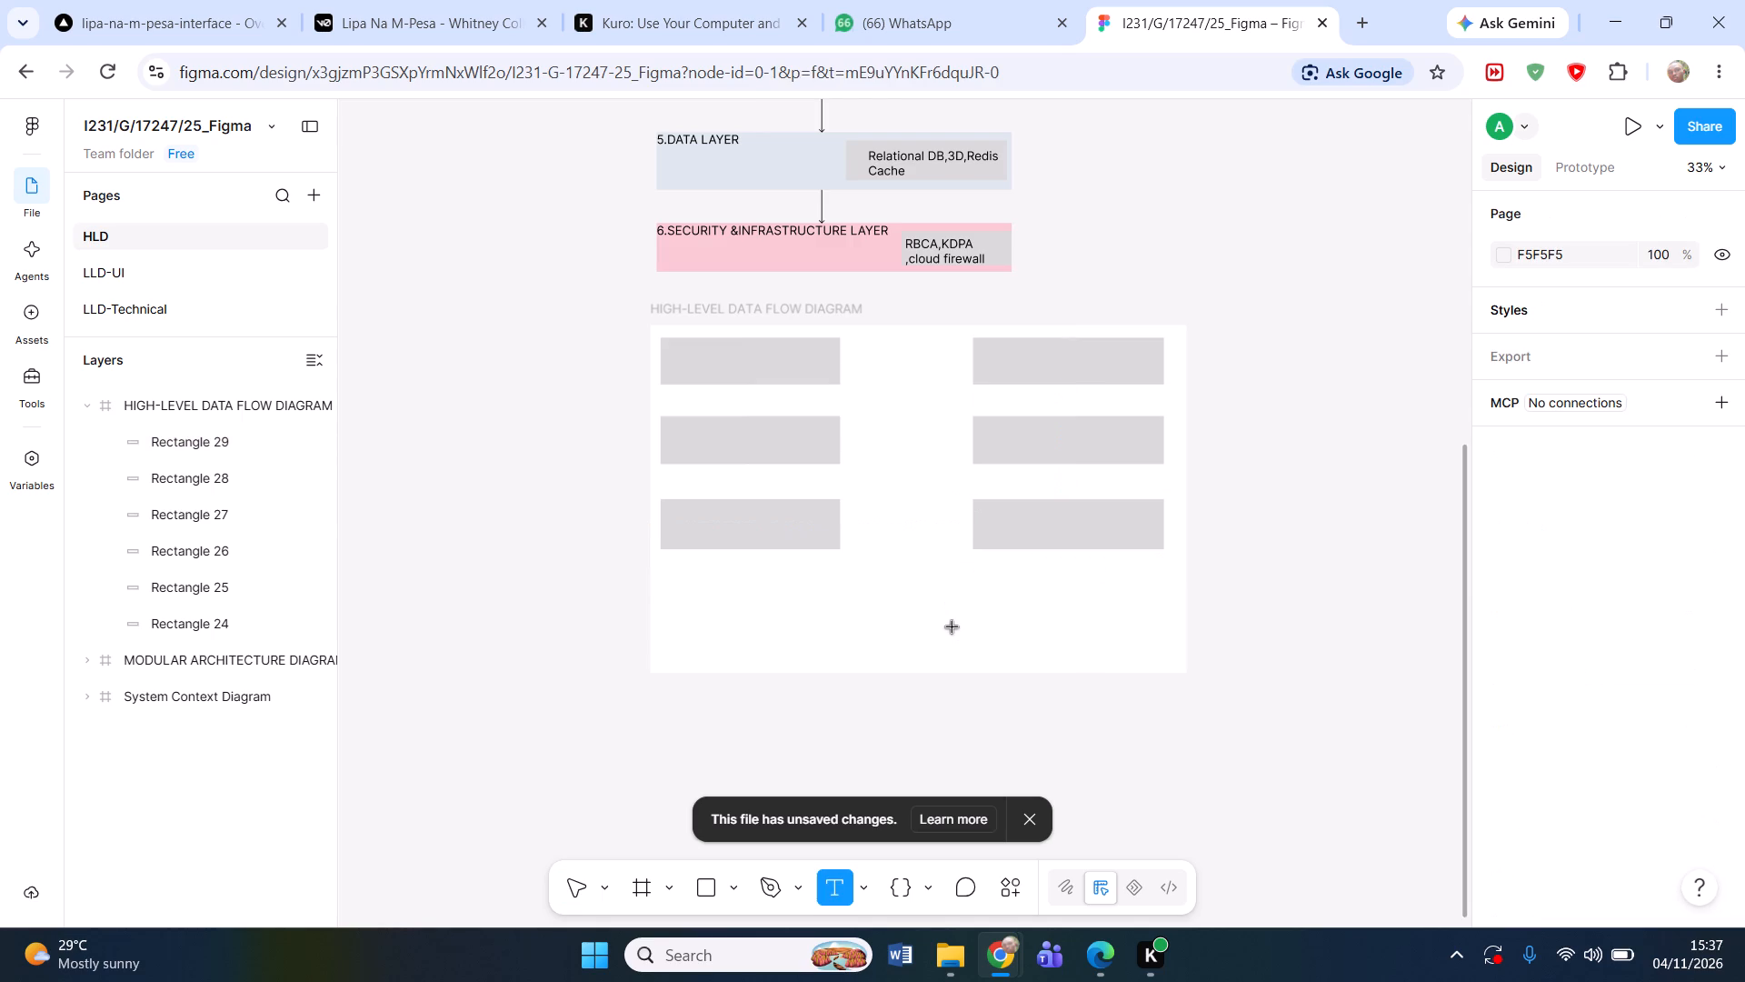
left_click(683, 359)
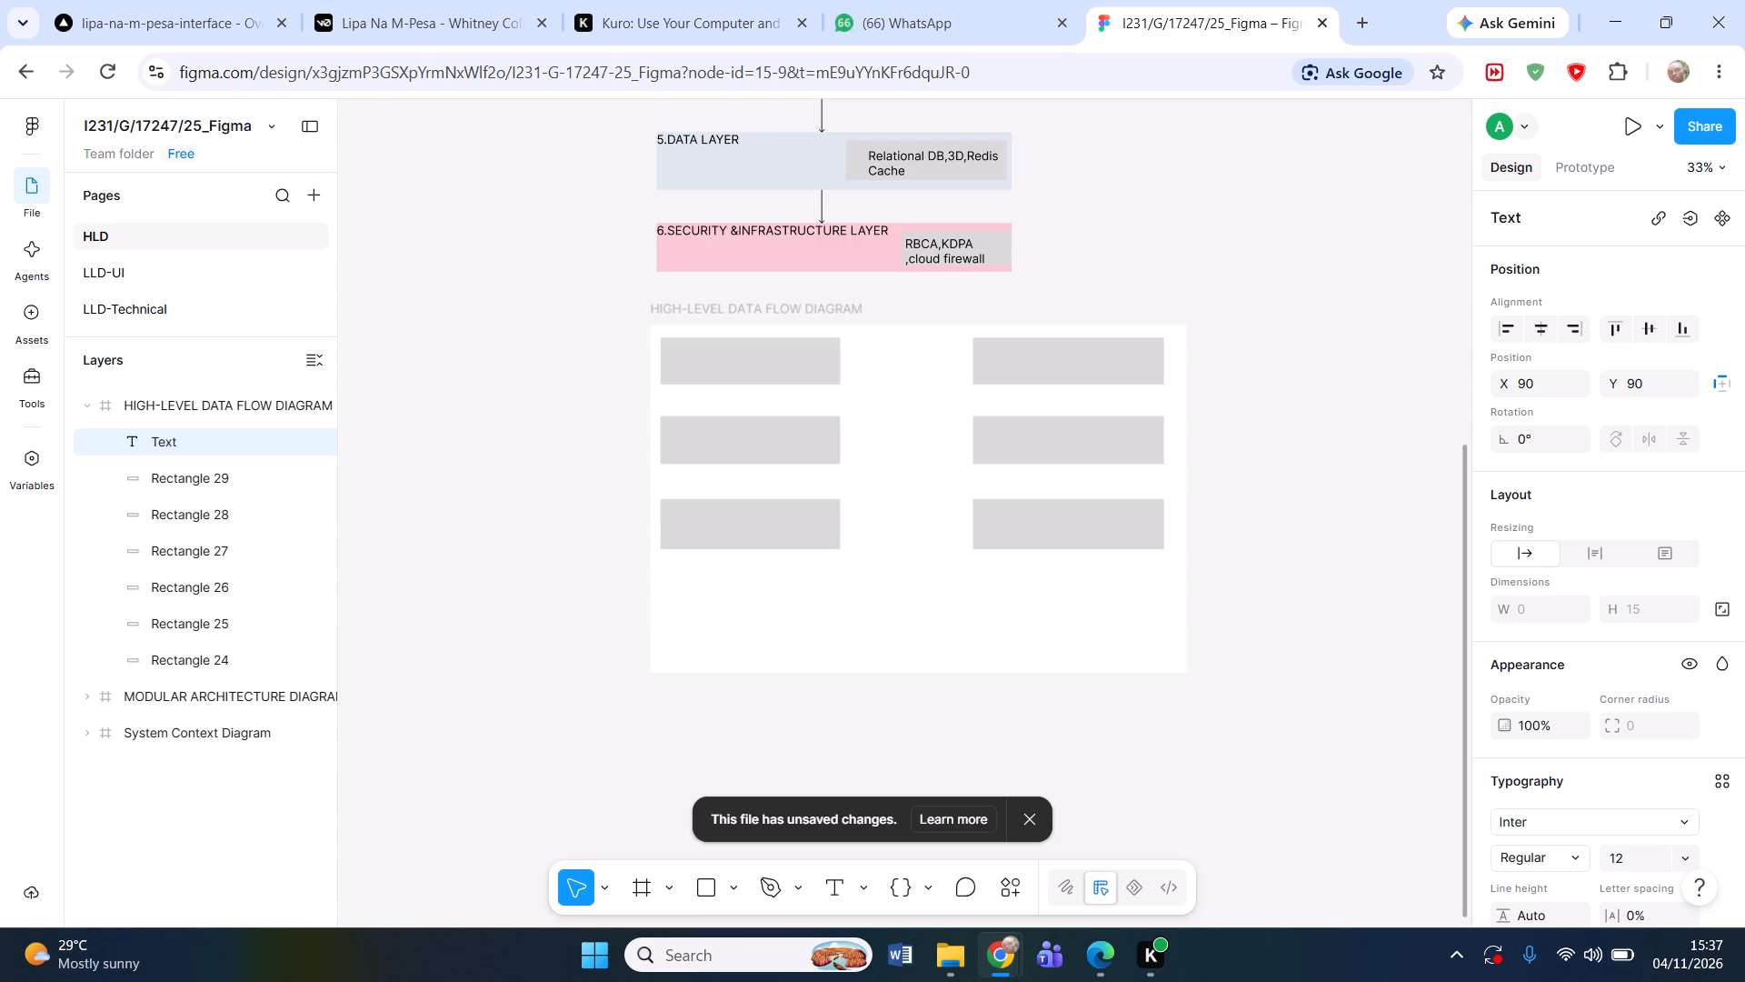
key("s")
key("BackSpace")
key("s")
type("tudent")
left_click_drag(701, 364, 667, 363)
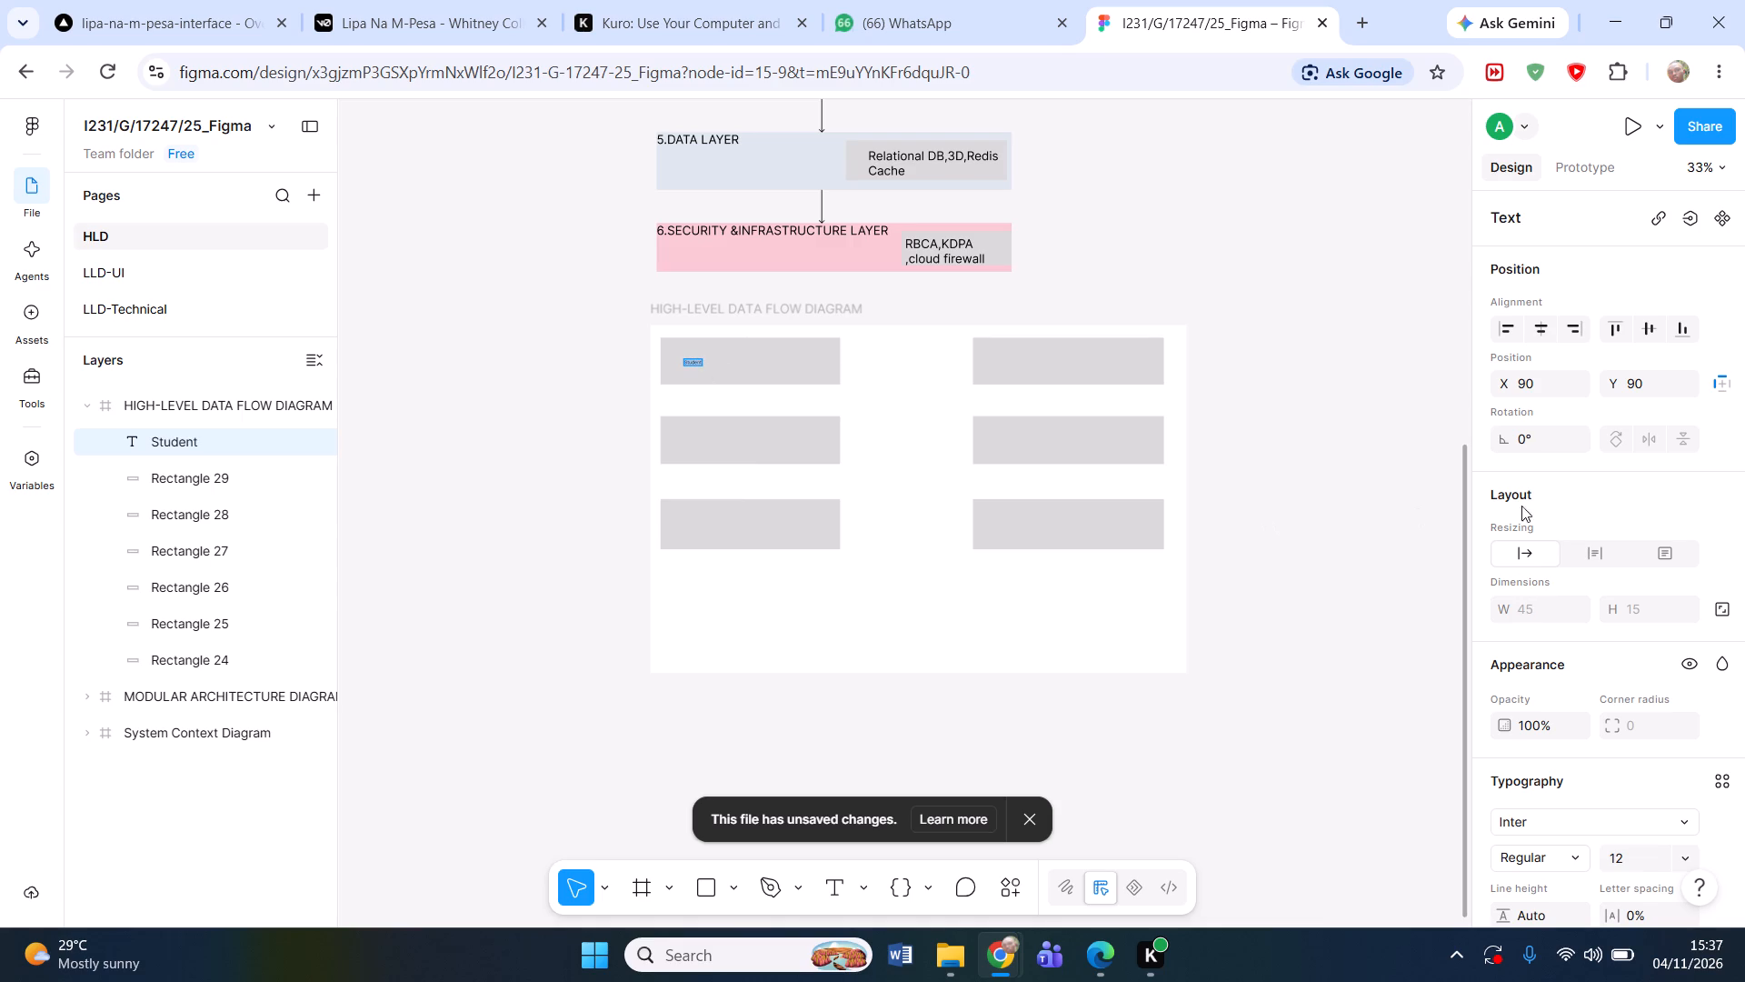
left_click(1685, 851)
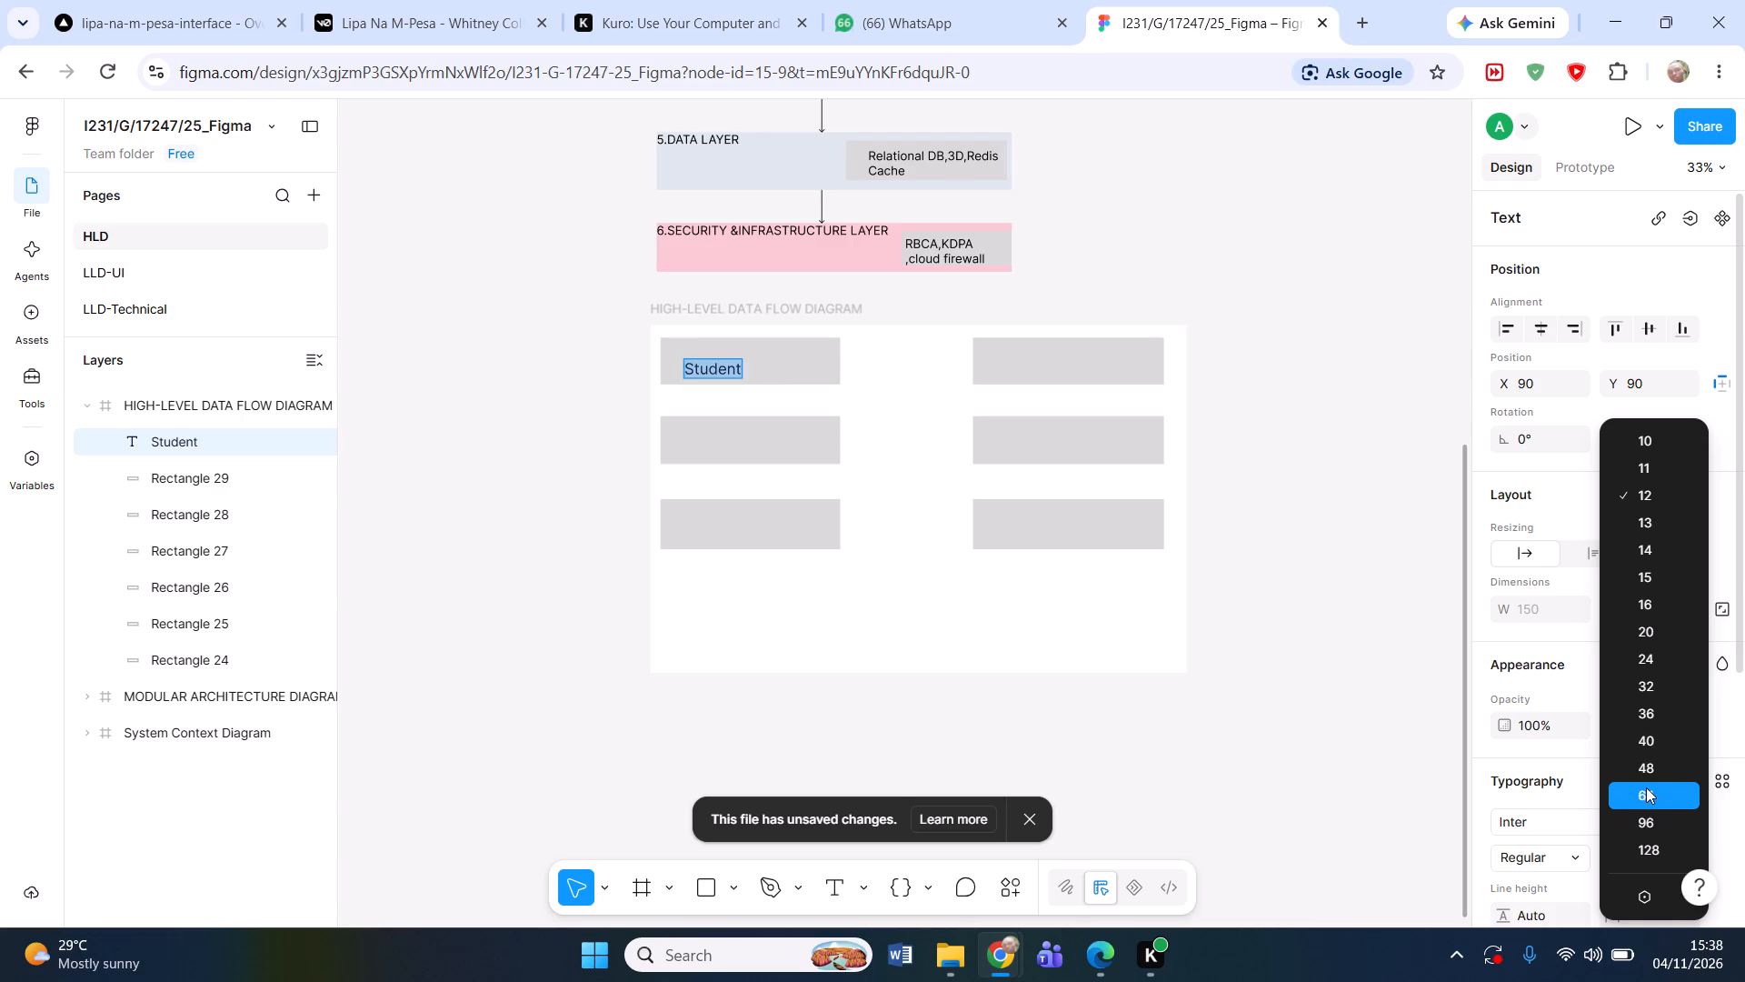
left_click(1646, 788)
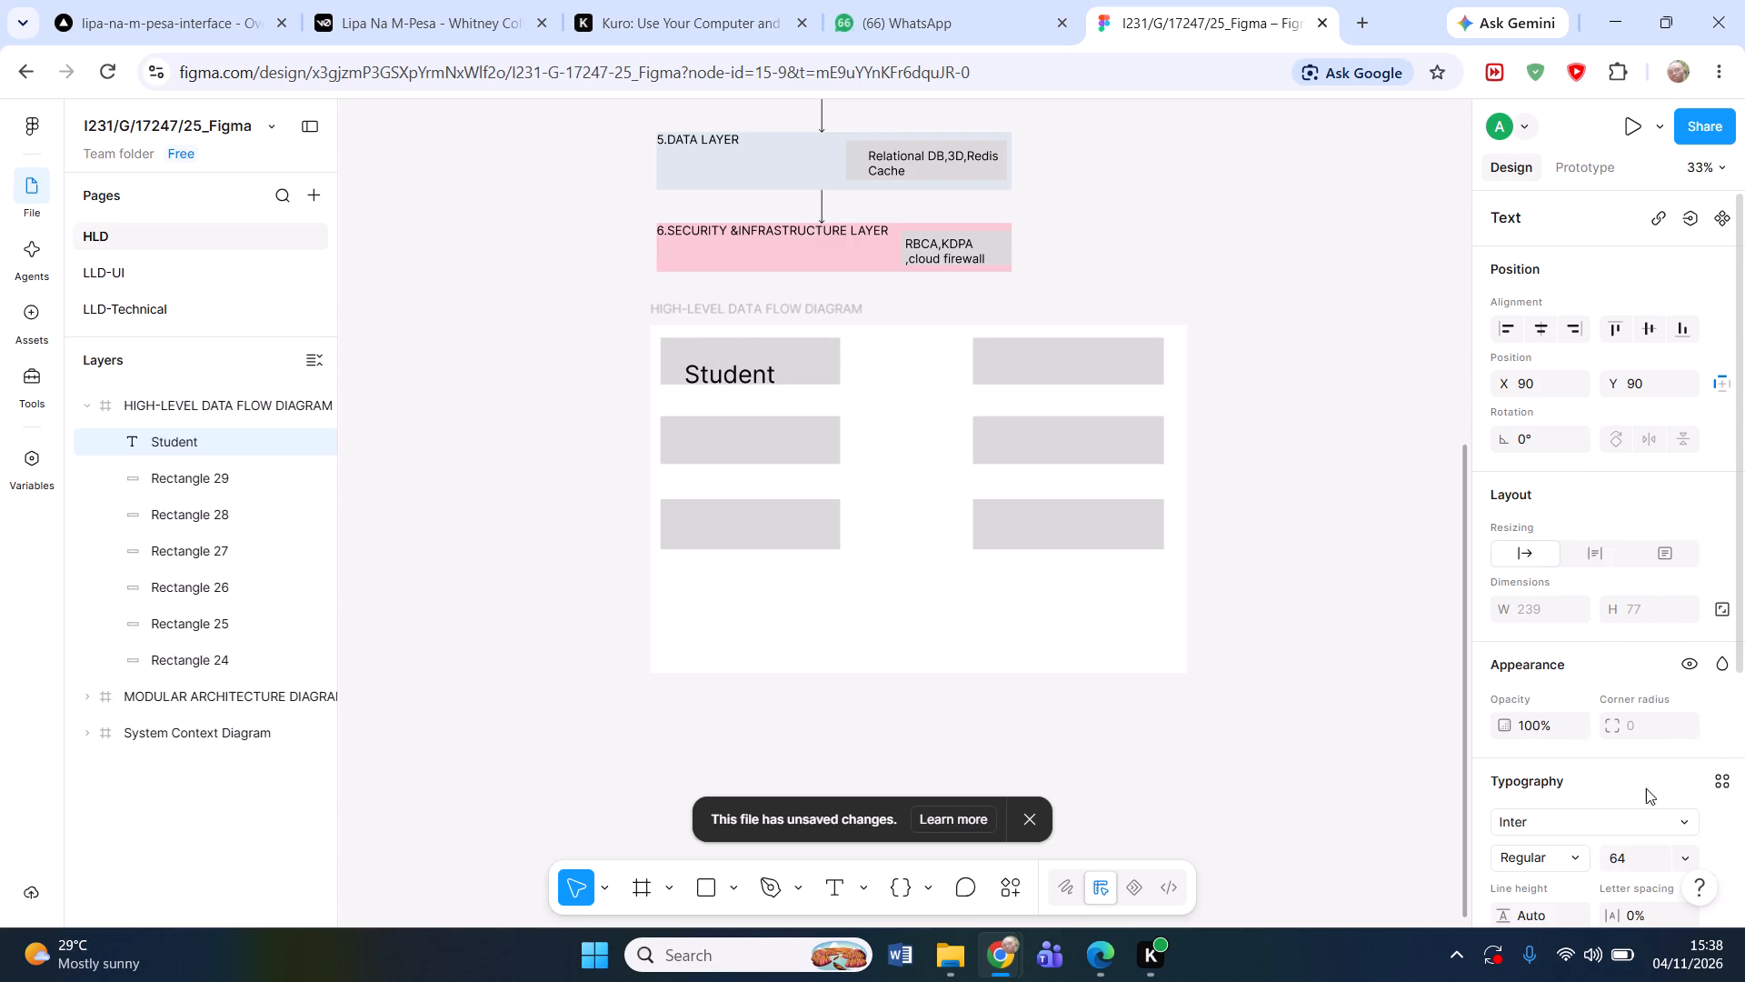
left_click(882, 418)
left_click_drag(731, 370, 727, 359)
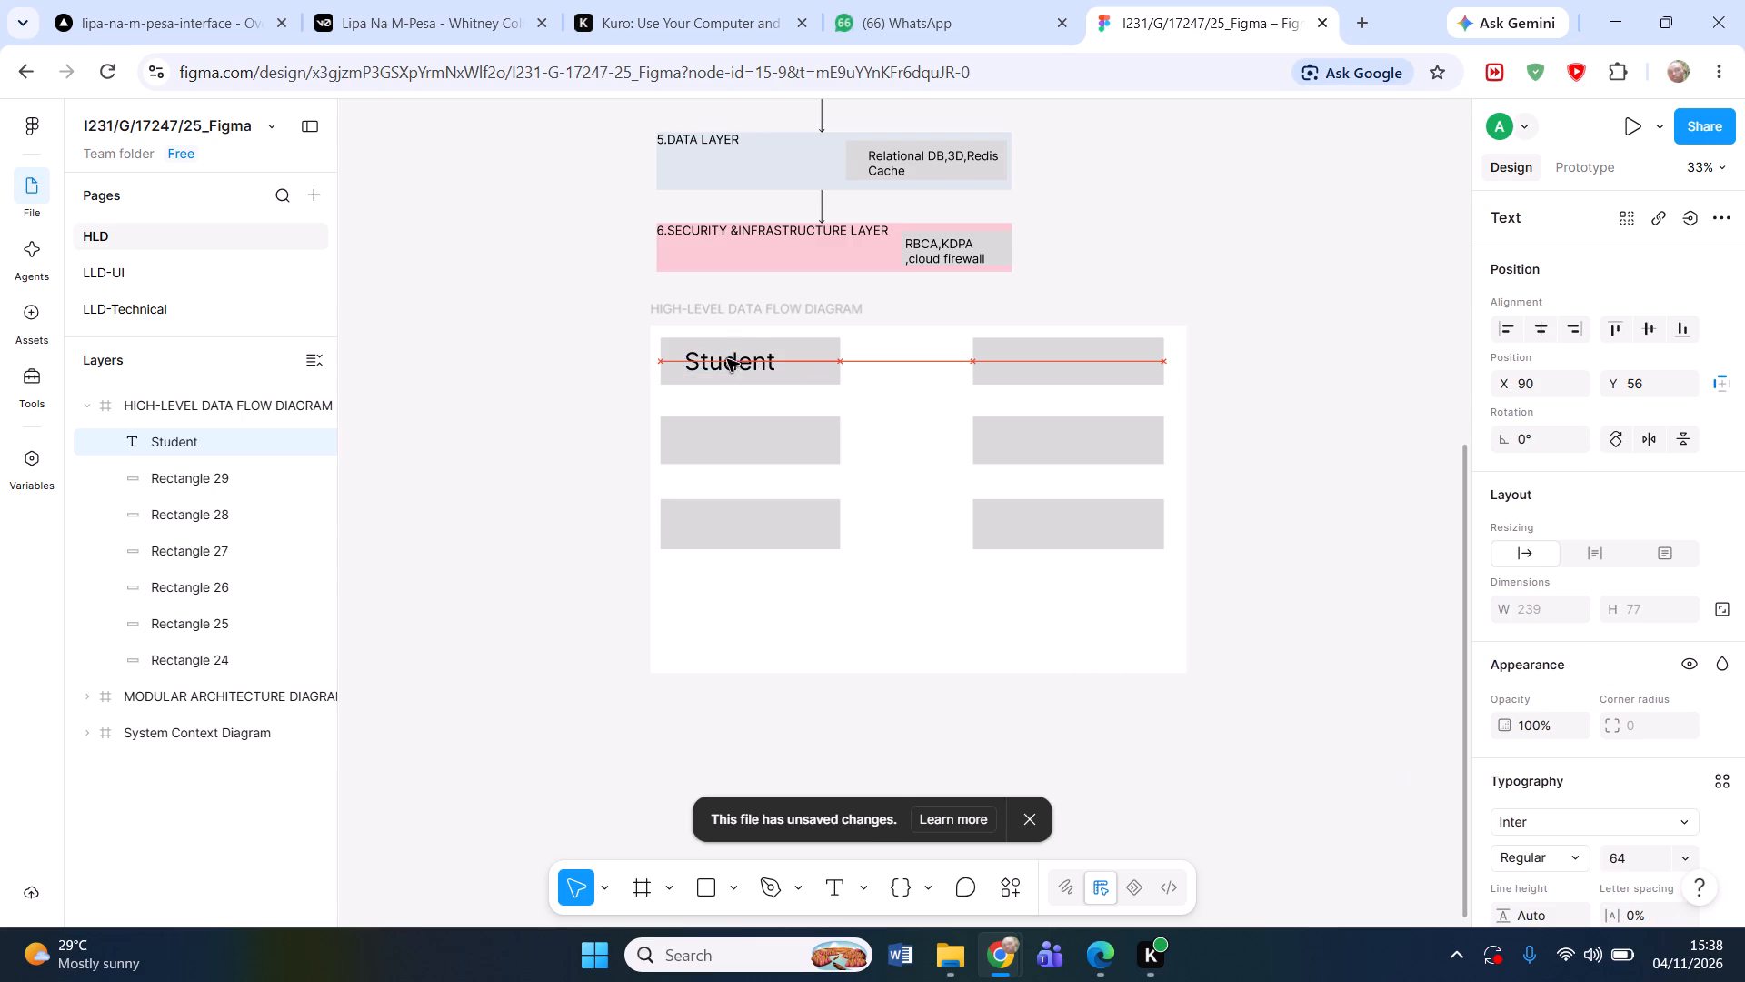
left_click_drag(727, 359, 725, 357)
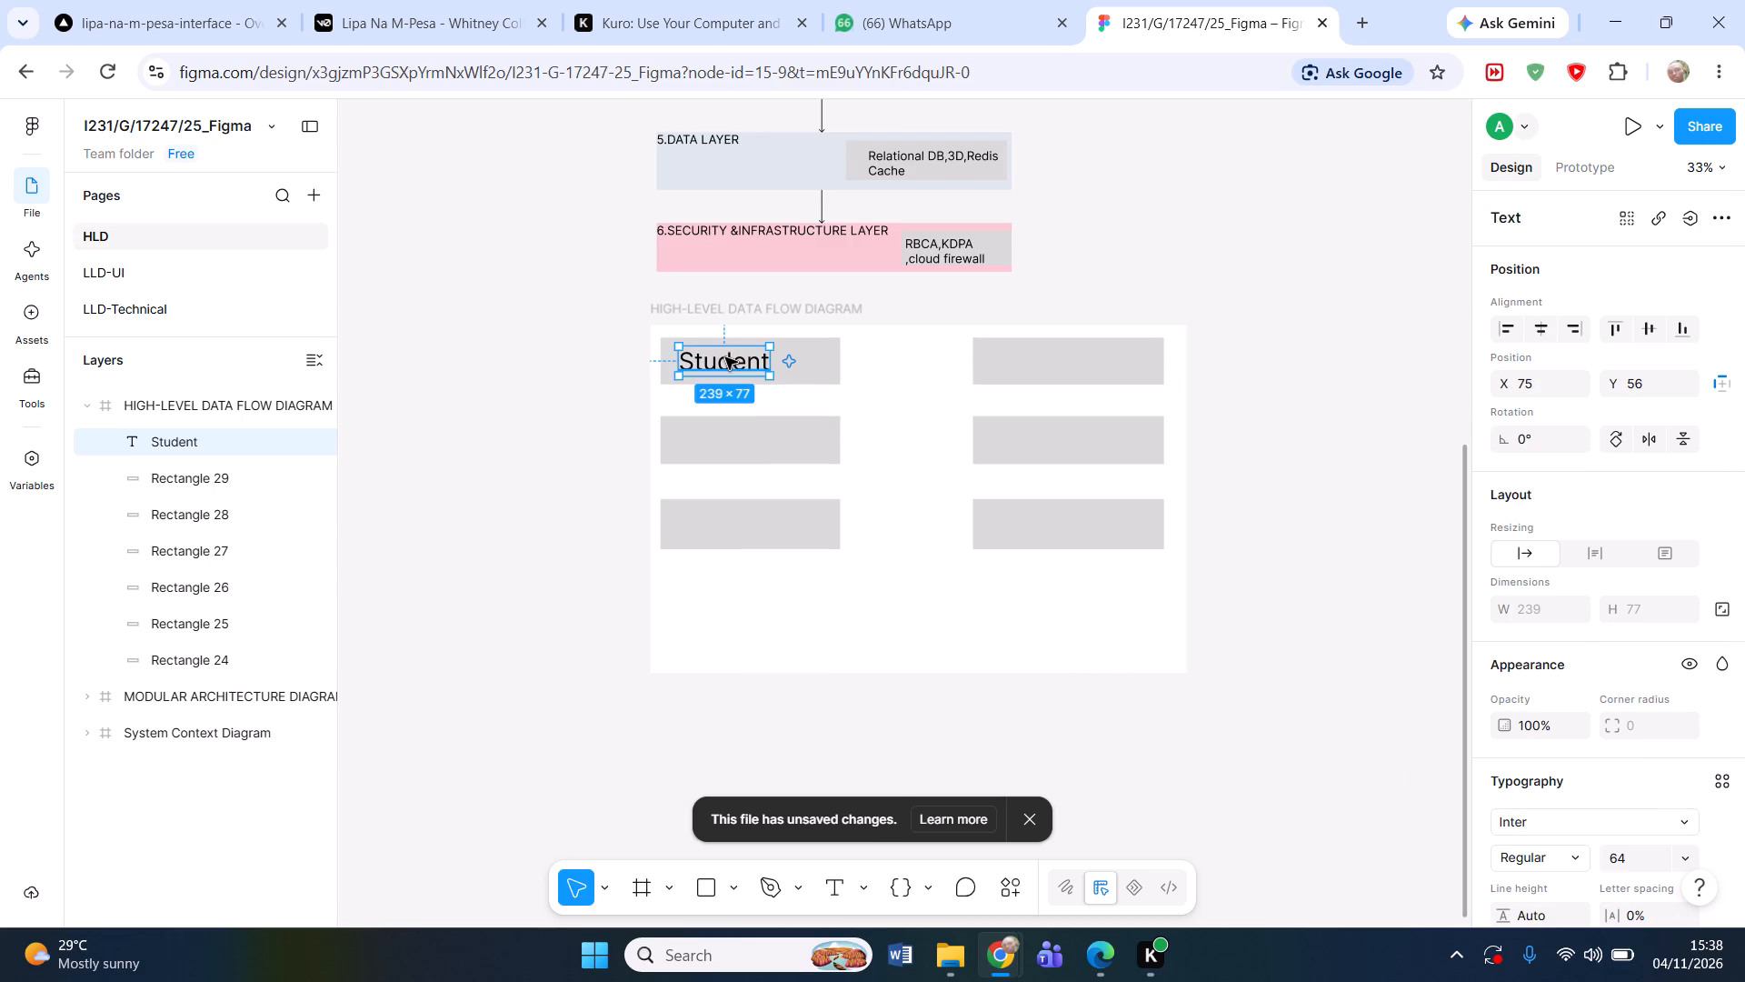
left_click(919, 602)
Add the label "Lecturer" to the middle-left rectangle.
key("t")
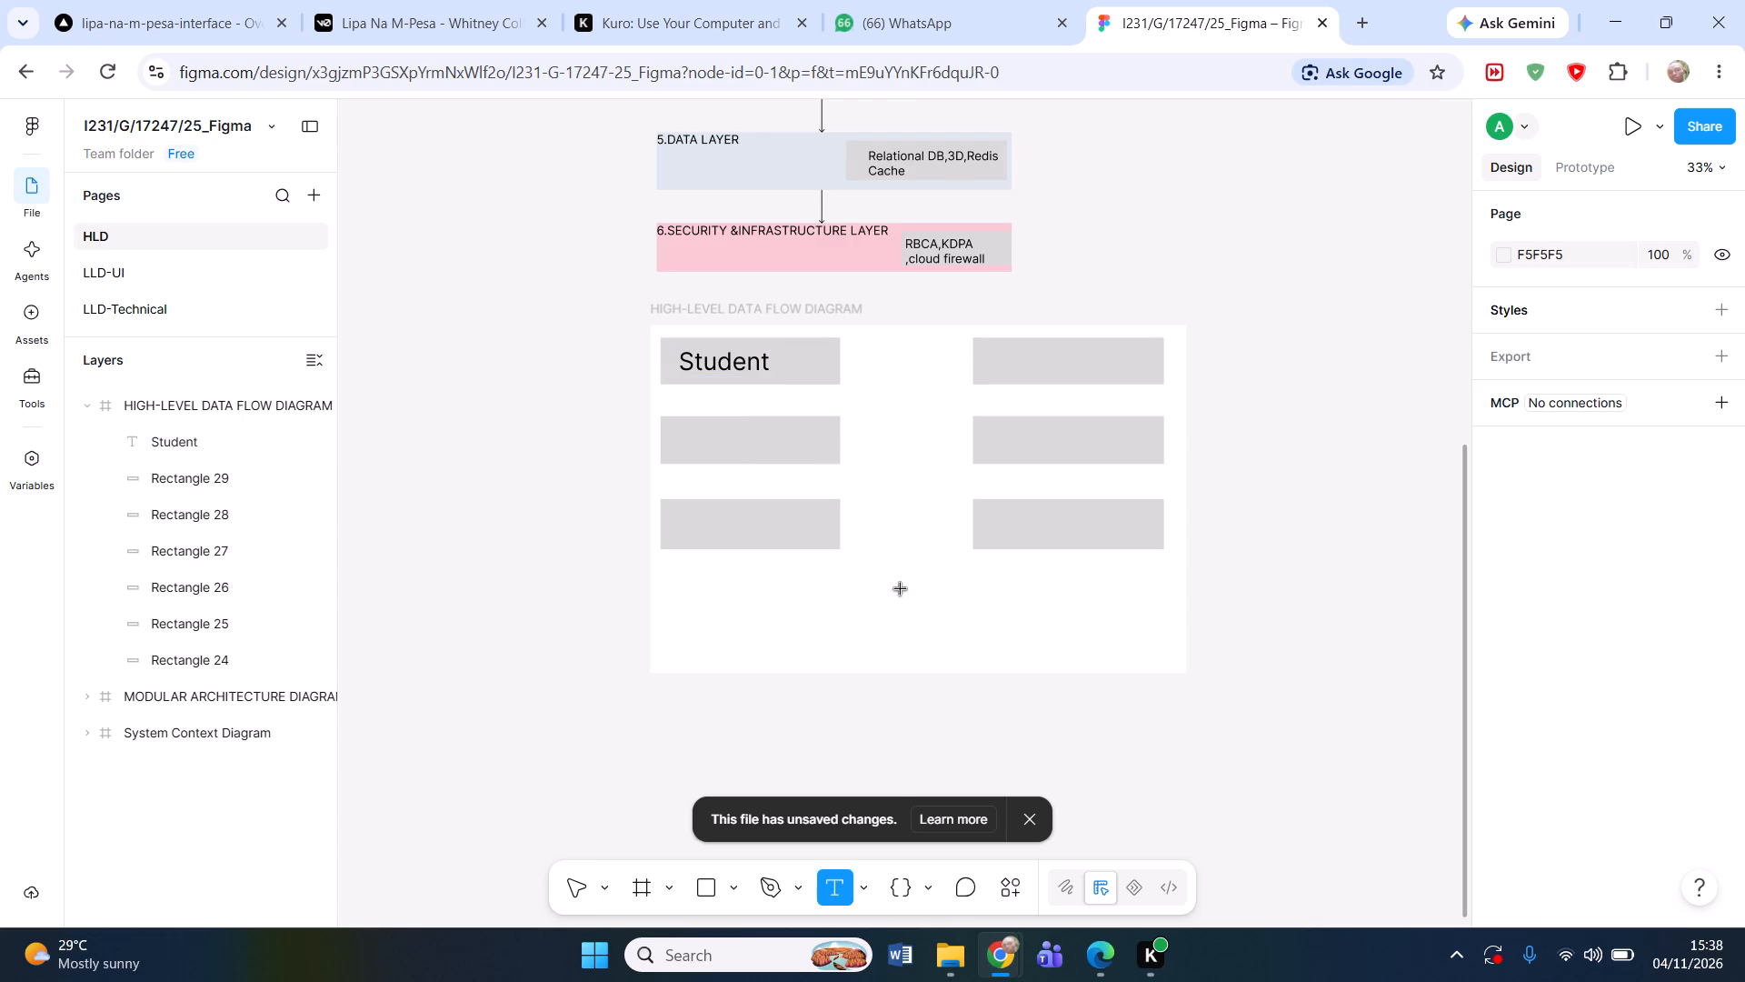
left_click(675, 428)
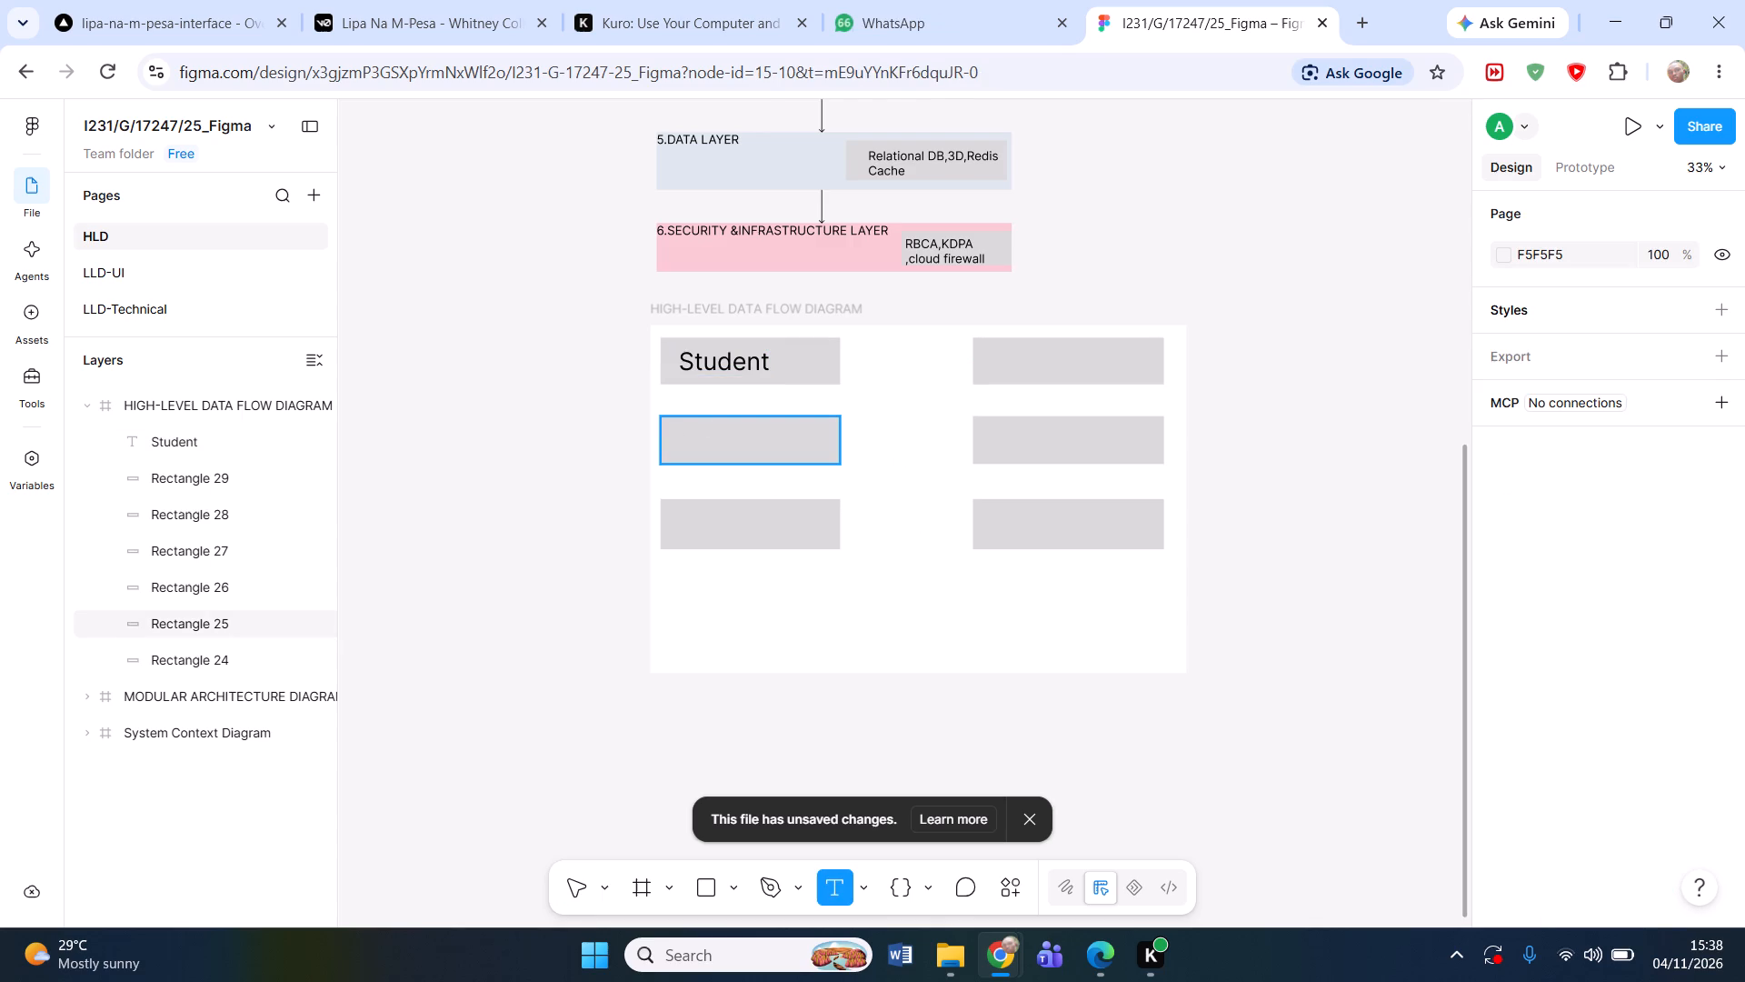
key("l")
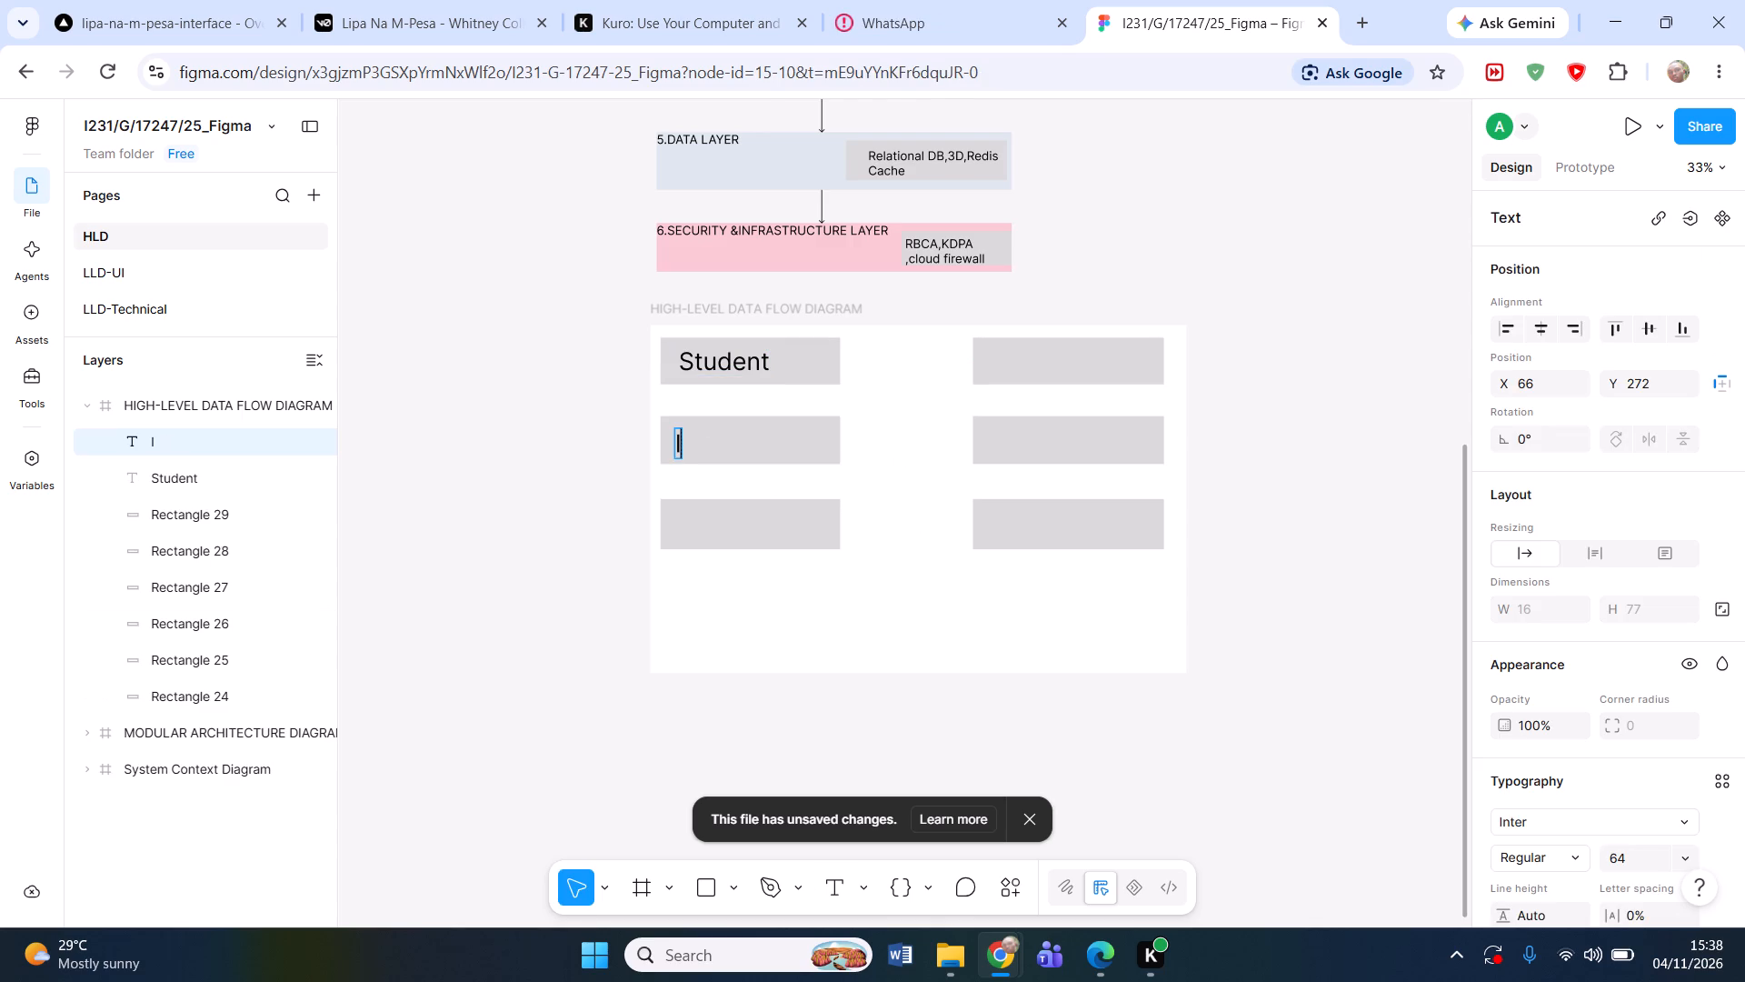
key("BackSpace")
key("l")
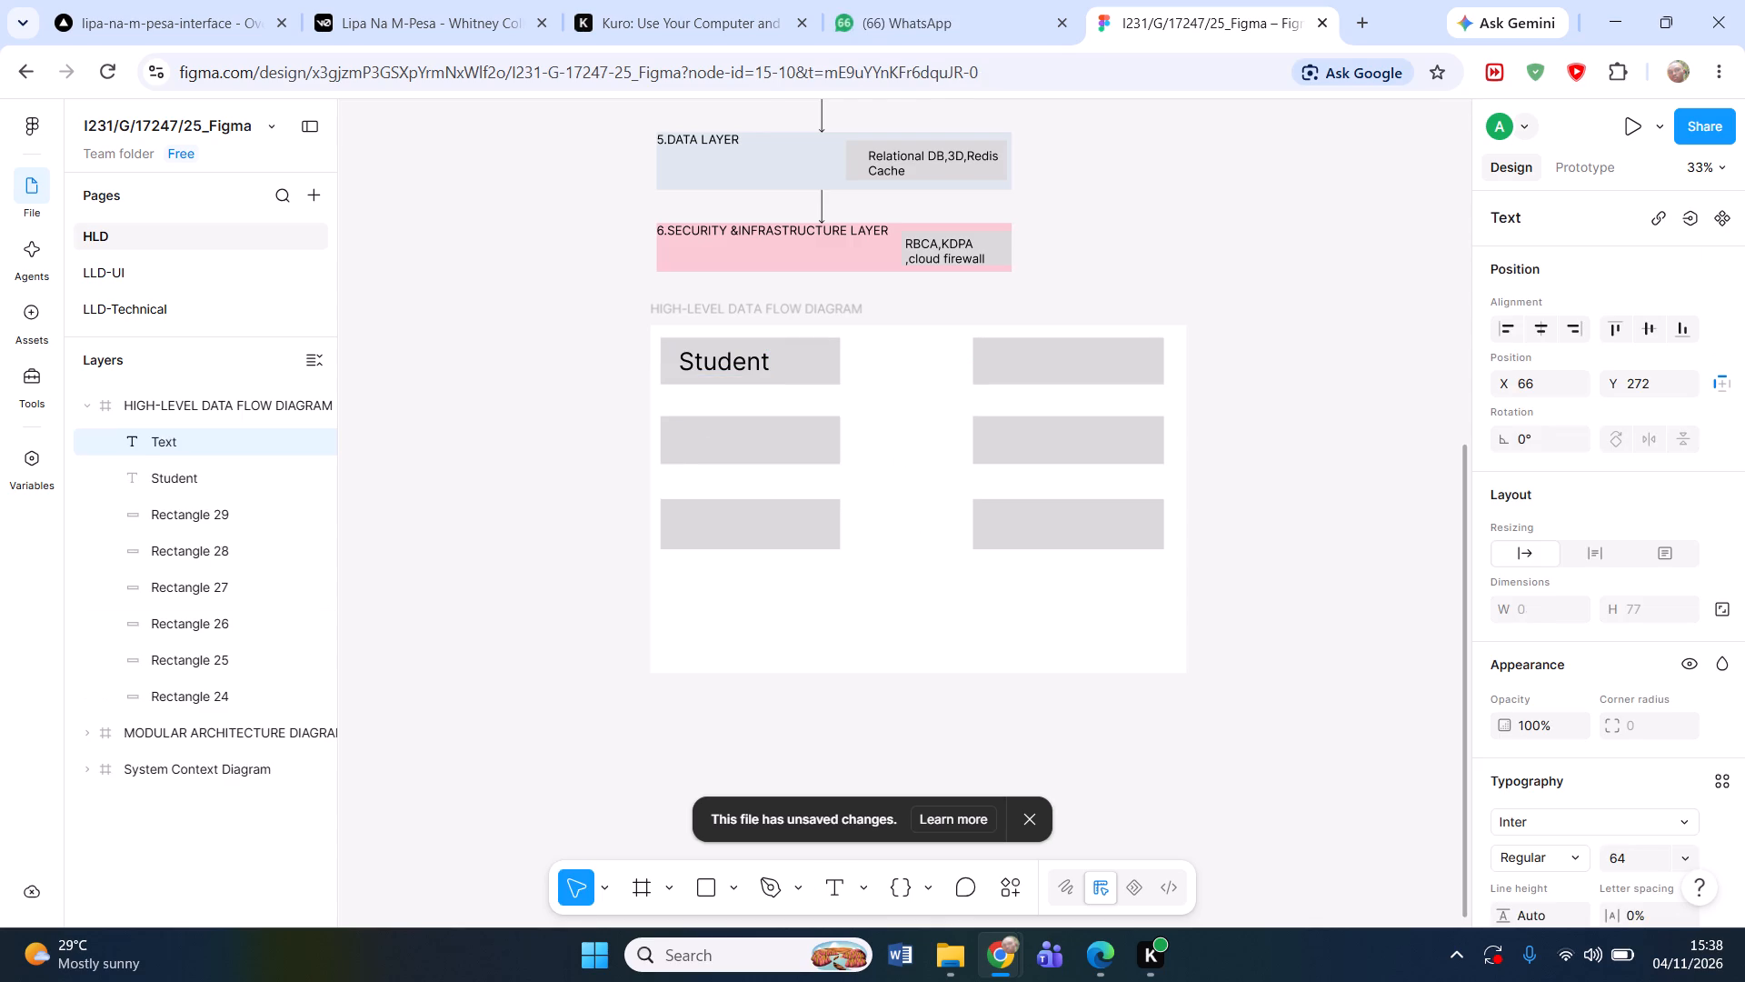
type("ecturer")
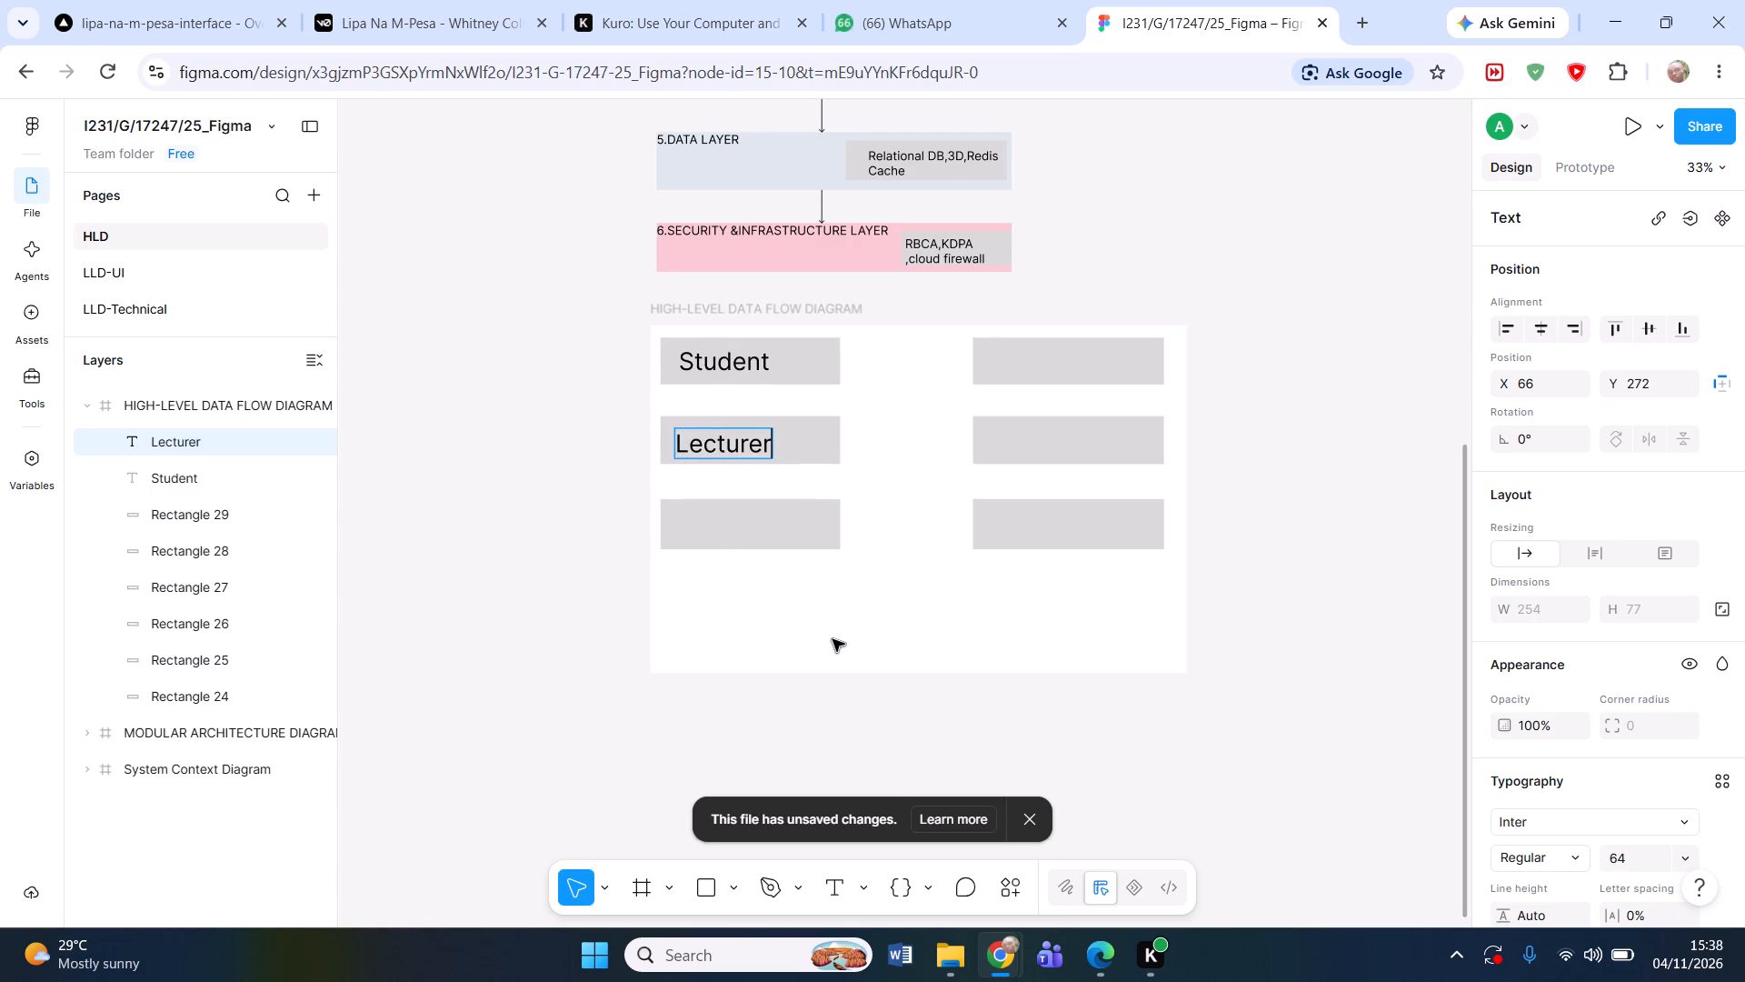
left_click(833, 639)
left_click(833, 639)
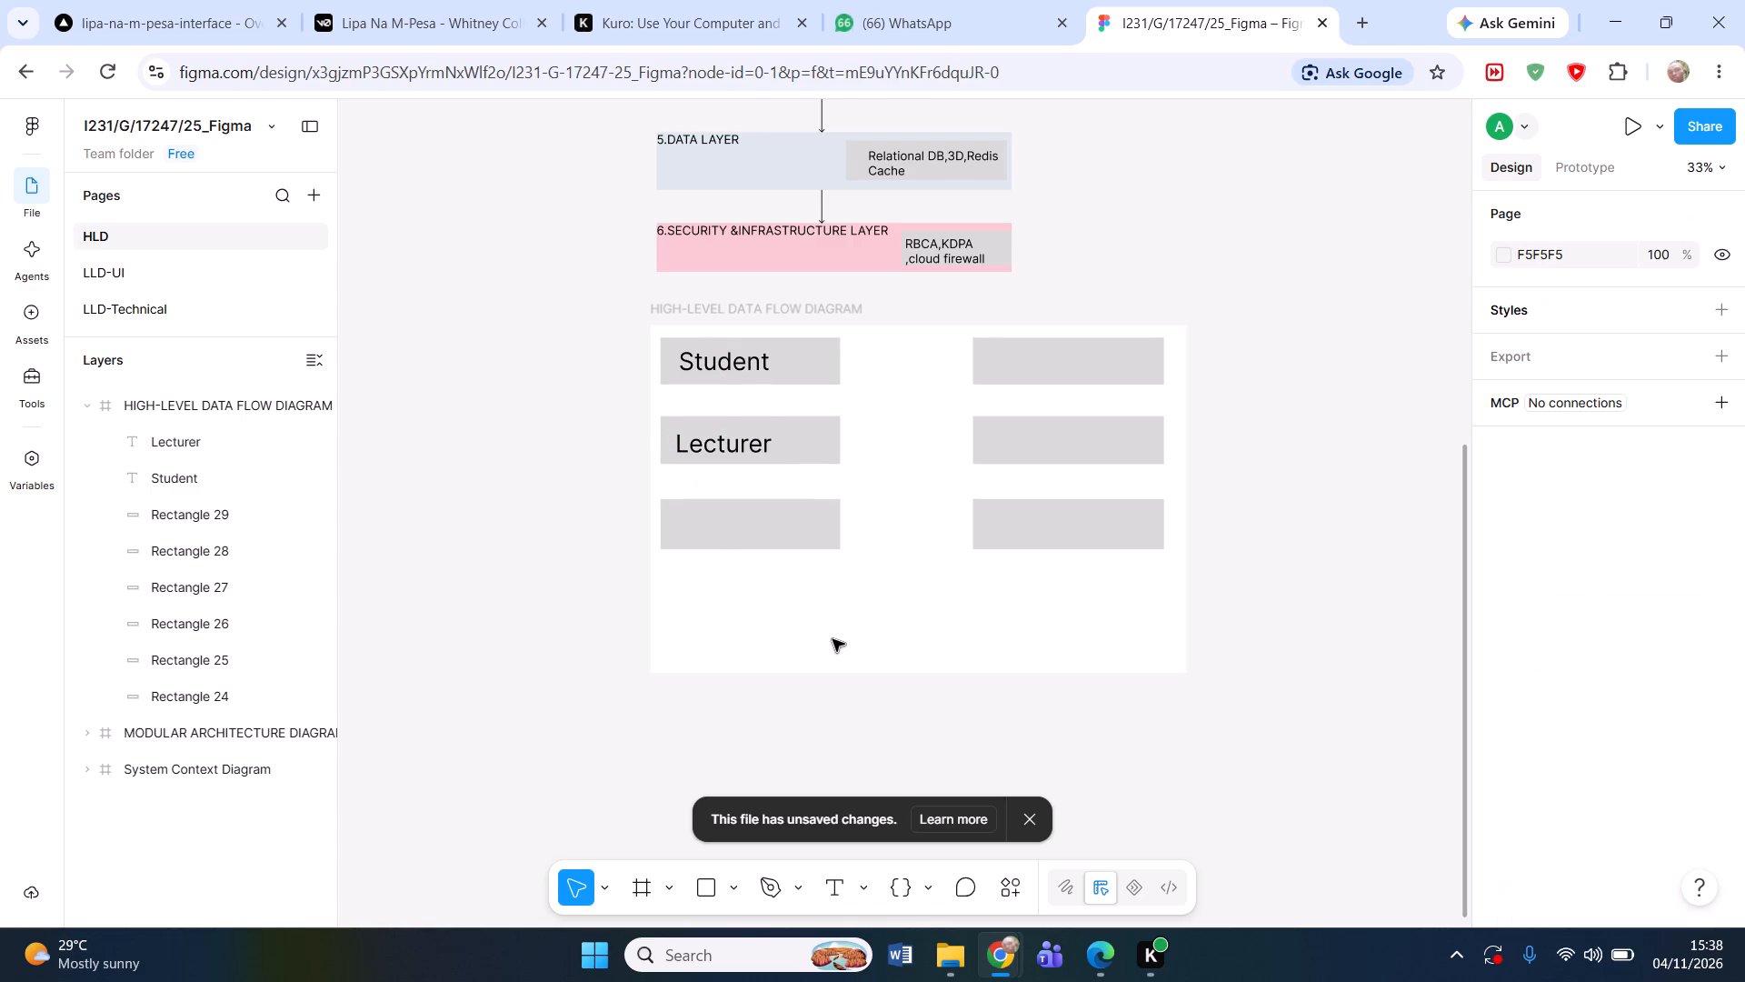
Add the label "Payment gateaway" to the bottom-left rectangle.
key("t")
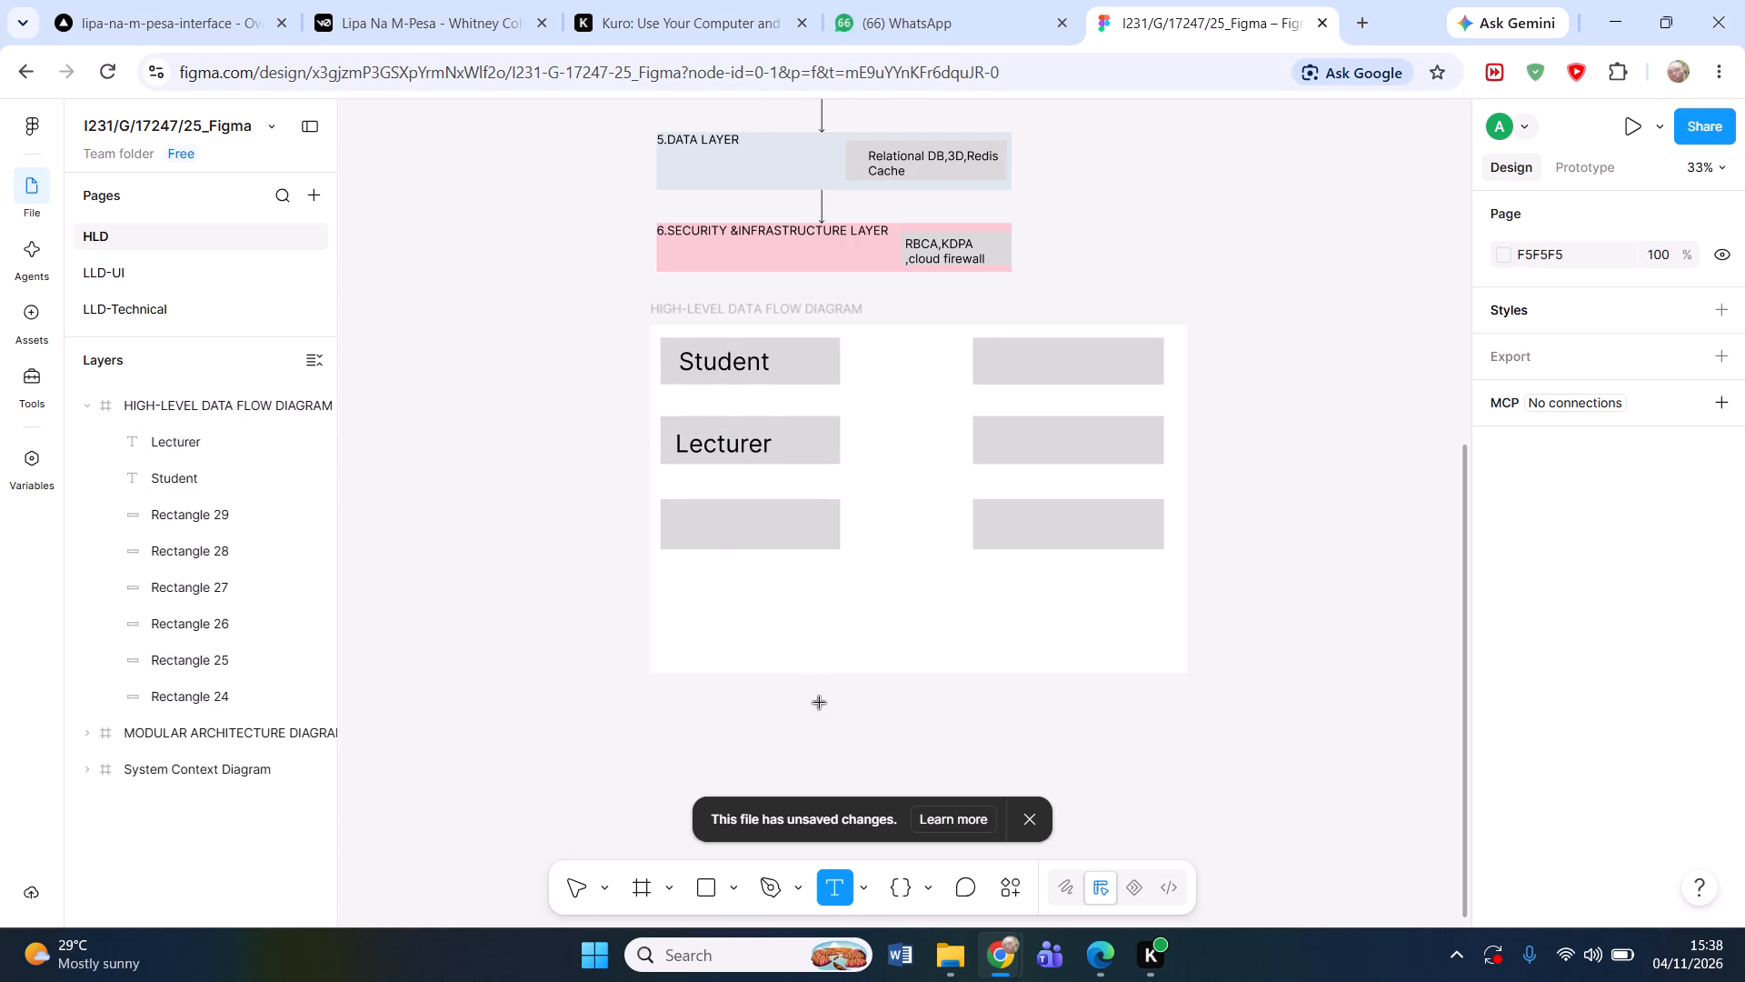
left_click(671, 514)
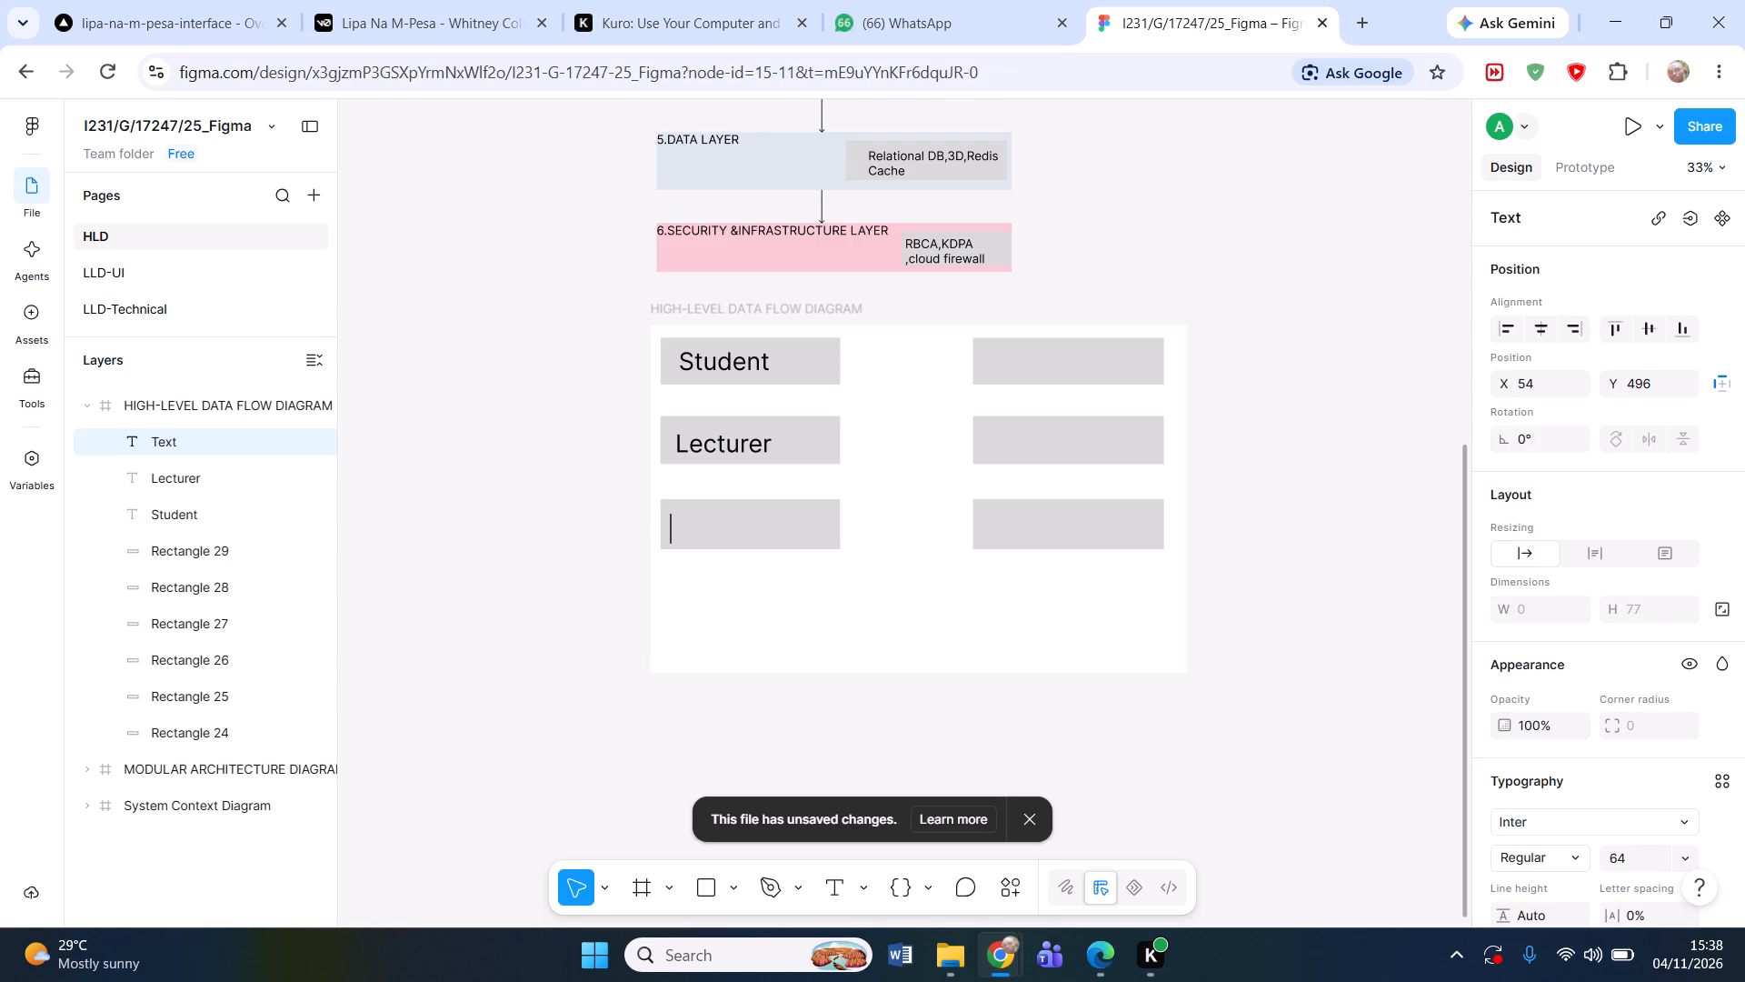
key("p")
type("ayme")
type("nt")
key("space")
type("gateawa")
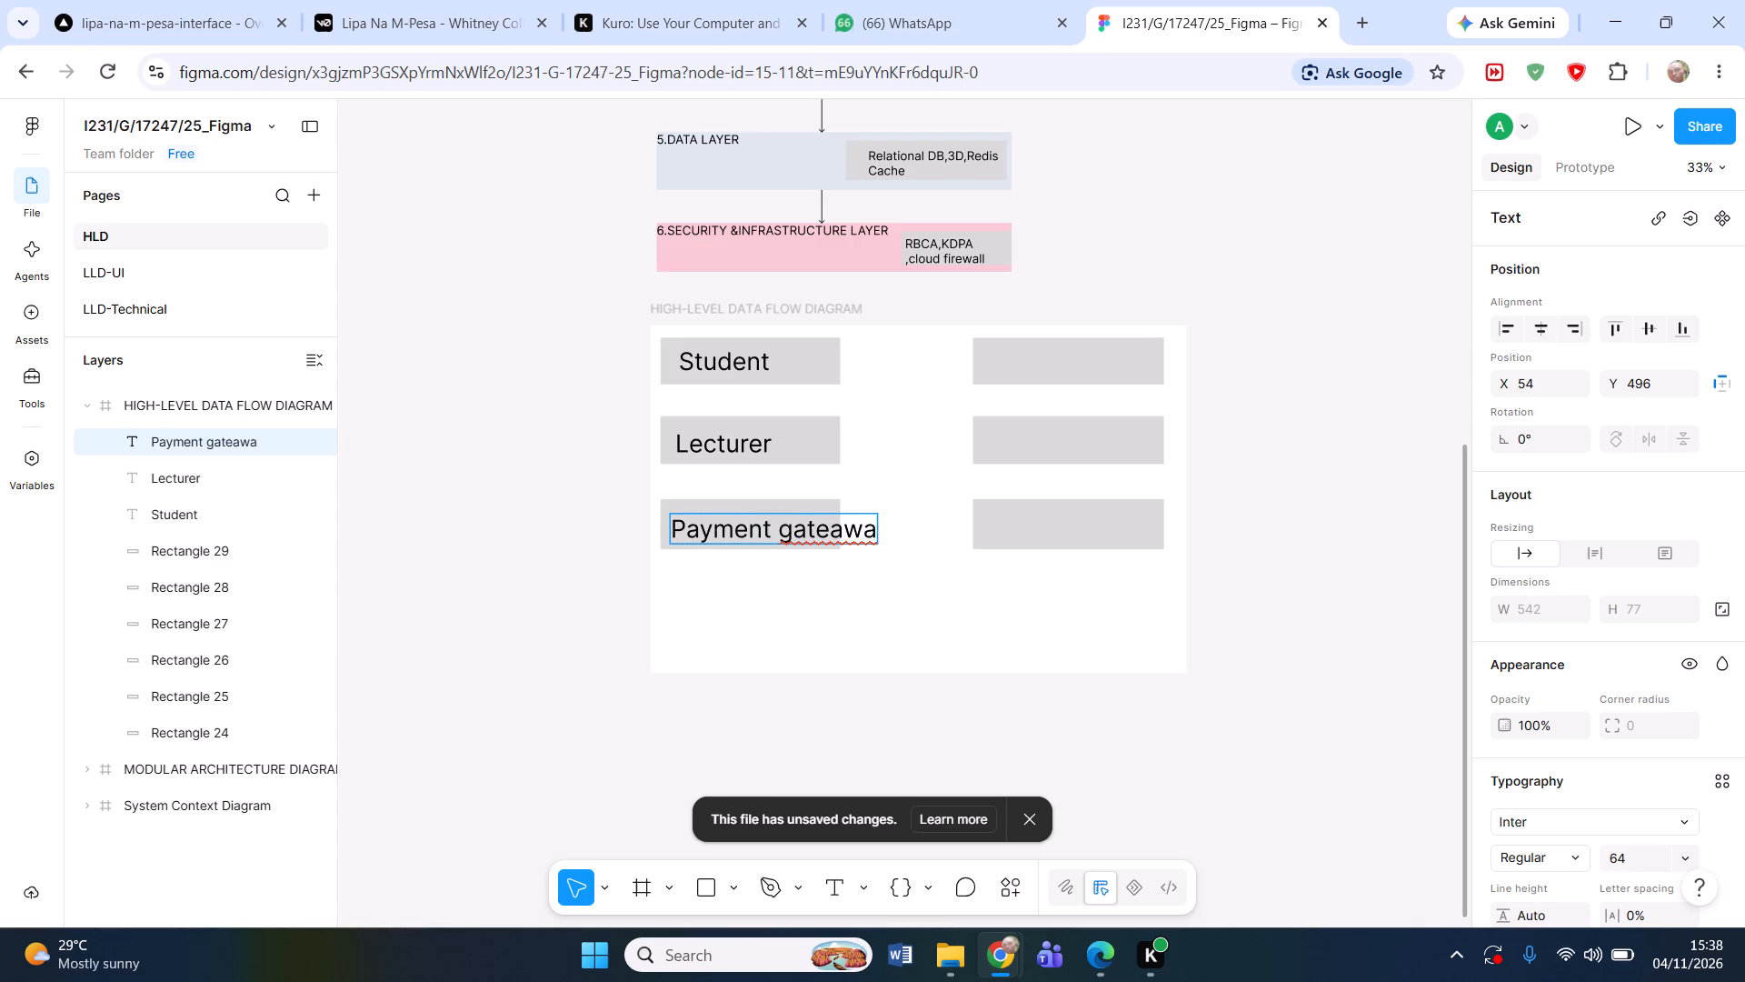
key("y")
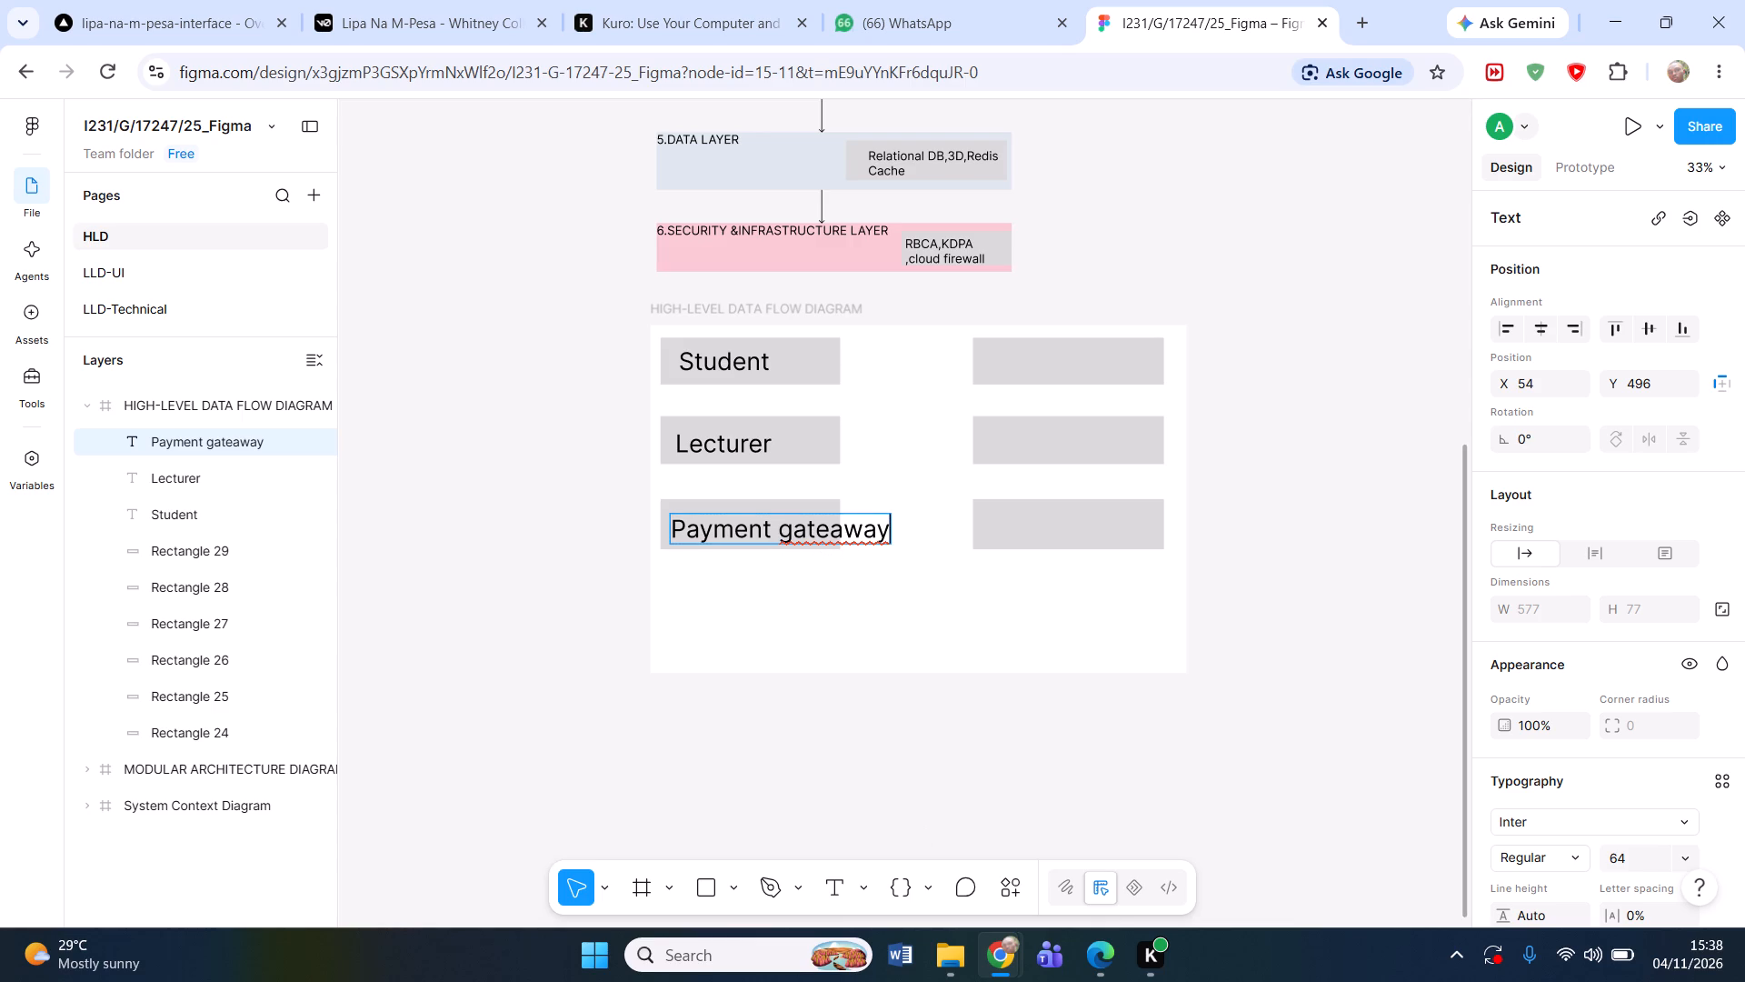
left_click(952, 614)
left_click(955, 614)
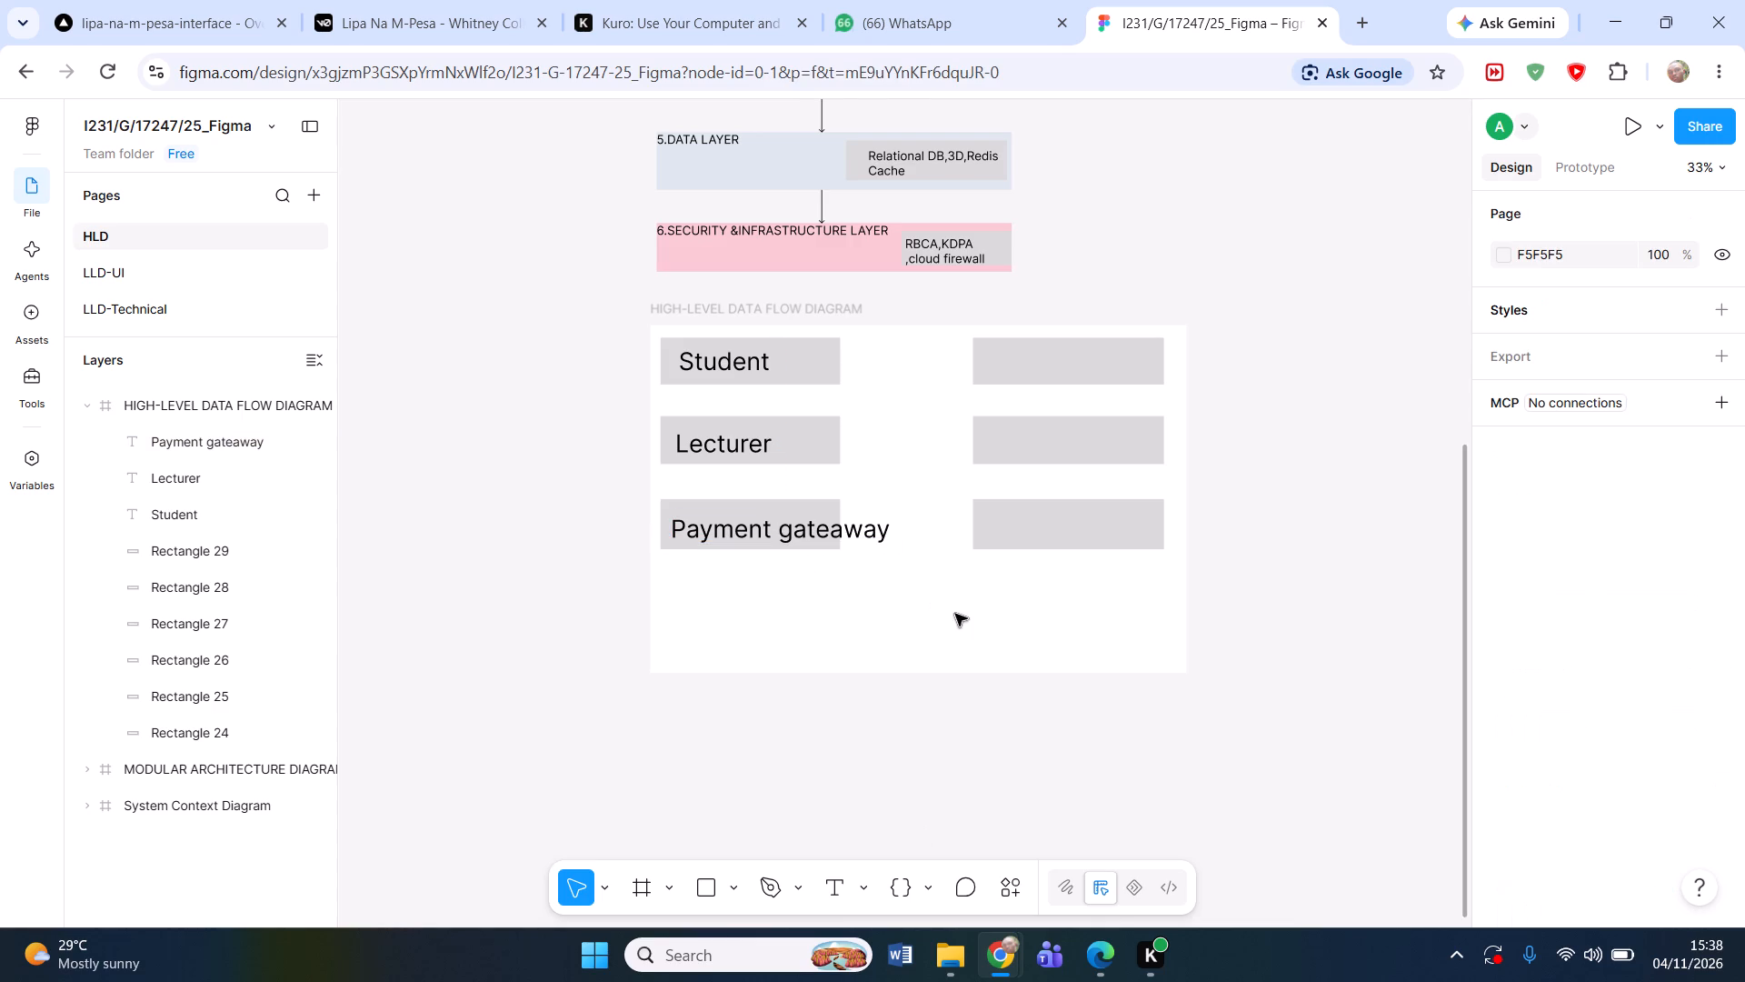
Resize the bottom-left rectangle, widening it to the end of the "Payment gateaway" label and lowering its top edge to the text's top.
left_click(839, 500)
left_click_drag(839, 500, 841, 498)
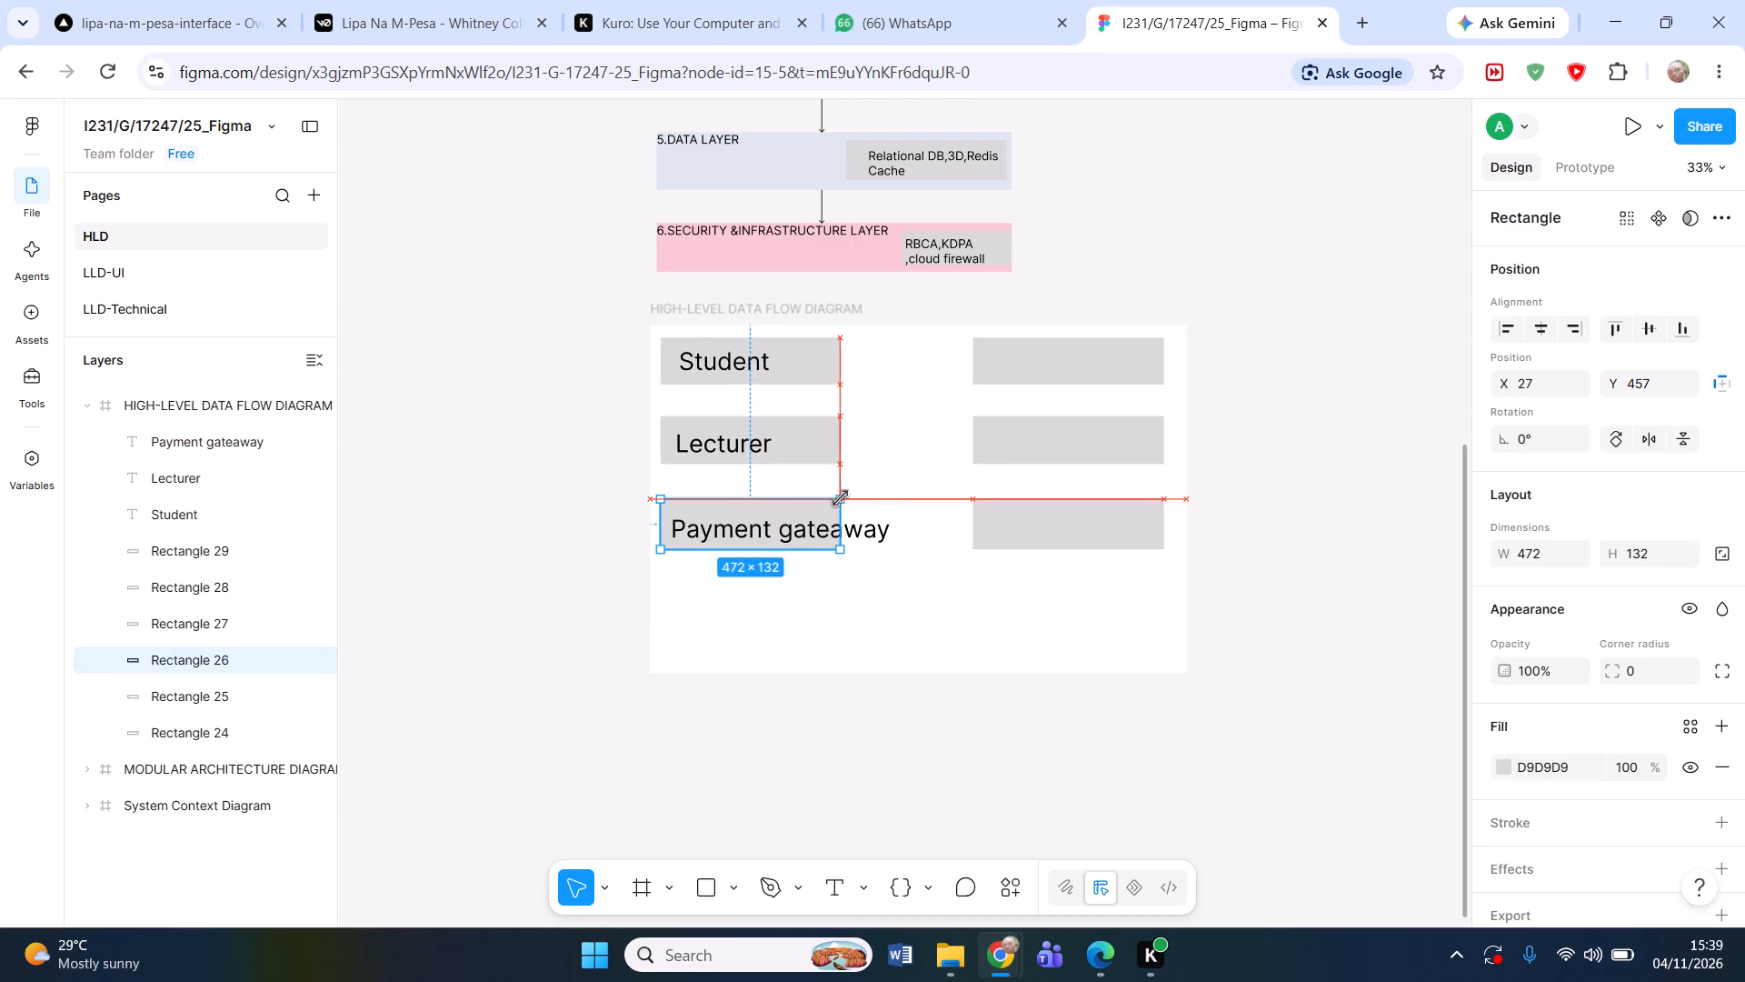
left_click_drag(841, 498, 893, 513)
left_click(948, 601)
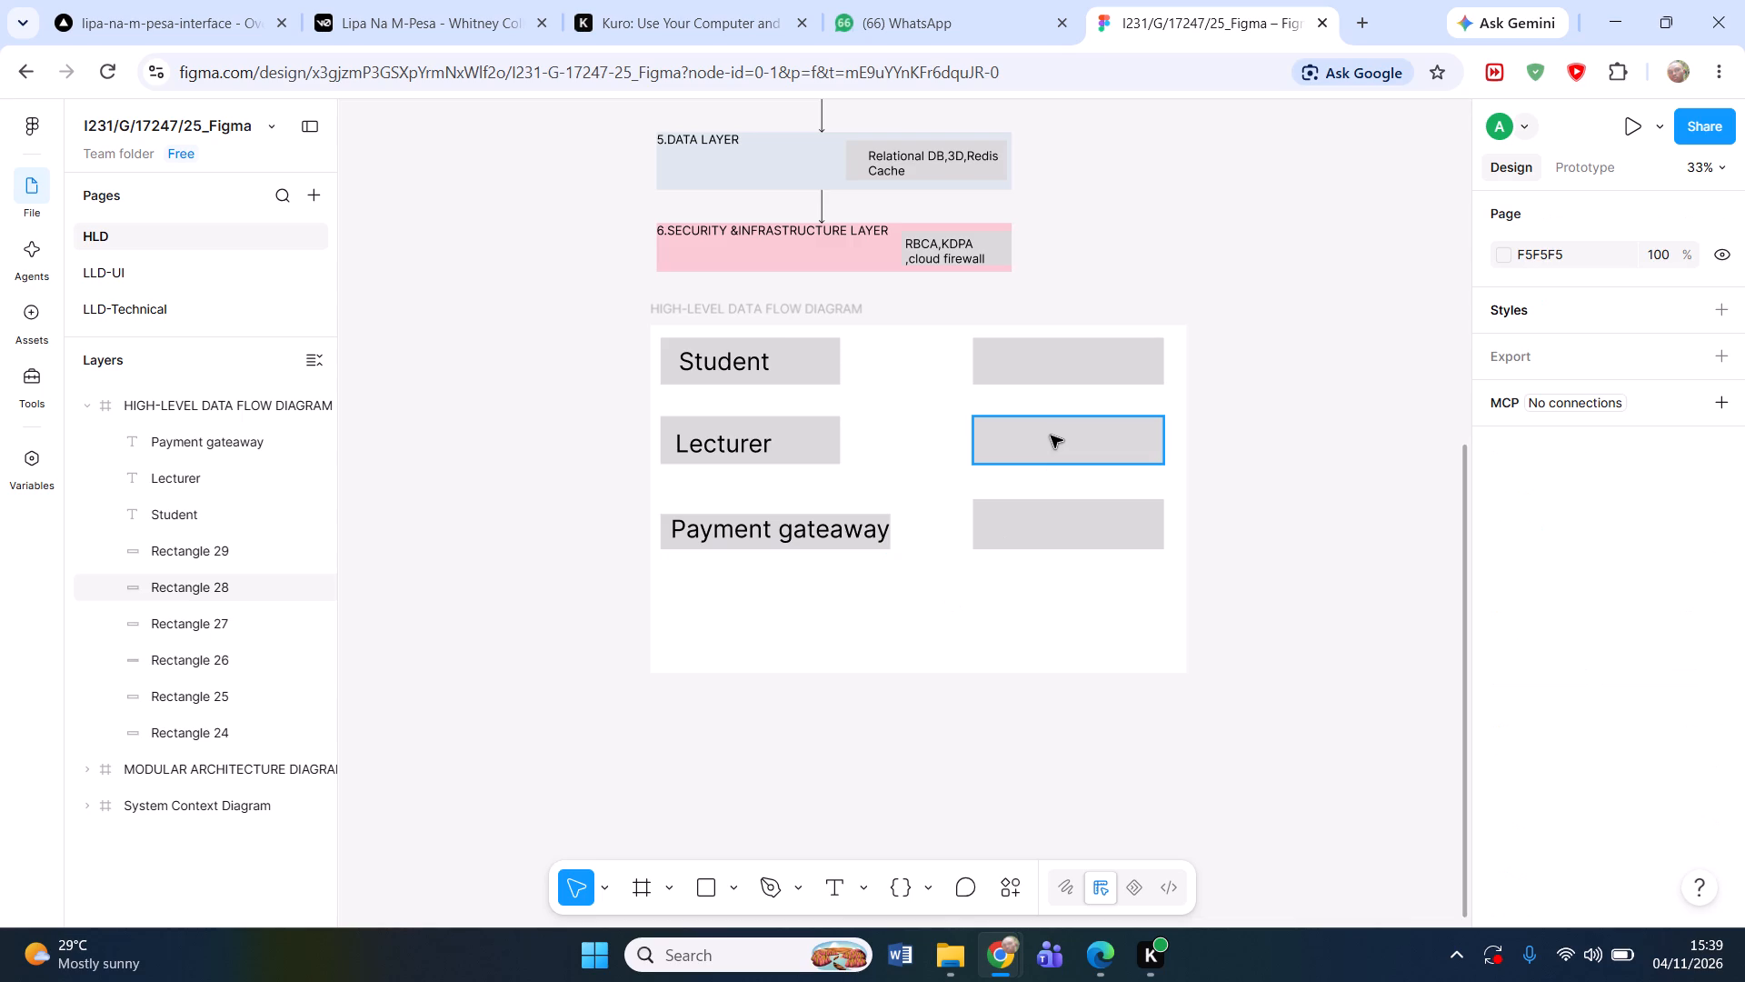
Label the top-right rectangle "Admin" and position the text inside the box, level with the Student label.
key("t")
left_click(1005, 358)
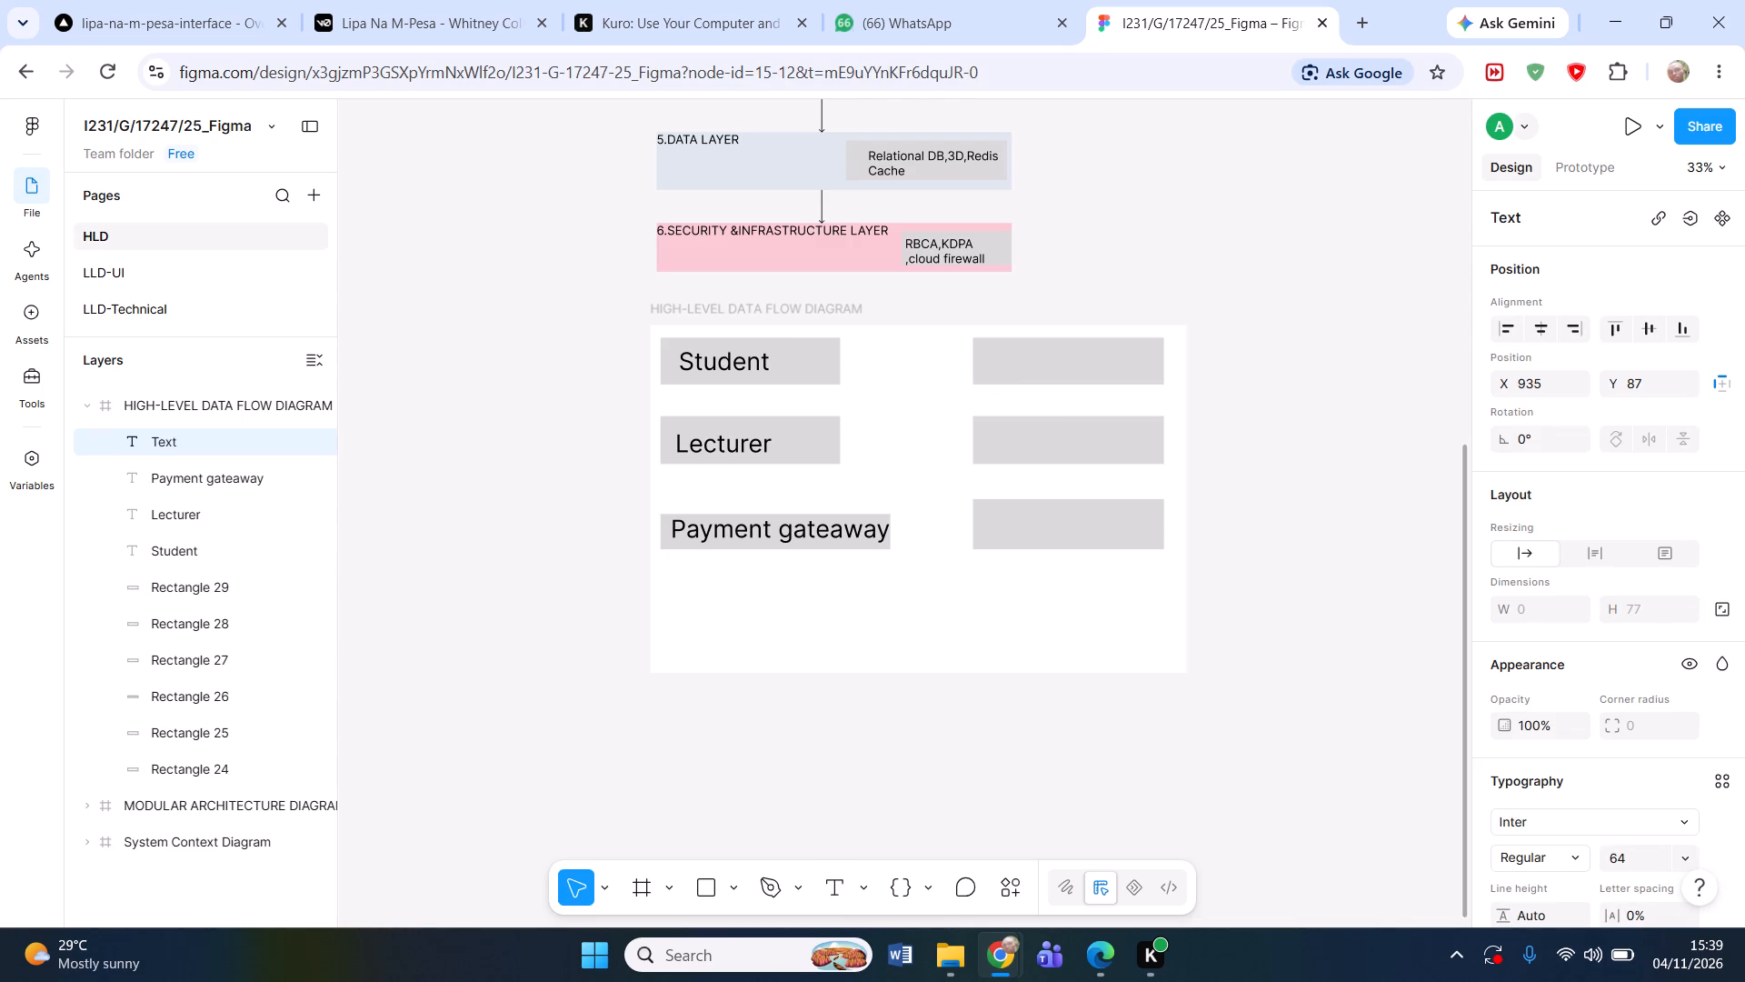
key("a")
type("dmin")
left_click_drag(1219, 395, 1260, 395)
left_click(1260, 395)
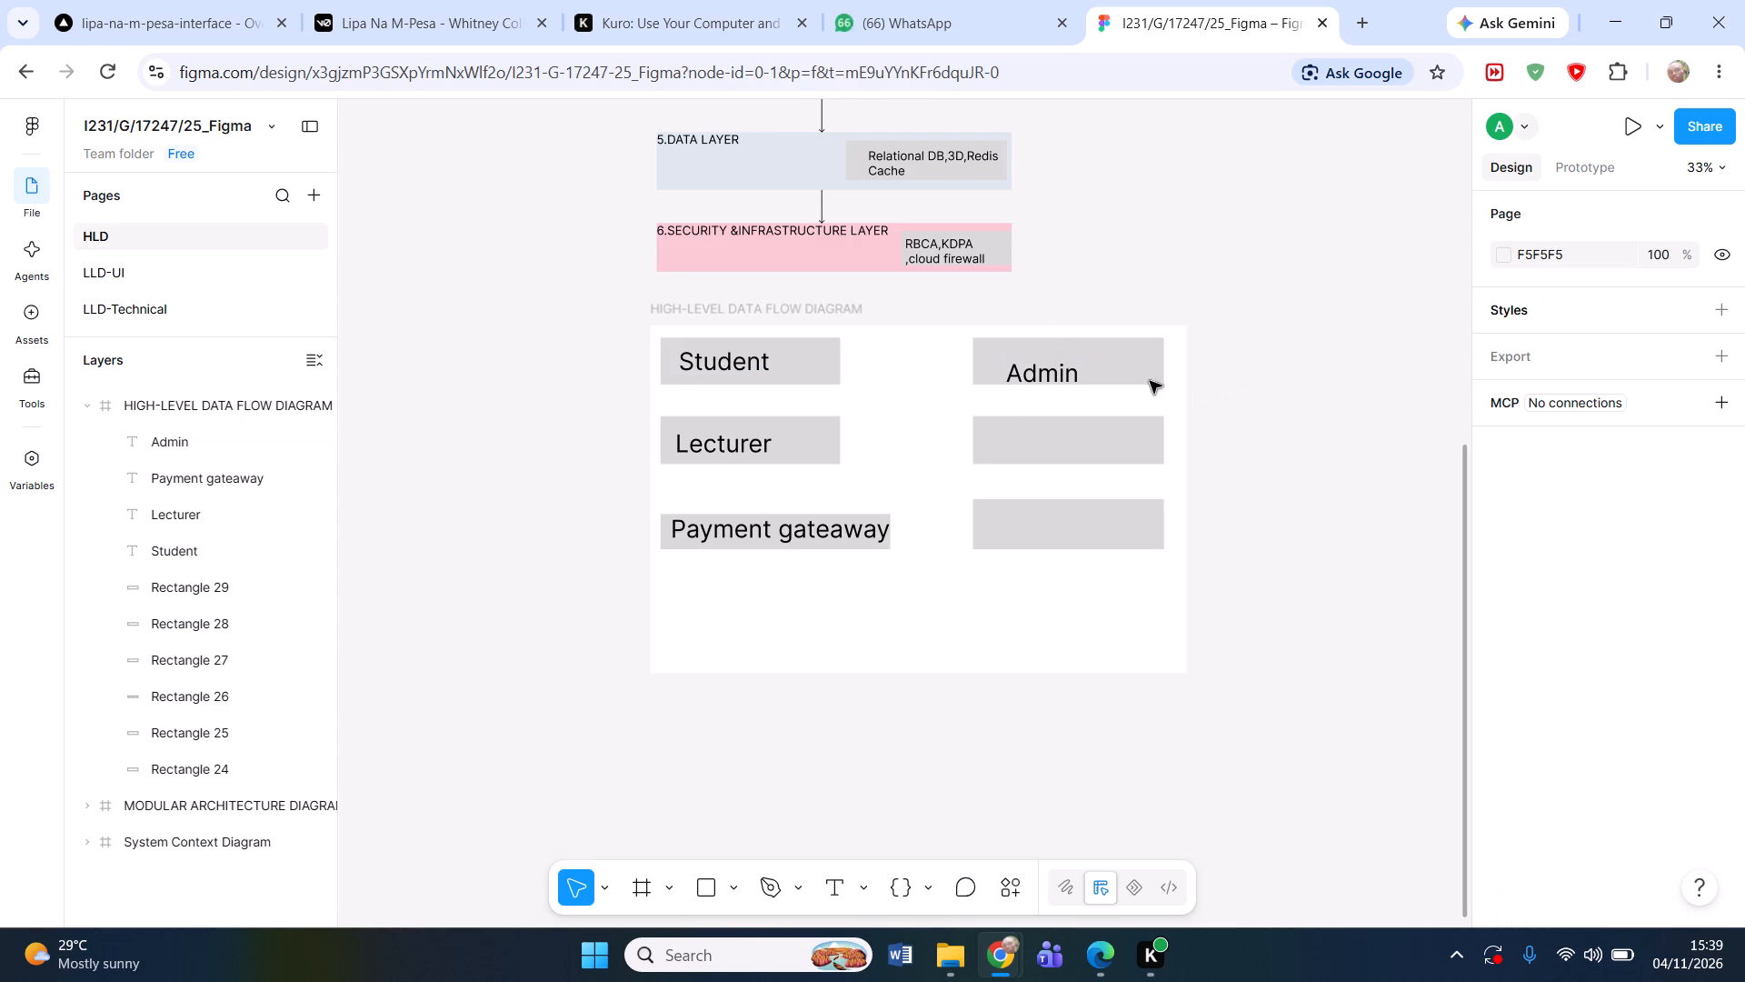
left_click_drag(1048, 369, 1050, 355)
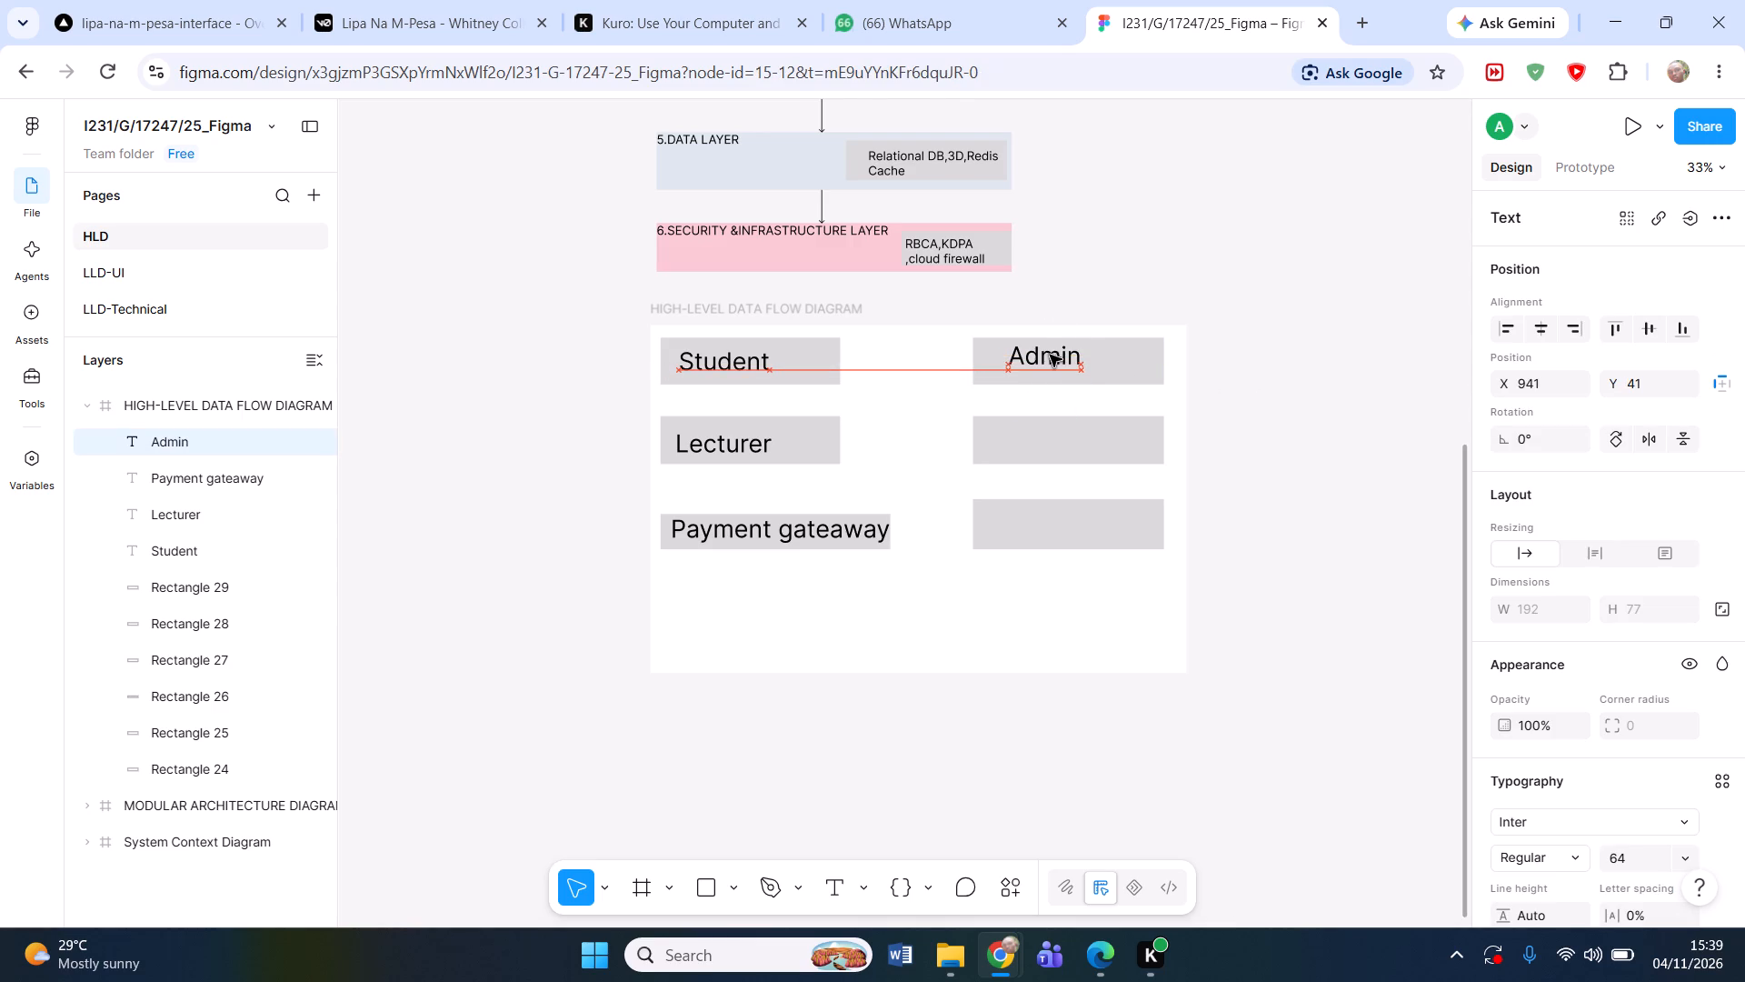
left_click_drag(1050, 355, 1059, 356)
left_click(1291, 402)
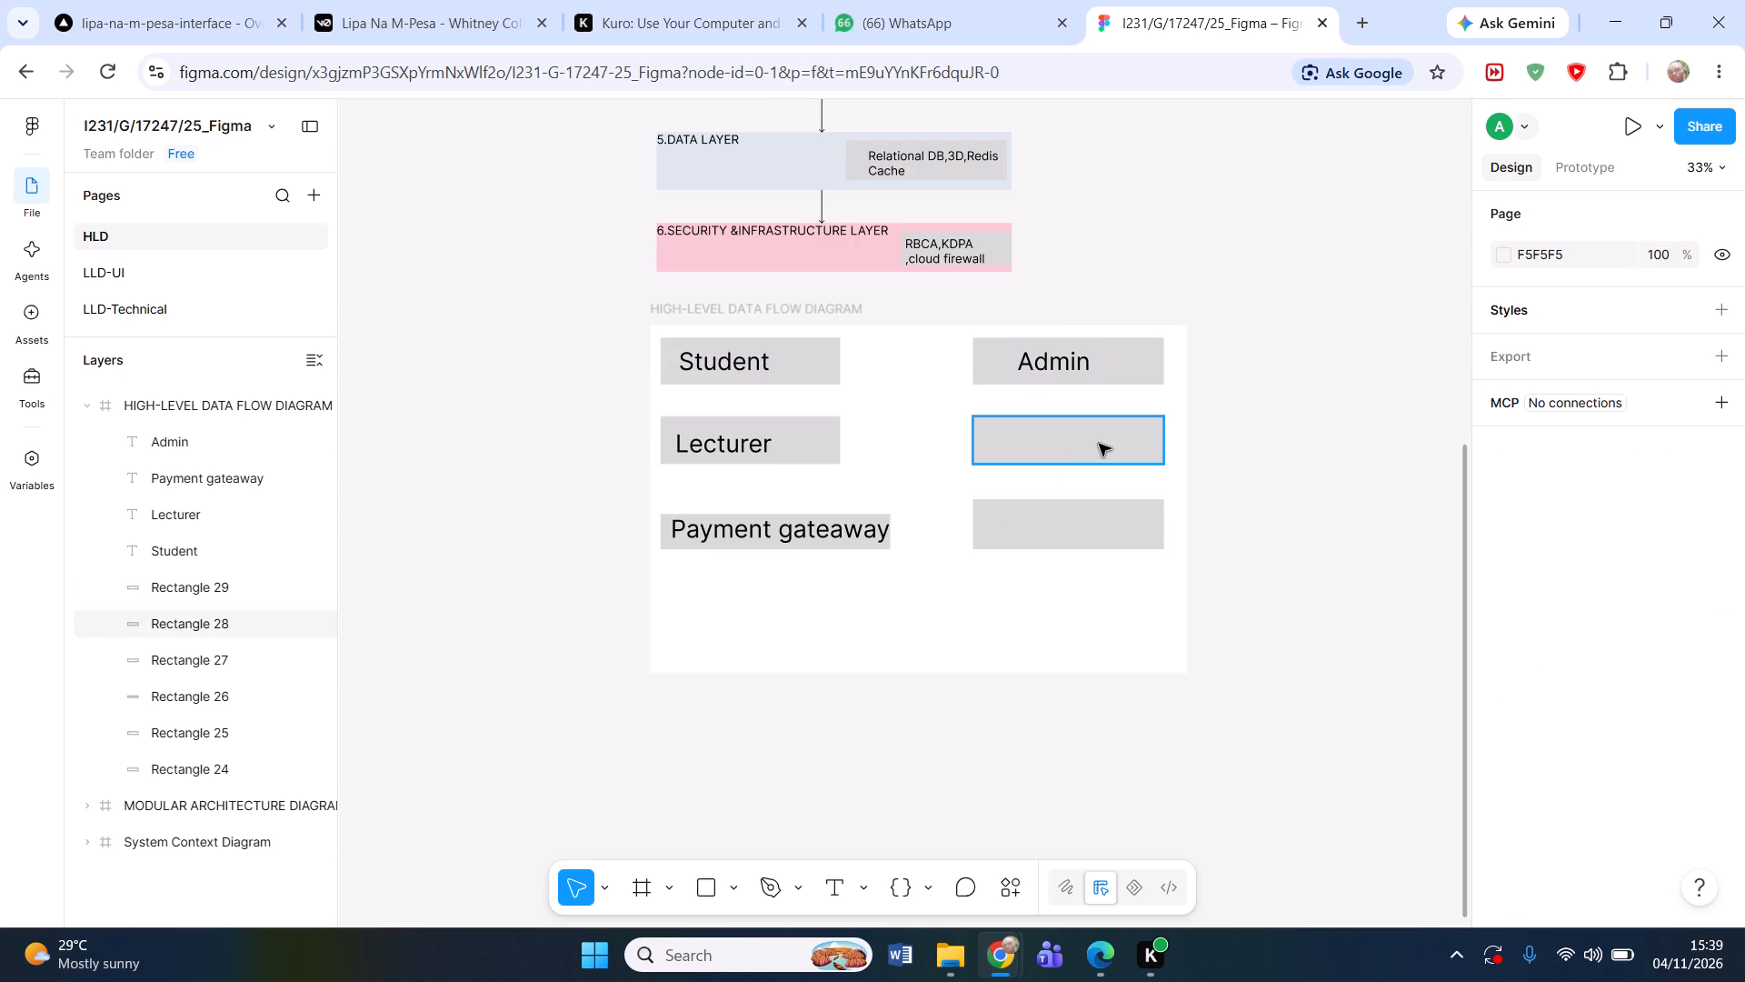
Cut the empty middle-right rectangle out of the data flow diagram.
key("ctrl+x")
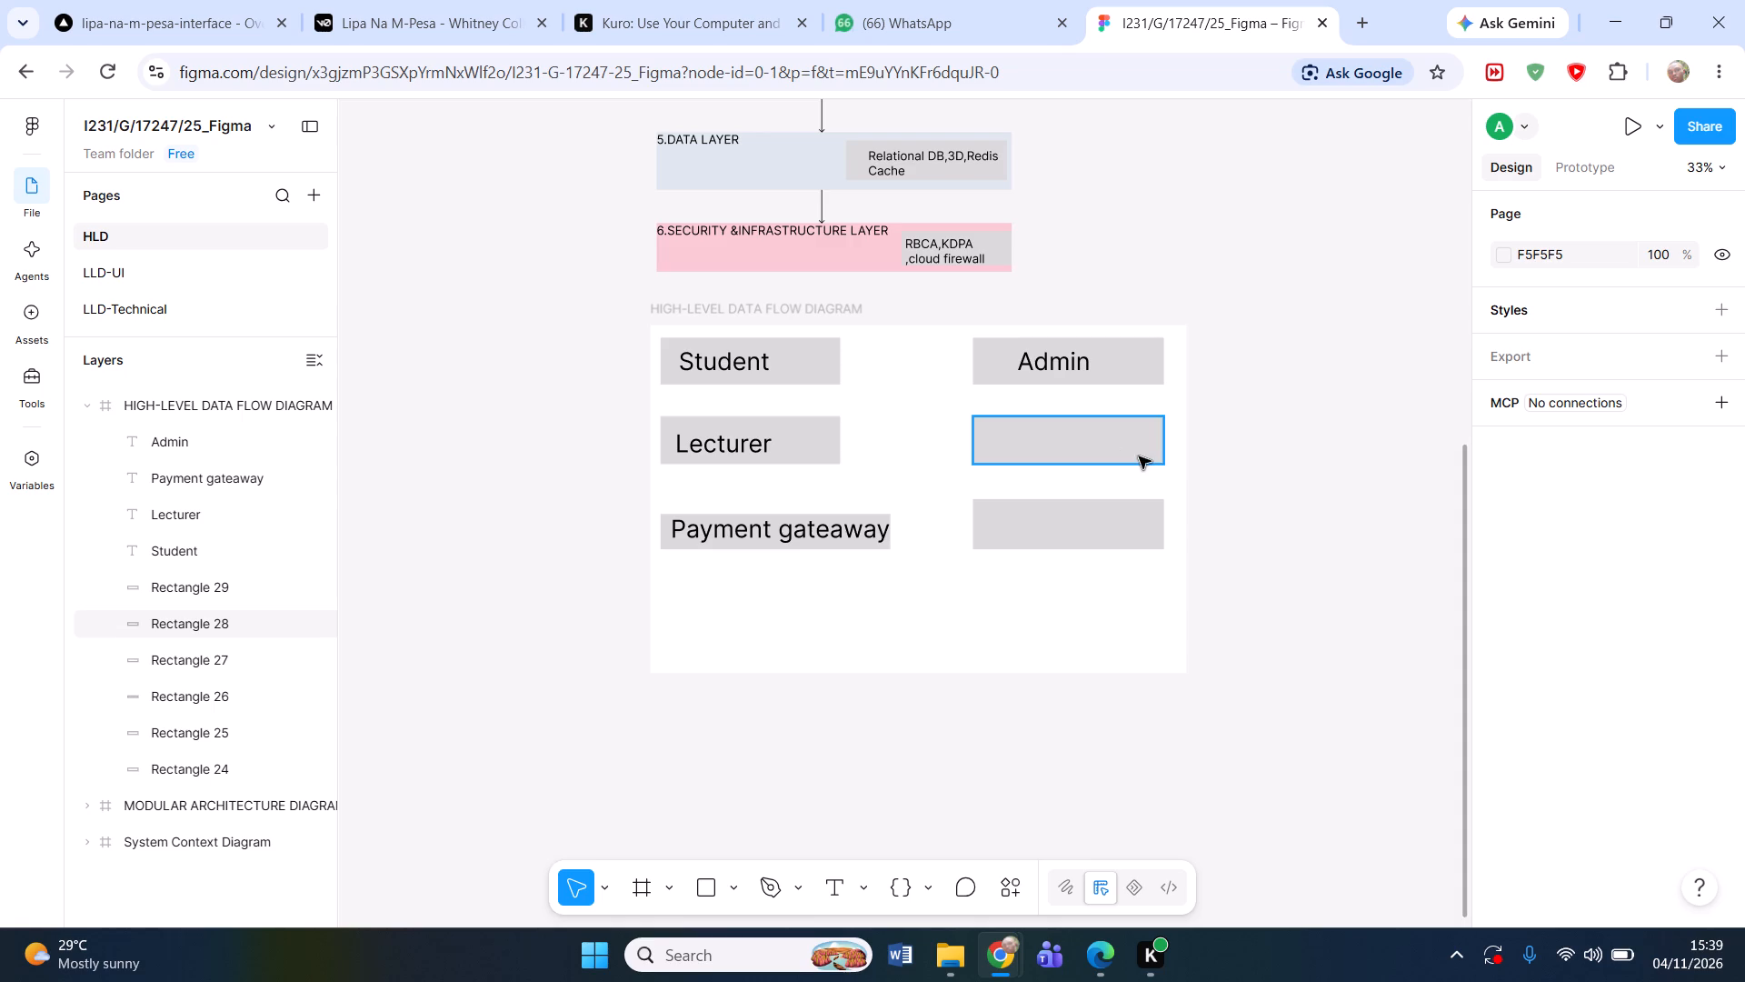
left_click(1161, 459)
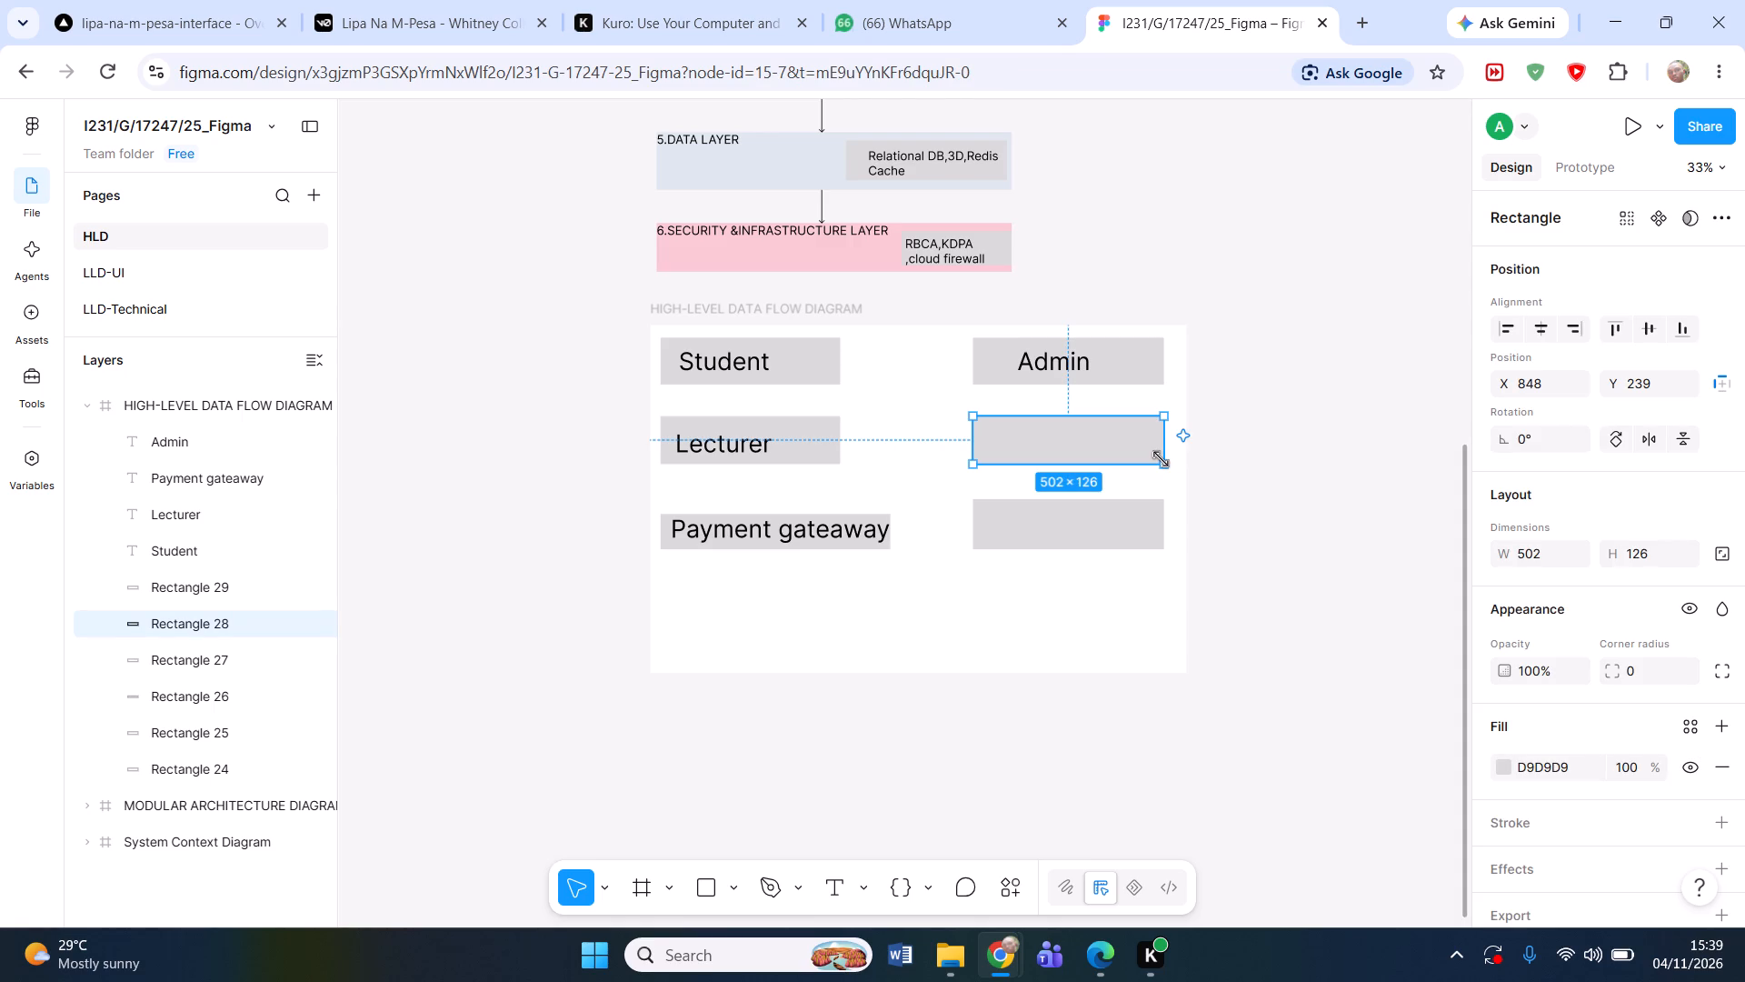
key("ctrl+x")
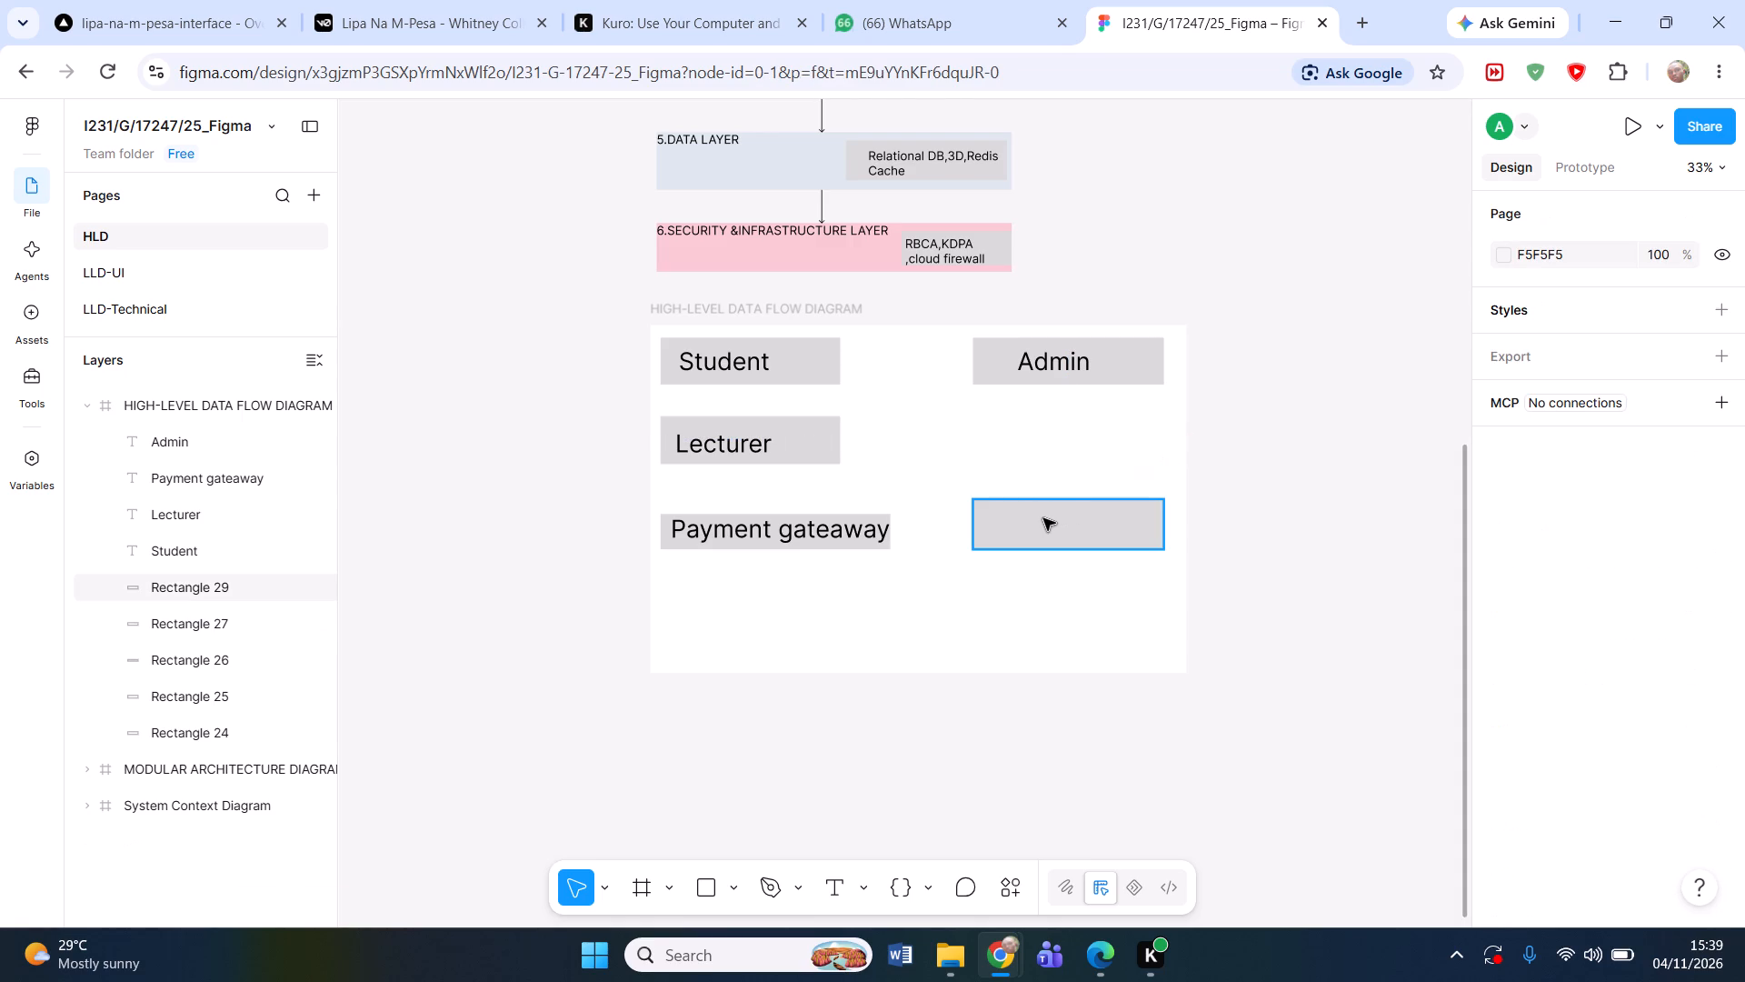
Add the text label "External Registries" to the empty rectangle at the lower right of the data flow diagram.
key("t")
left_click(1014, 521)
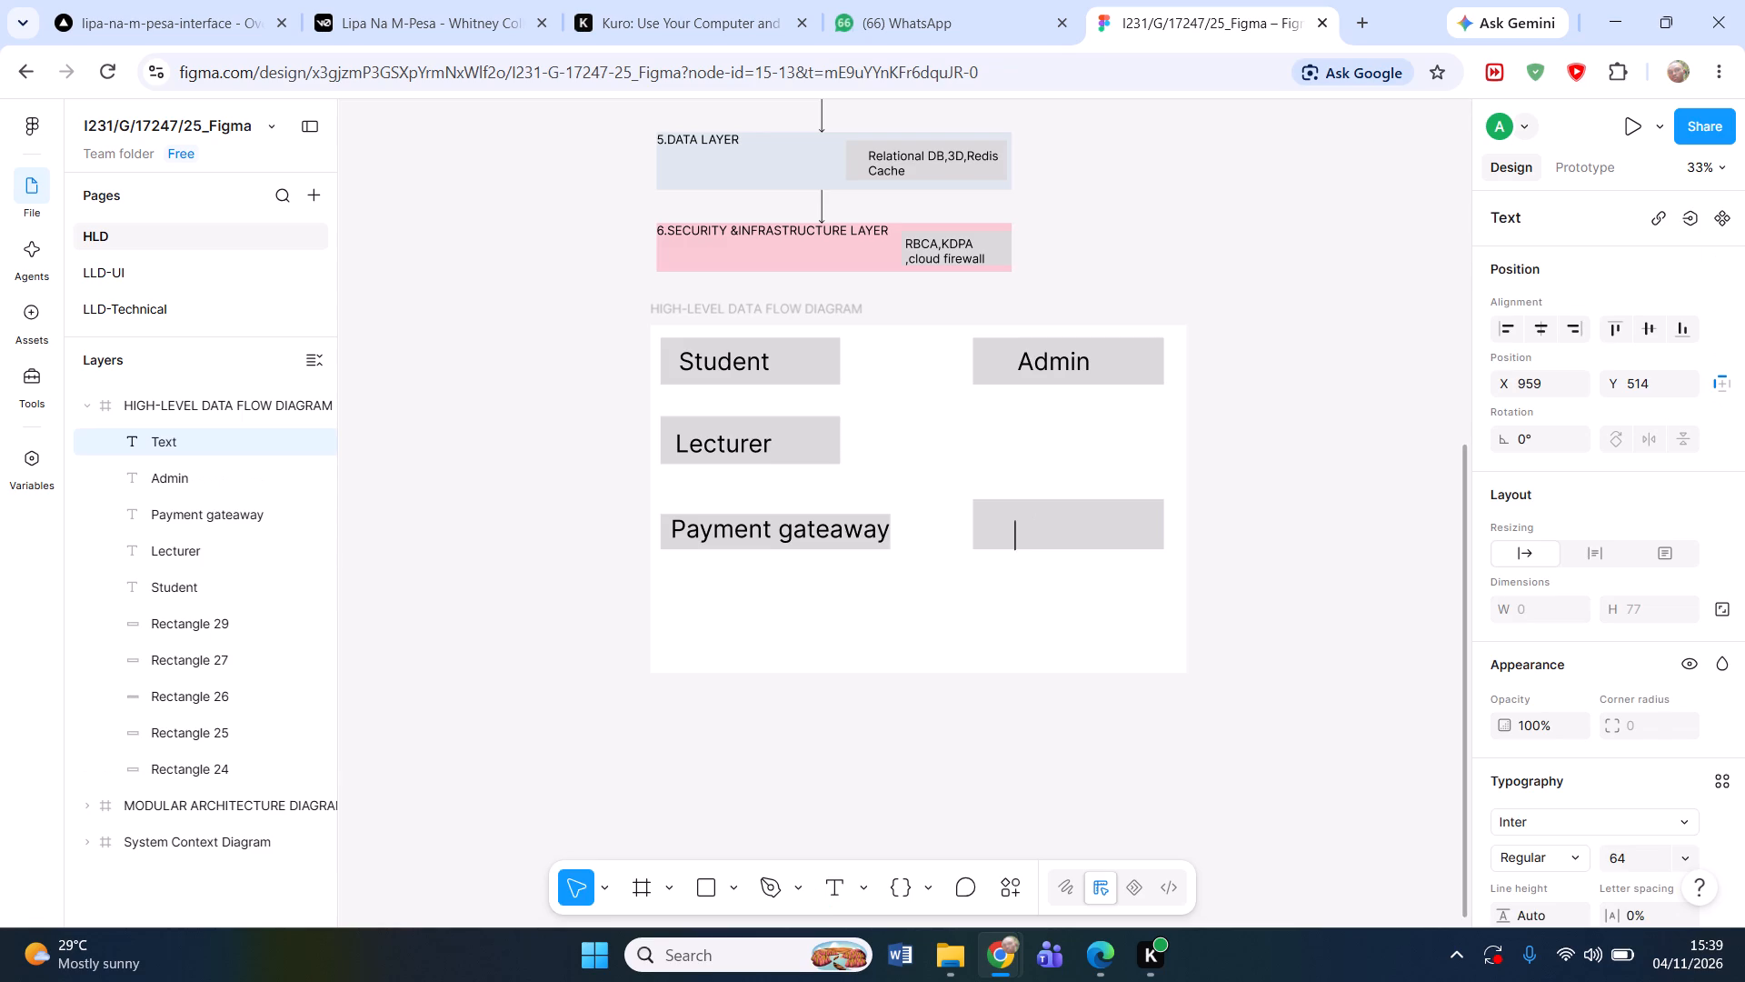
key("e")
type("xternal")
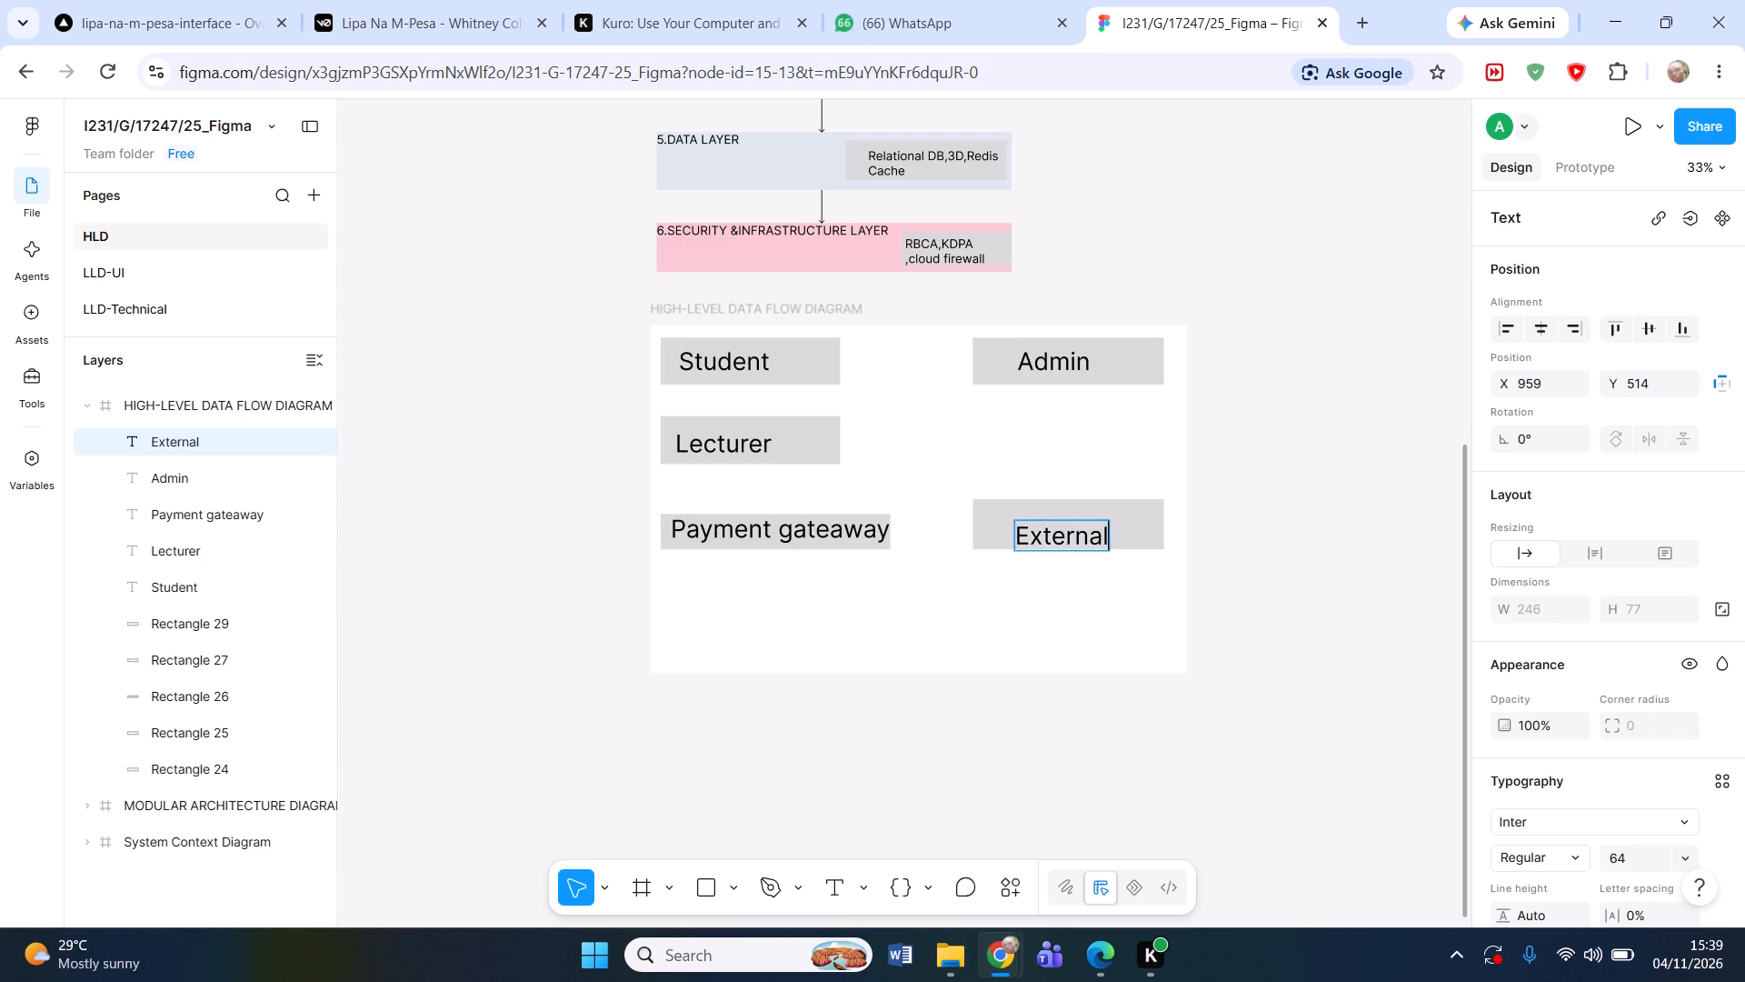
key("space")
key("r")
key("e")
type("gistries")
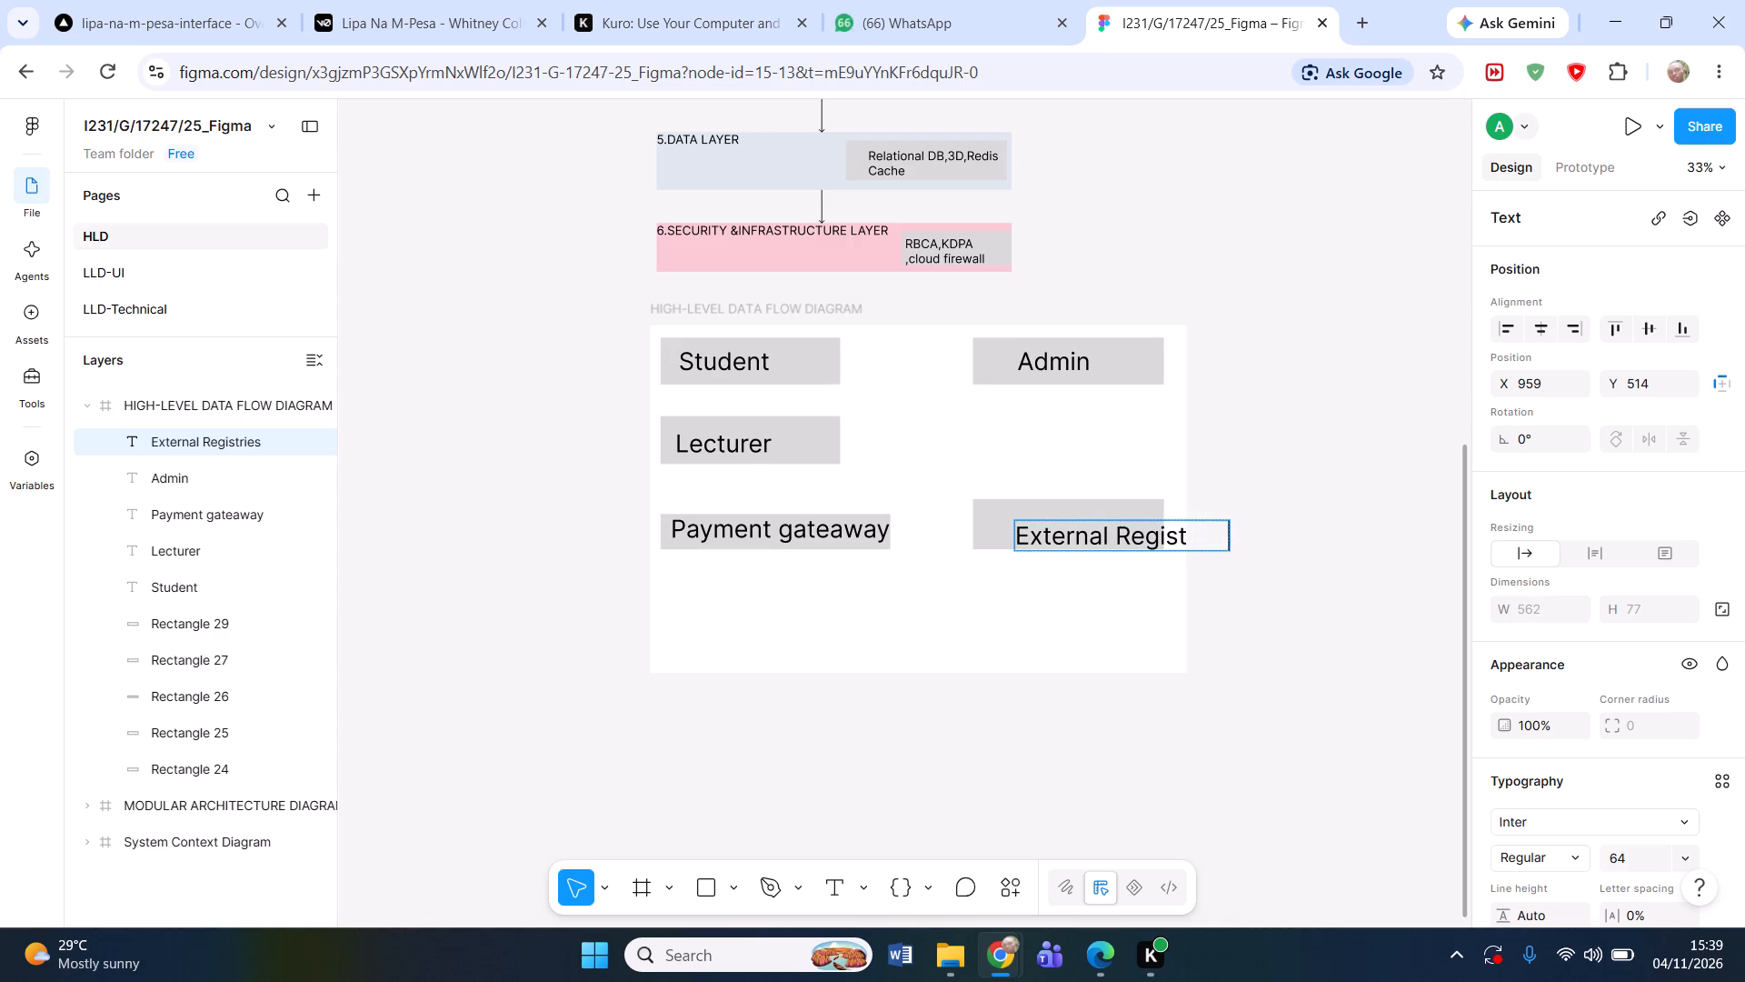
left_click(1301, 668)
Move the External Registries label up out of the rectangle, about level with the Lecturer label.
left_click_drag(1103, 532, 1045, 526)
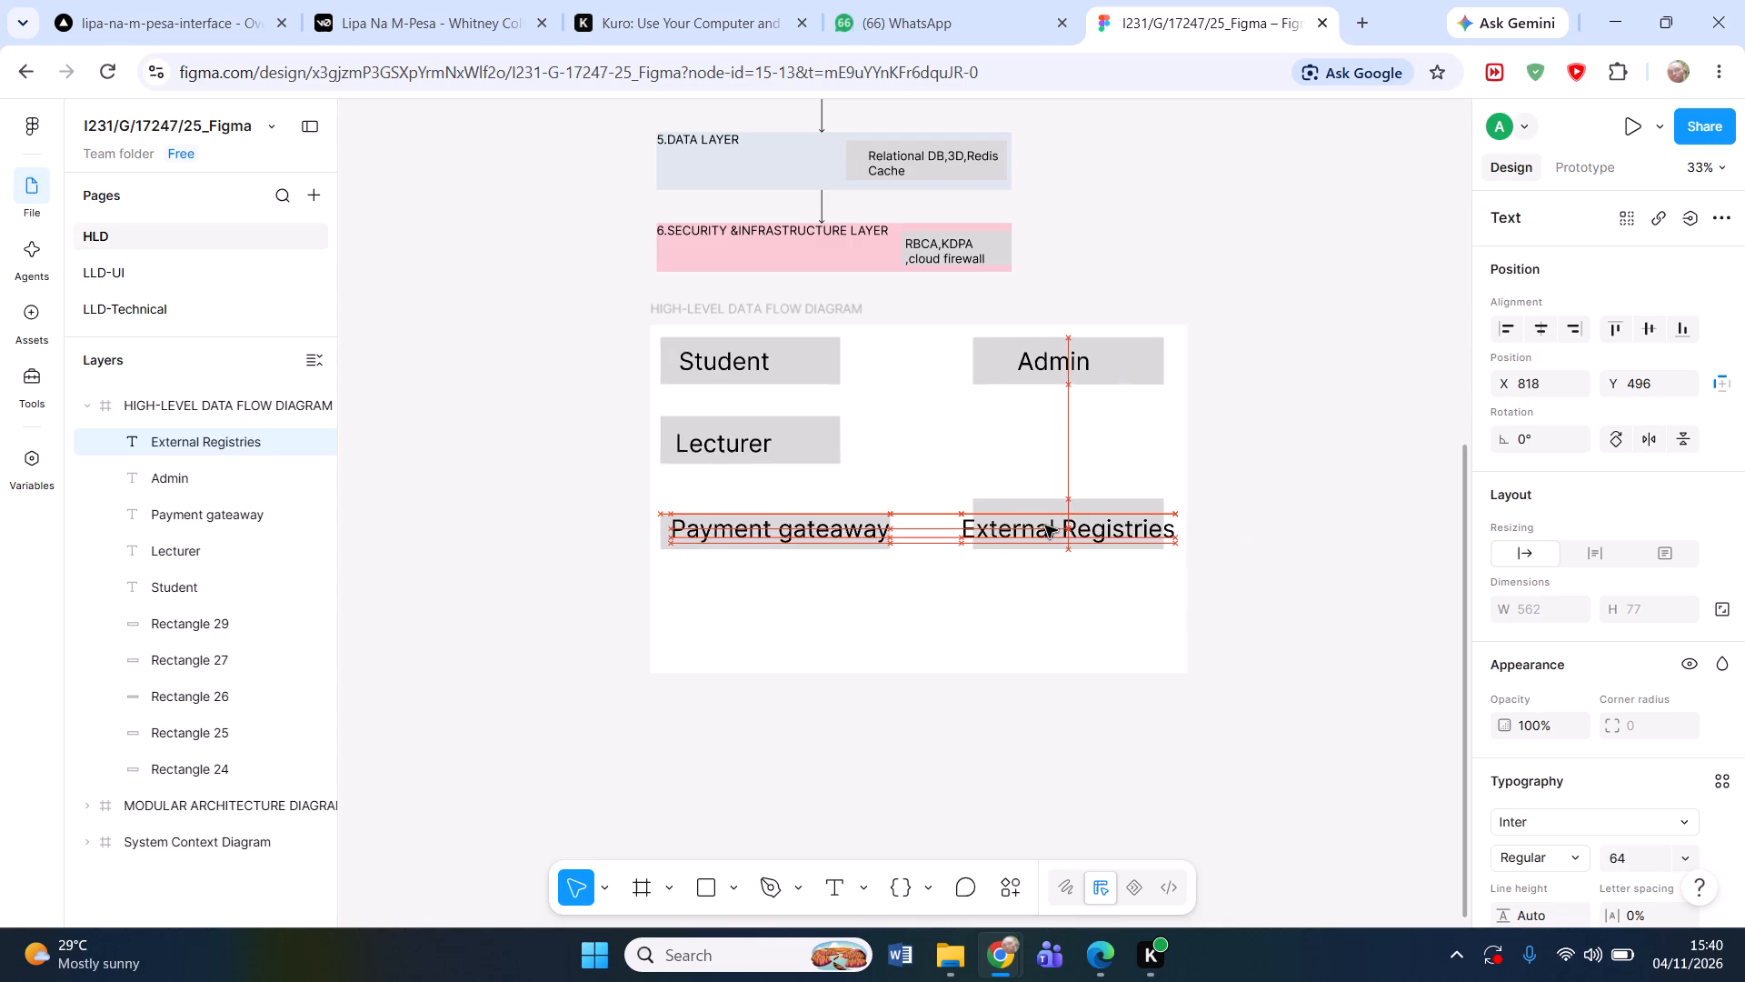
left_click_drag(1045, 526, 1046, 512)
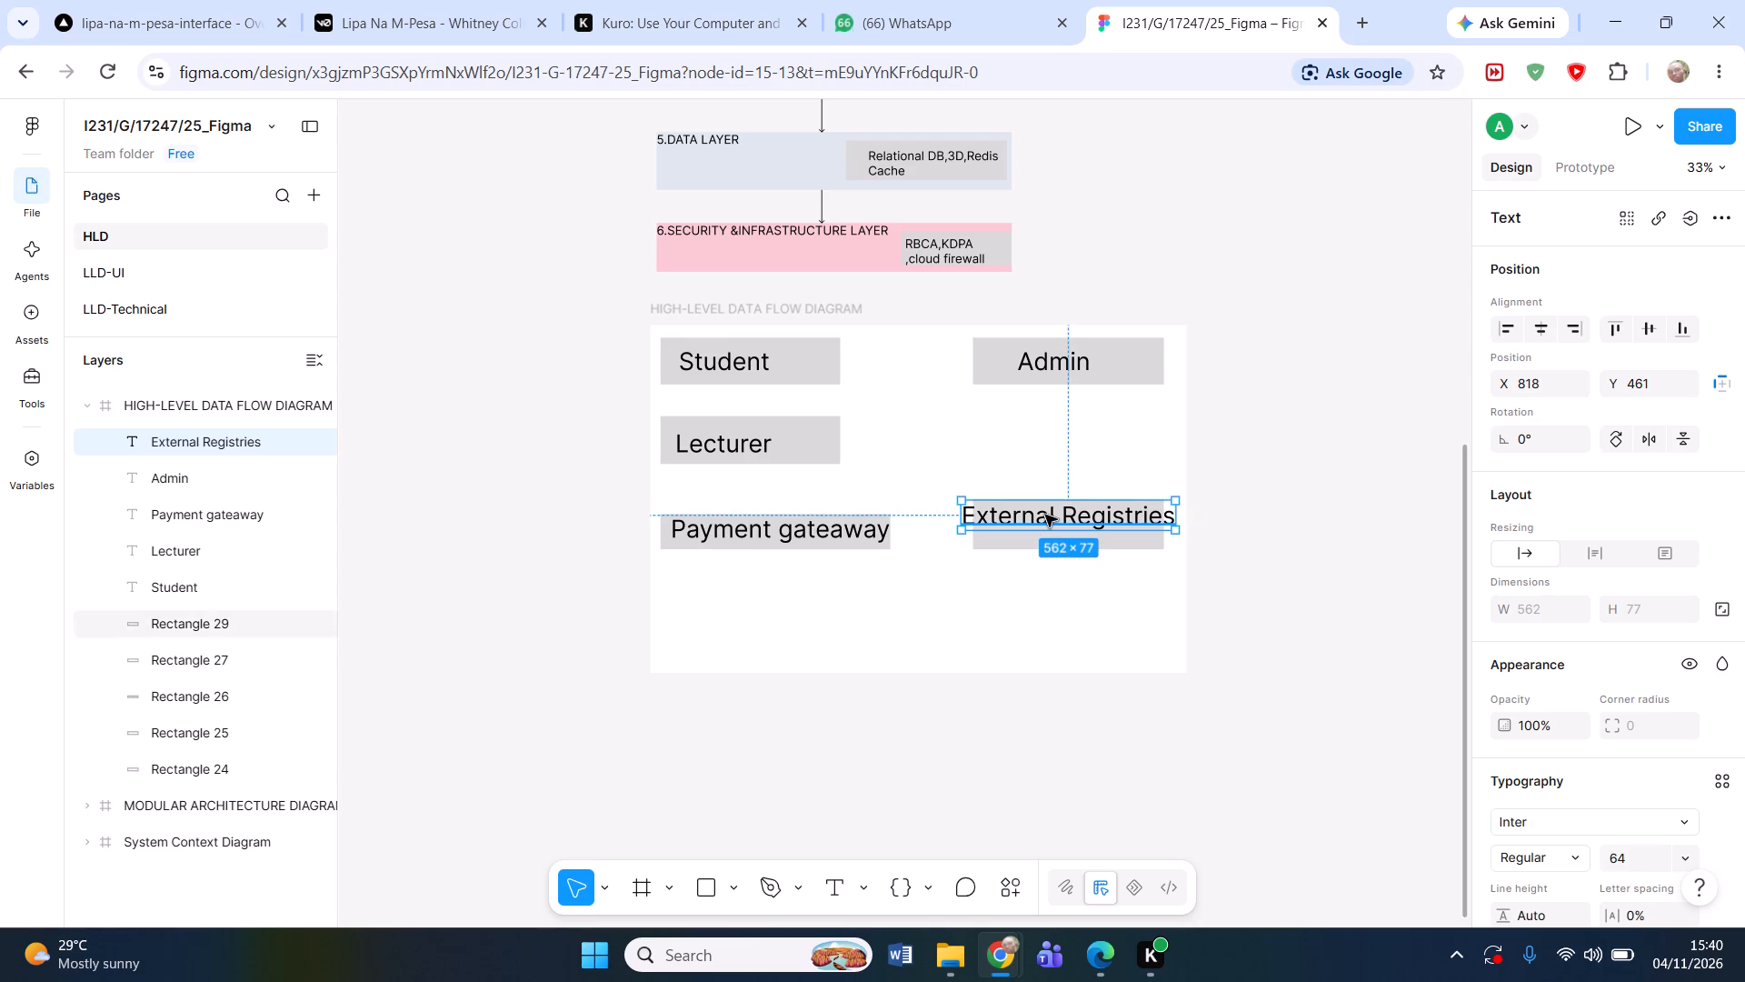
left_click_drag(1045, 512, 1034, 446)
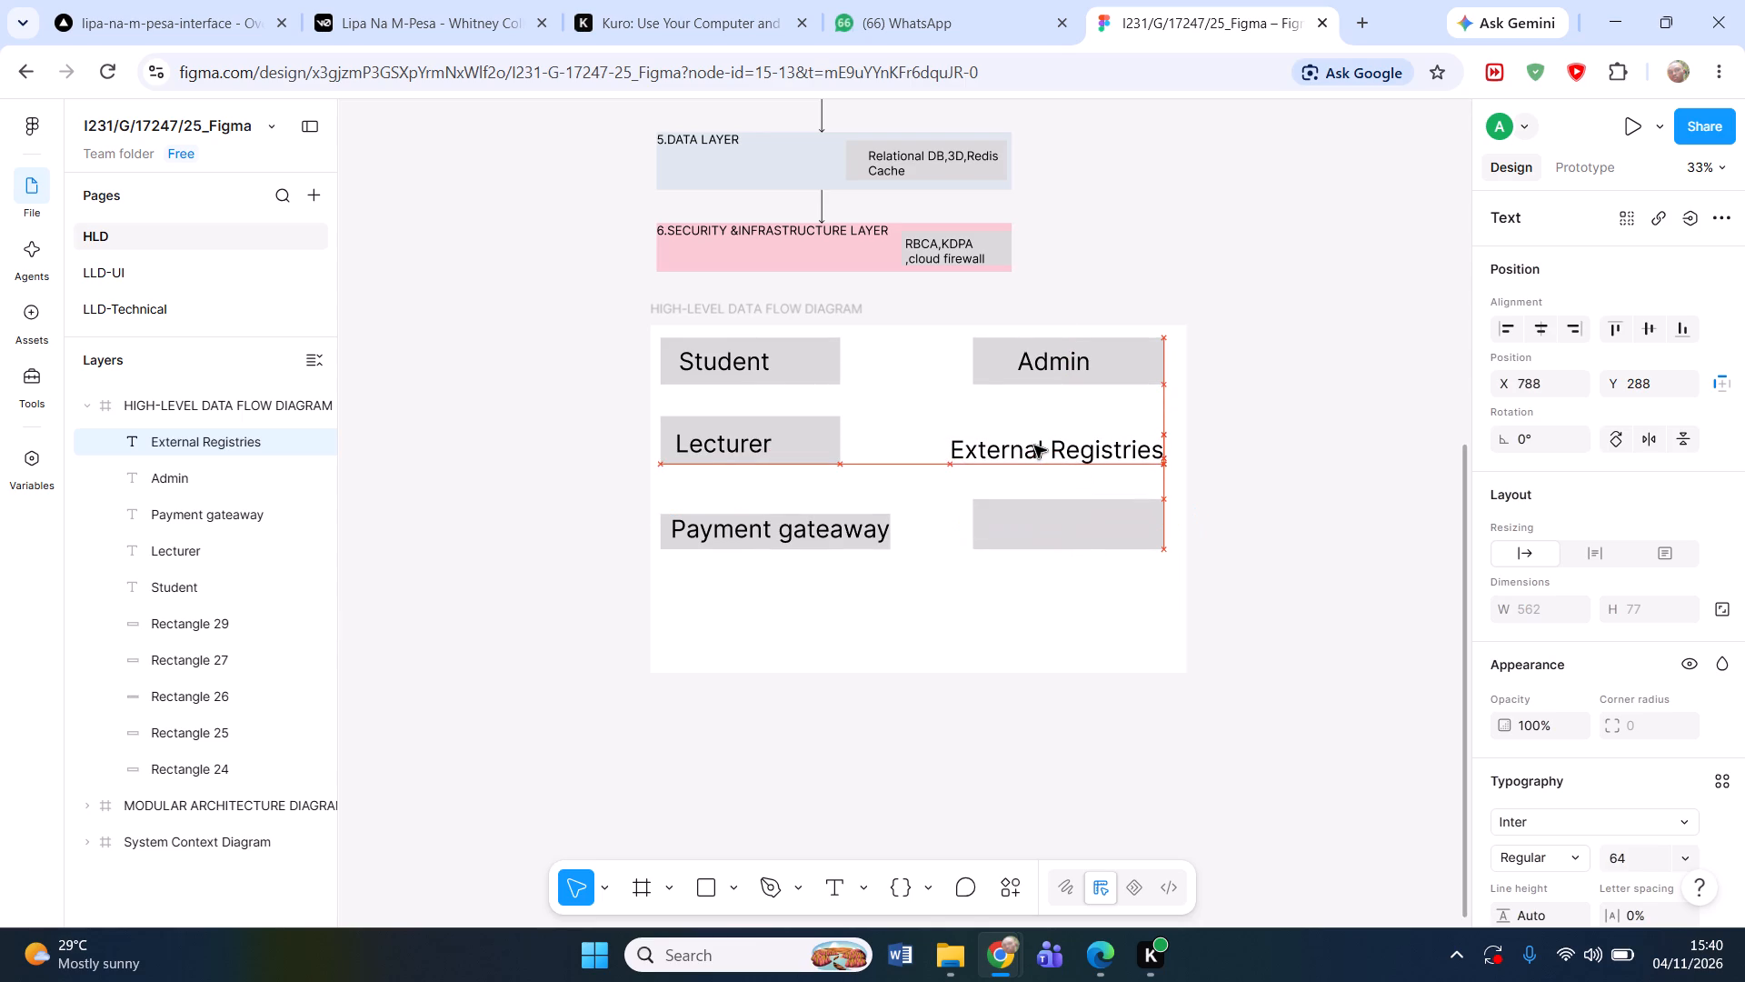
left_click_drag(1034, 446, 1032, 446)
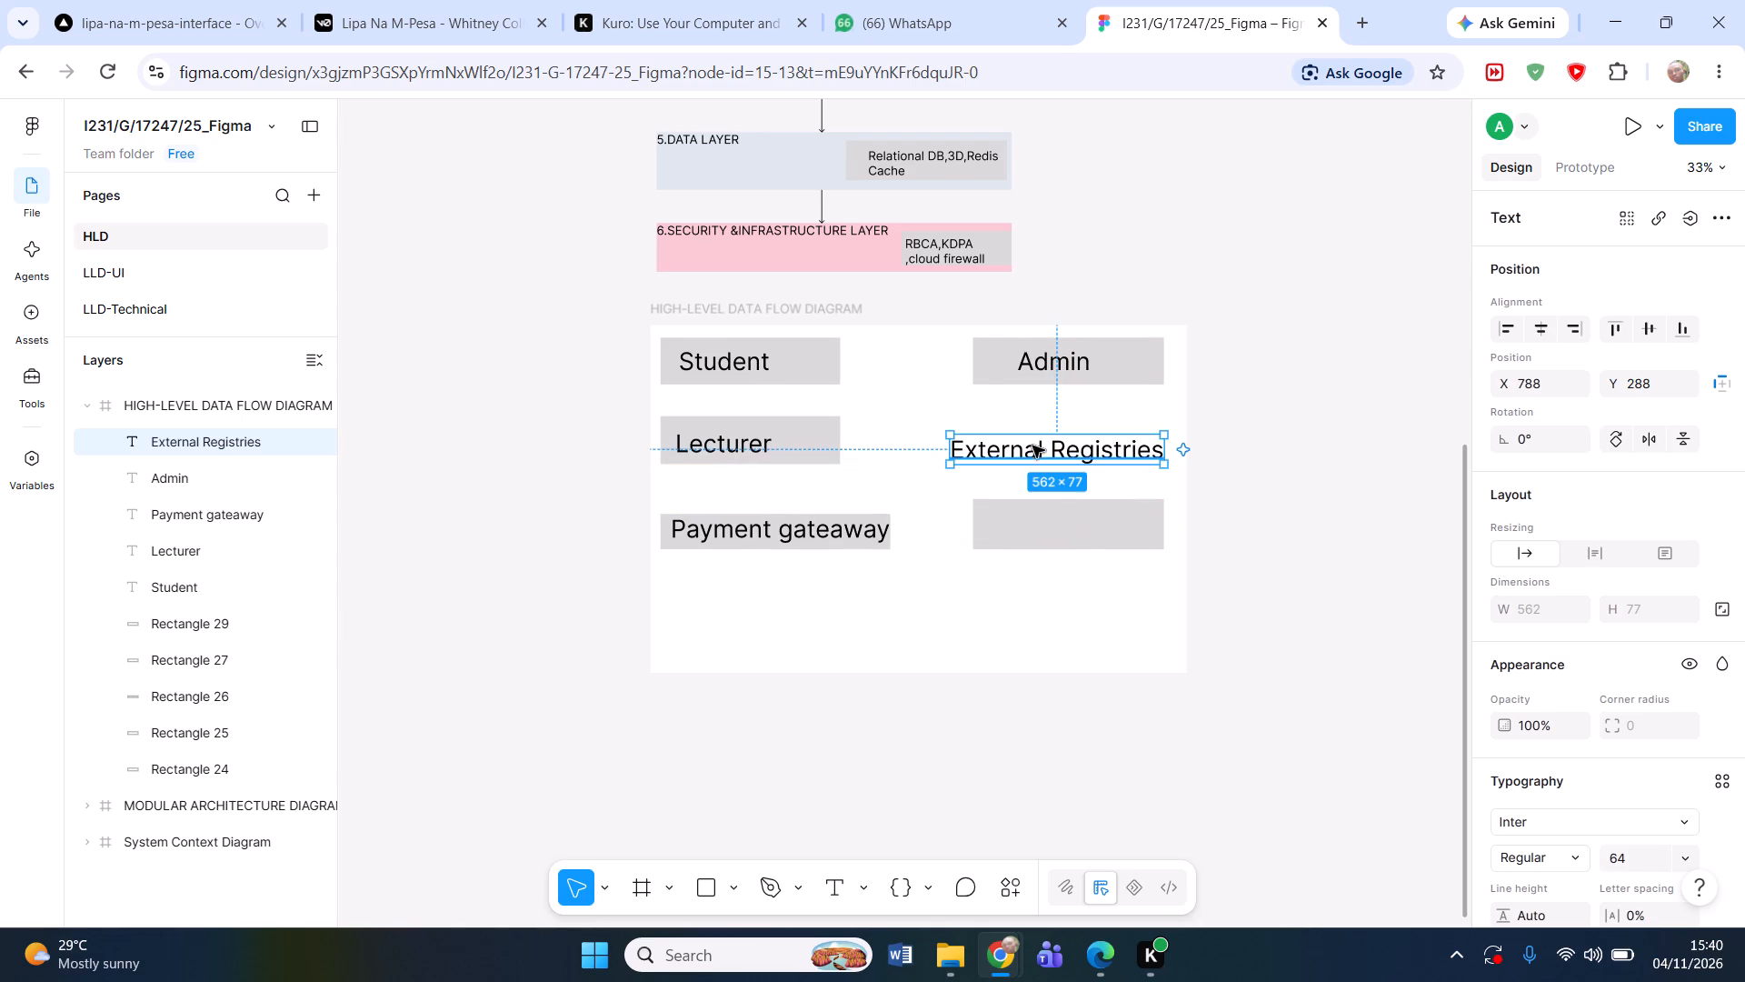
Move the empty rectangle behind the External Registries label and enlarge it to about 601 × 173 to enclose the text.
left_click_drag(1055, 513, 1022, 453)
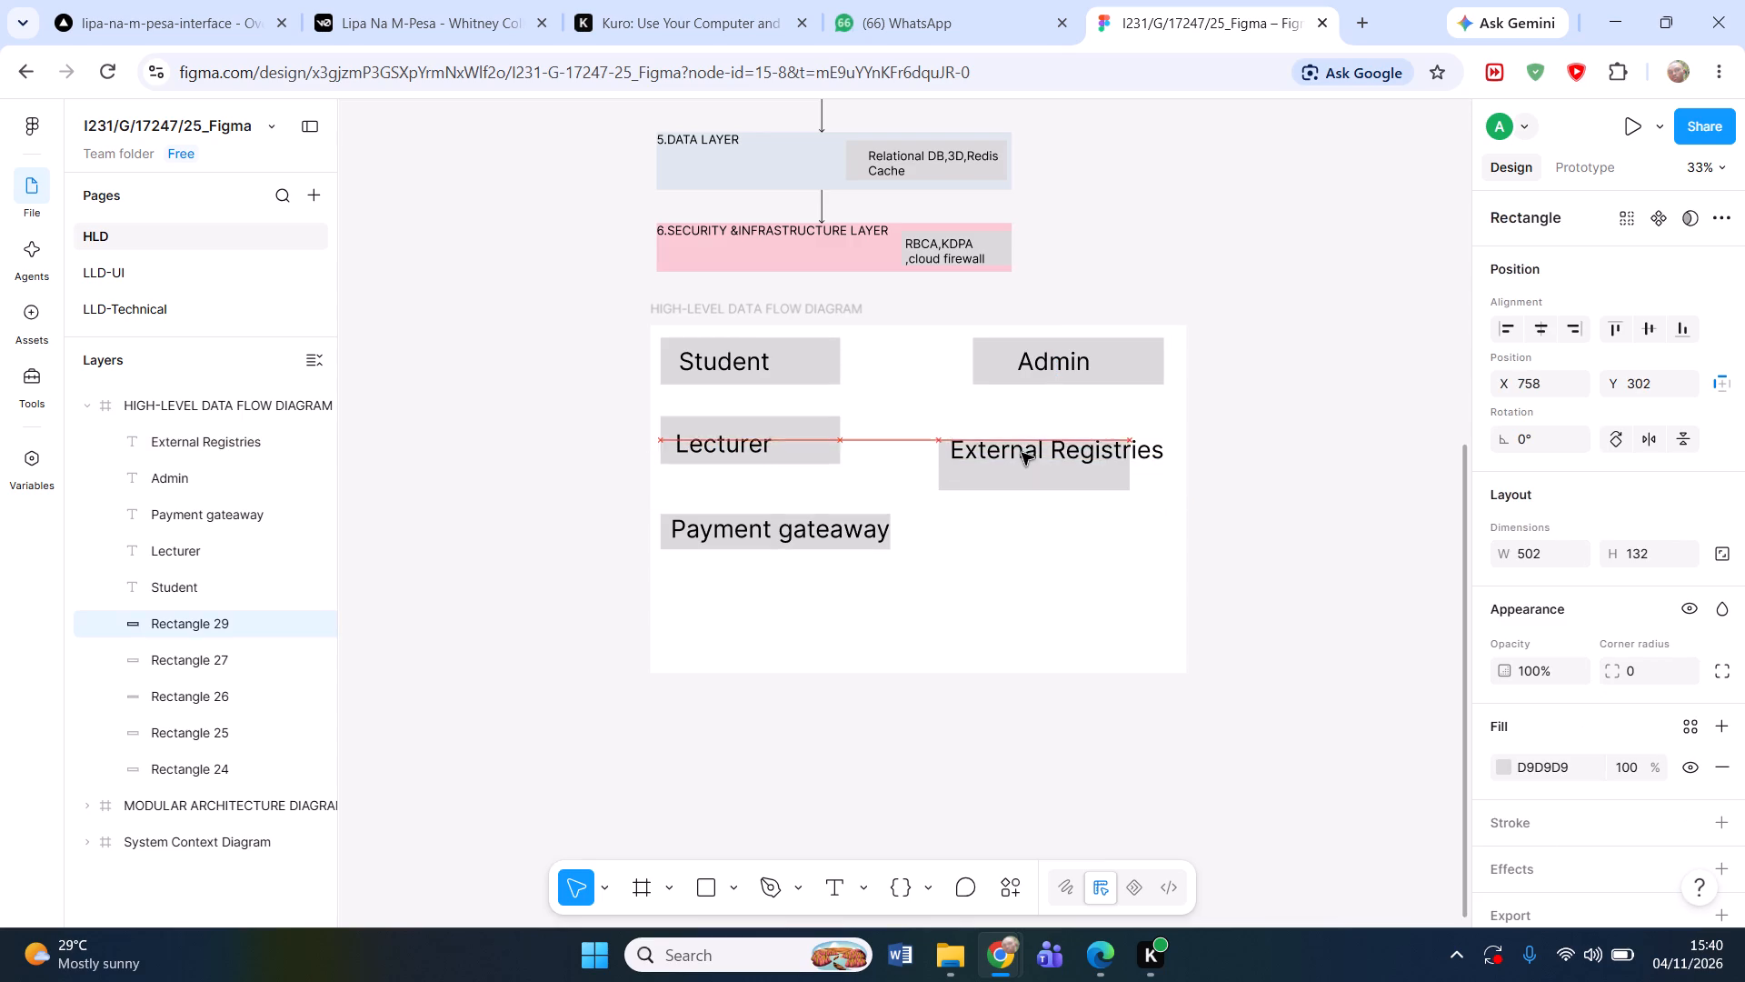
left_click_drag(1022, 453, 1031, 430)
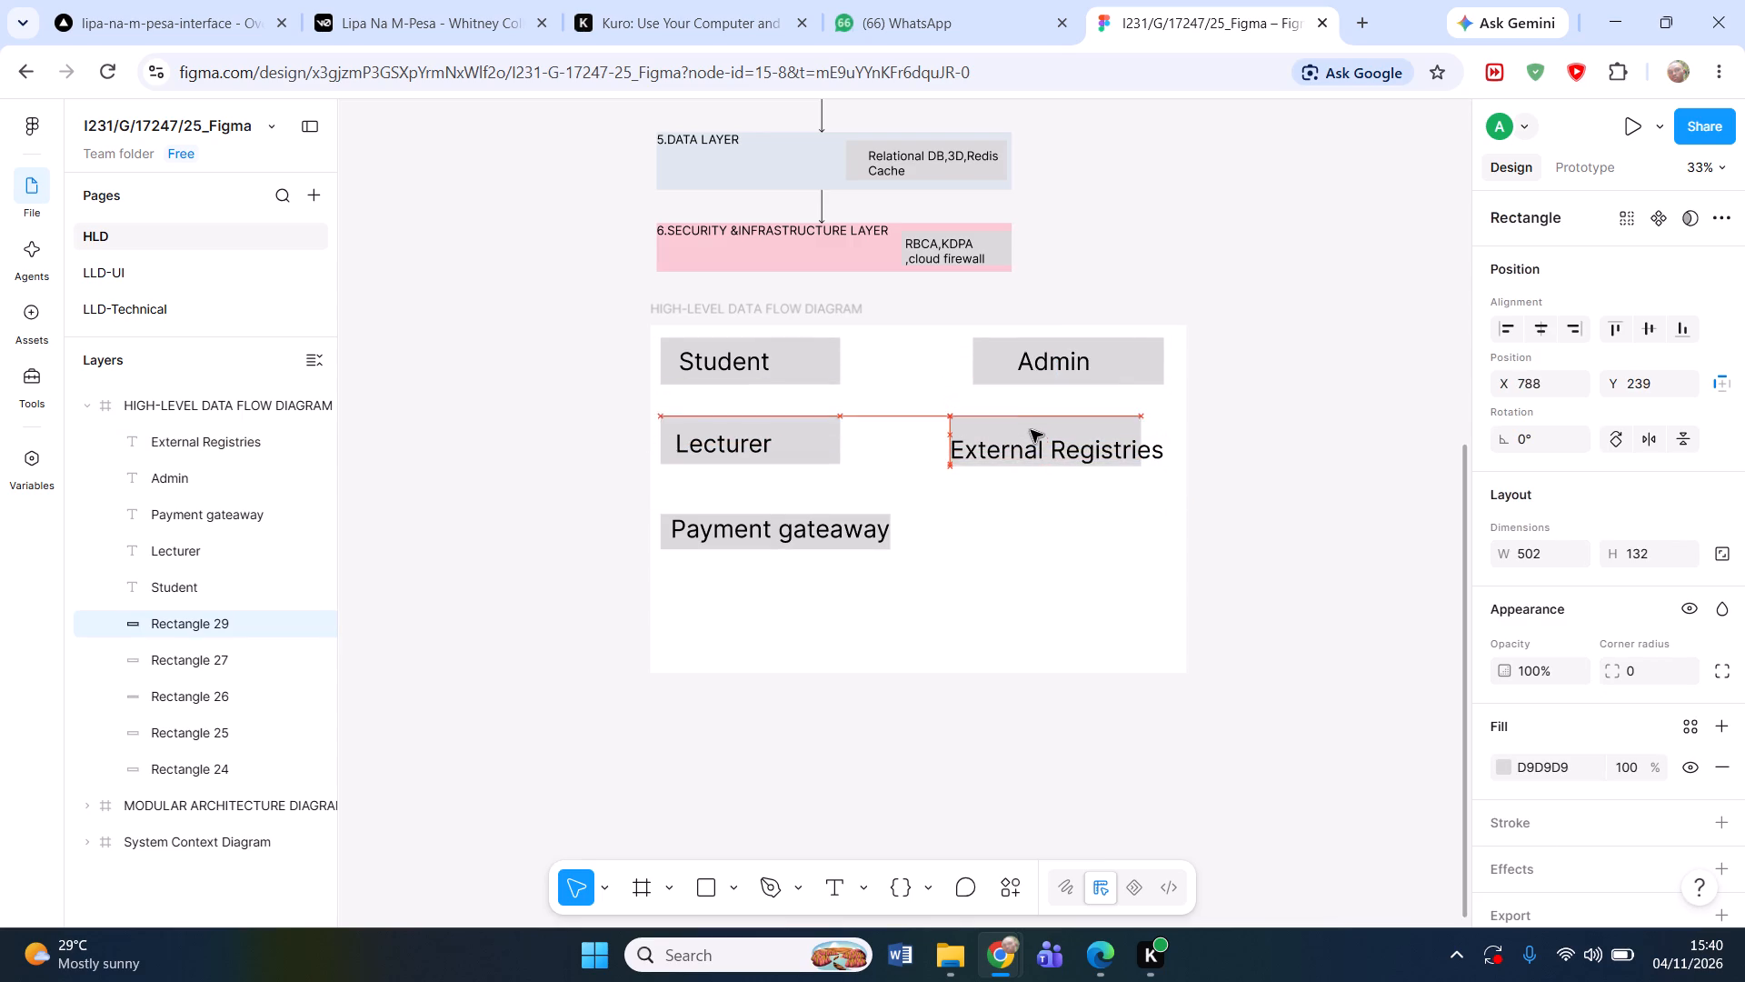
left_click_drag(1031, 430, 1025, 433)
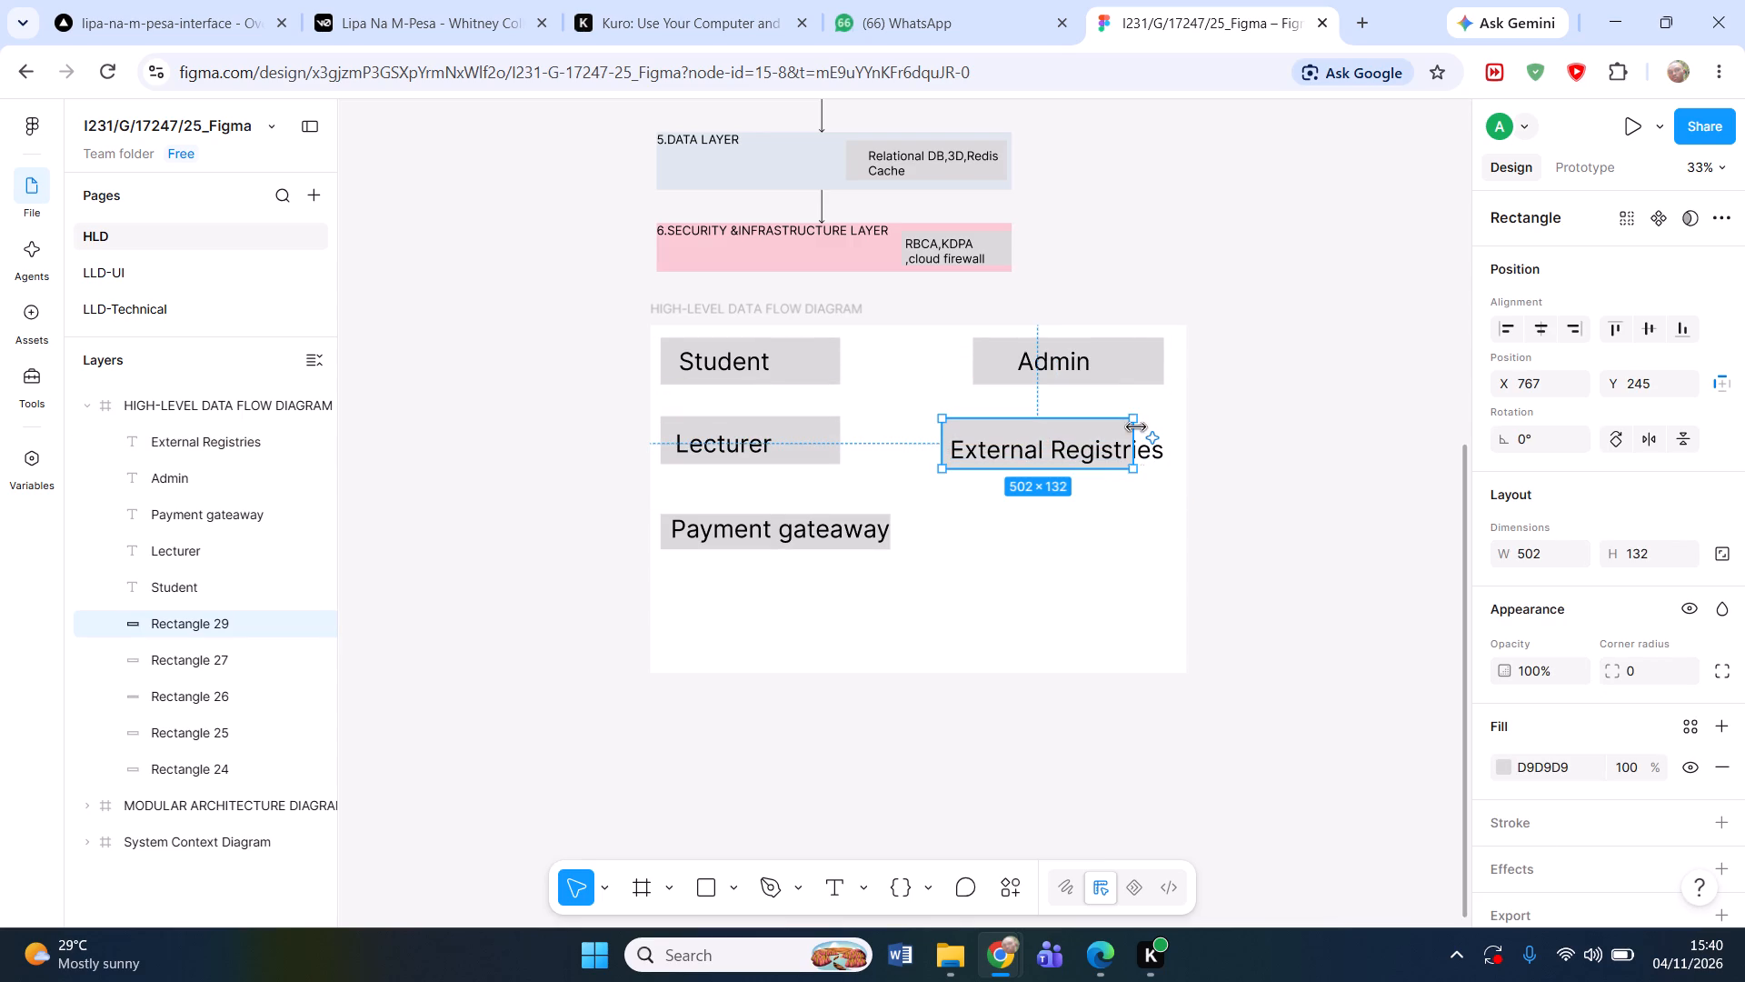
left_click_drag(1131, 471, 1142, 471)
left_click_drag(1142, 471, 1170, 484)
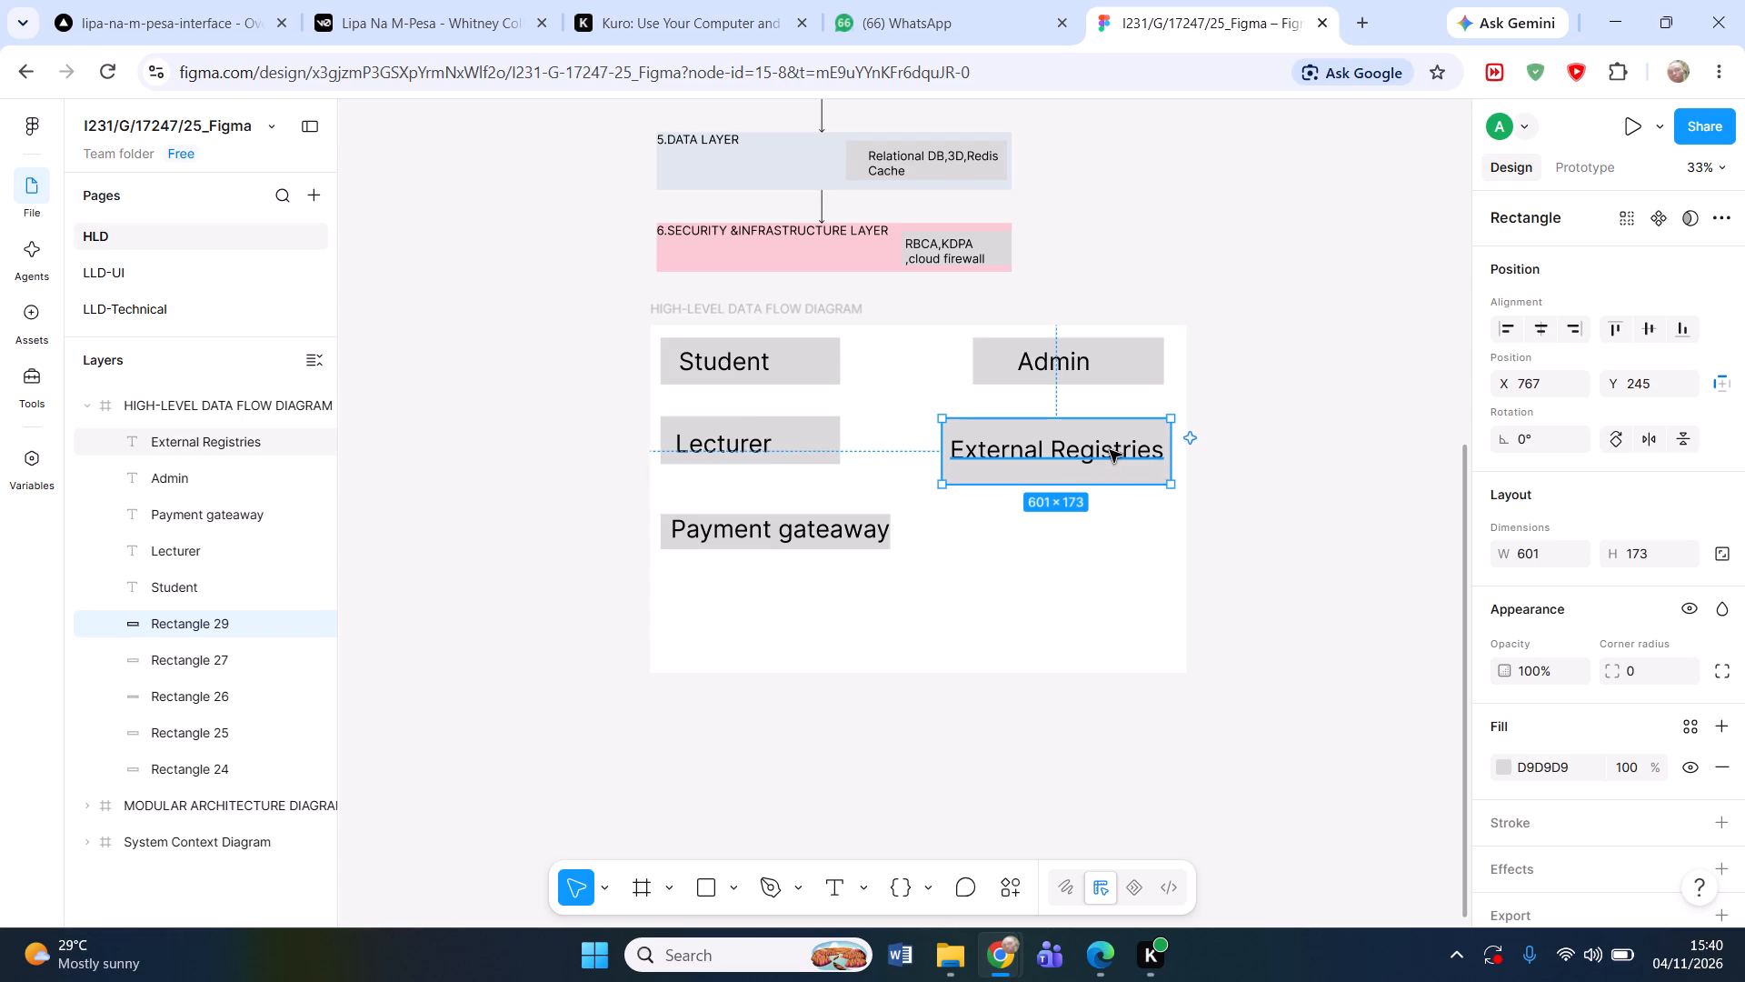
Lower the enlarged rectangle to about X 798, Y 385 and place the External Registries label inside it at about Y 419.
left_click_drag(1110, 450, 1116, 511)
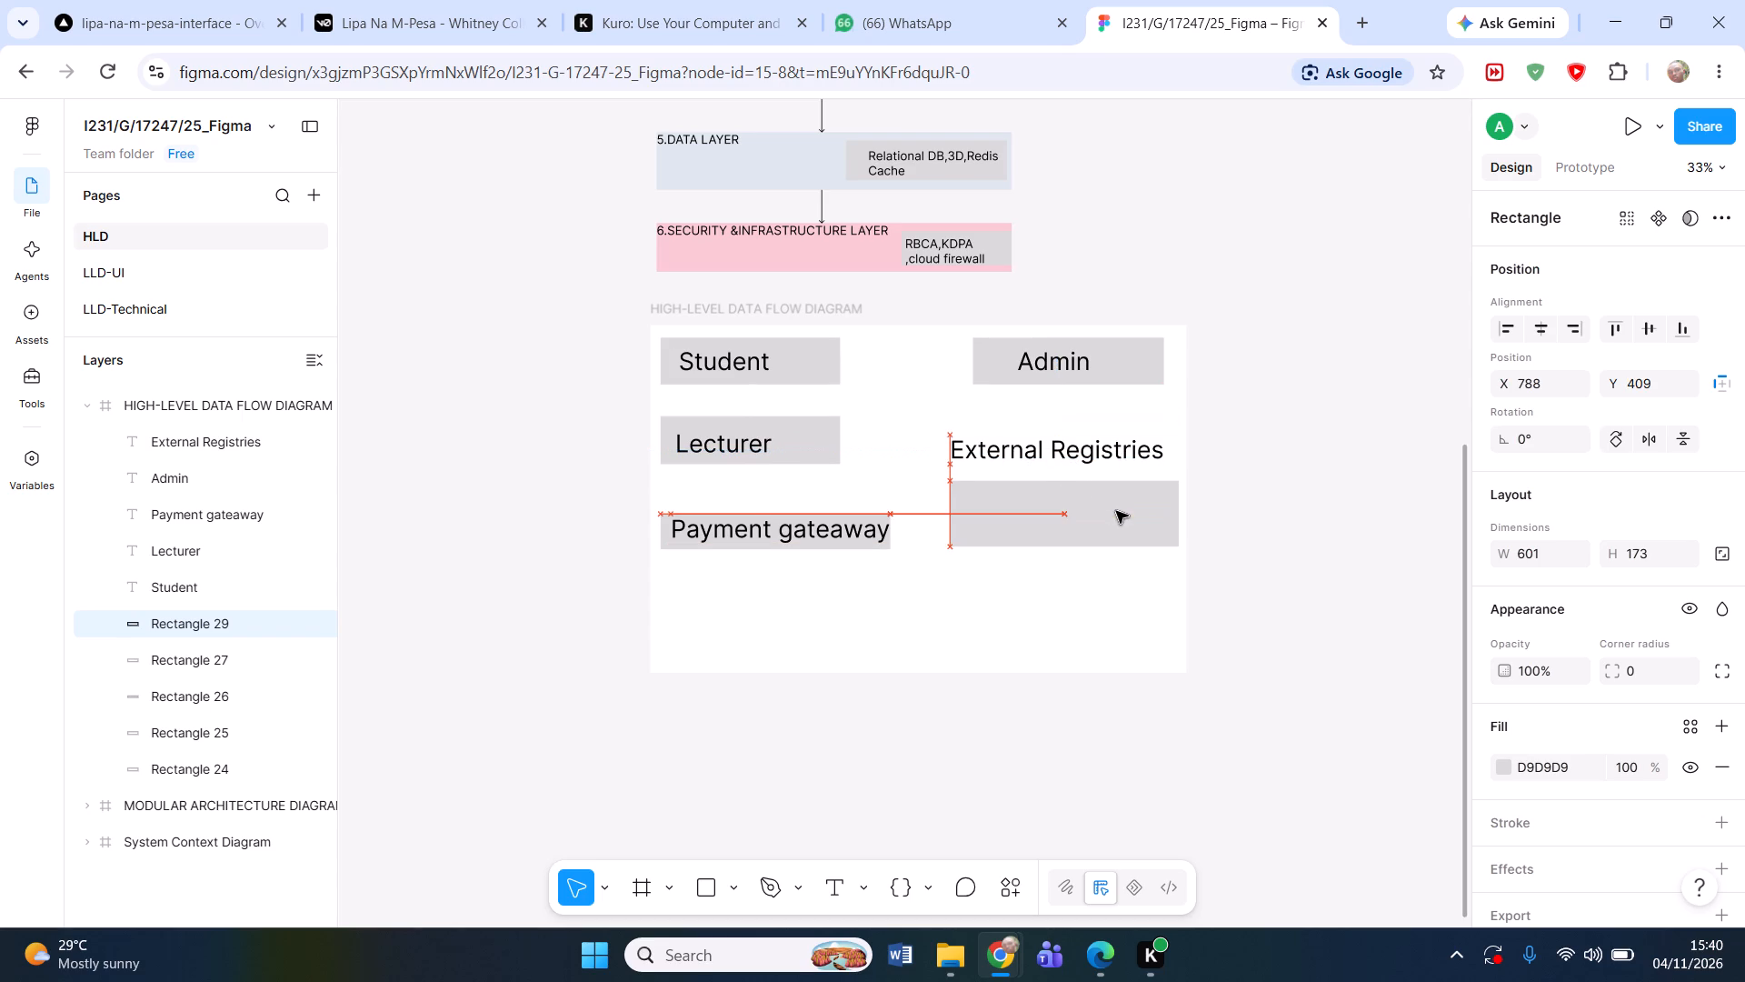
left_click_drag(1116, 511, 1121, 505)
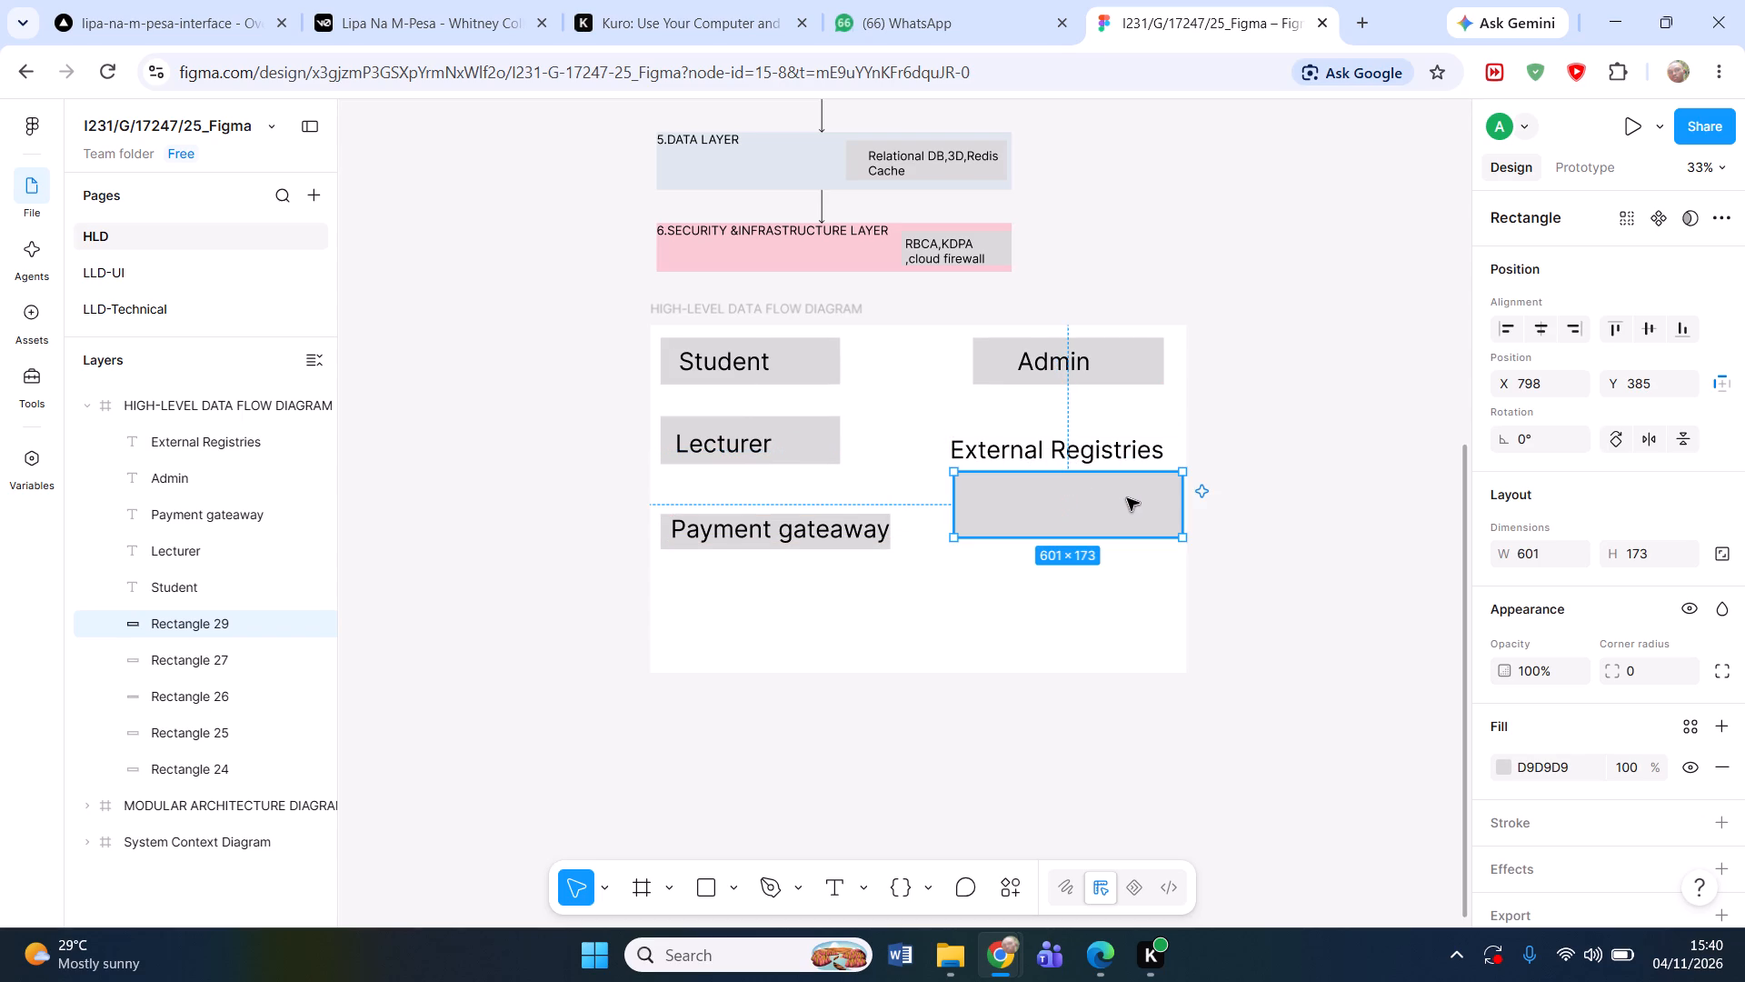
left_click(1250, 427)
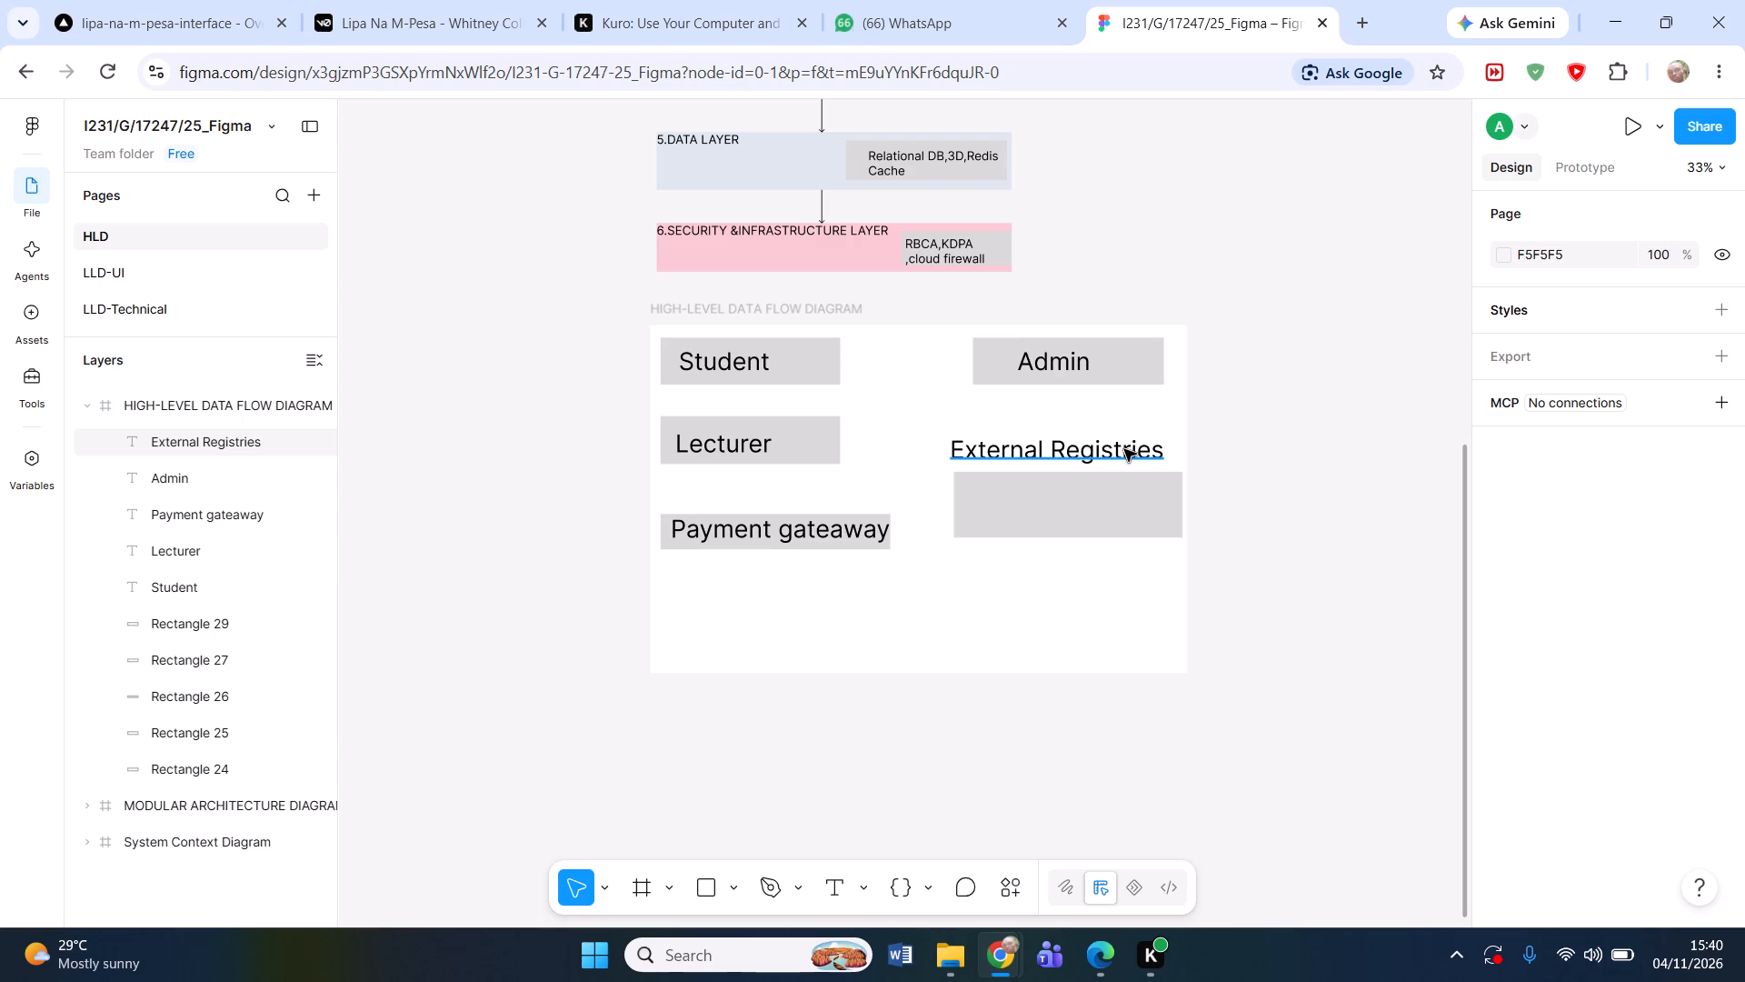
left_click_drag(1124, 449, 1122, 496)
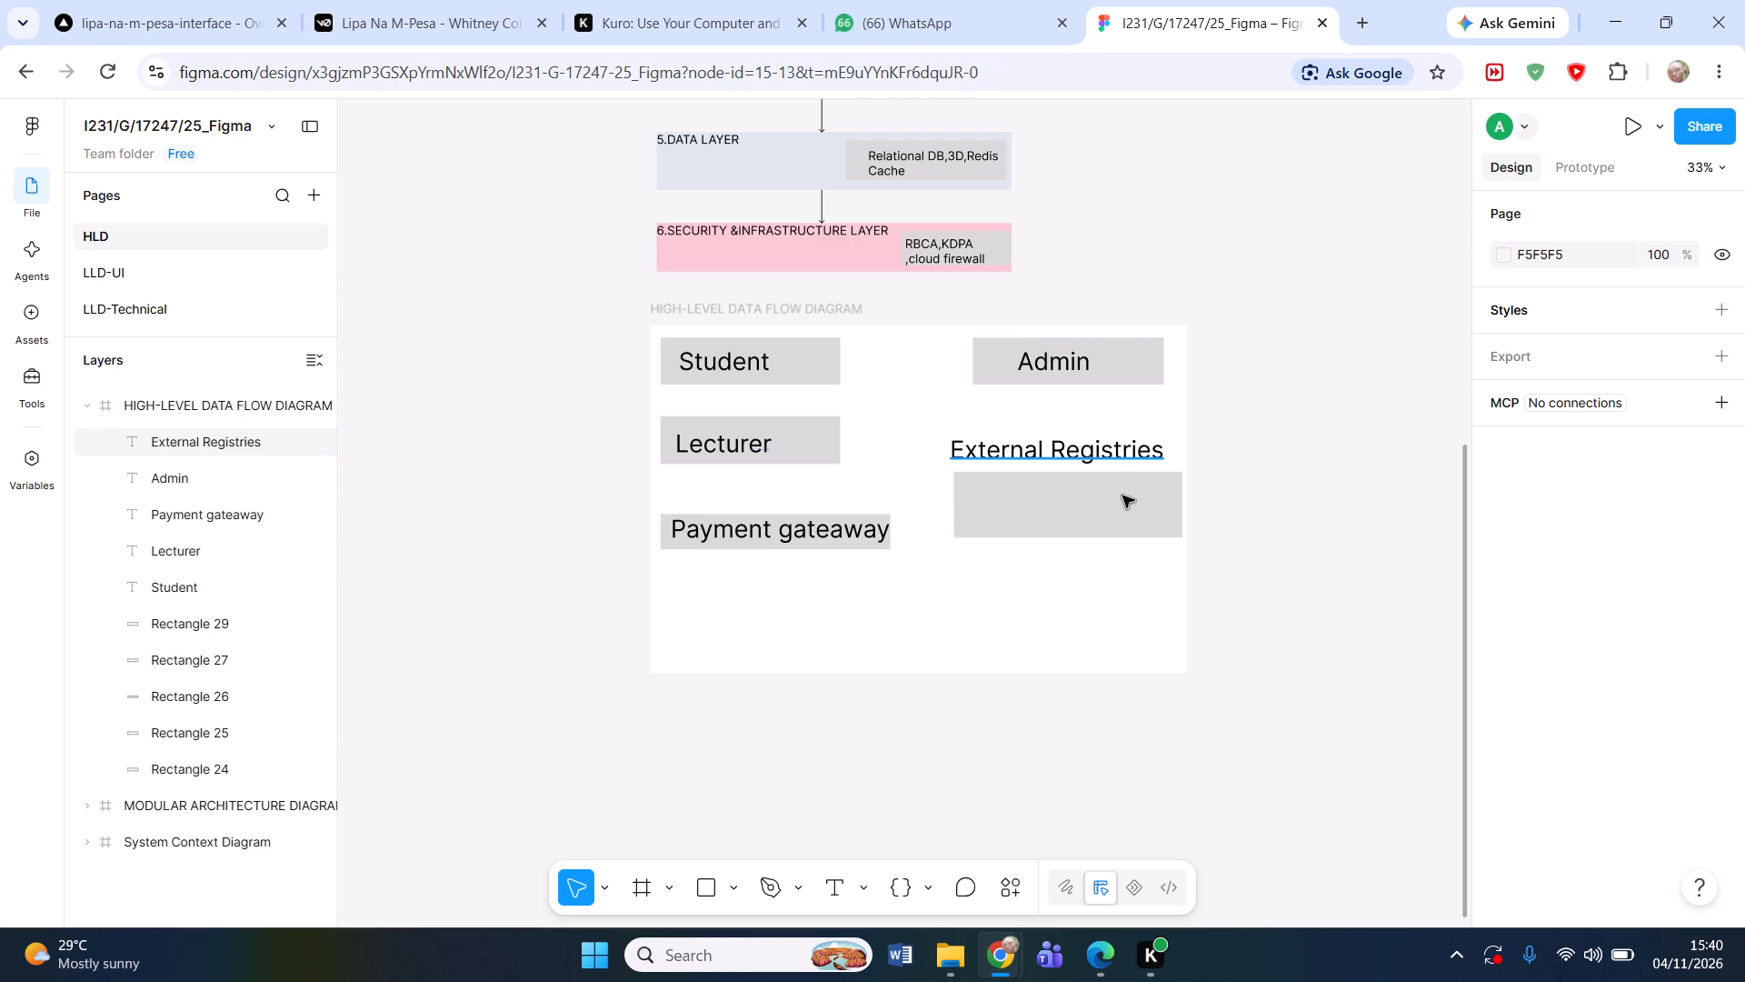
left_click_drag(1122, 496, 1128, 500)
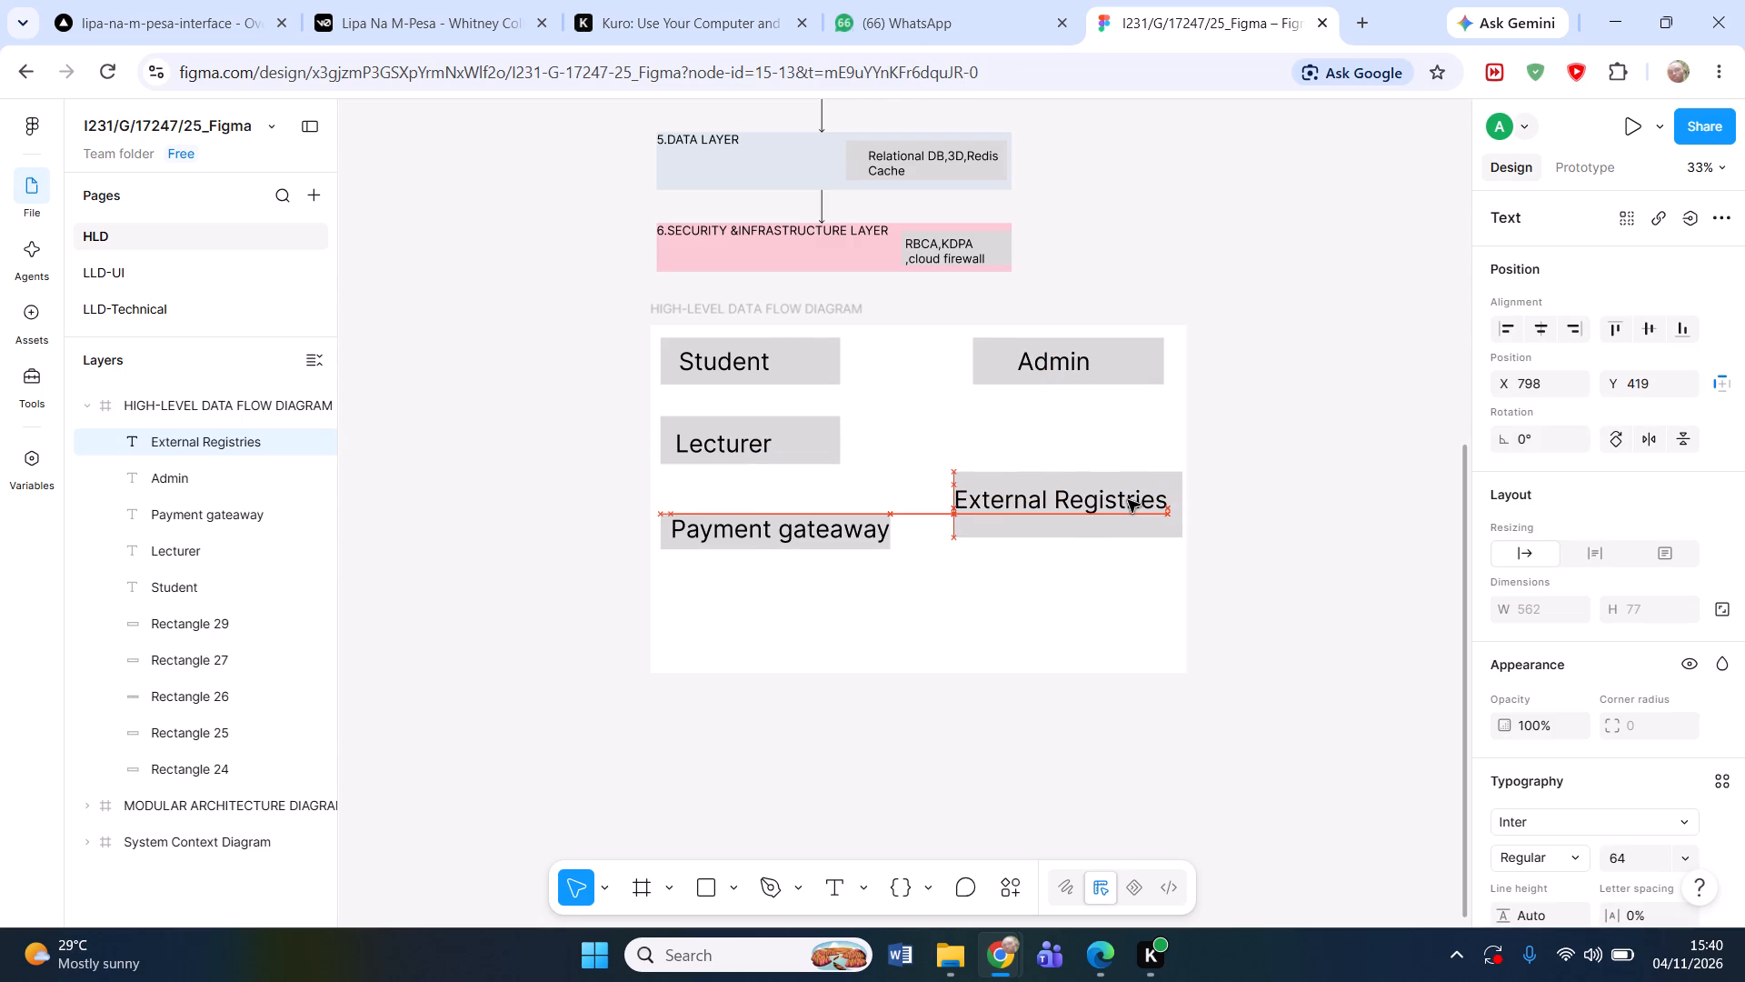
left_click_drag(1128, 500, 1130, 500)
left_click(1308, 465)
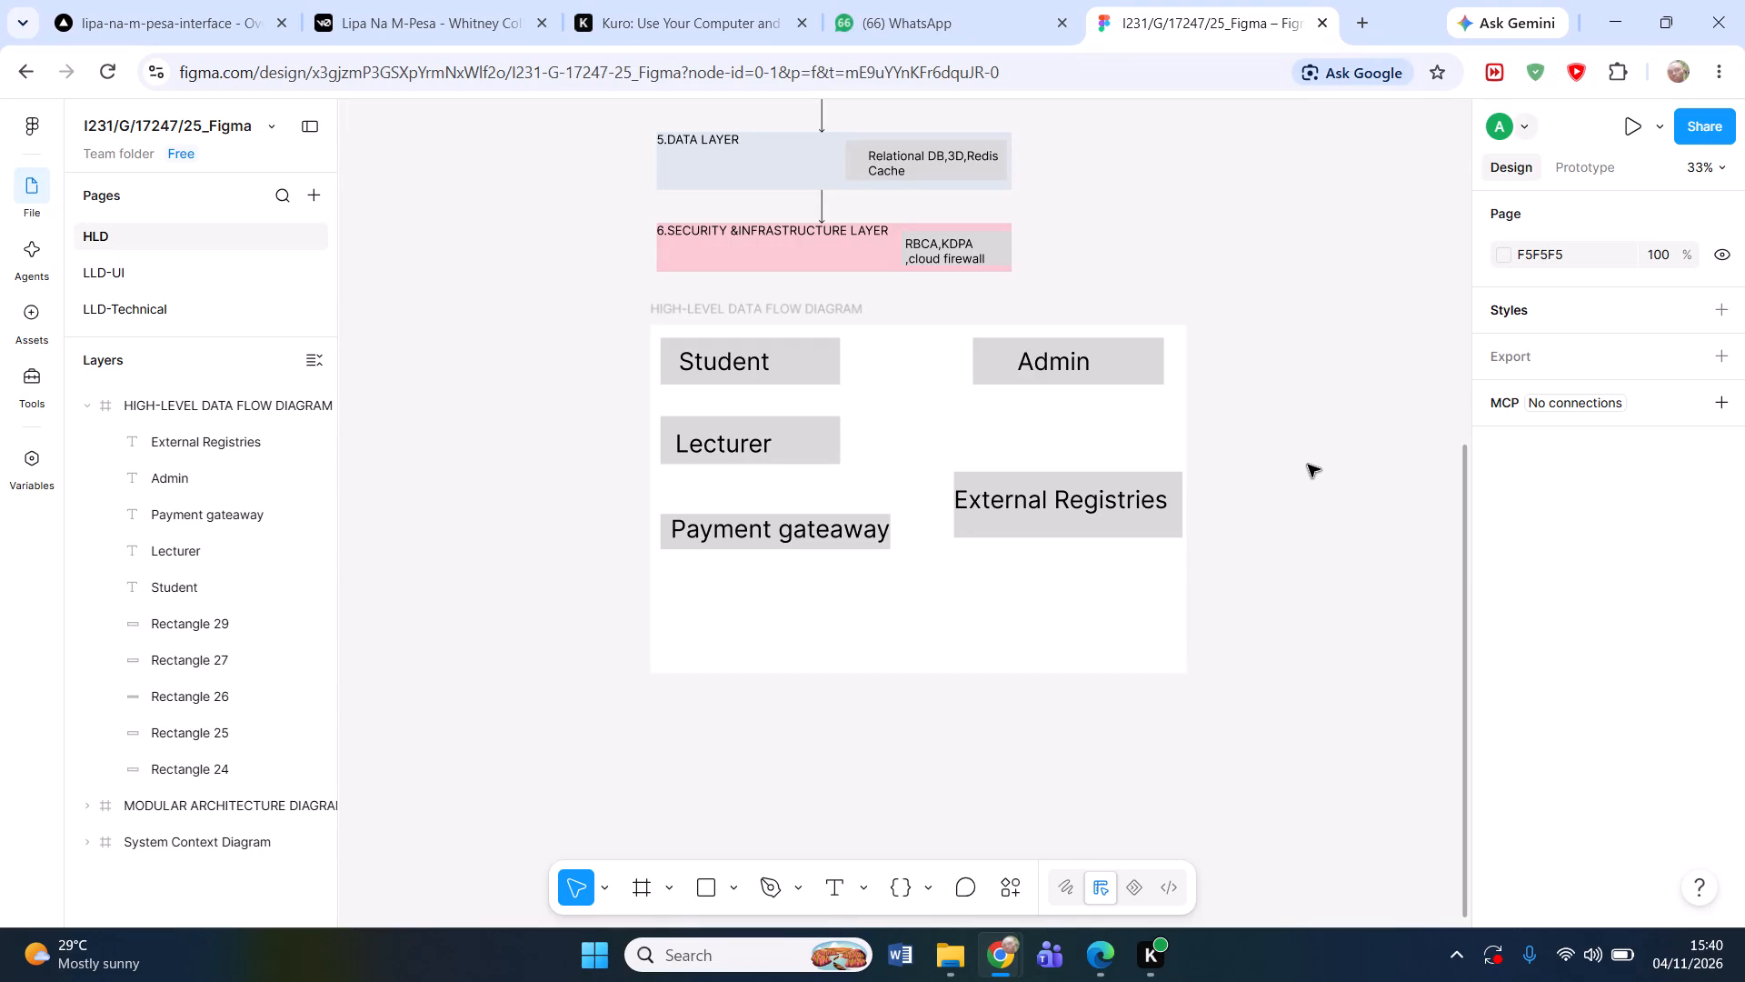
Bring up the previews of the open Chrome windows.
left_click(1007, 973)
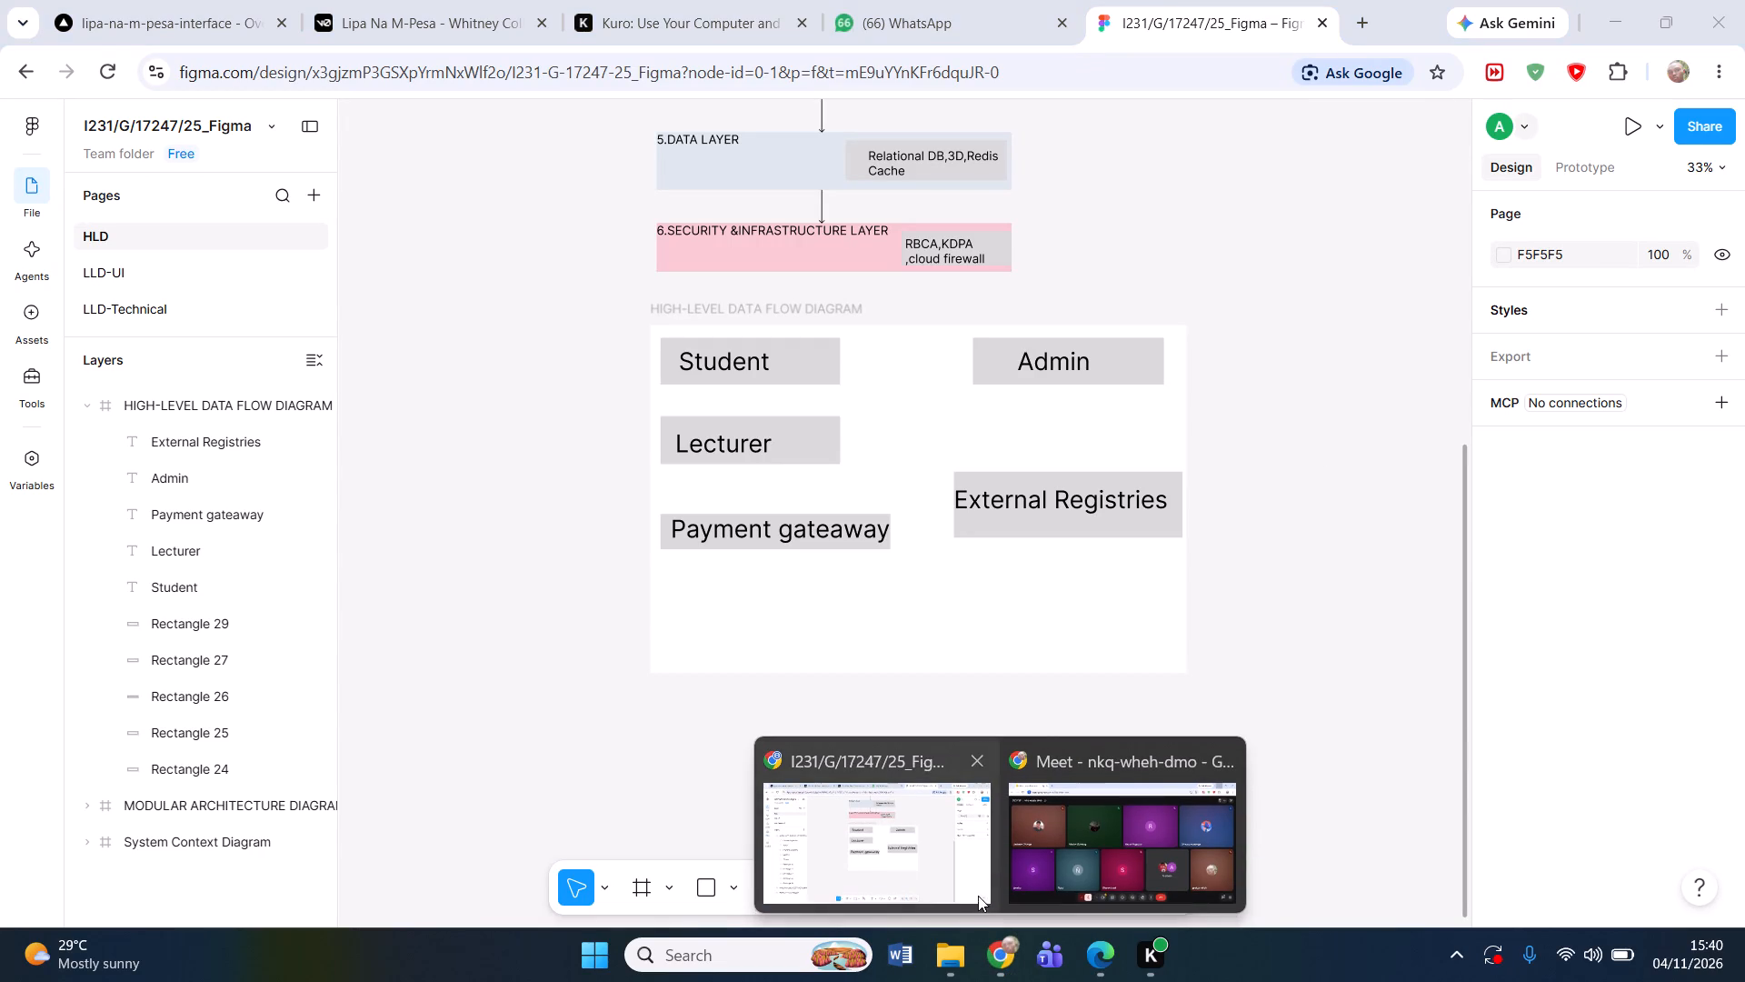
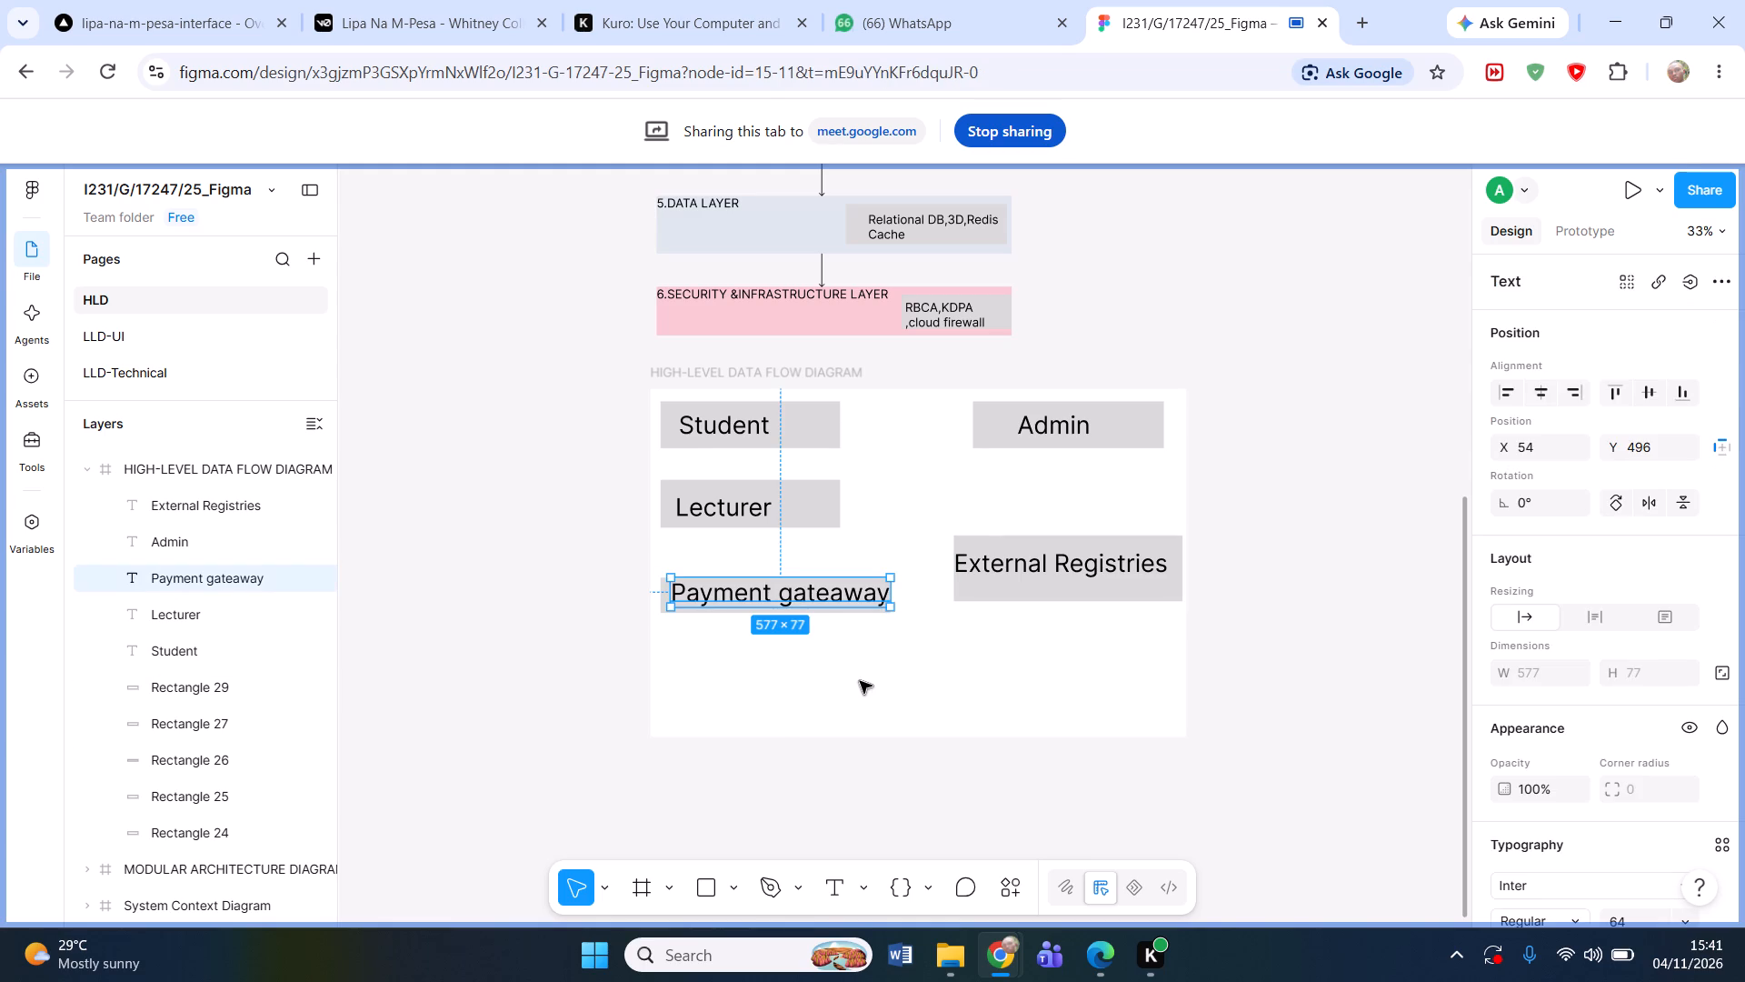
Capitalise the second word of the payment label so it reads "Payment Gateaway".
left_click(790, 598)
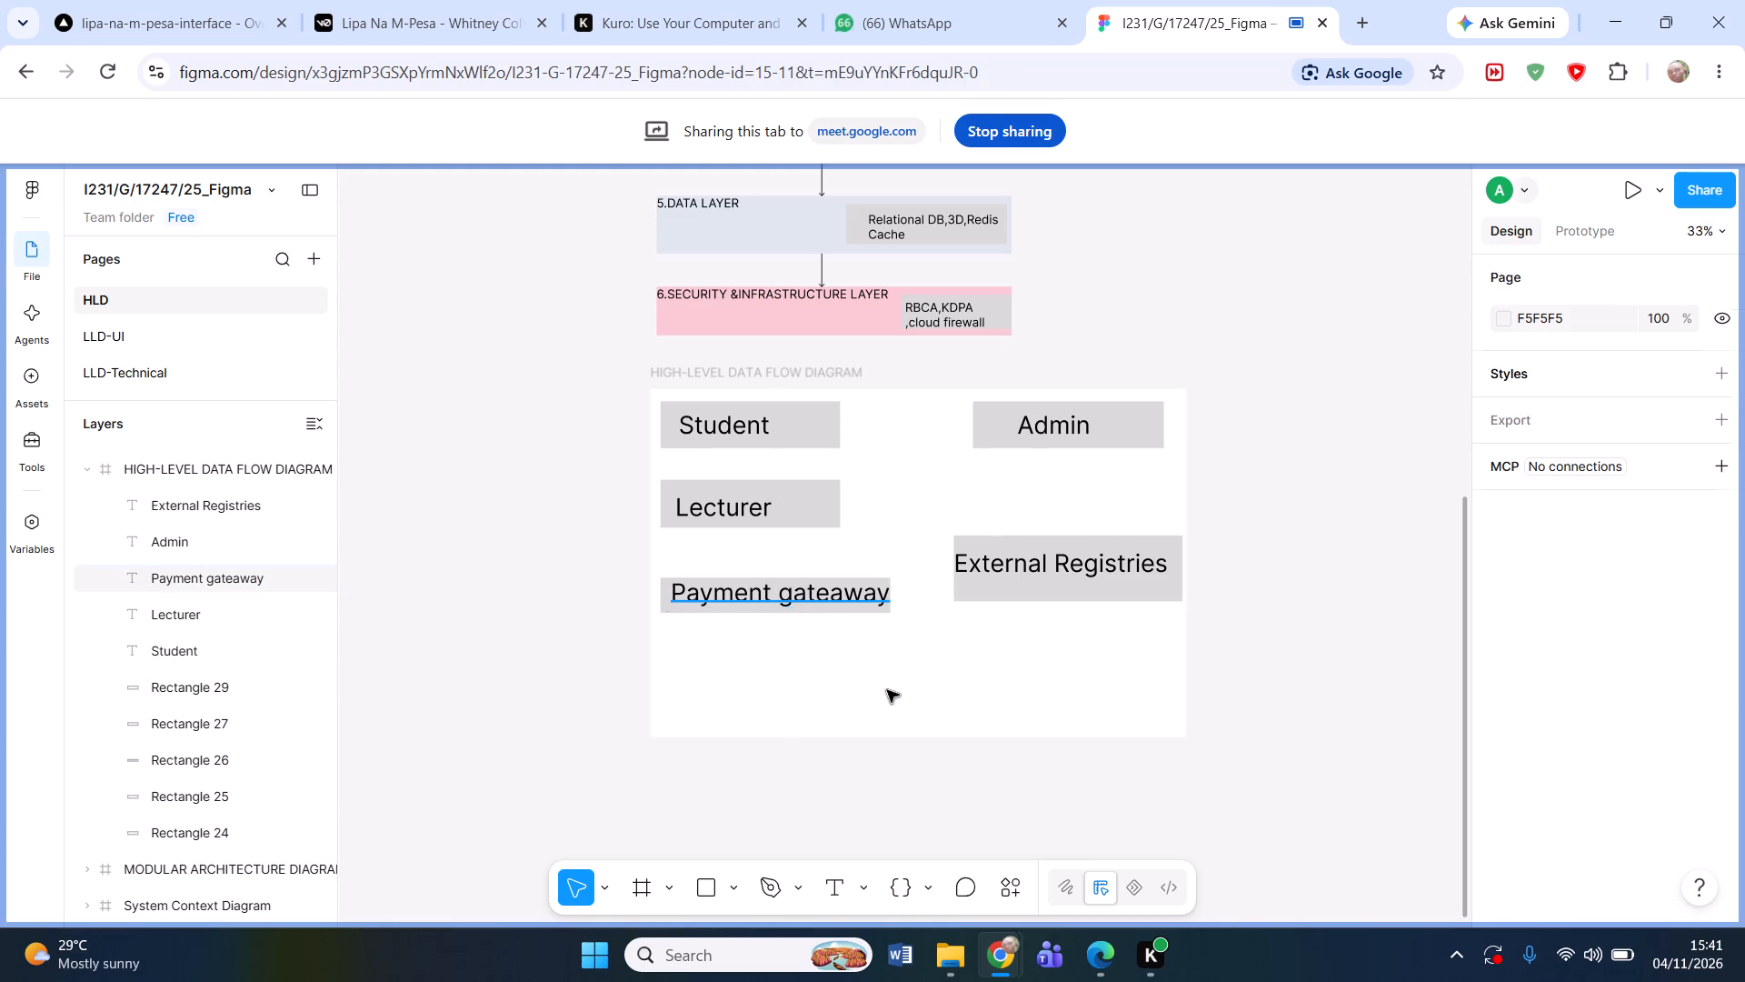
double_click(887, 690)
left_click(793, 595)
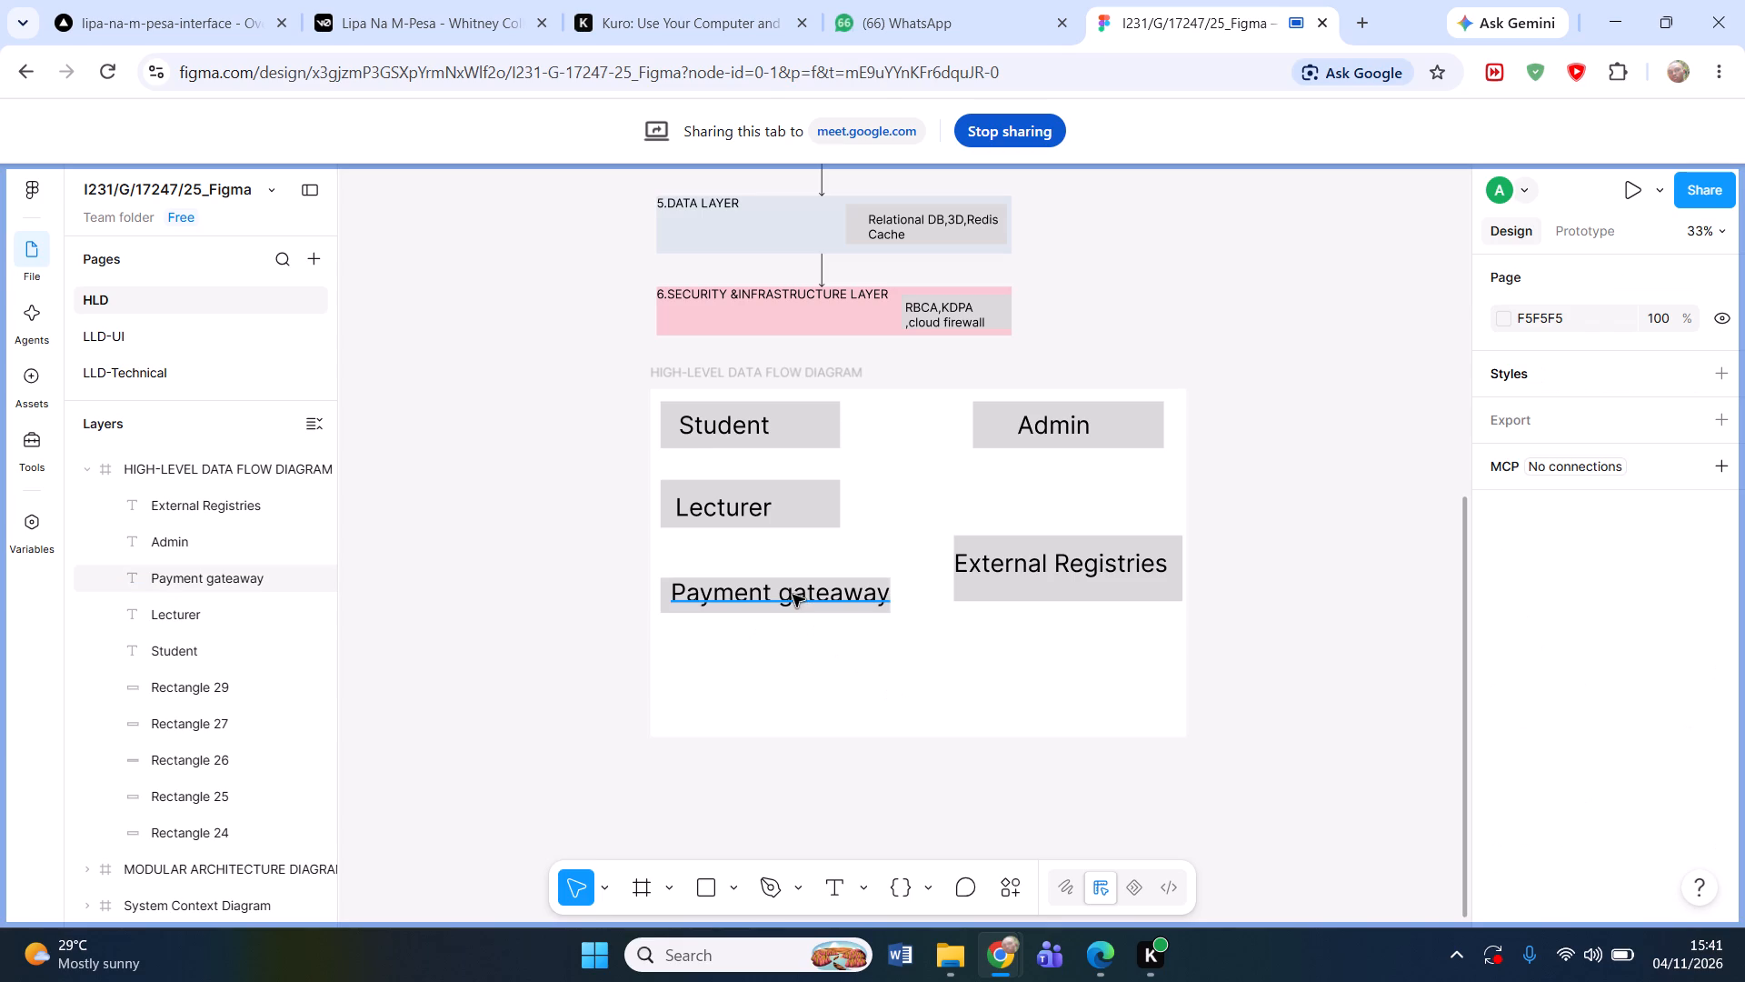
double_click(793, 595)
left_click(793, 595)
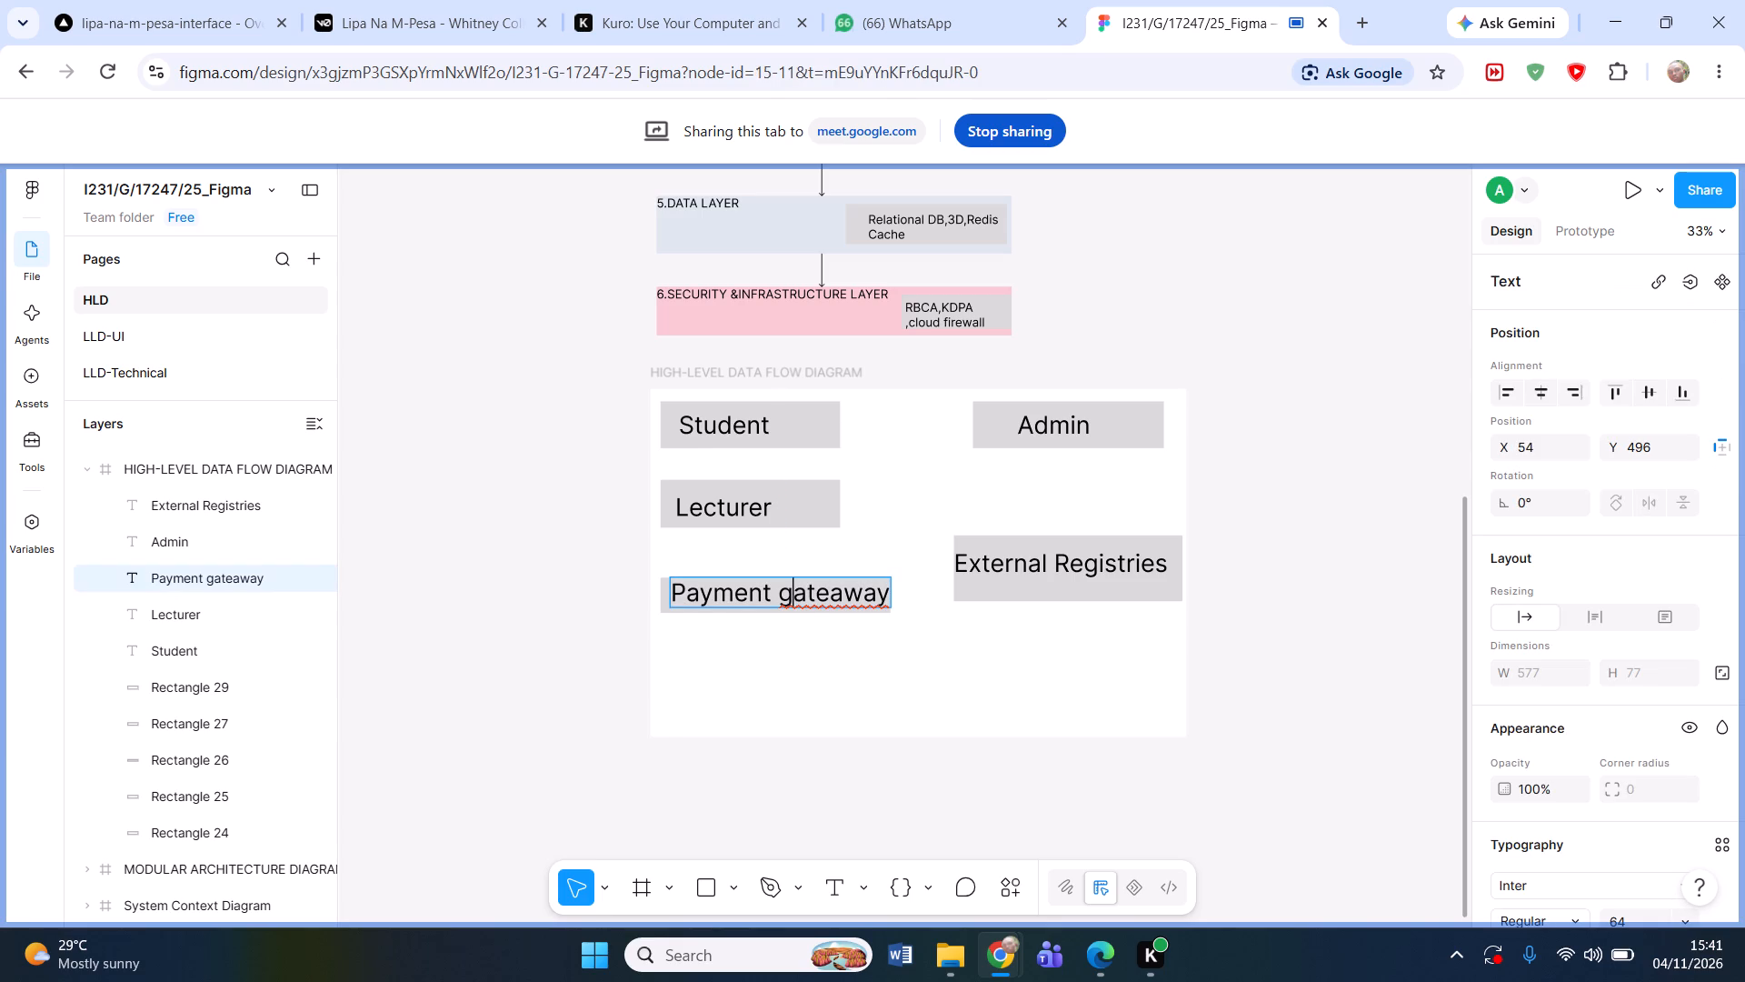
key("BackSpace")
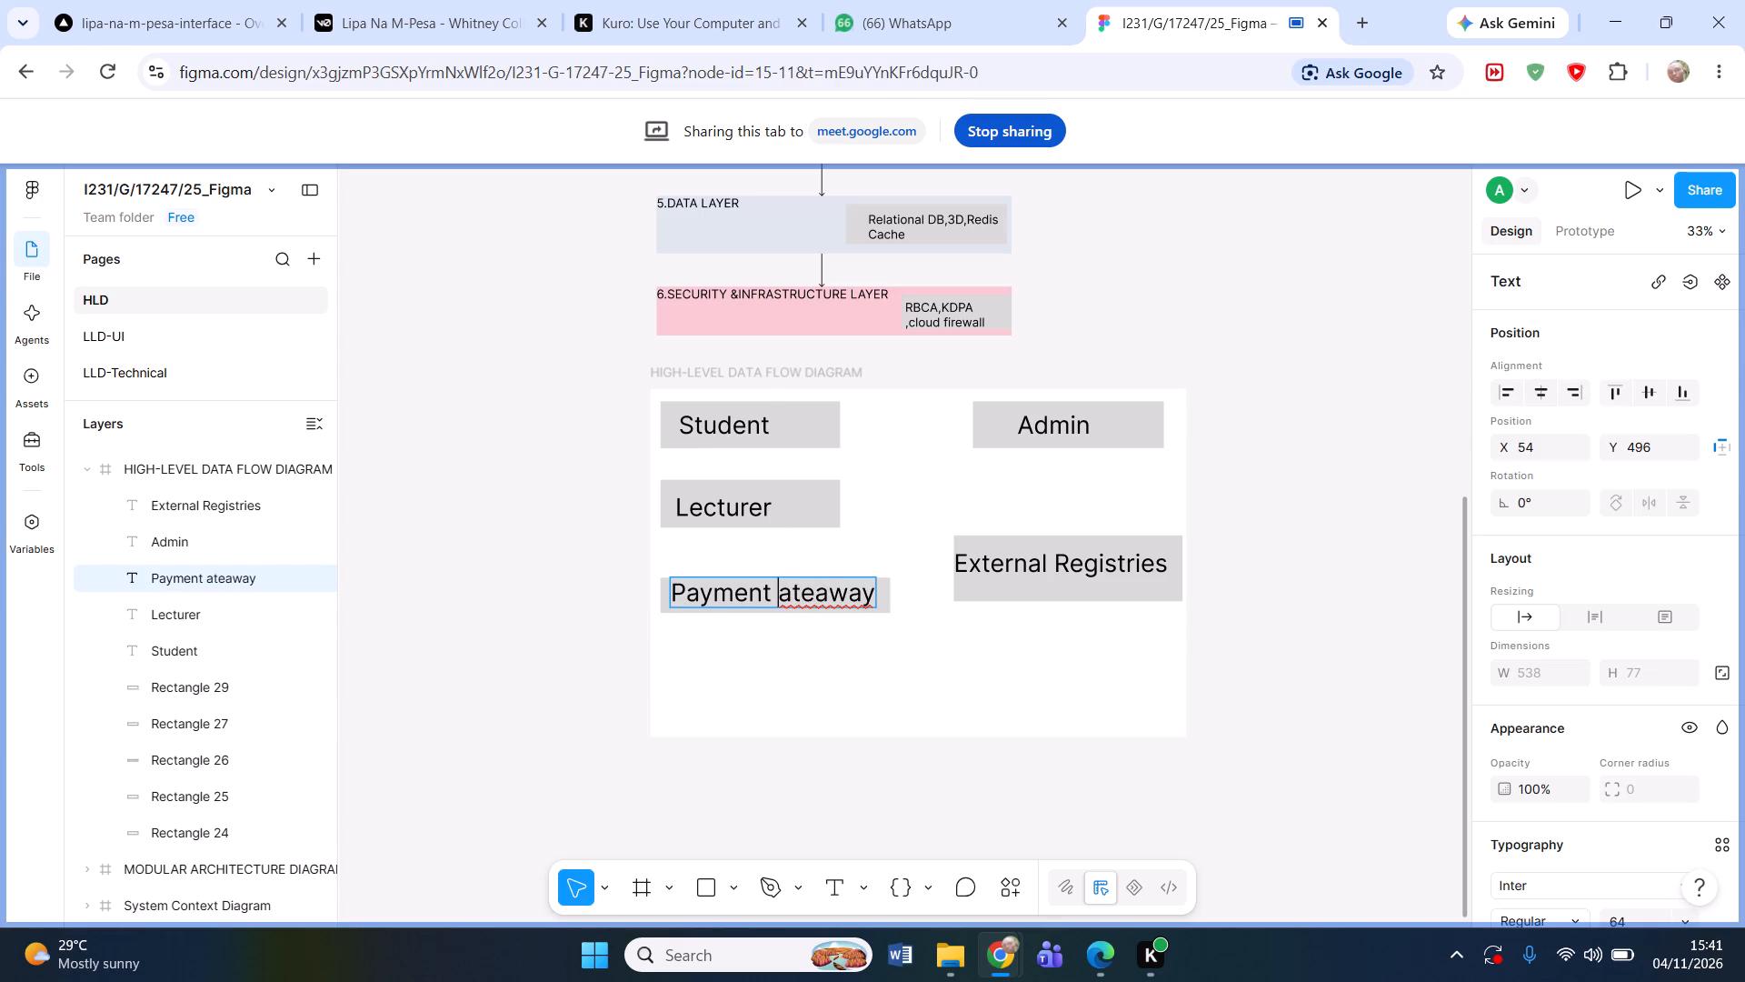
key("g")
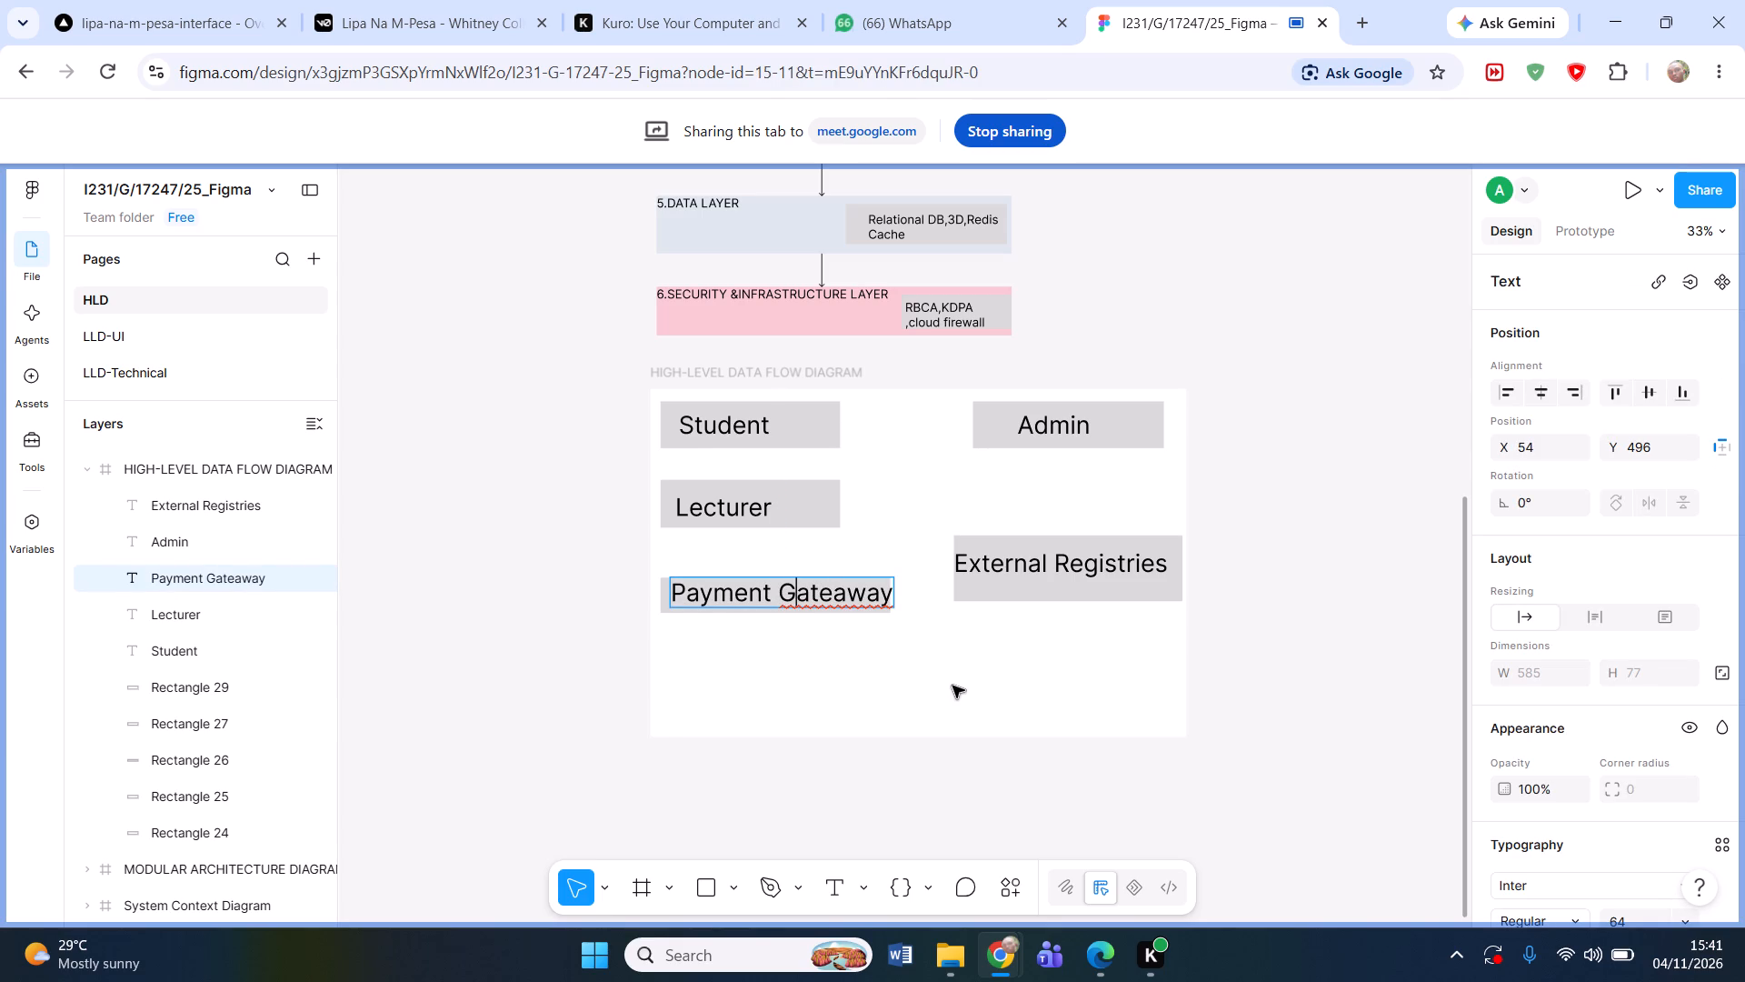
left_click(952, 686)
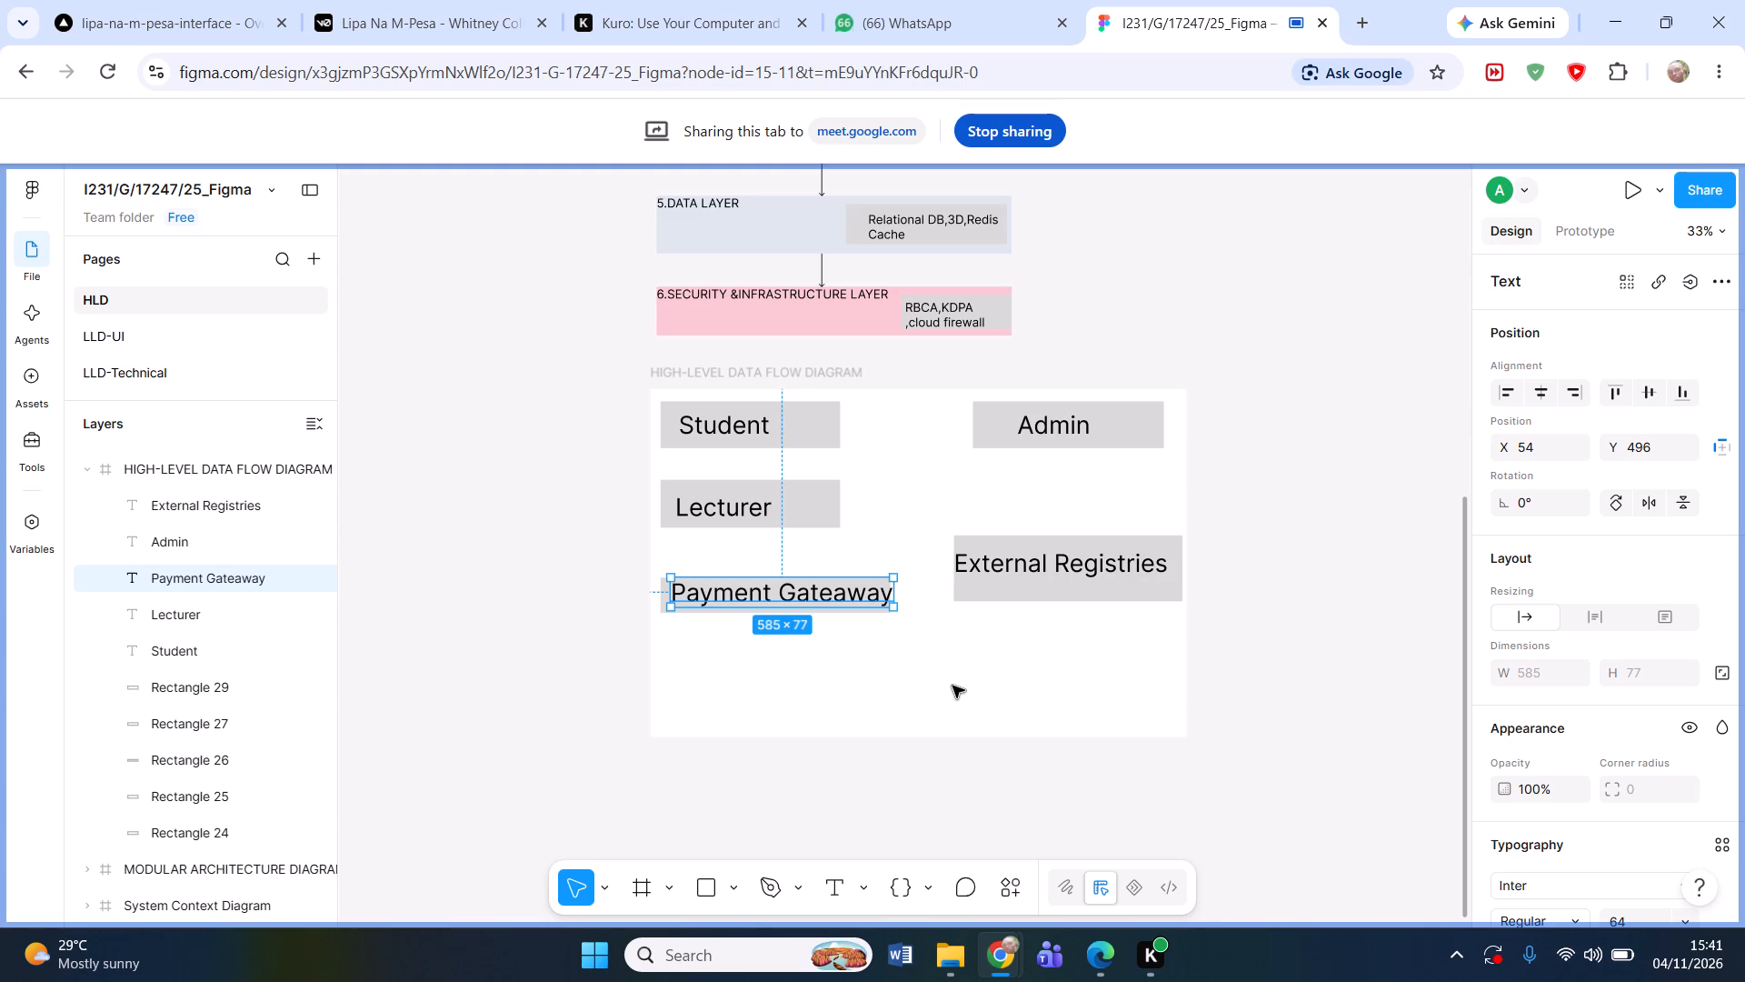
Move the Payment Gateaway rectangle down to about X -39, Y 804 and place its label over it at about X 0, Y 812.
scroll(952, 686, "down", 1)
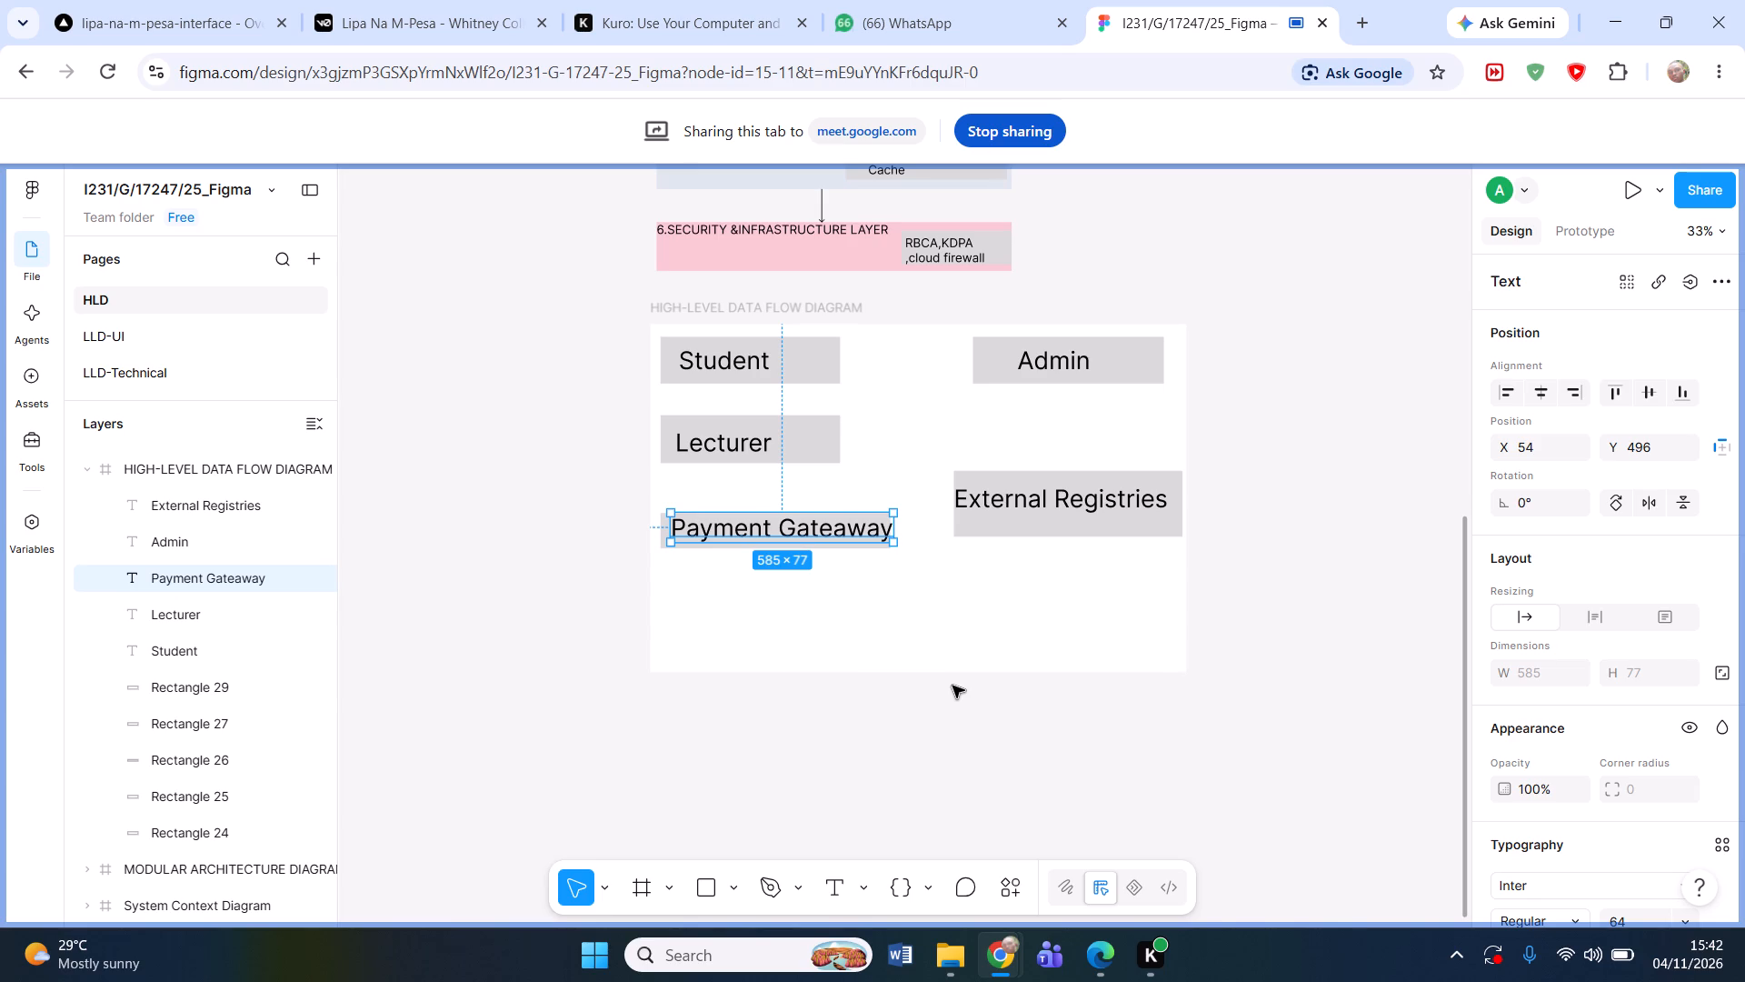
left_click(1373, 721)
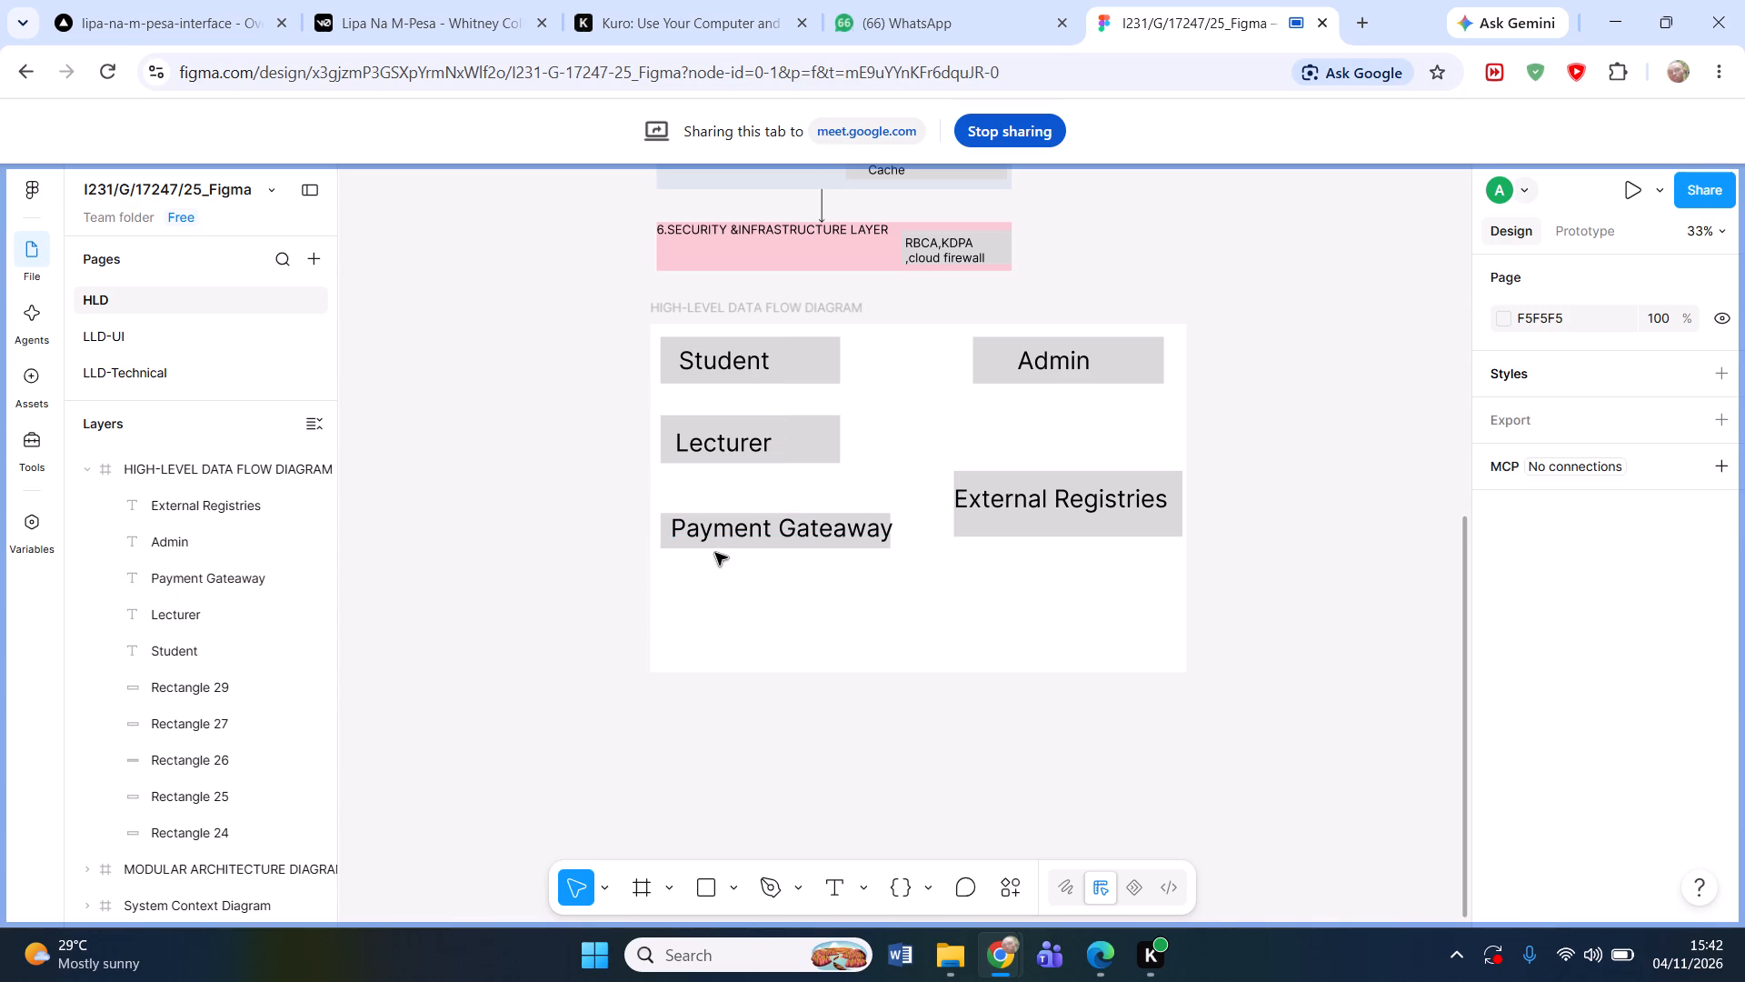
left_click_drag(768, 548, 733, 626)
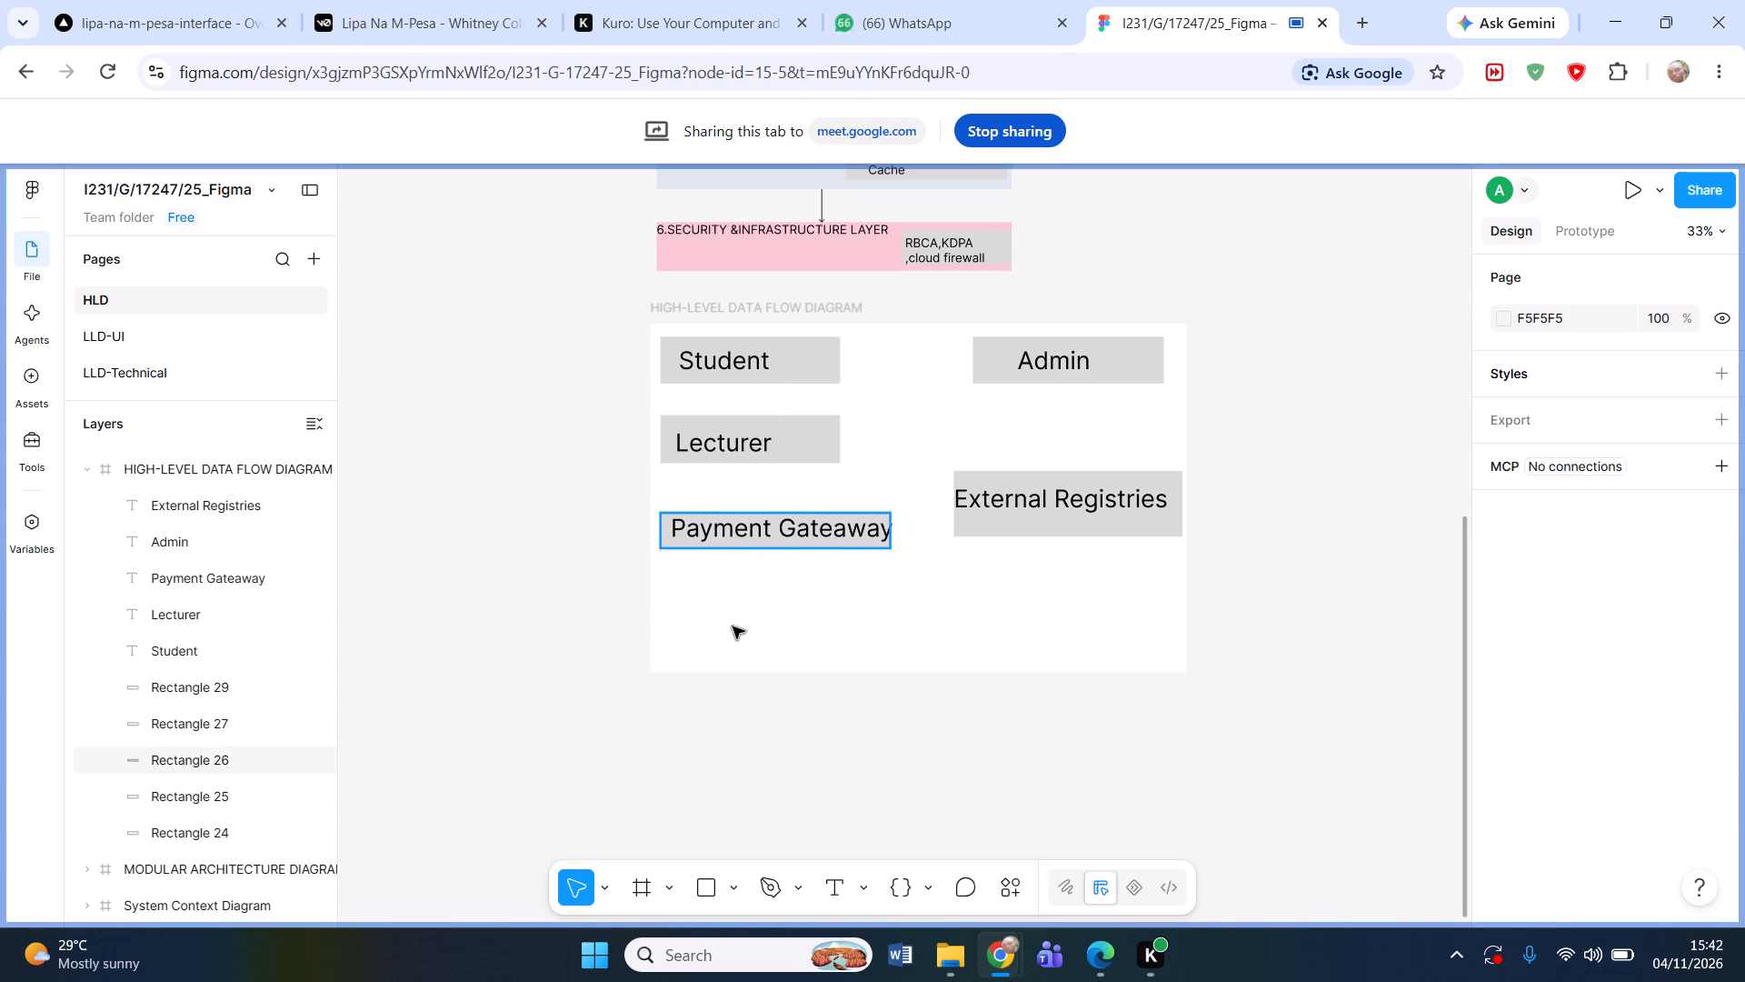
left_click_drag(733, 626, 734, 658)
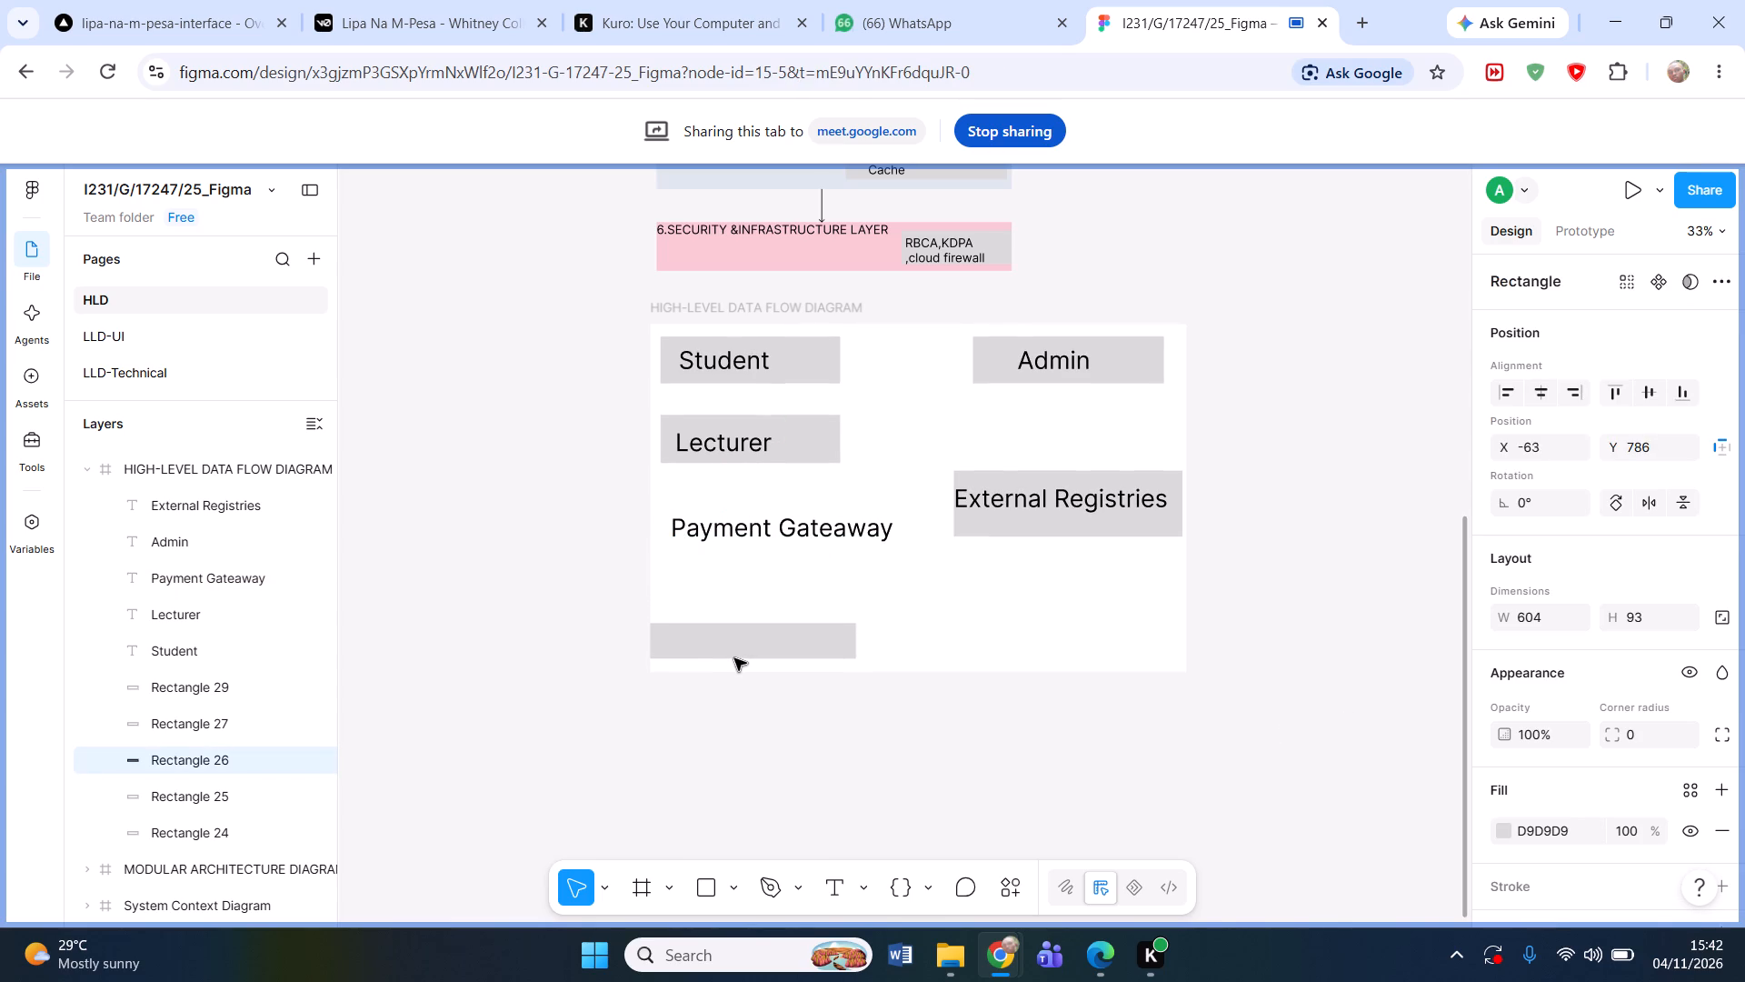
left_click_drag(734, 658, 746, 665)
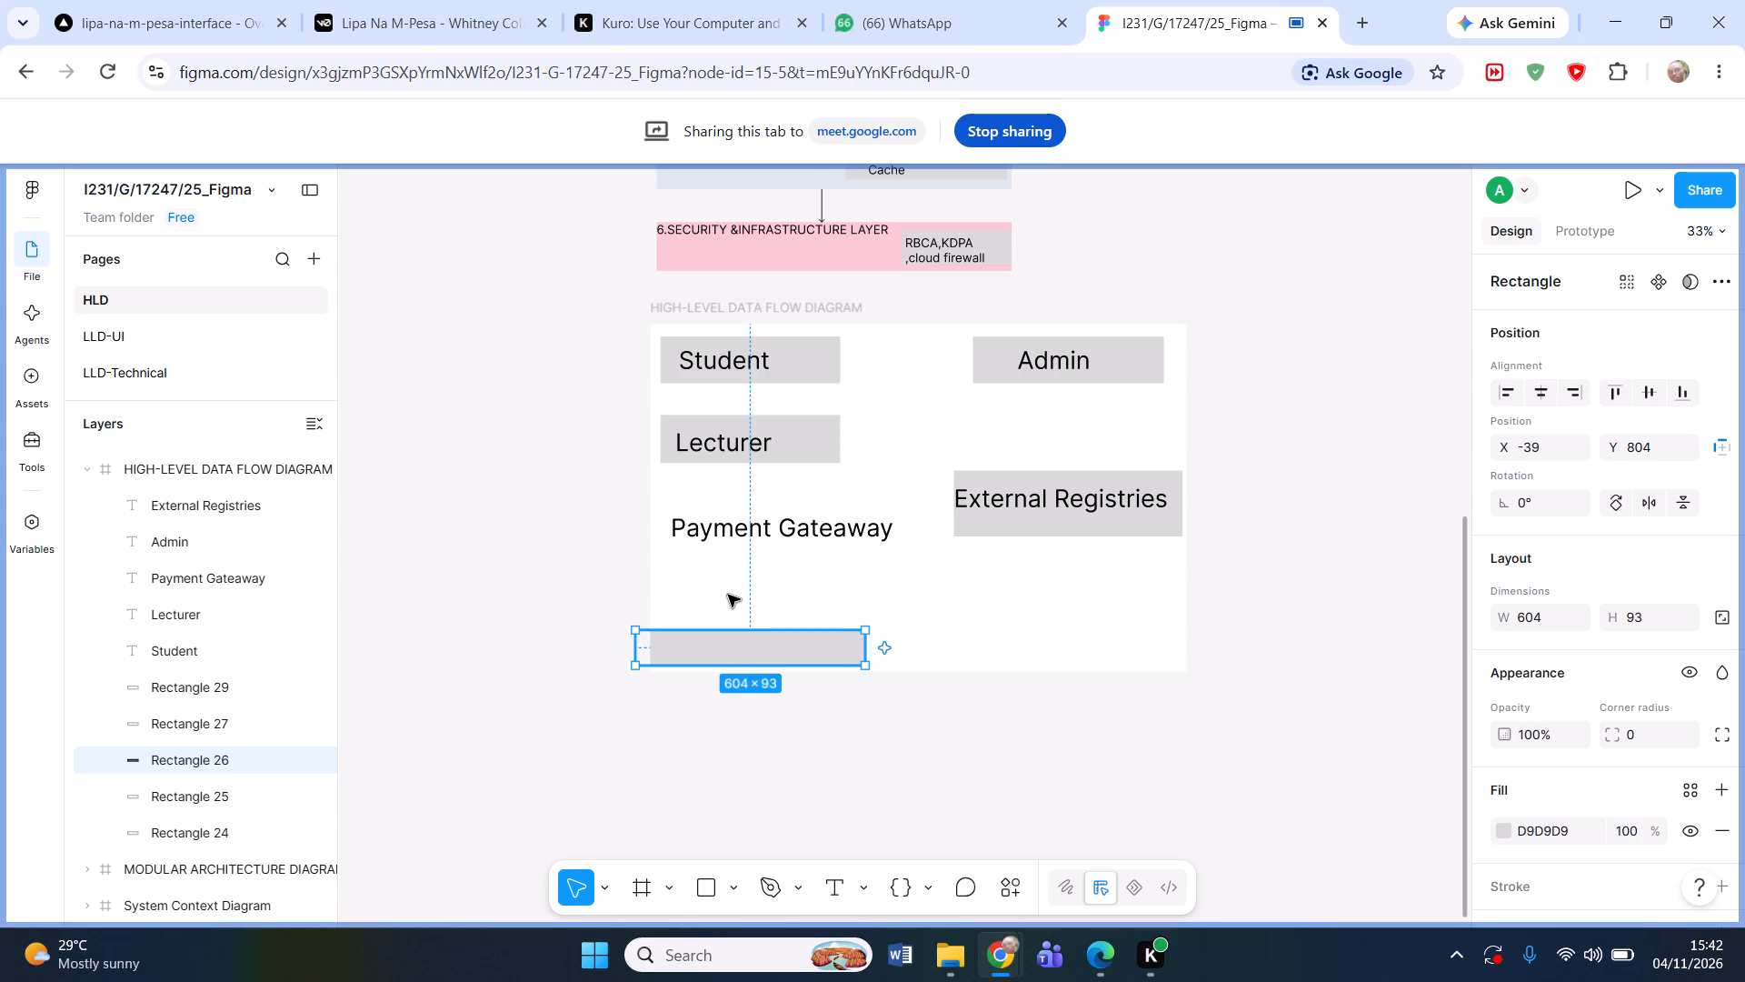
left_click_drag(723, 533, 723, 653)
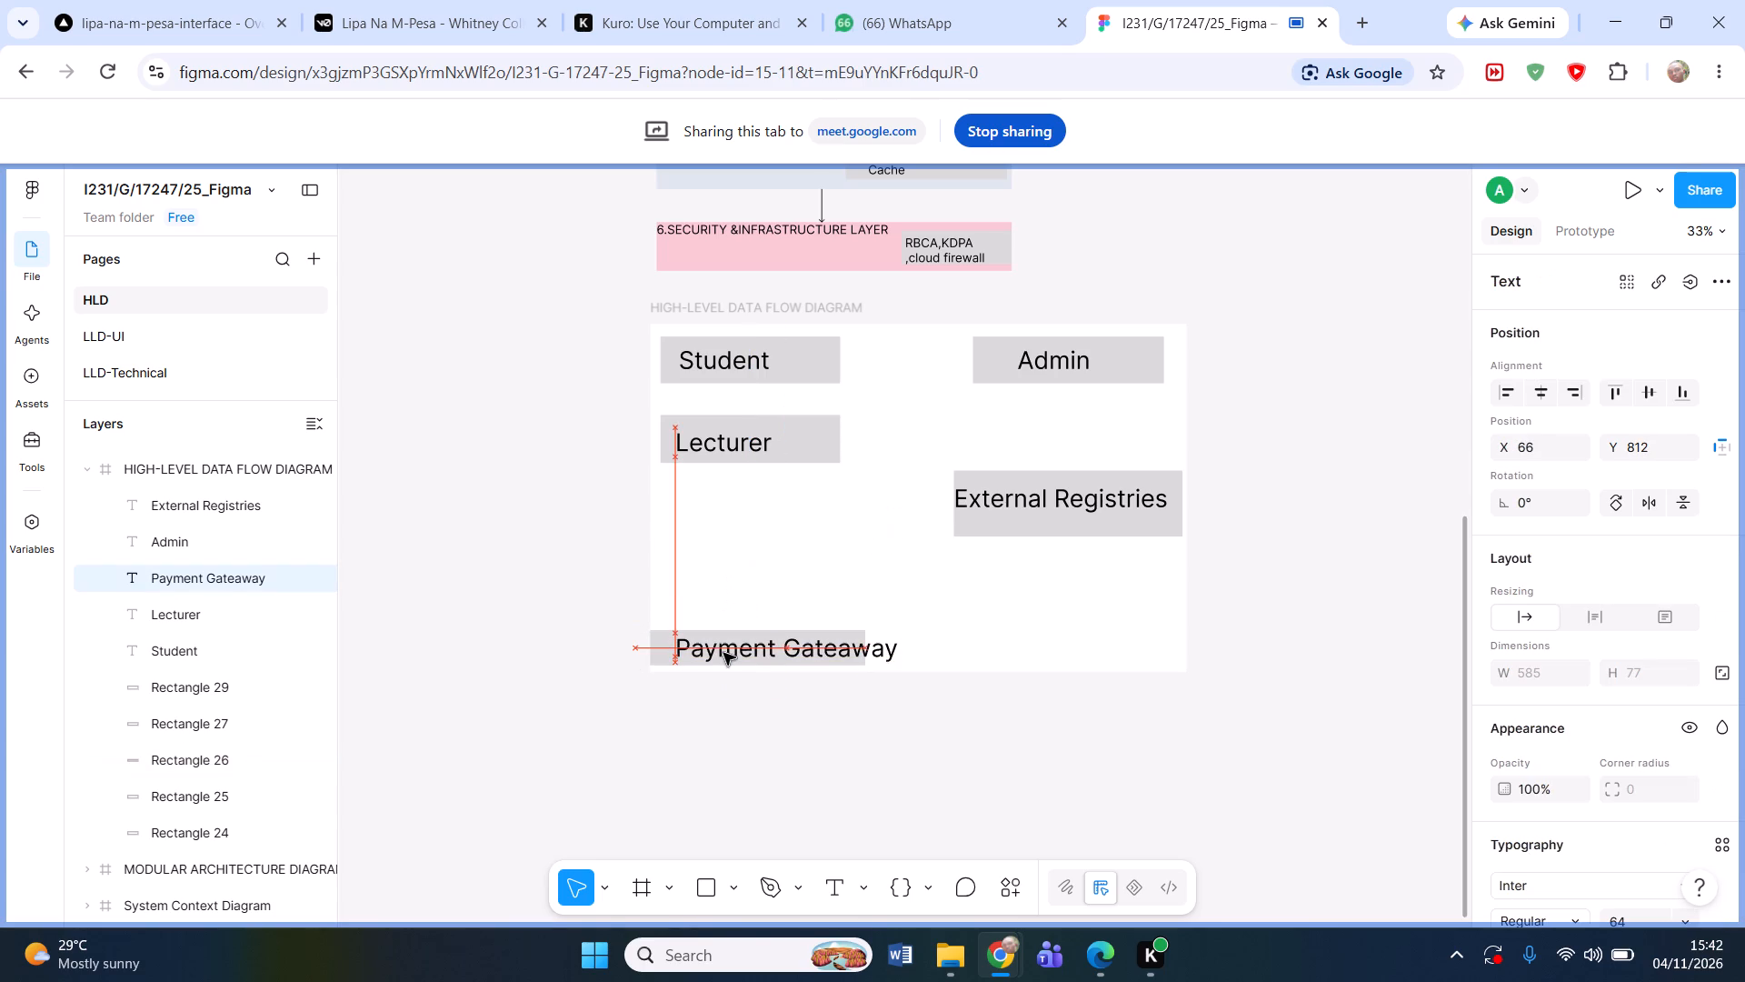
left_click_drag(723, 653, 704, 653)
Move the Lecturer rectangle down to about X -39, Y 457 and place its label inside it at about X 0, Y 481.
left_click_drag(792, 448, 772, 509)
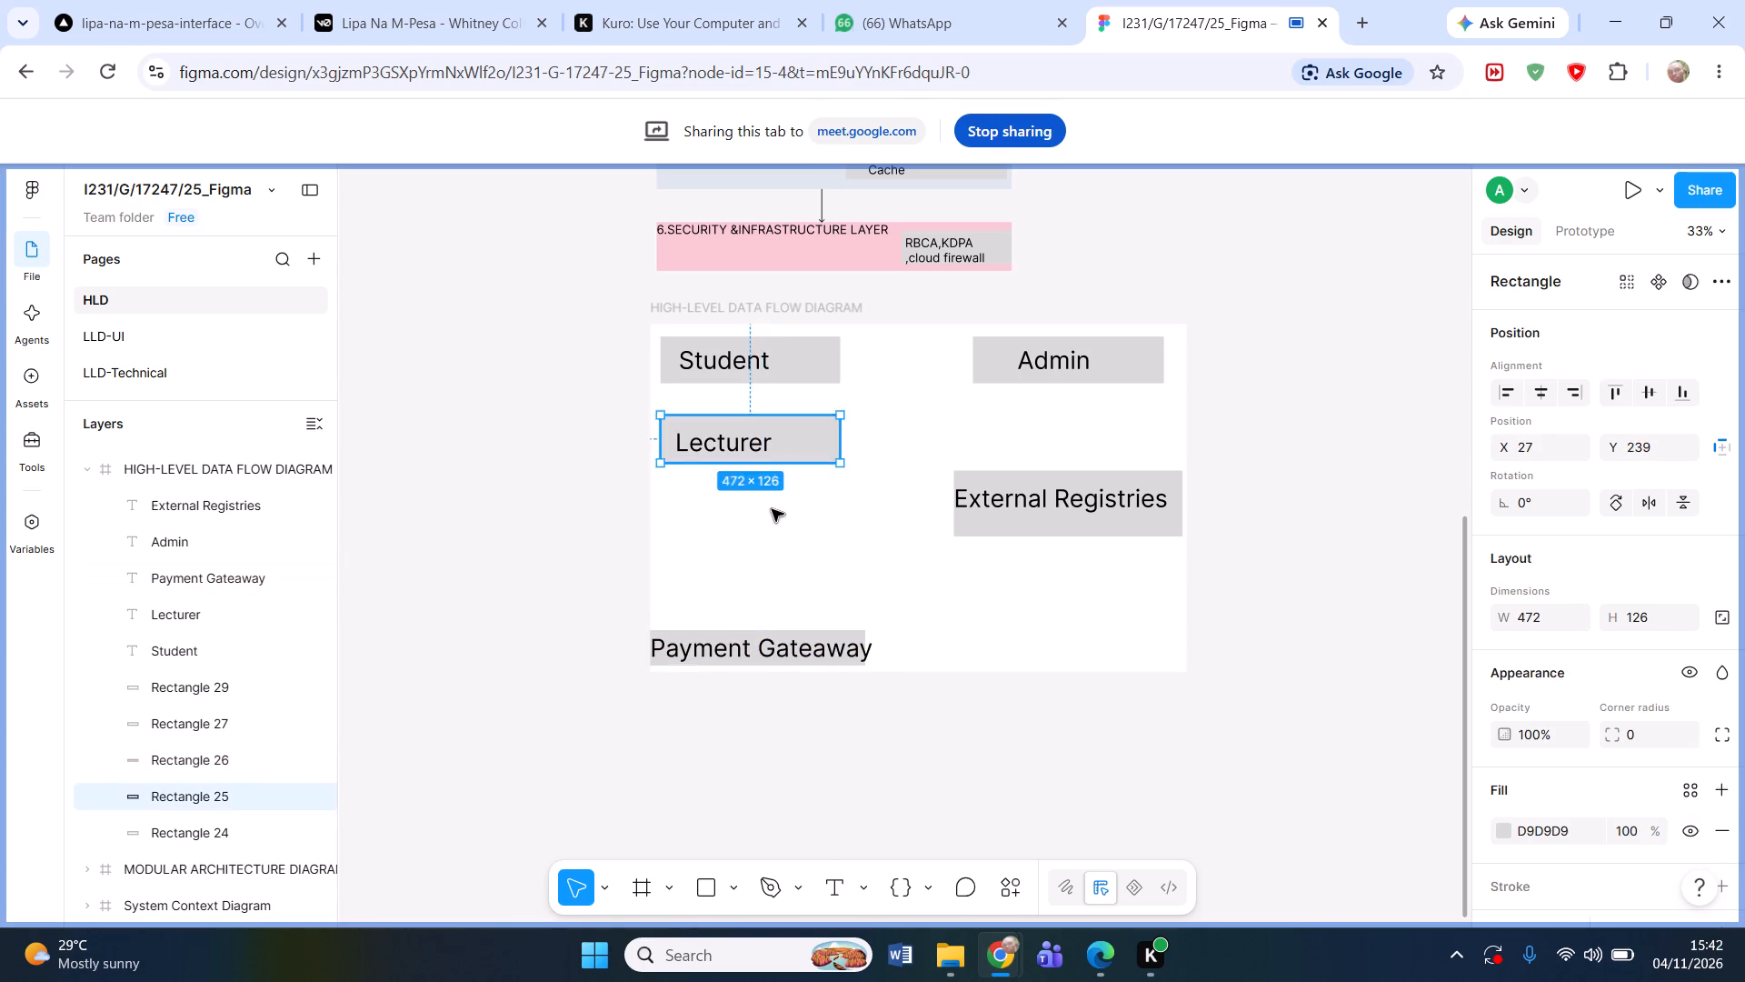
left_click_drag(772, 509, 770, 525)
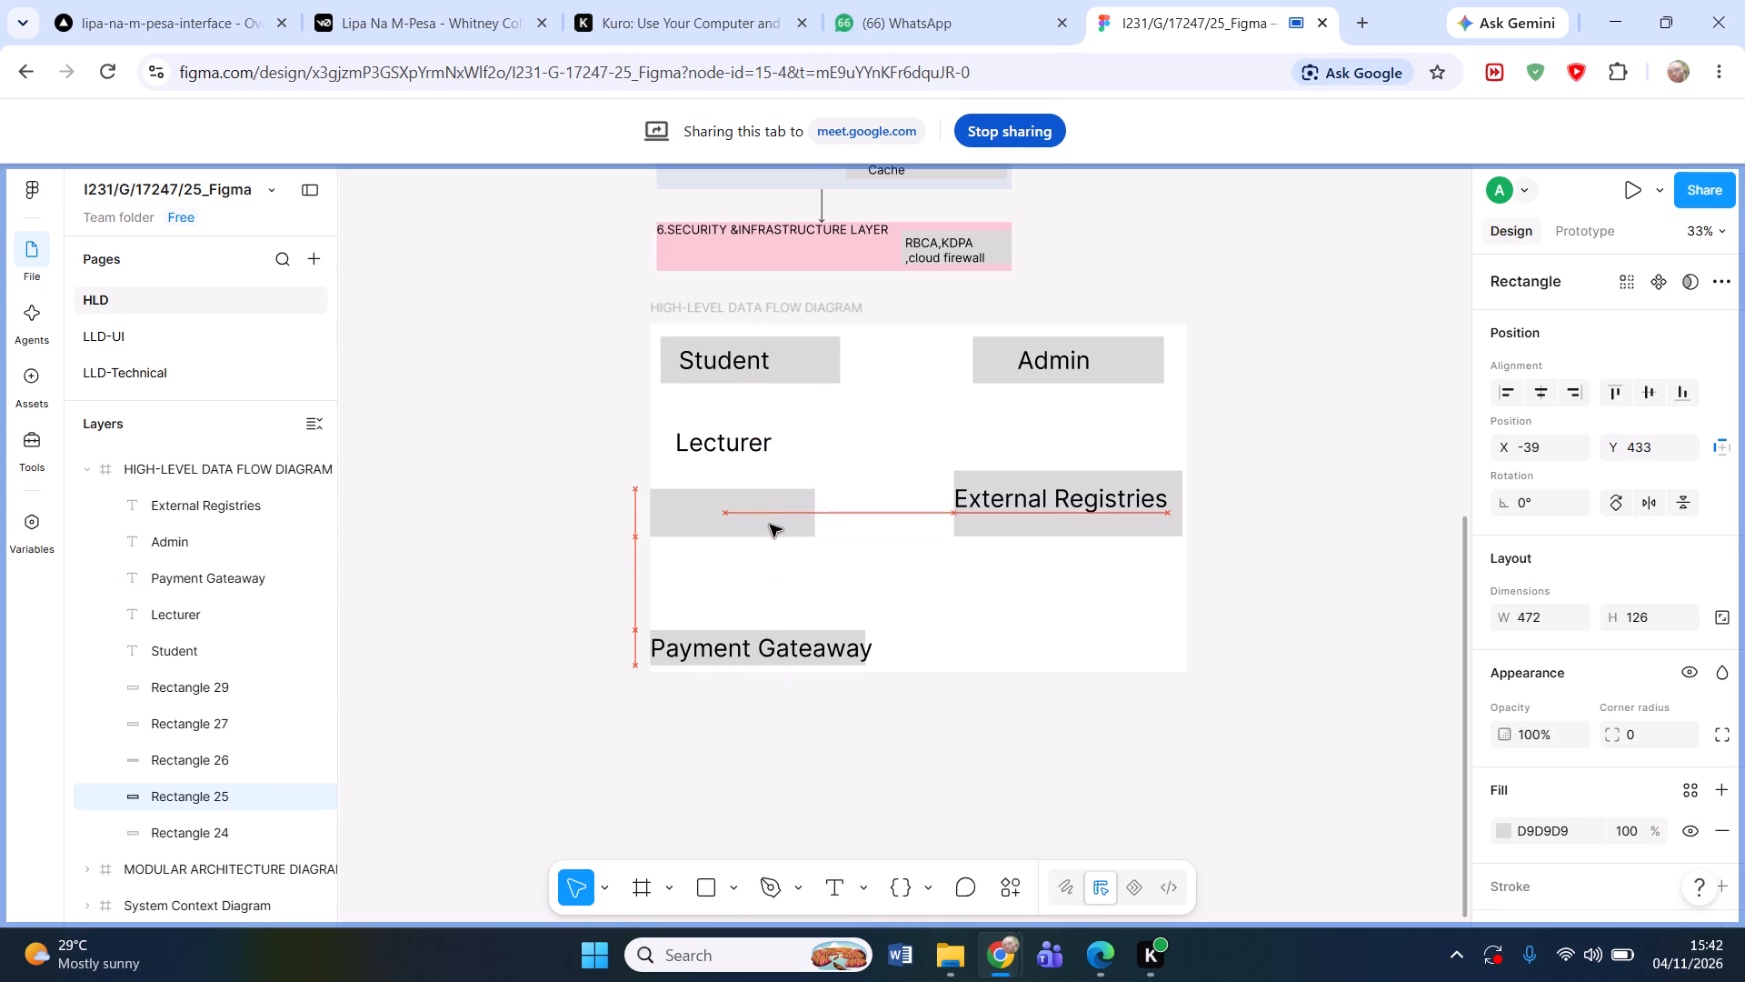
left_click_drag(770, 525, 770, 530)
left_click_drag(752, 448, 752, 455)
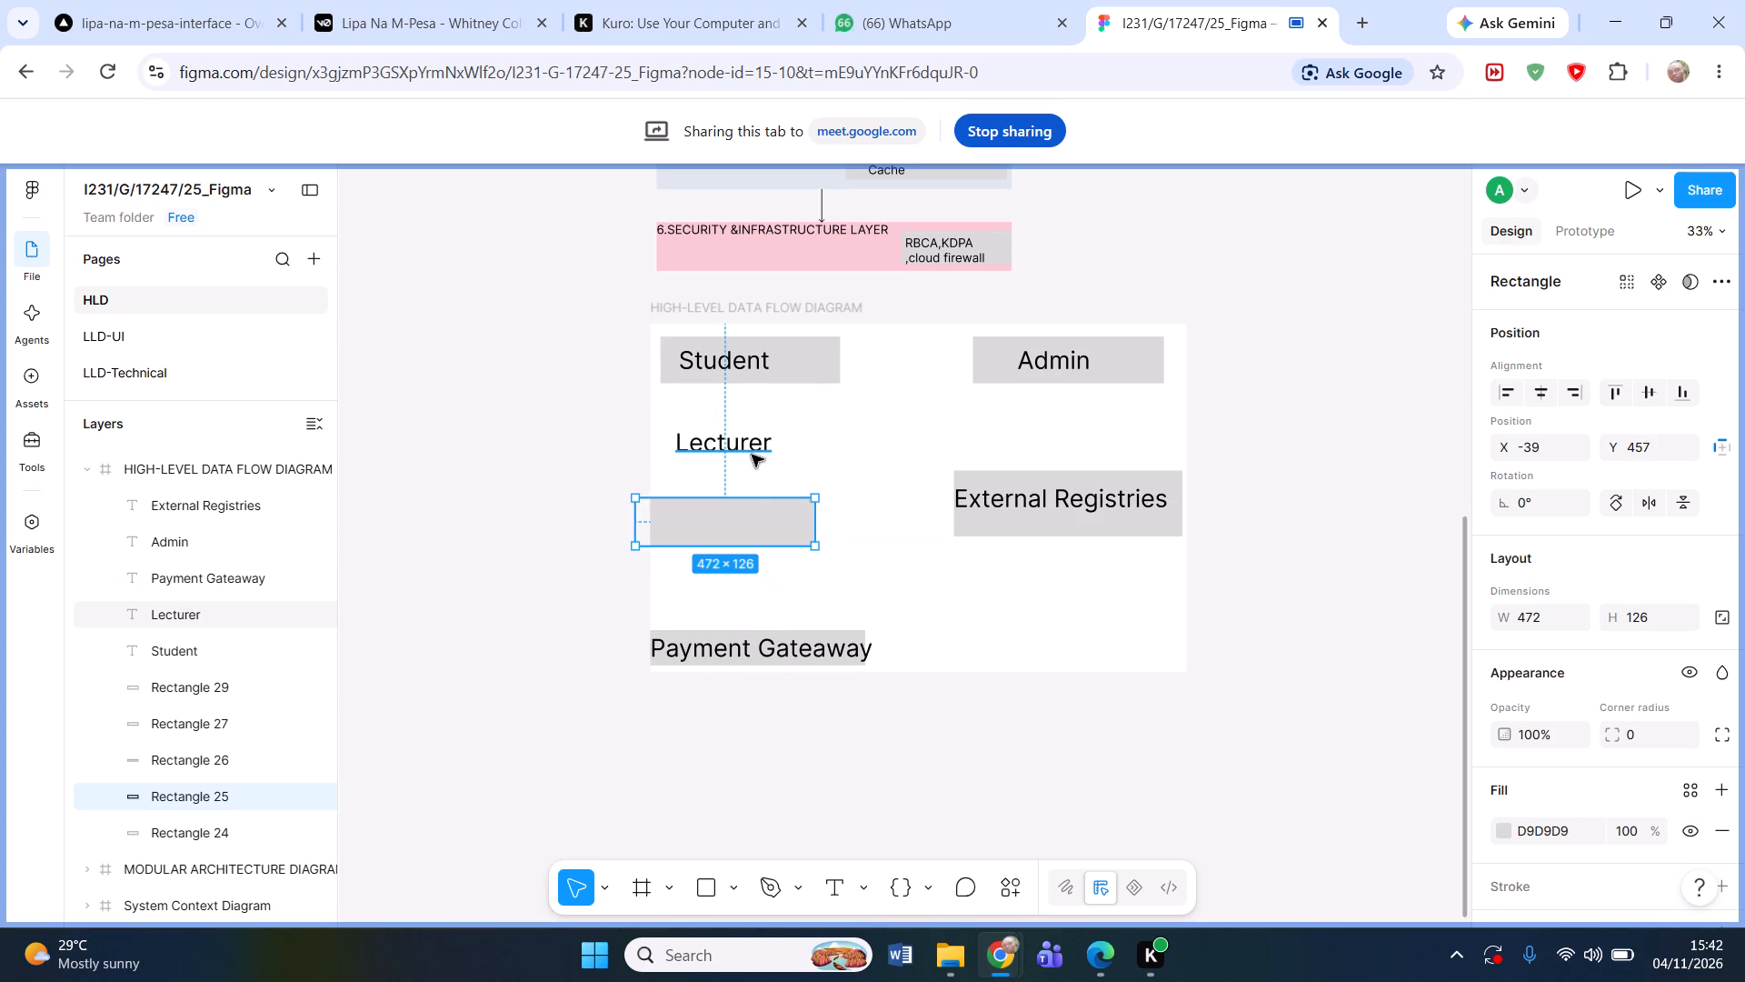
left_click_drag(752, 455, 726, 528)
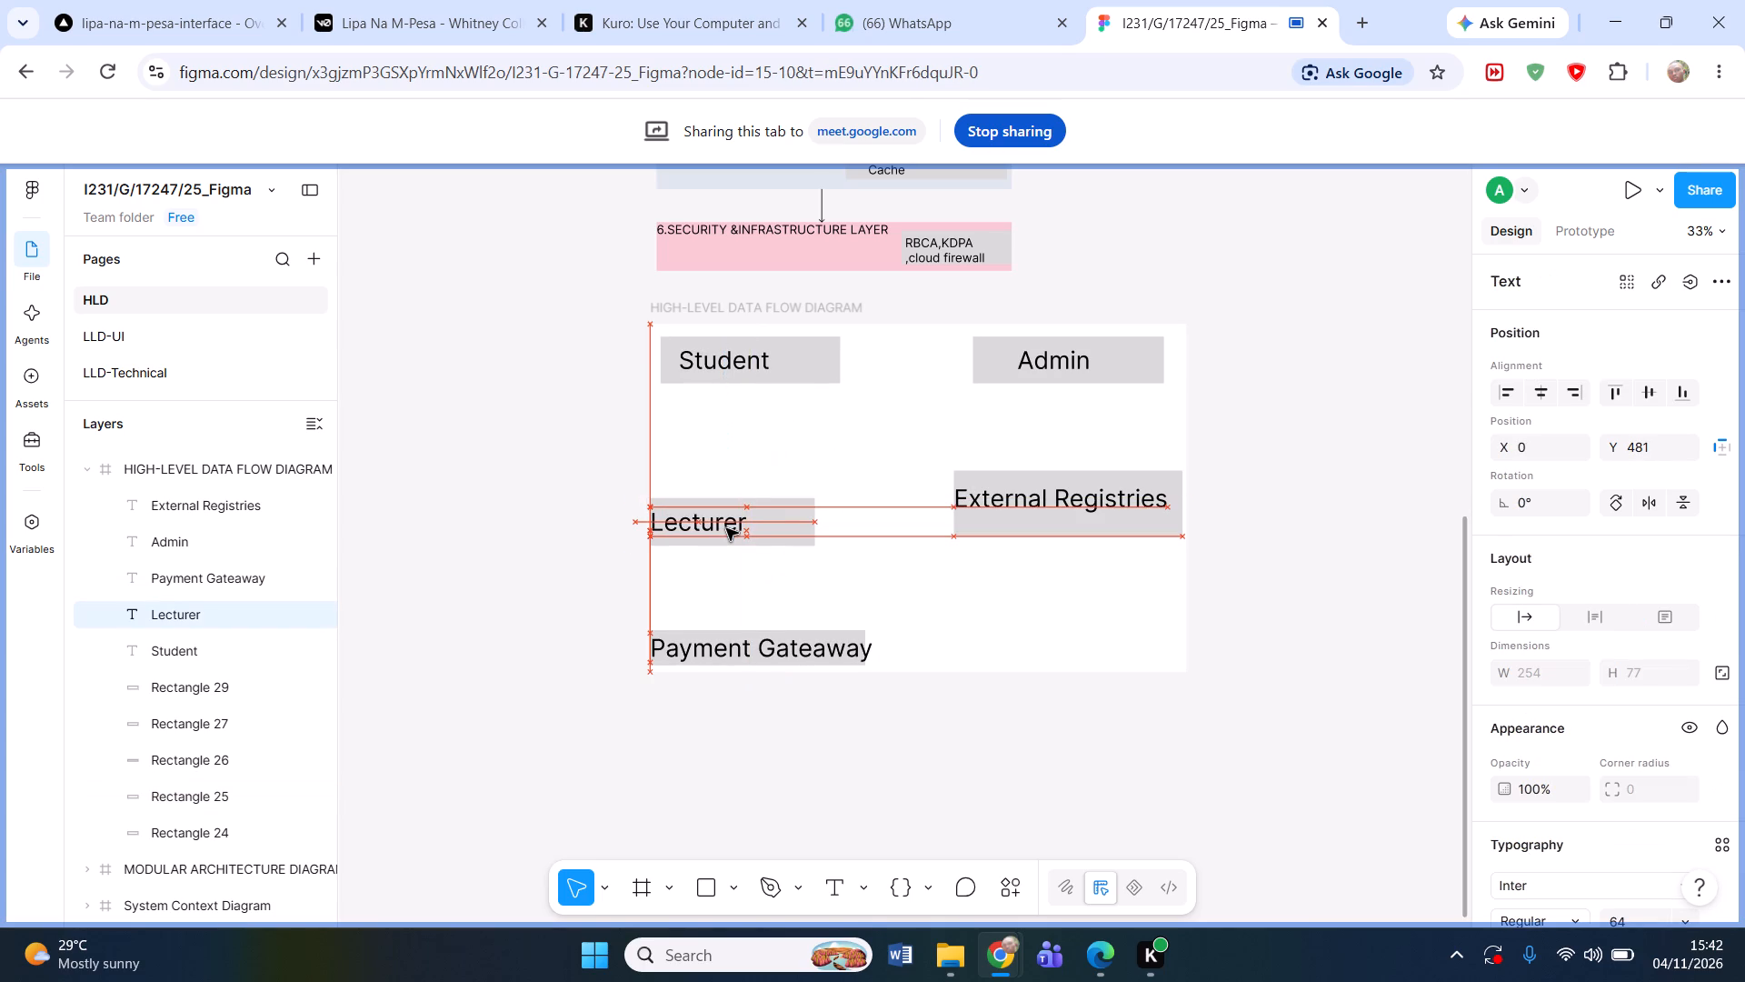
Move the Student rectangle to the frame's top-left corner at X -39, Y 0 and place its label at about X 7, Y 0.
left_click_drag(793, 376, 743, 416)
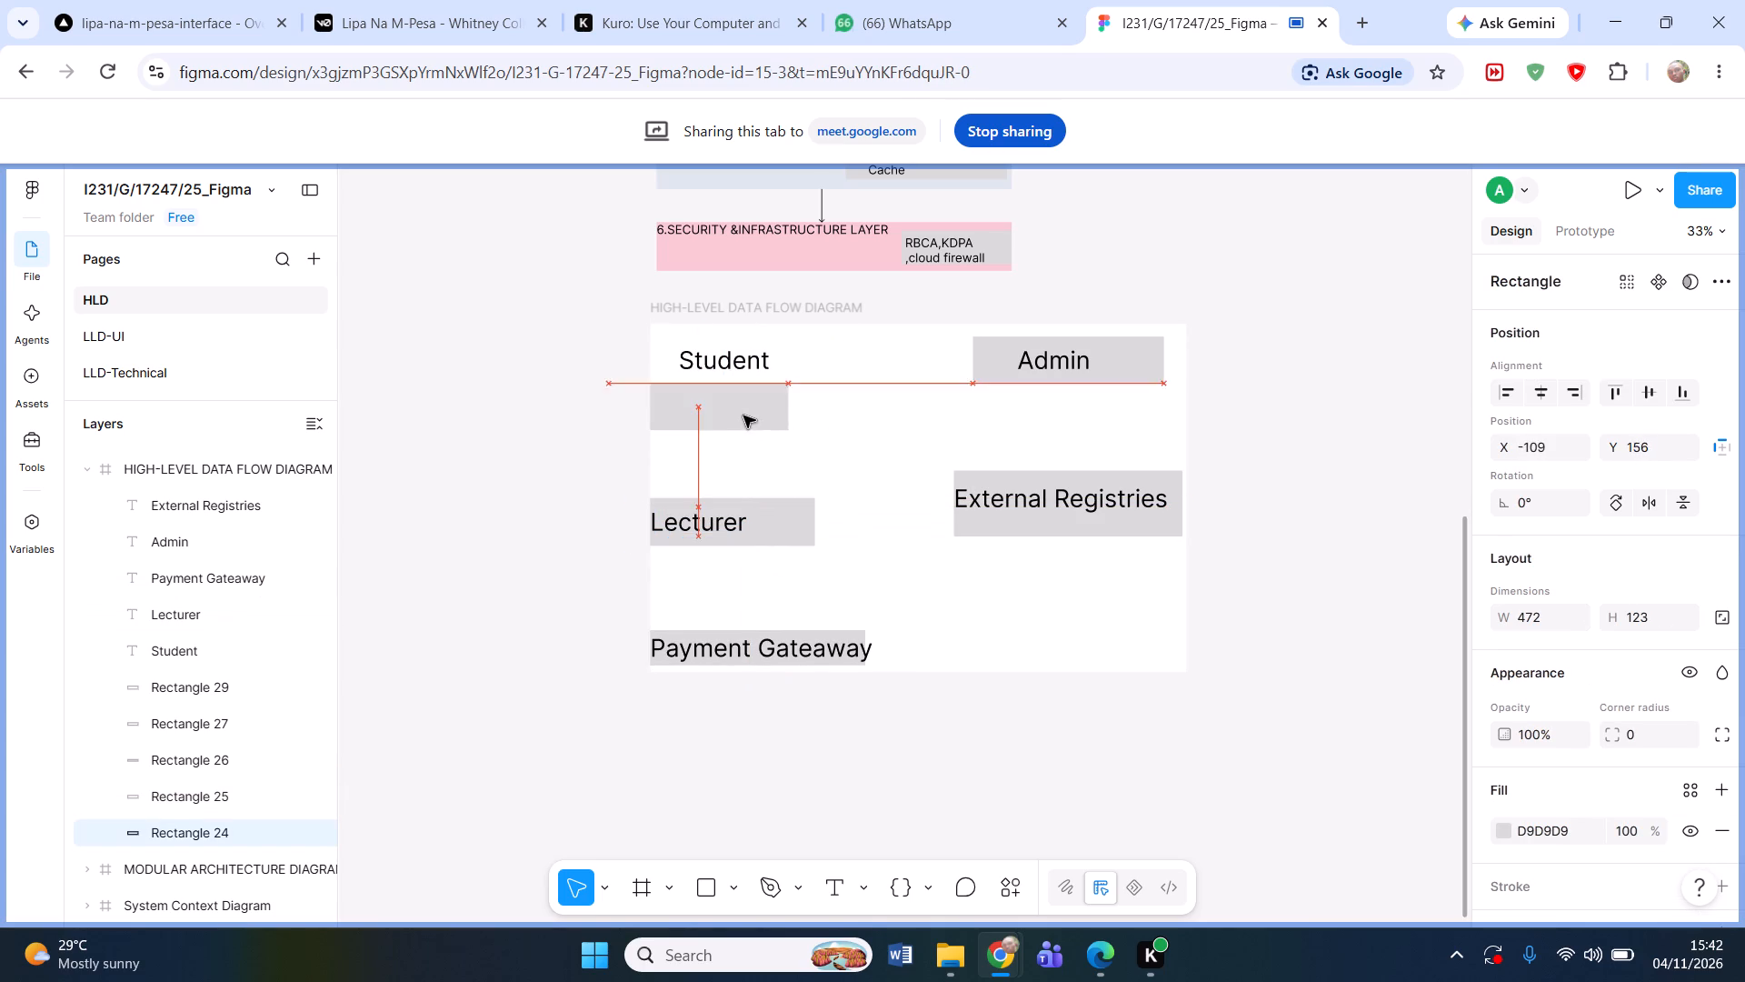
left_click_drag(743, 416, 759, 367)
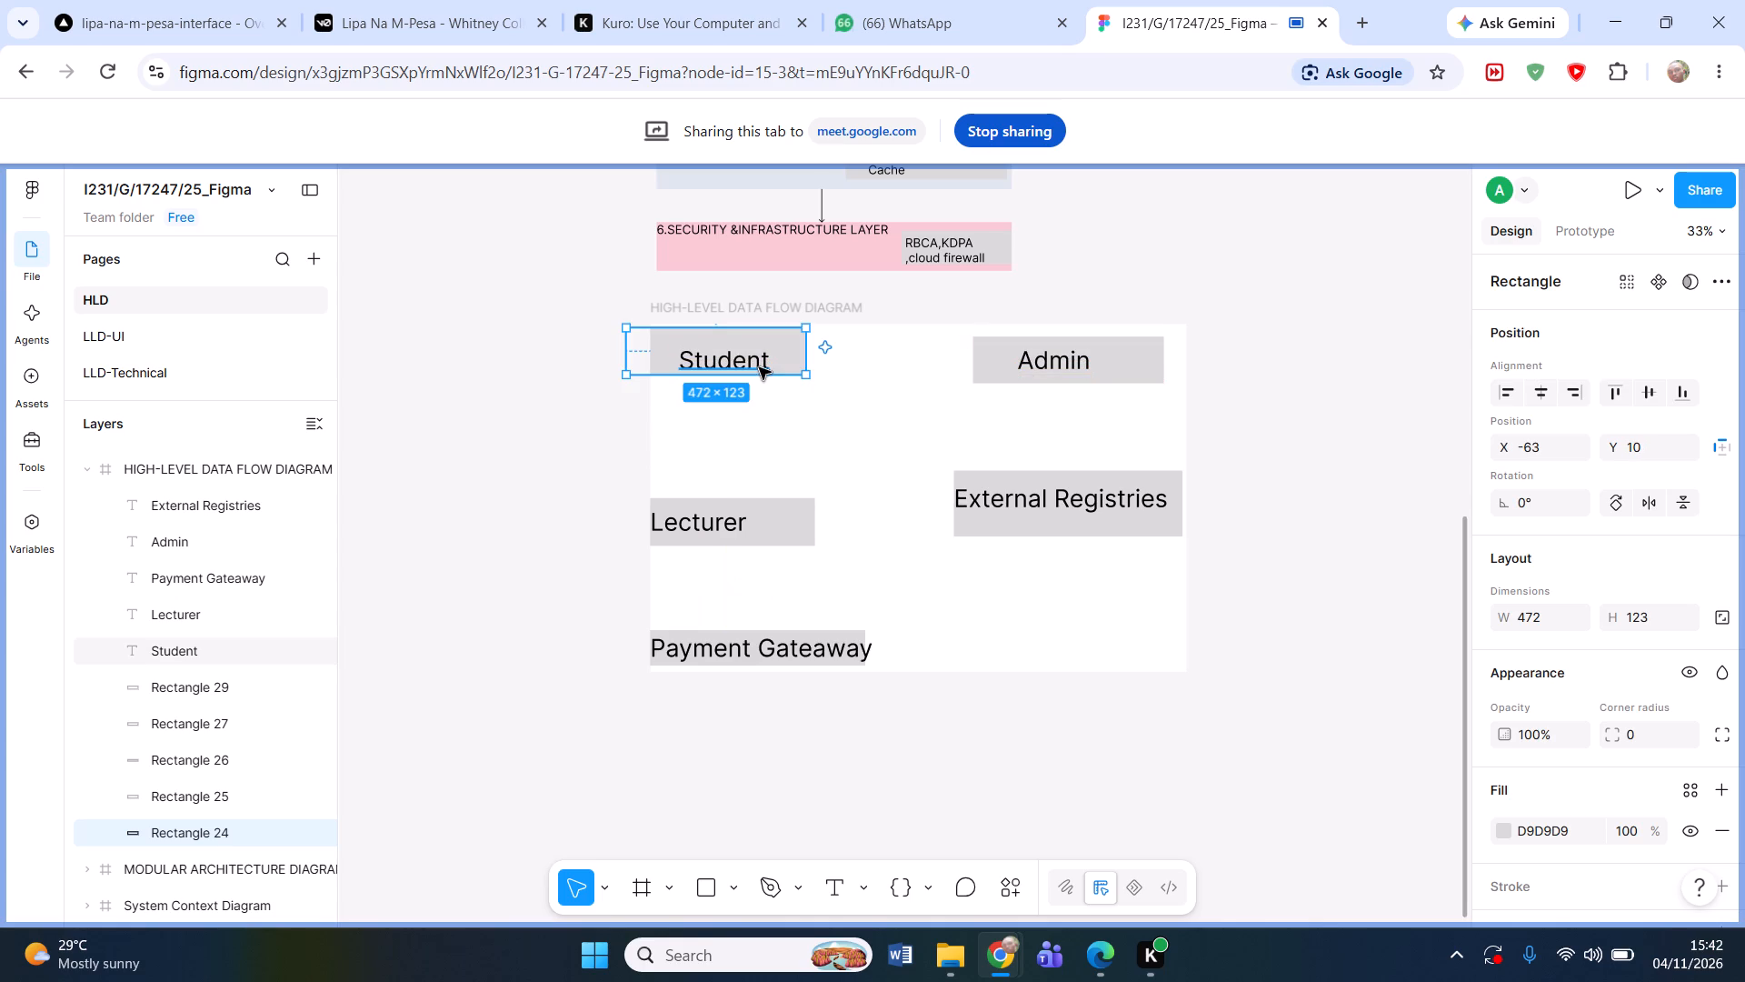
left_click_drag(739, 361, 736, 374)
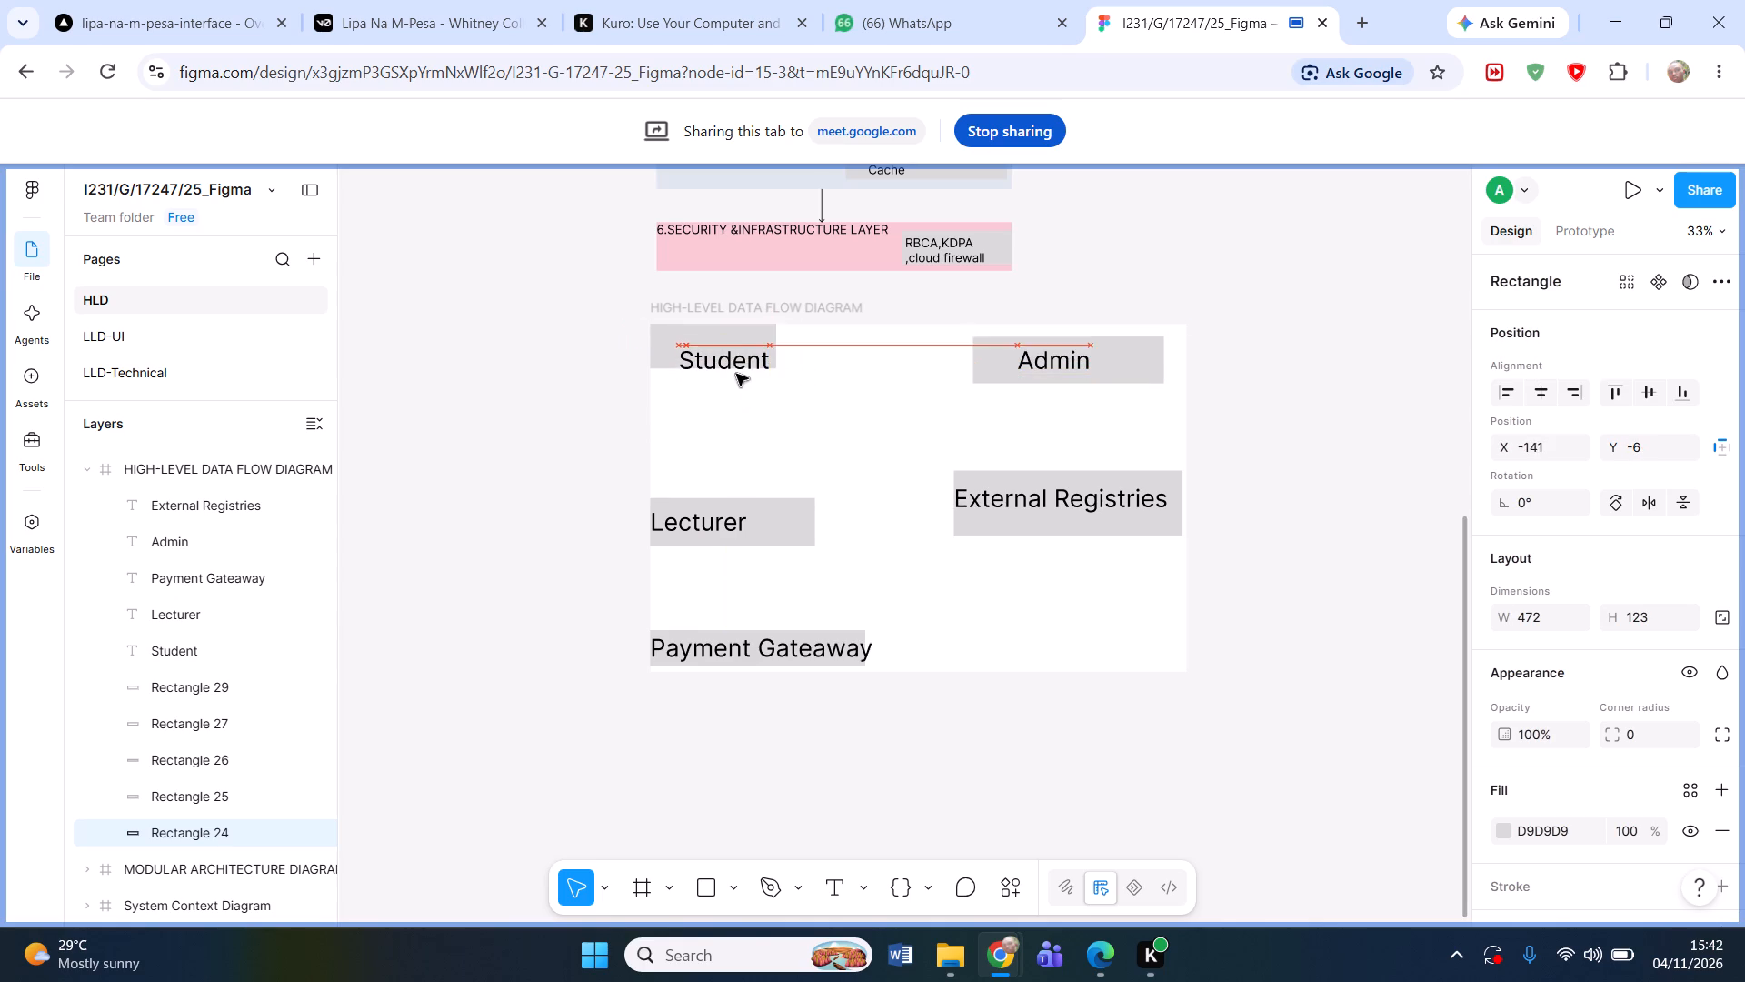
left_click_drag(736, 374, 753, 358)
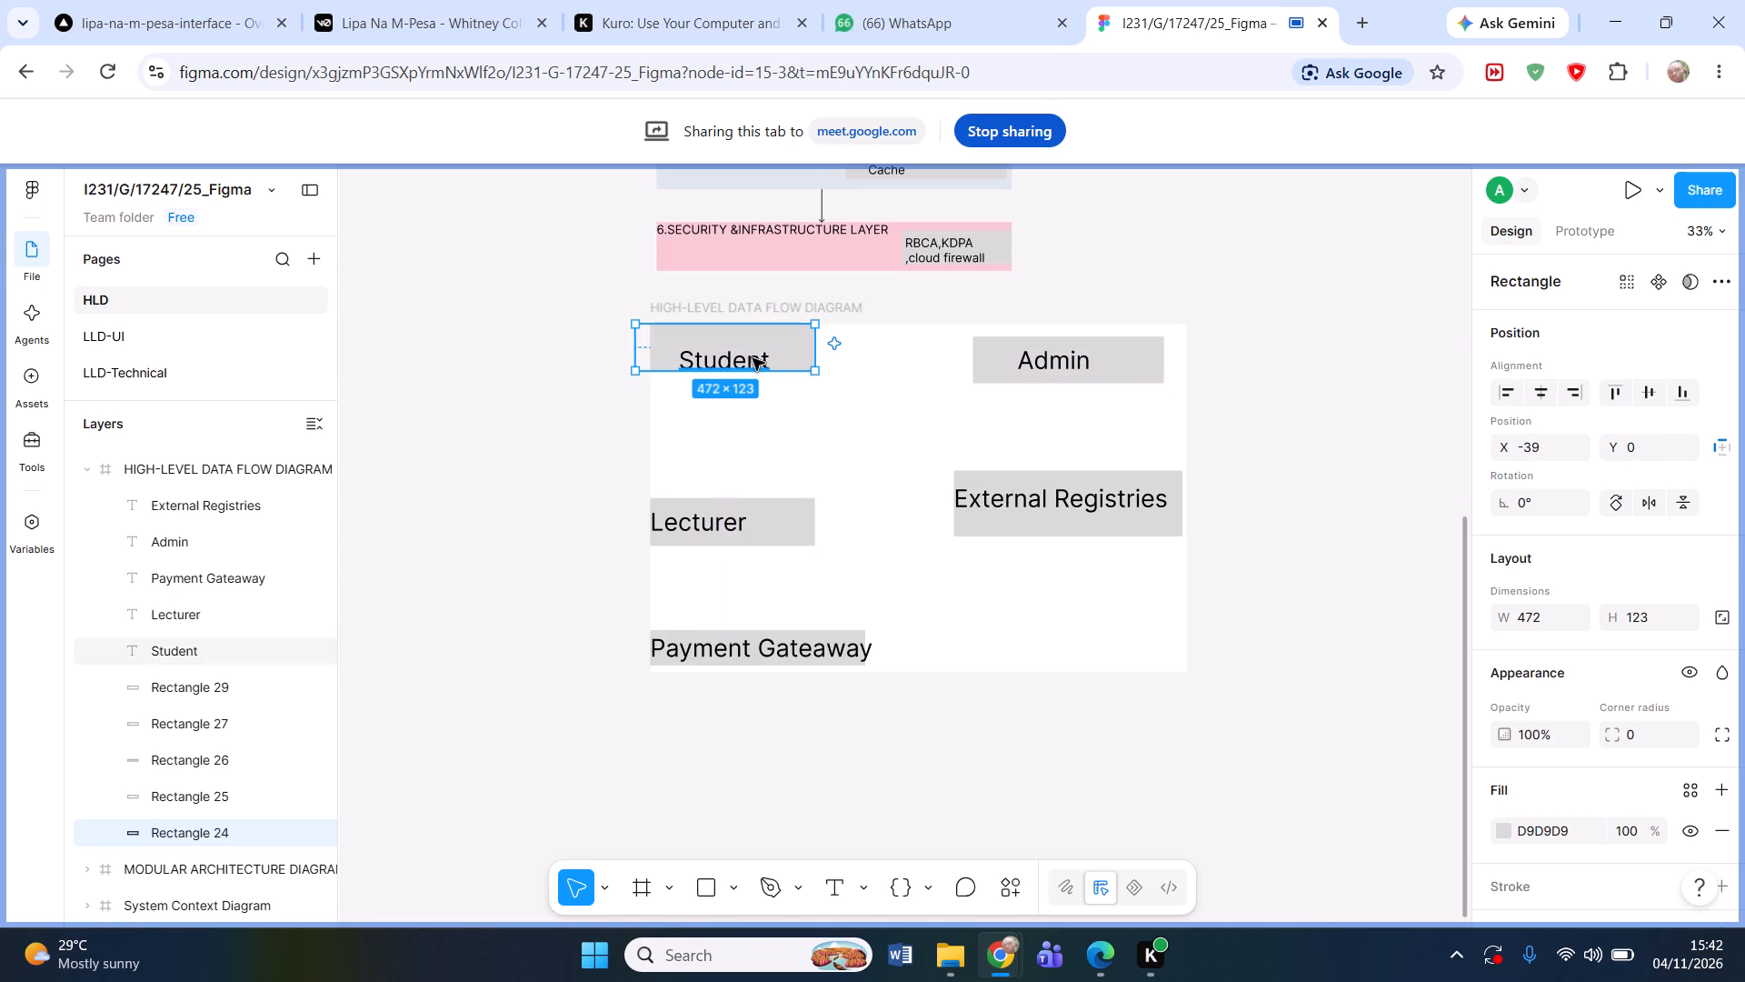
left_click(767, 395)
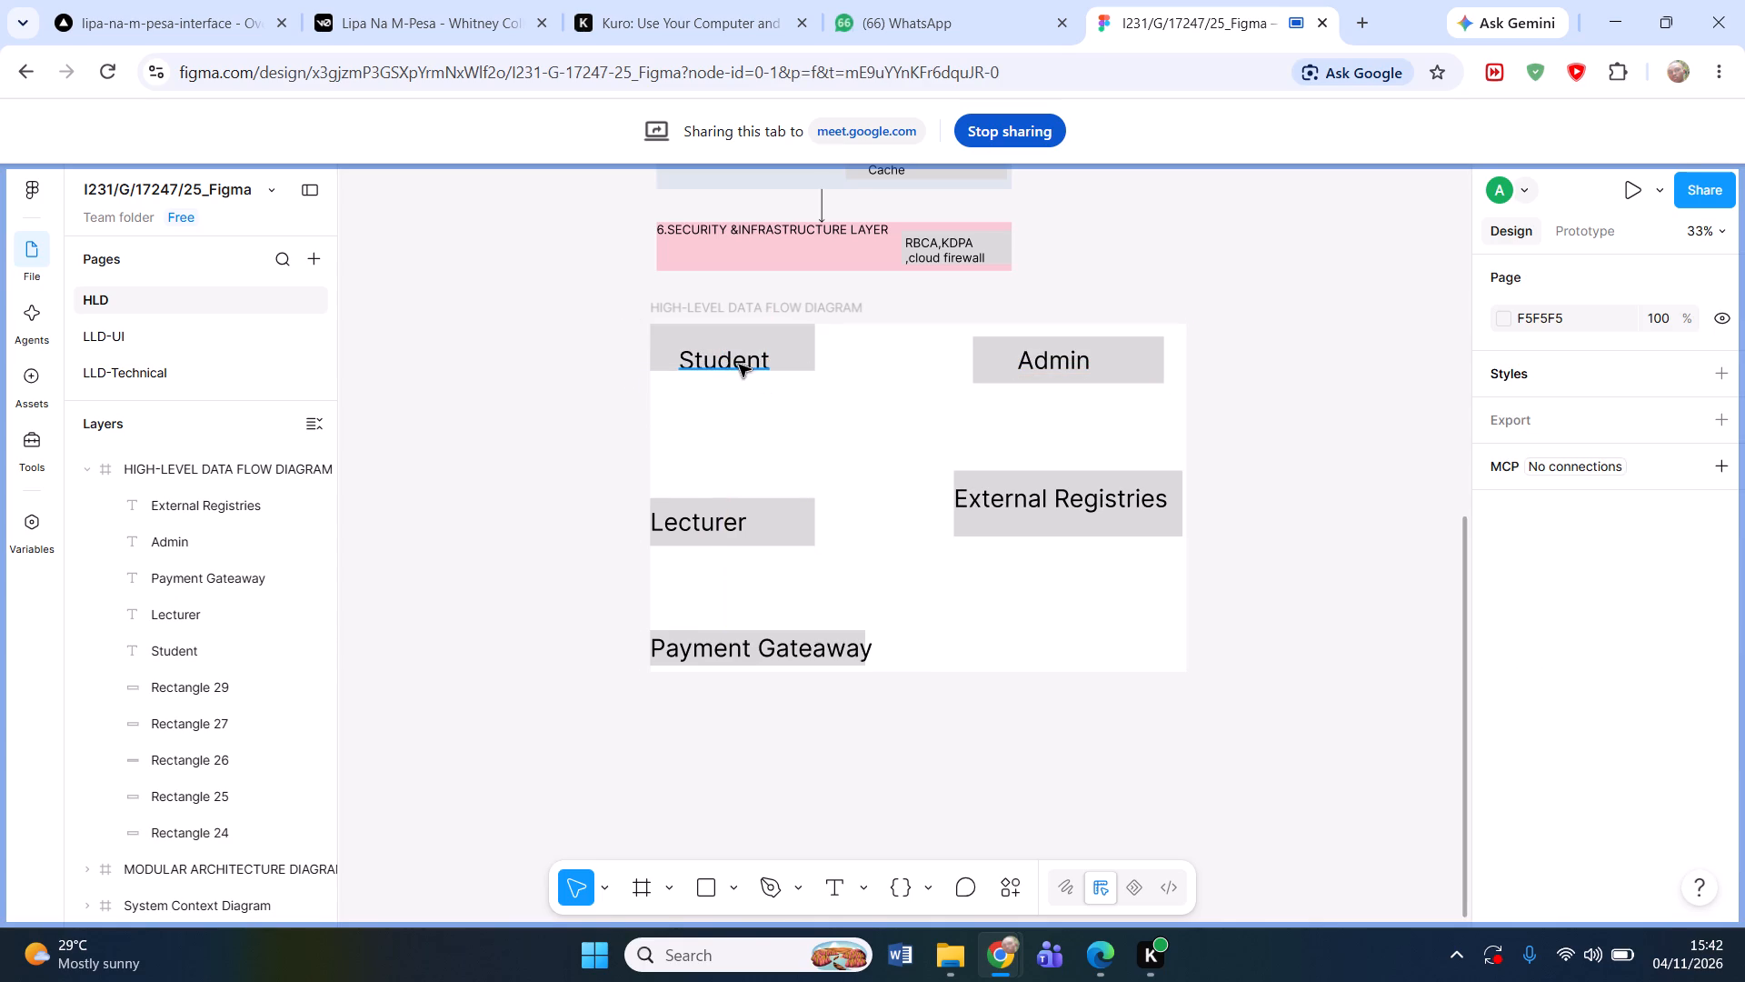
left_click_drag(738, 361, 704, 340)
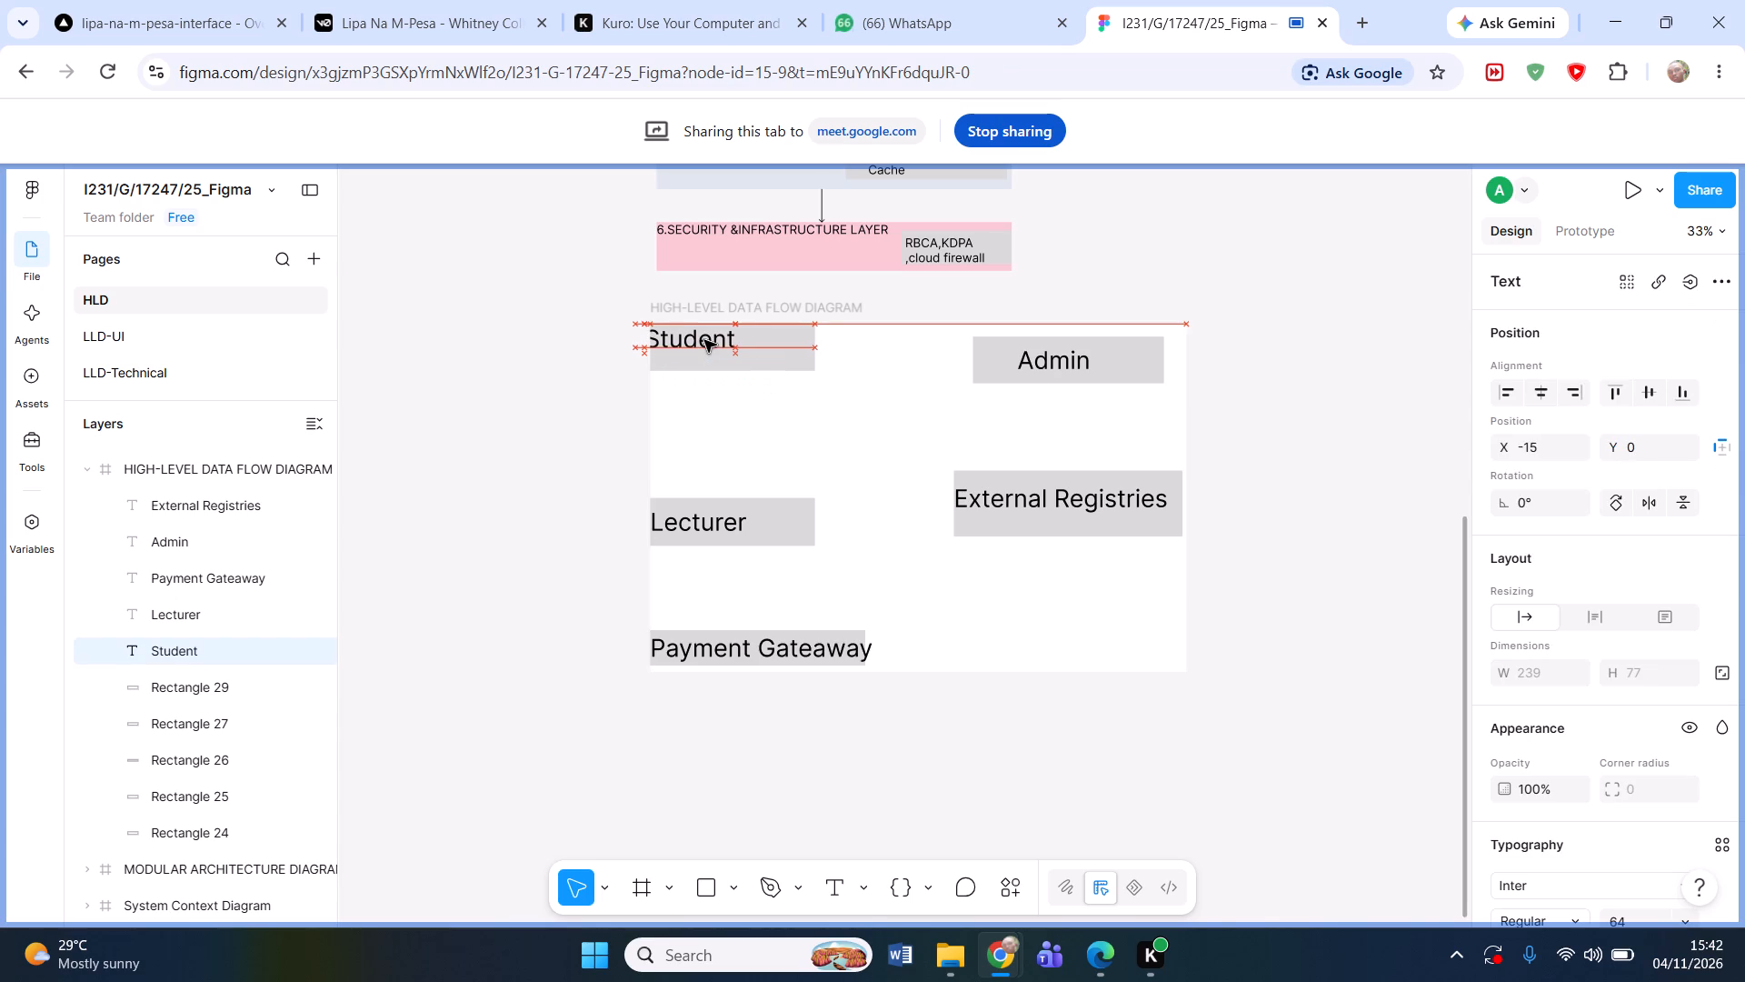
left_click_drag(704, 340, 713, 340)
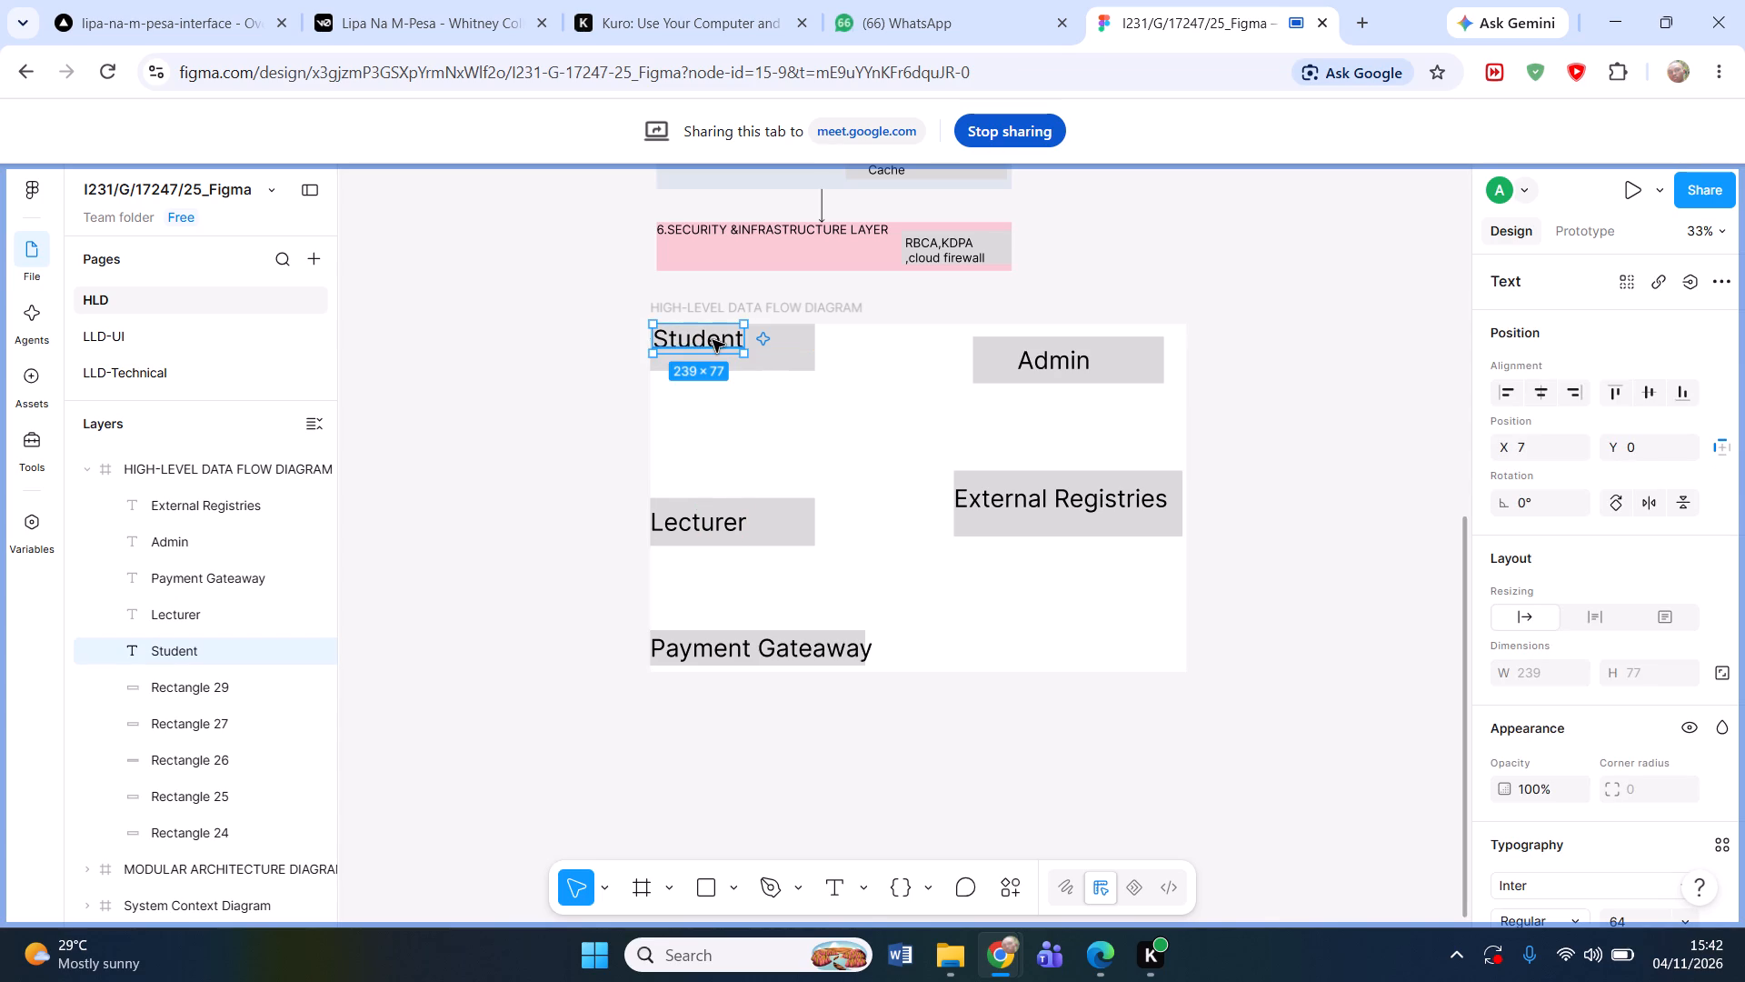
left_click(828, 447)
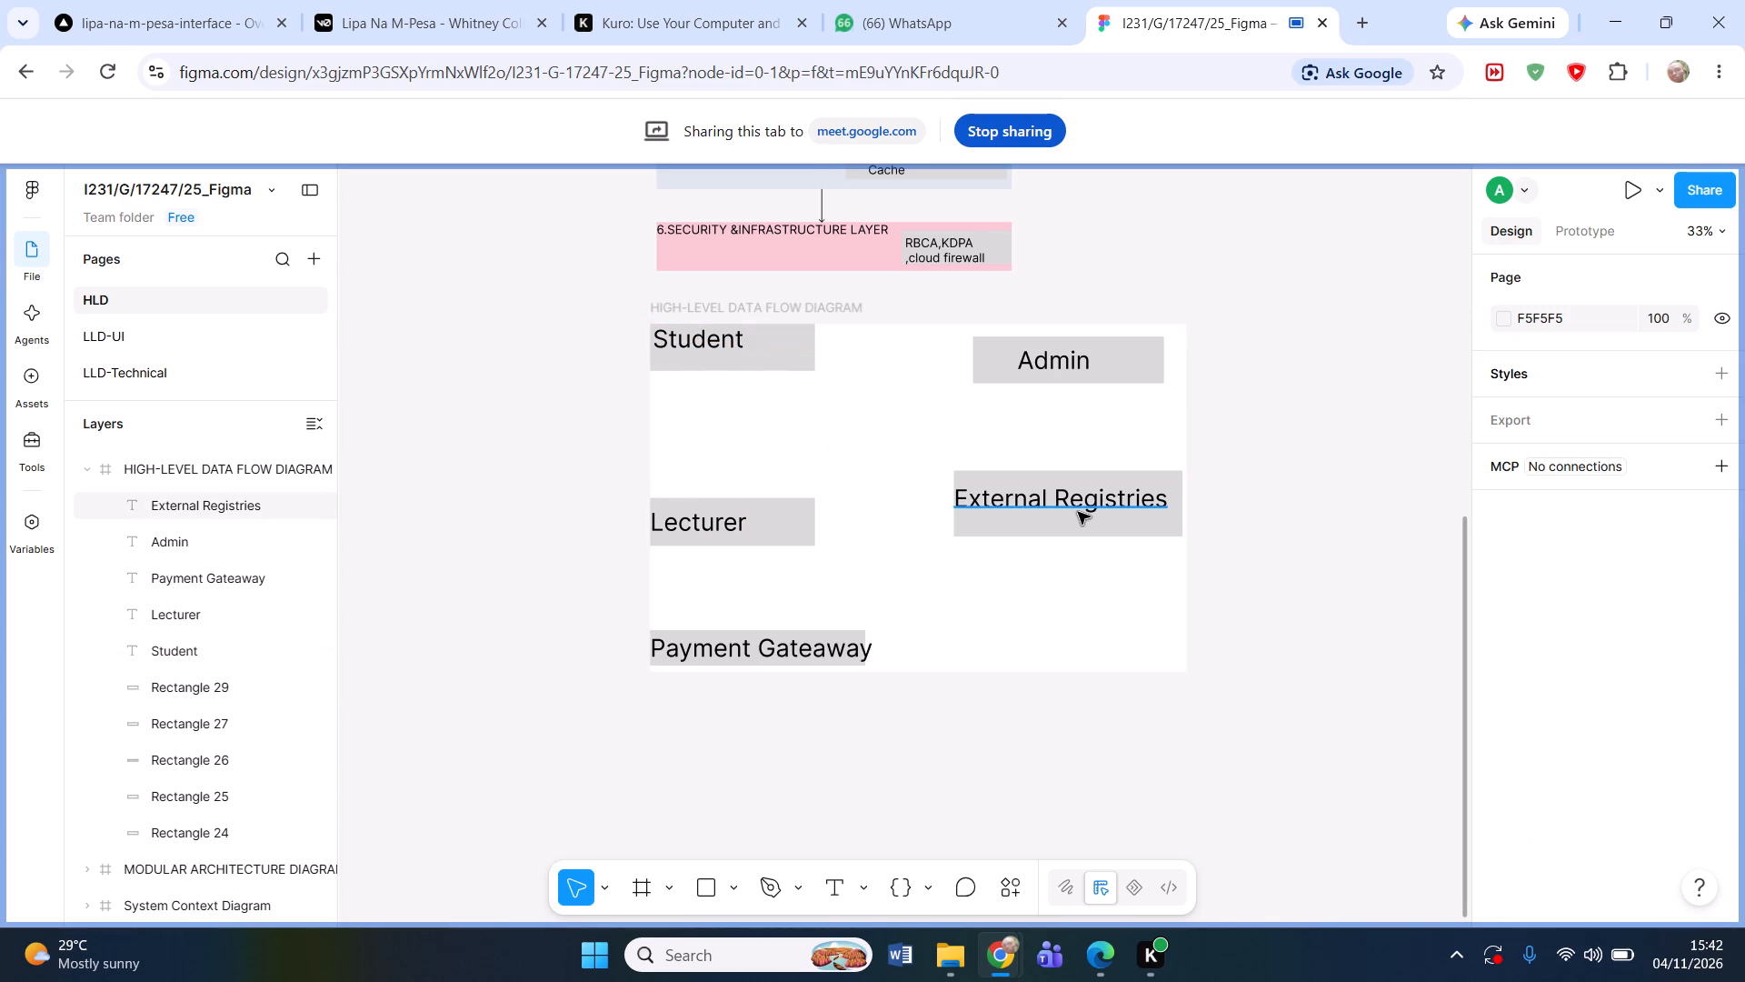
Move the External Registries rectangle down to about X 808, Y 725 and place its label inside it at about X 818, Y 742.
left_click_drag(1082, 522, 1105, 564)
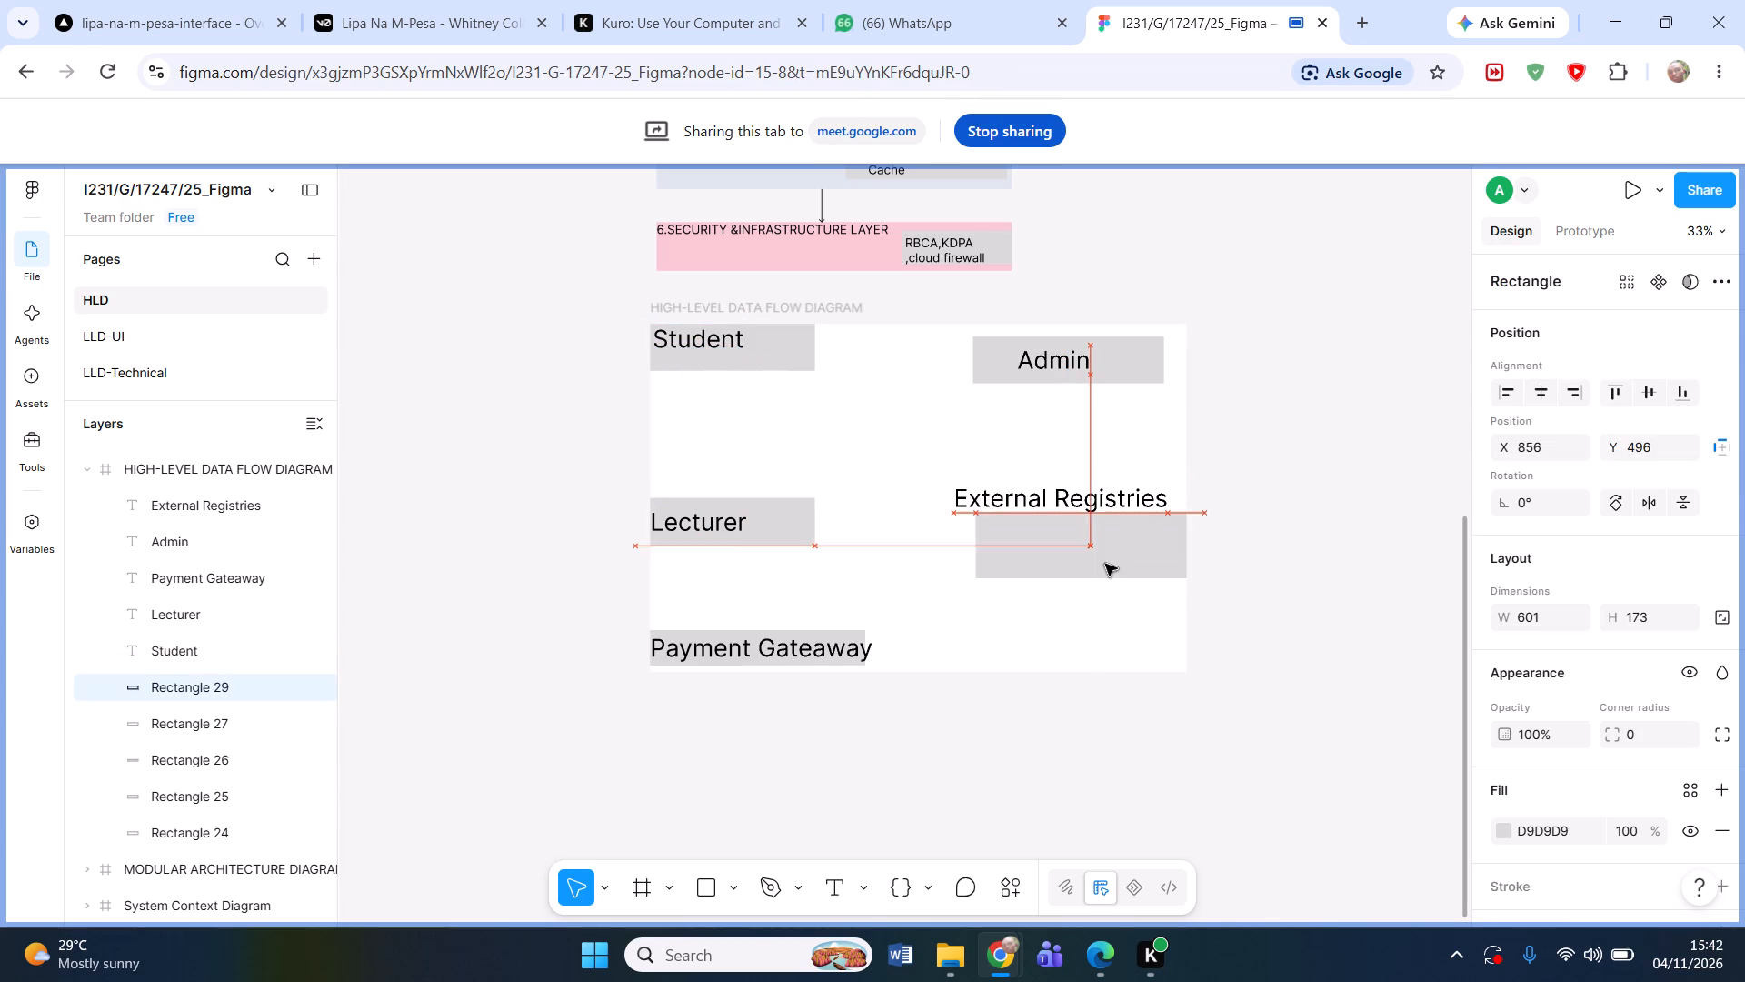
left_click_drag(1105, 564, 1100, 644)
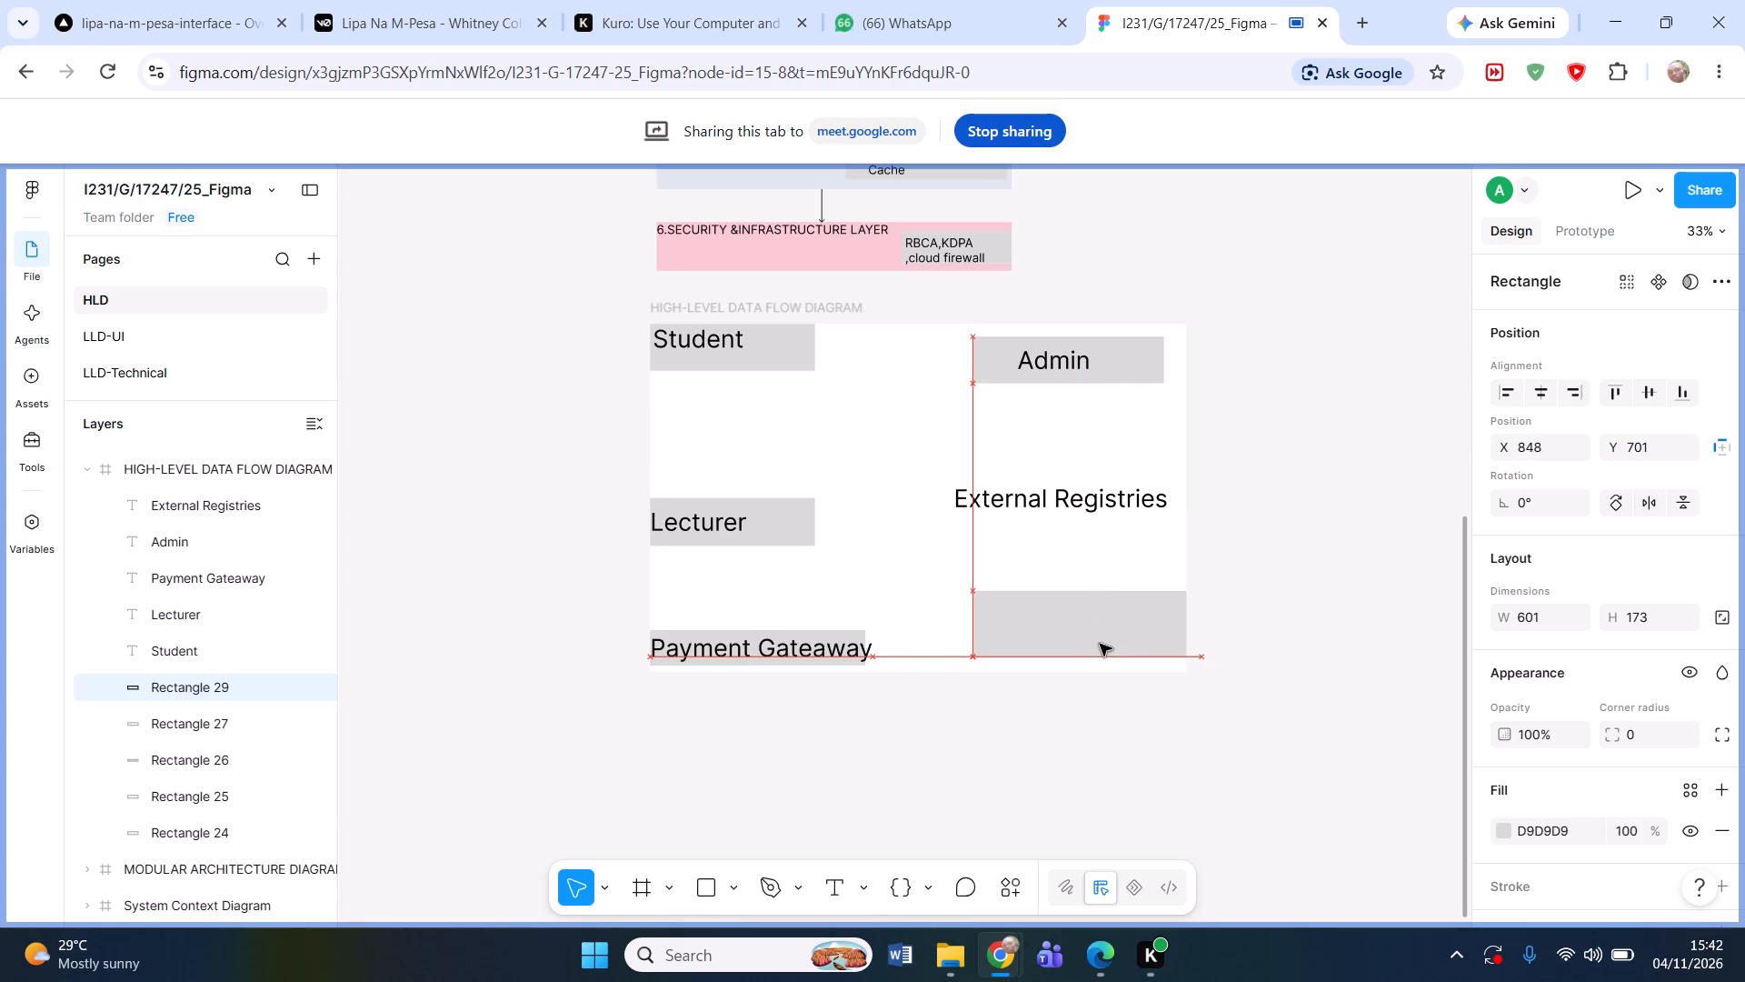
left_click_drag(1100, 644, 1086, 651)
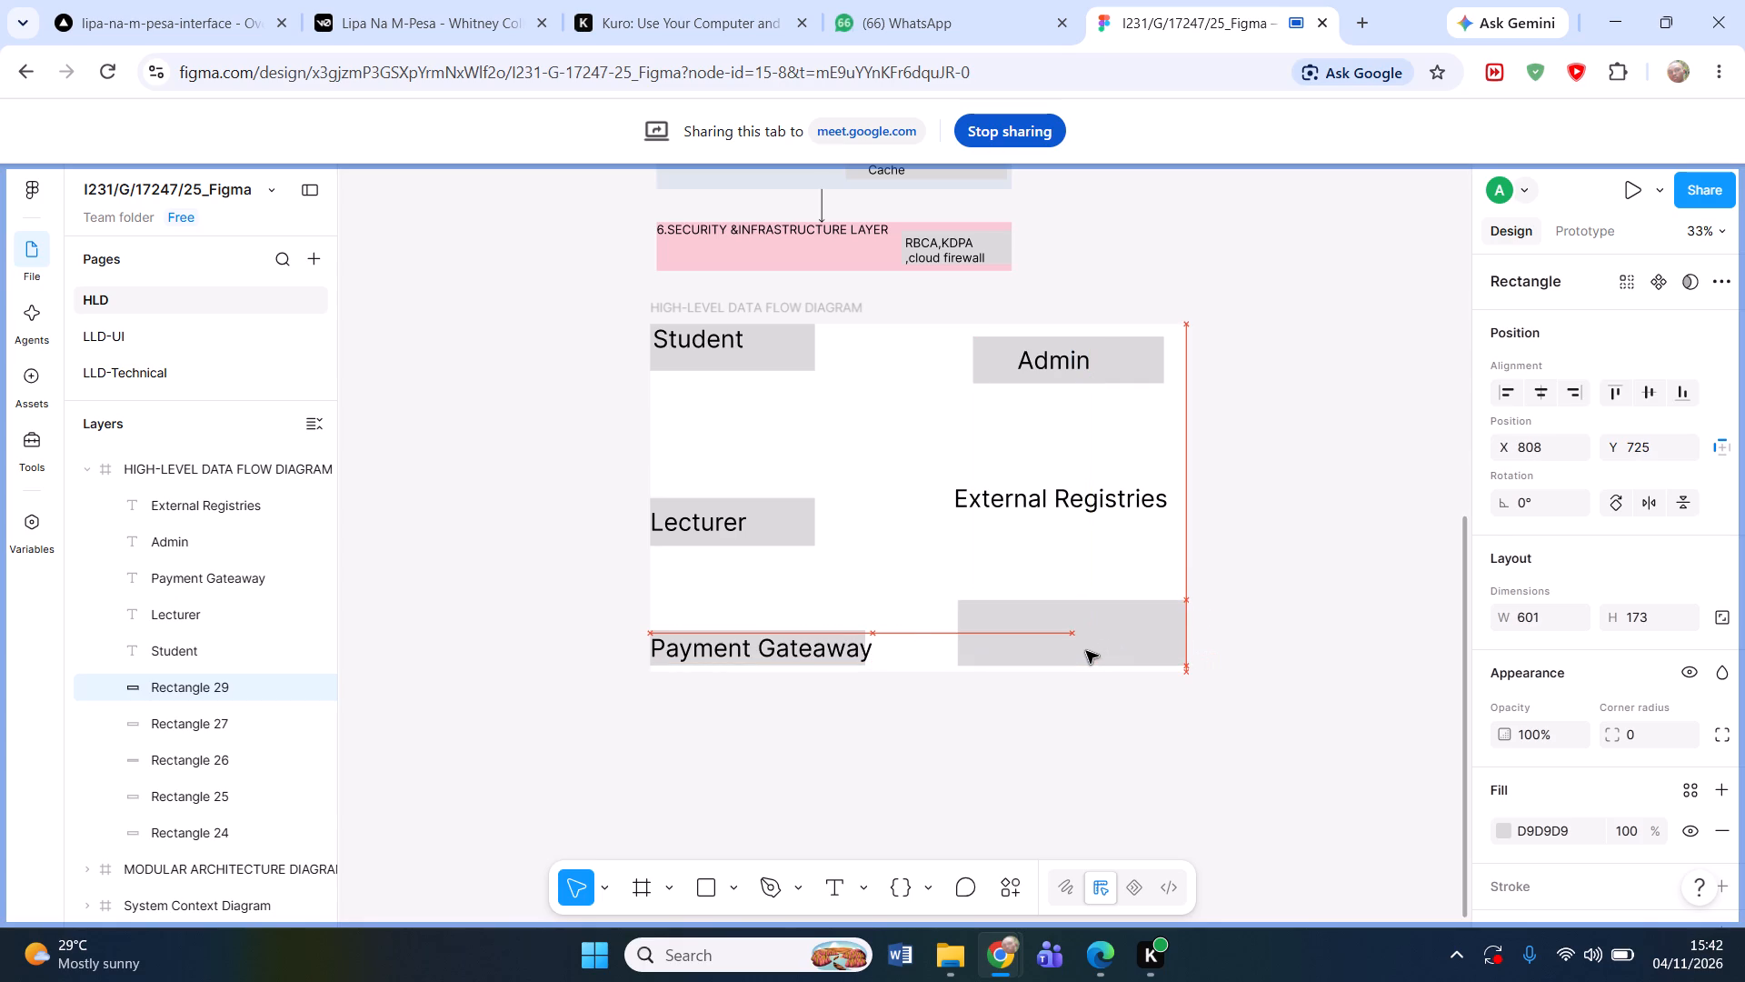
left_click(1293, 492)
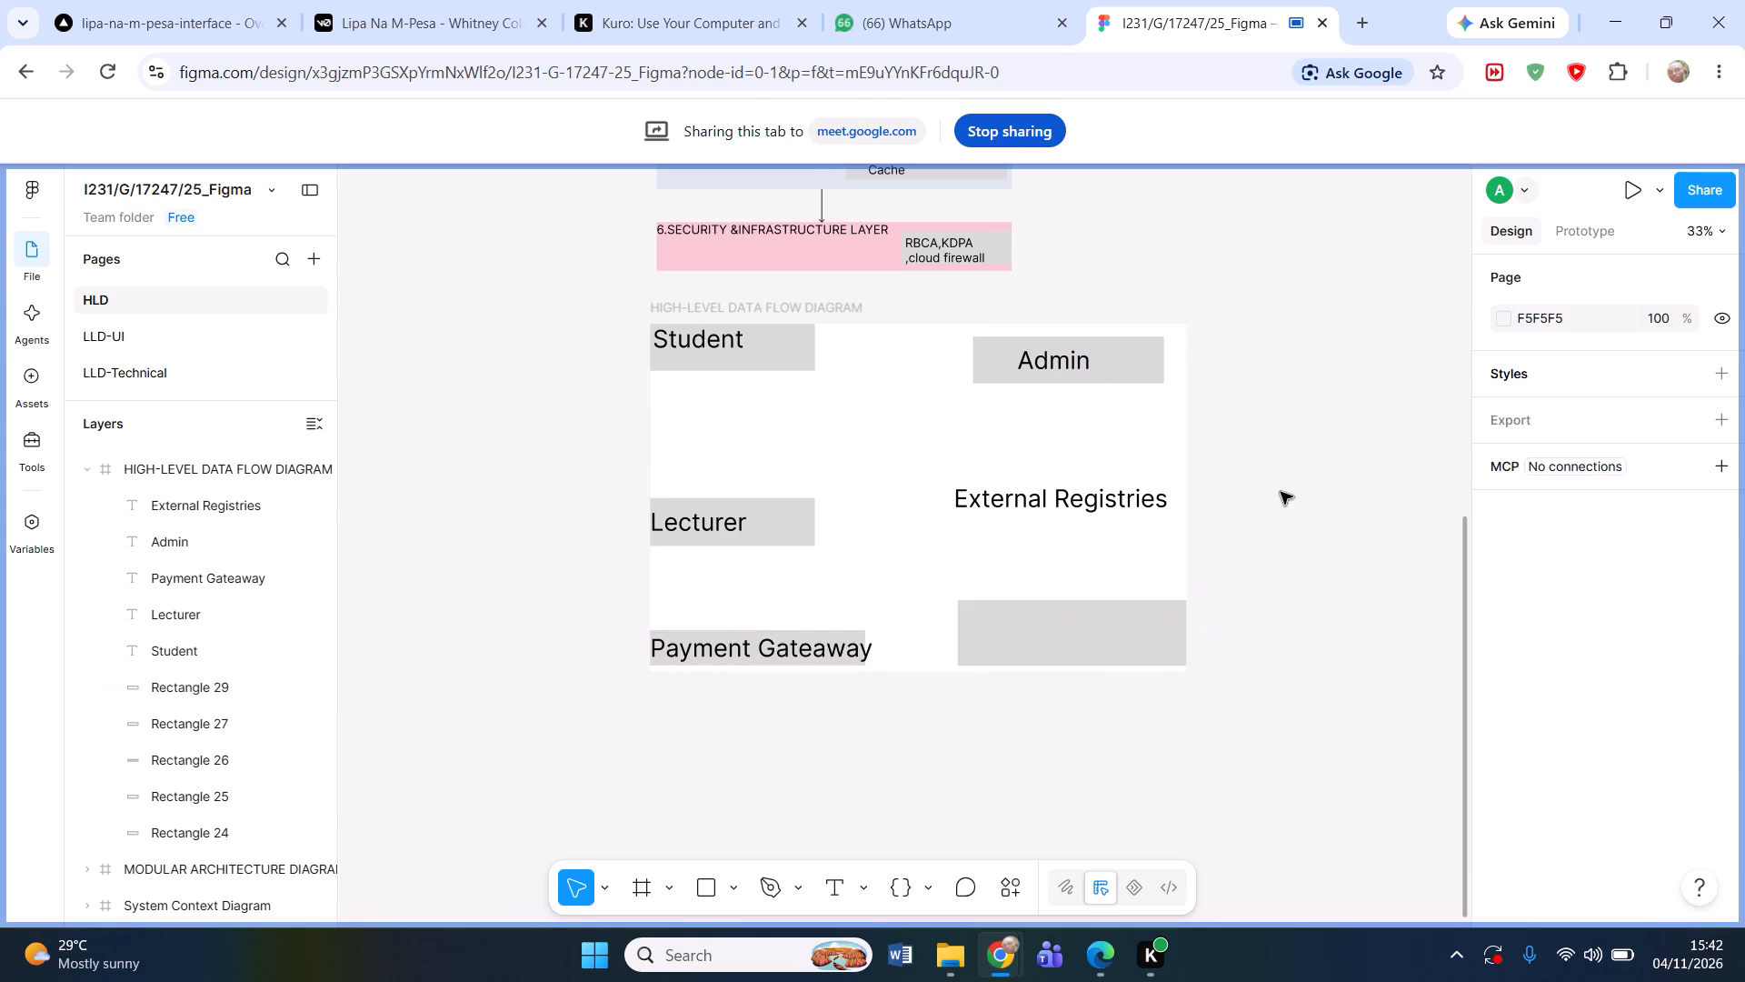
left_click_drag(1131, 506, 1124, 589)
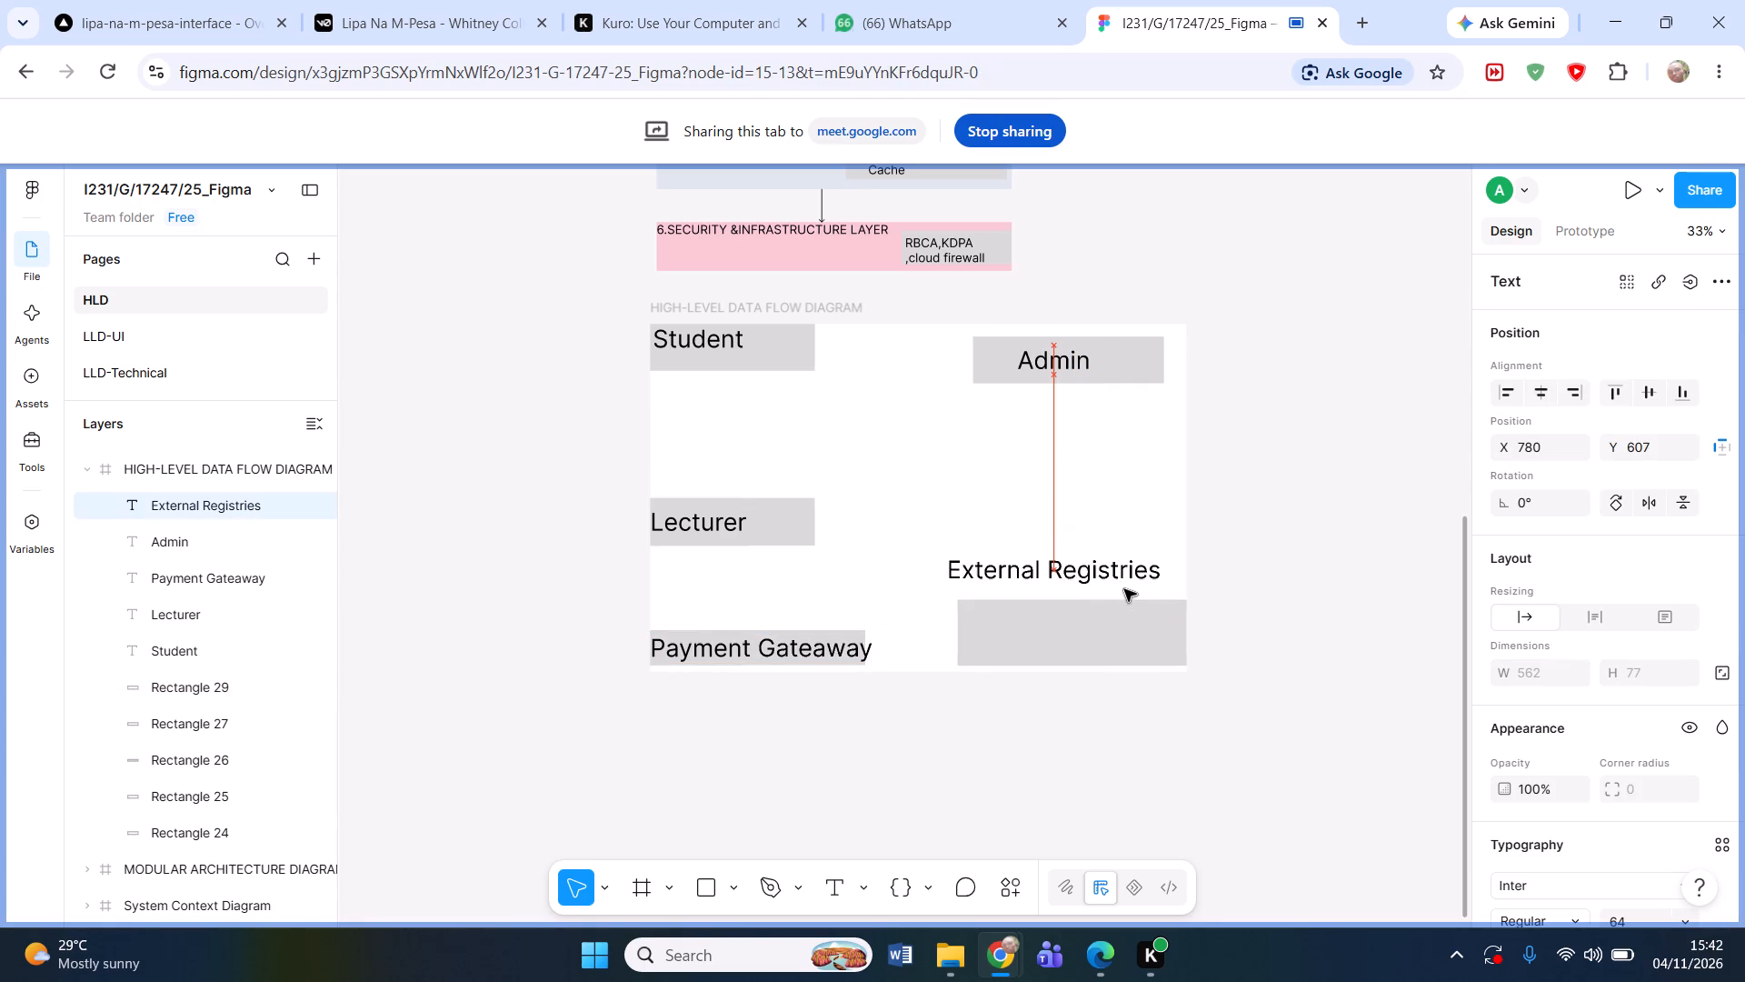
left_click_drag(1124, 589, 1138, 630)
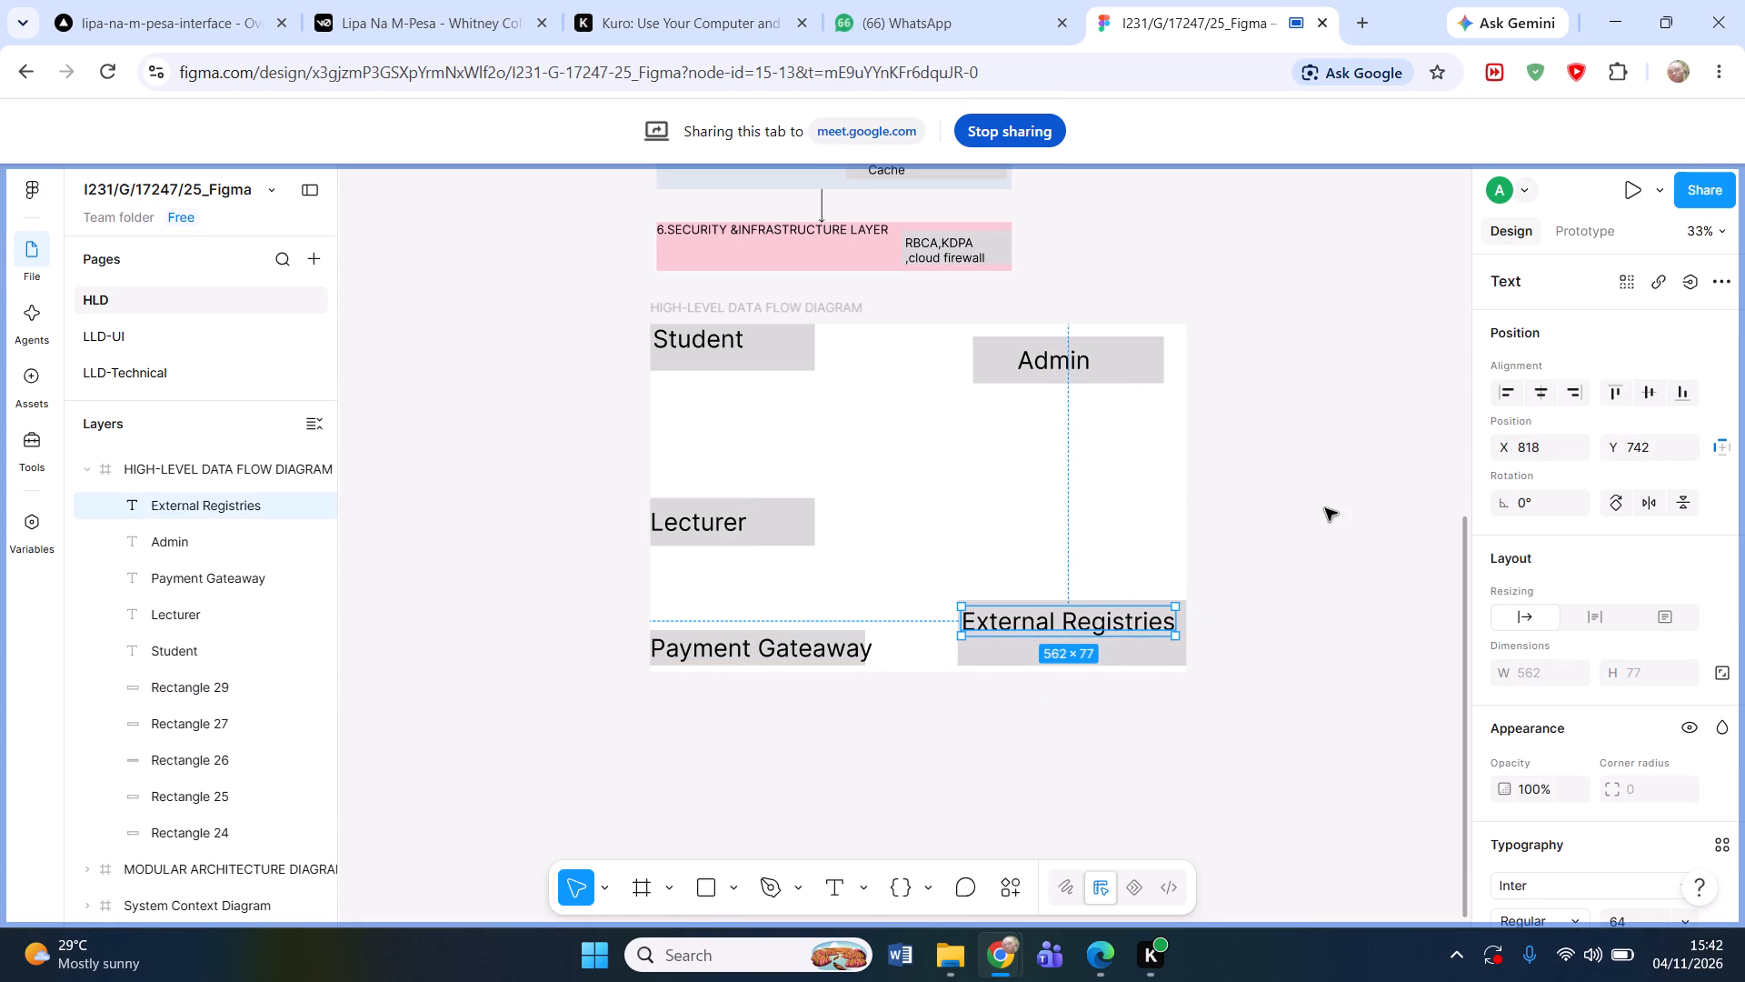
left_click_drag(1325, 508, 1339, 471)
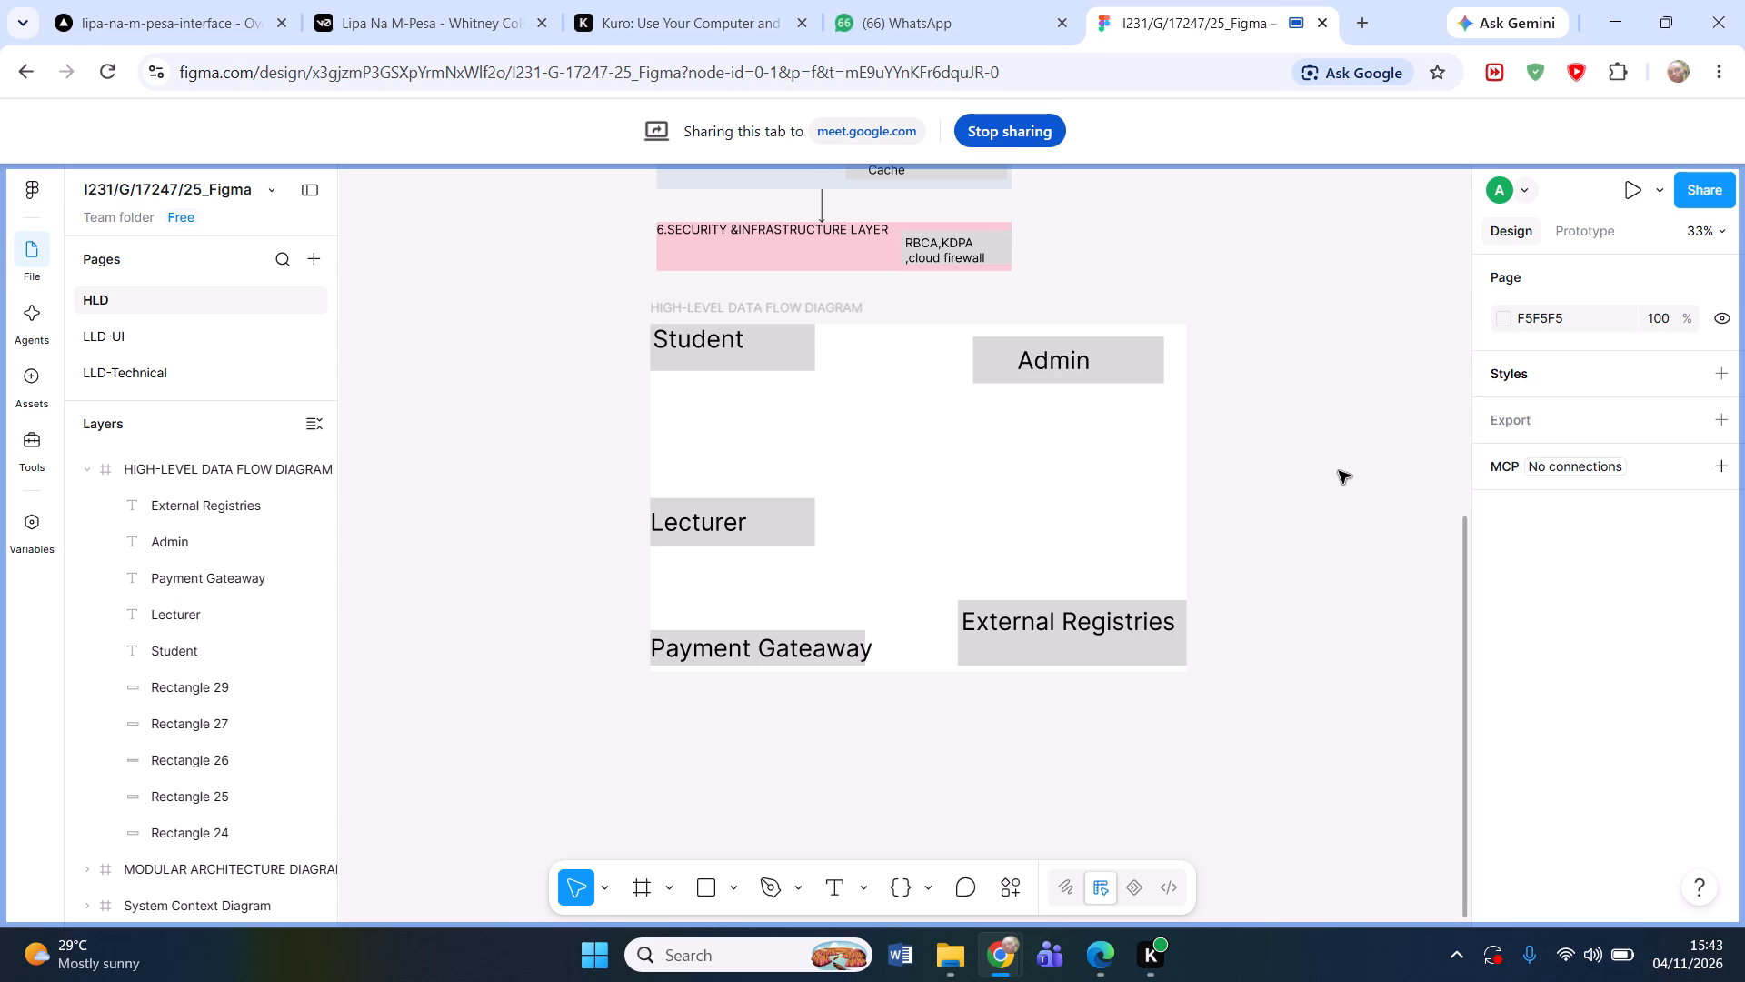
Draw an ellipse of about 303 × 209 between the Student and Admin boxes, at about X 505, Y 102.
key("o")
left_click_drag(842, 363, 954, 429)
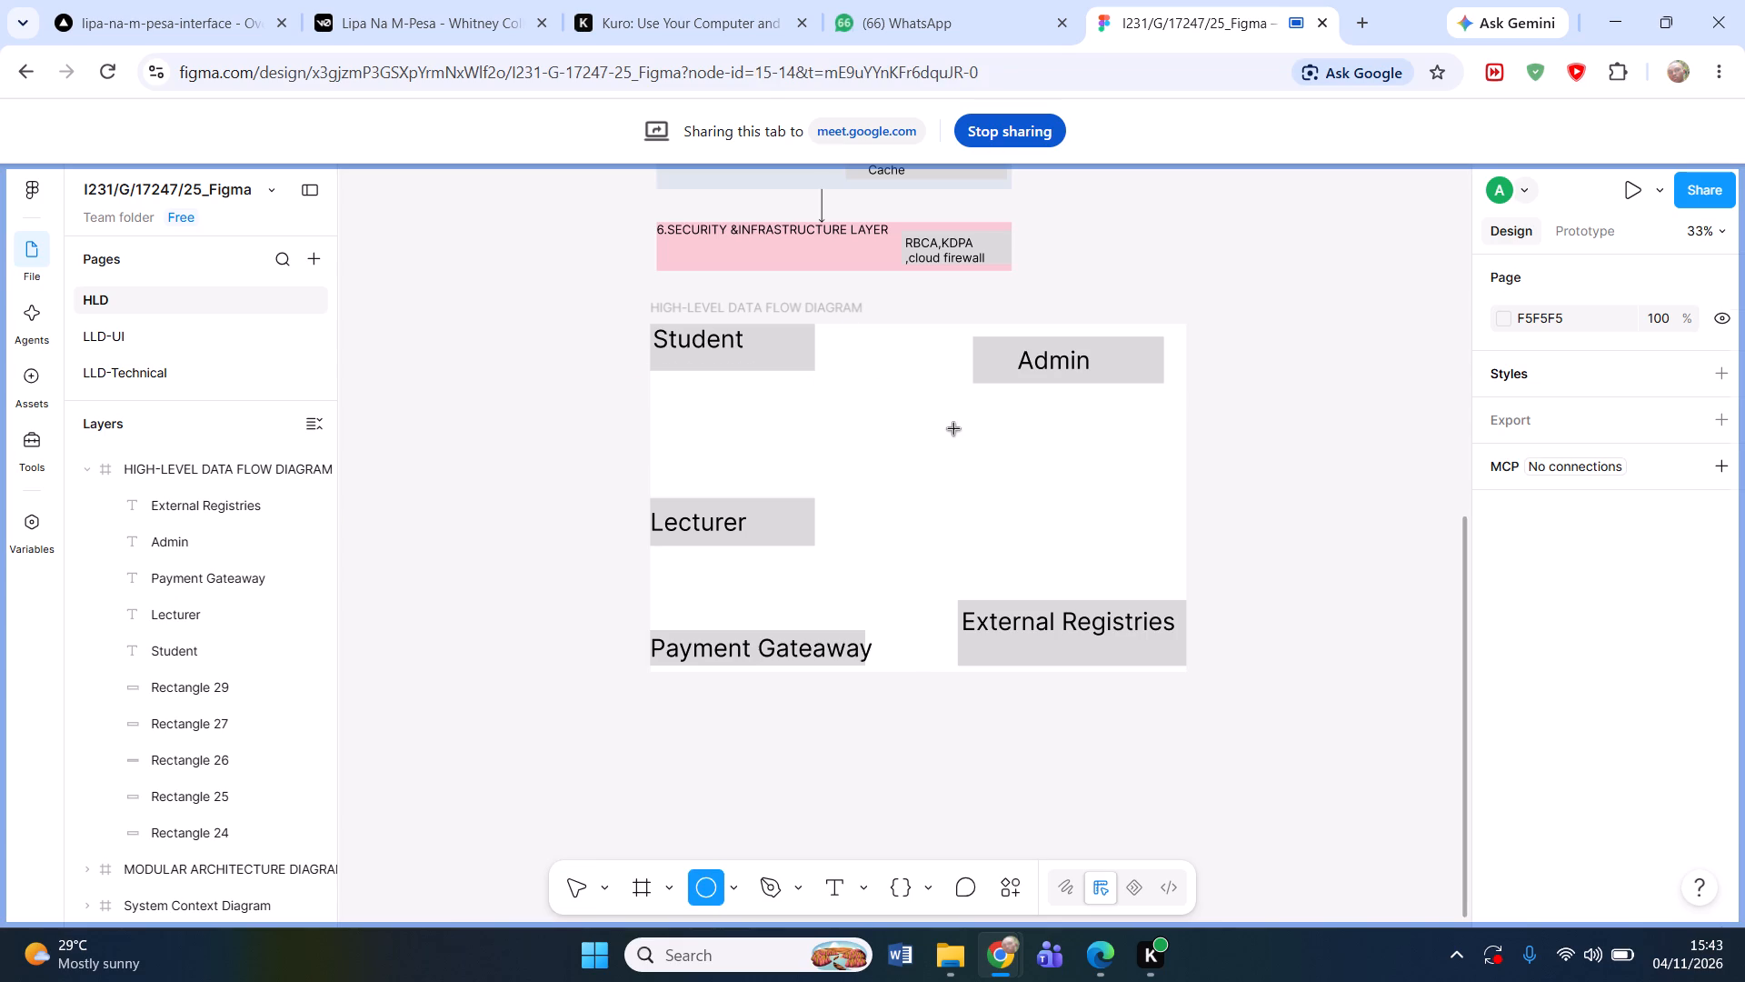
left_click_drag(954, 429, 958, 442)
left_click(1061, 471)
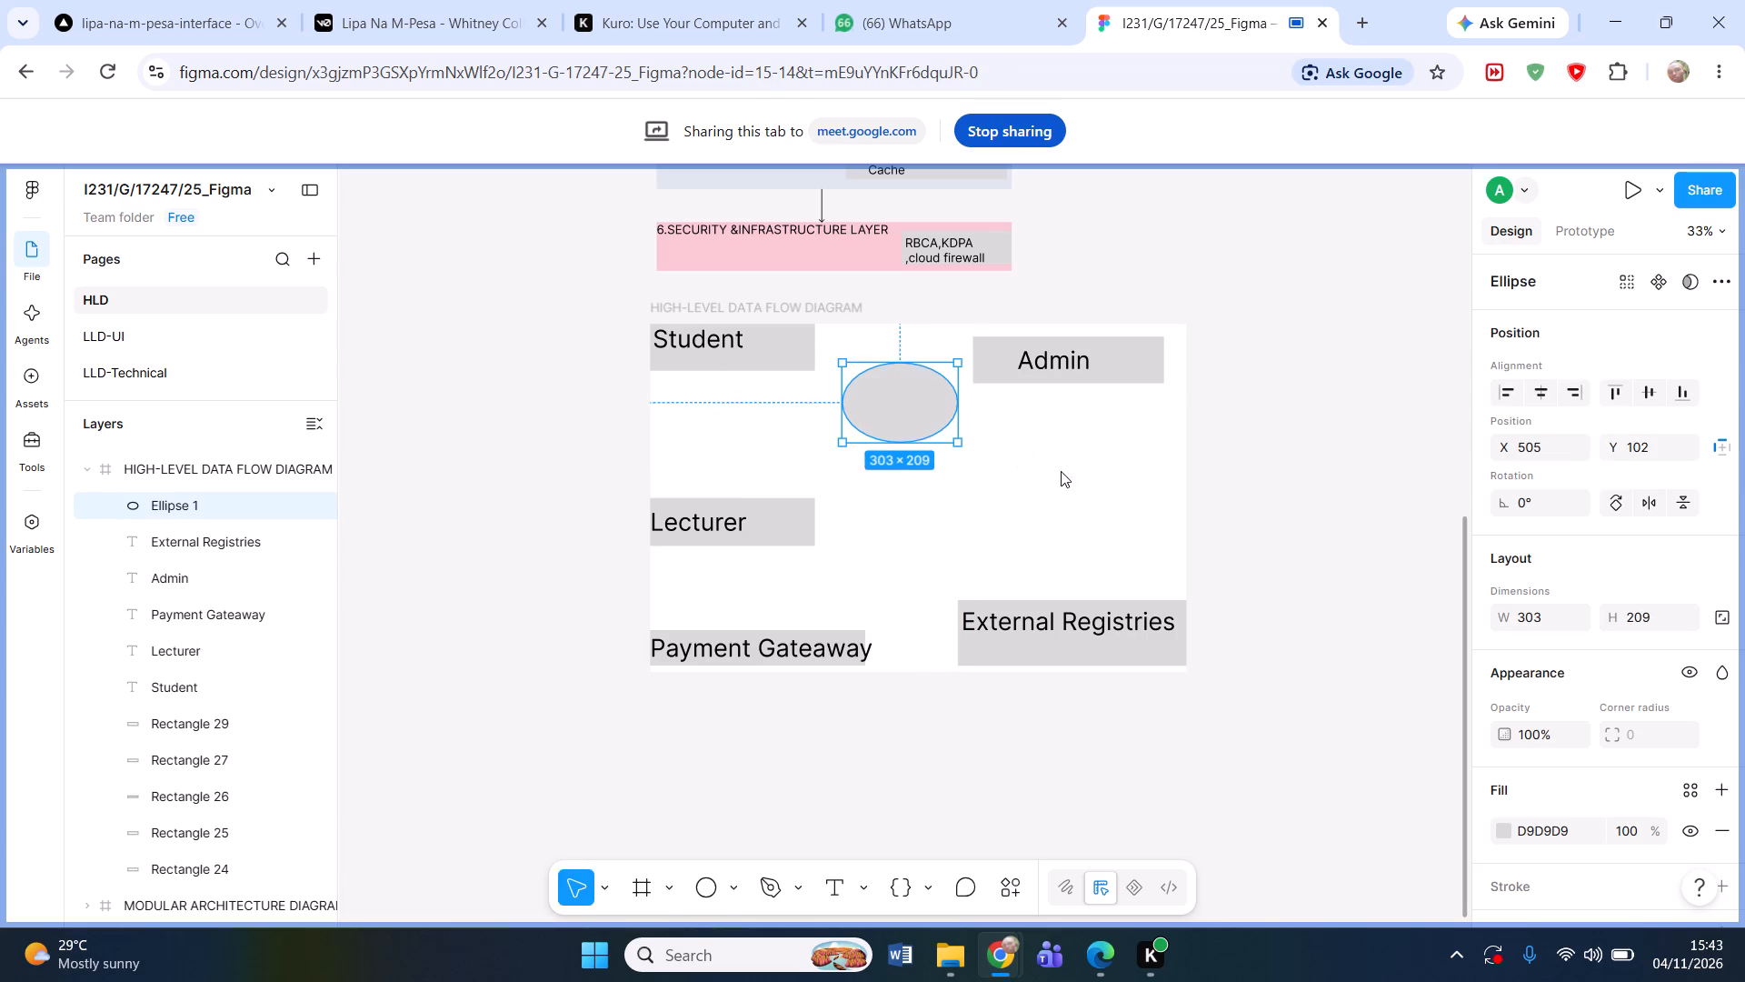
Draw a second ellipse of about 338 × 104 below the first and place it at about X 510, Y 377.
key("o")
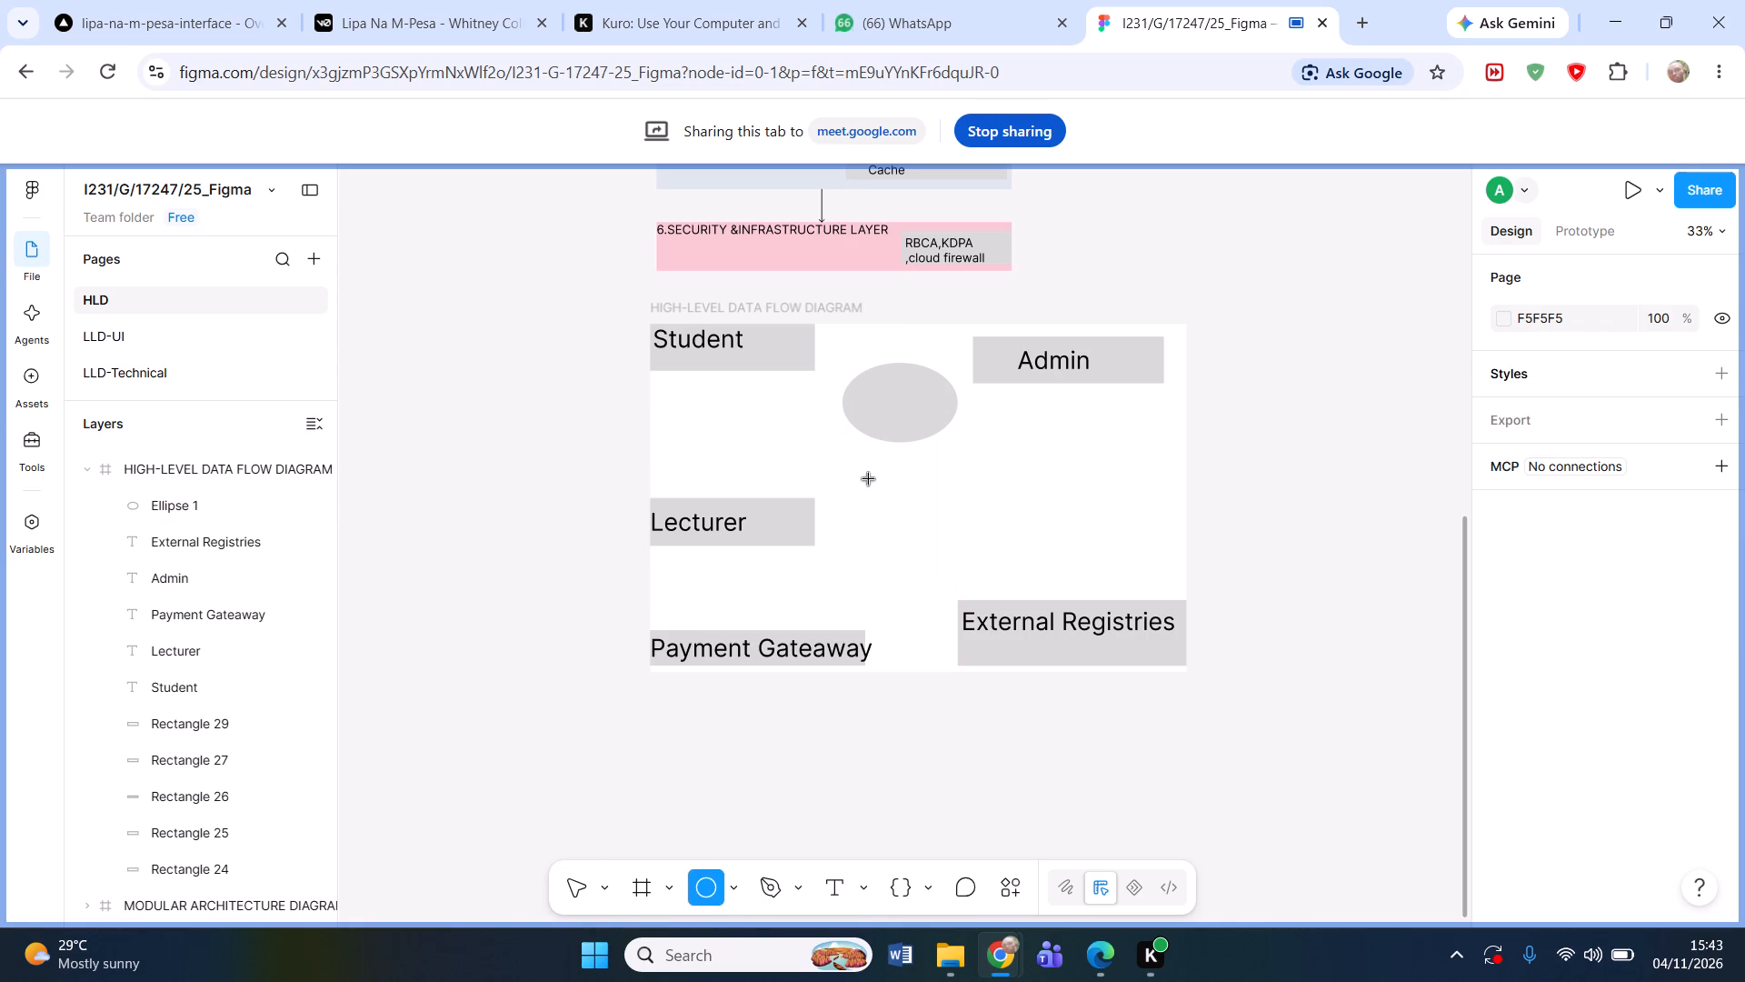
left_click_drag(869, 475, 991, 509)
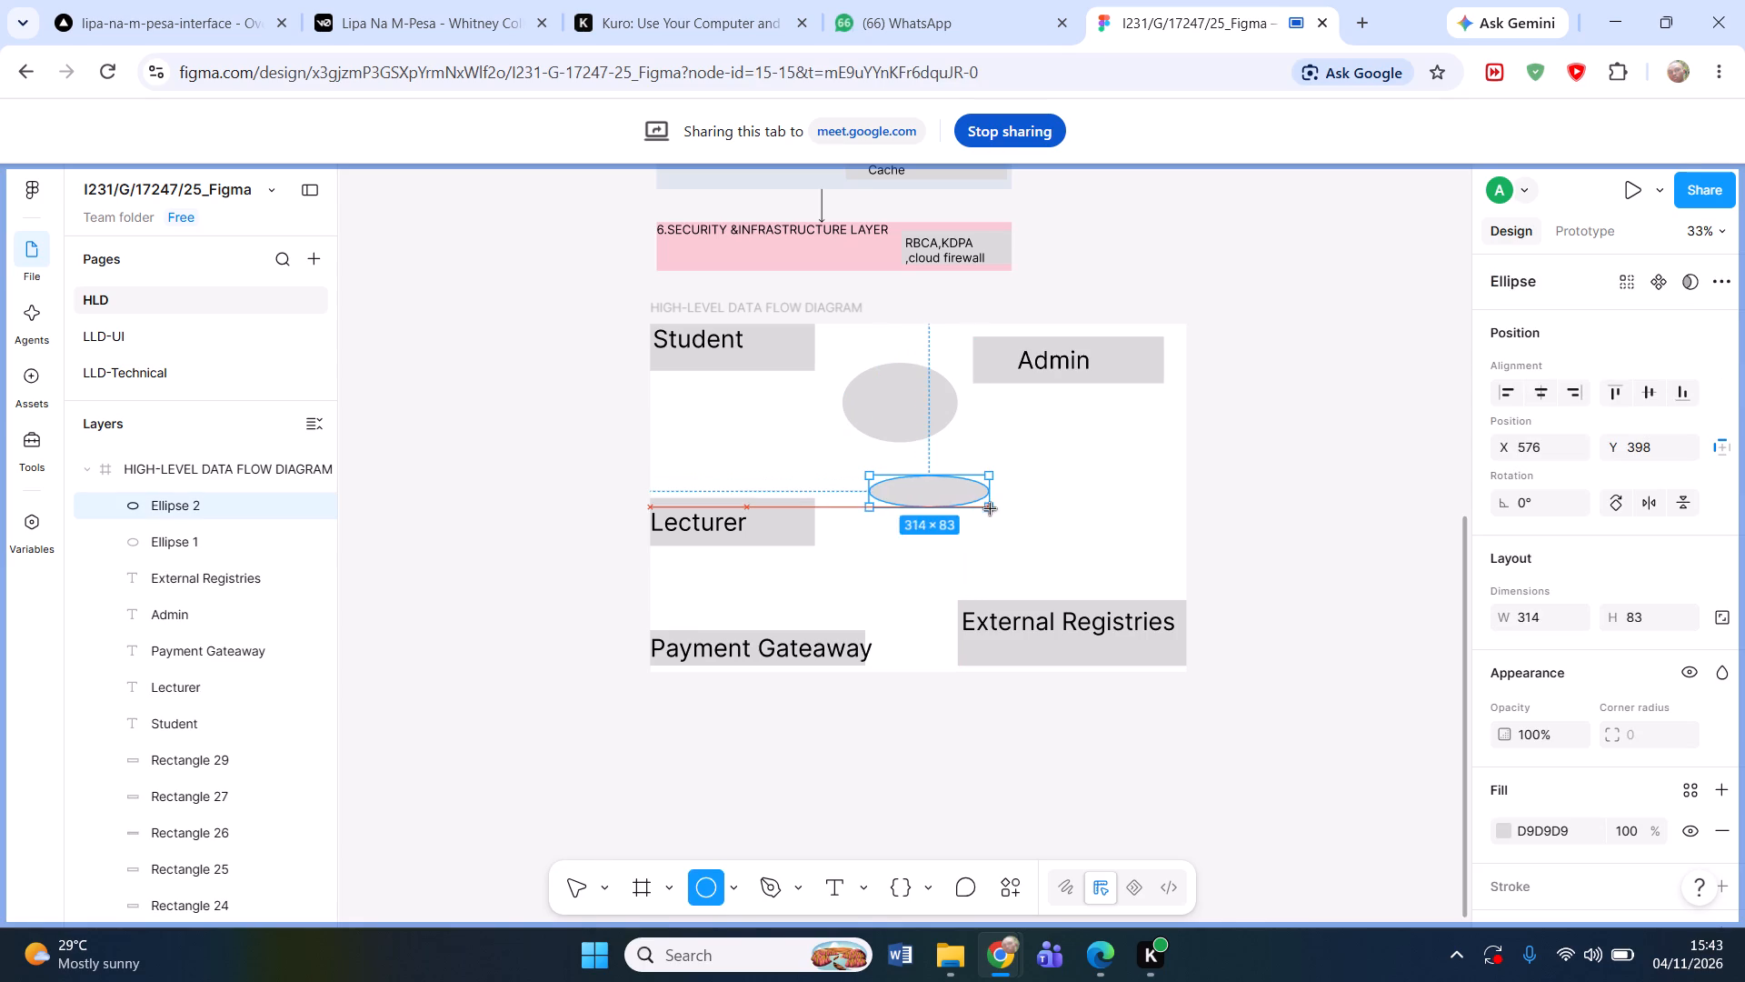
left_click_drag(991, 509, 997, 518)
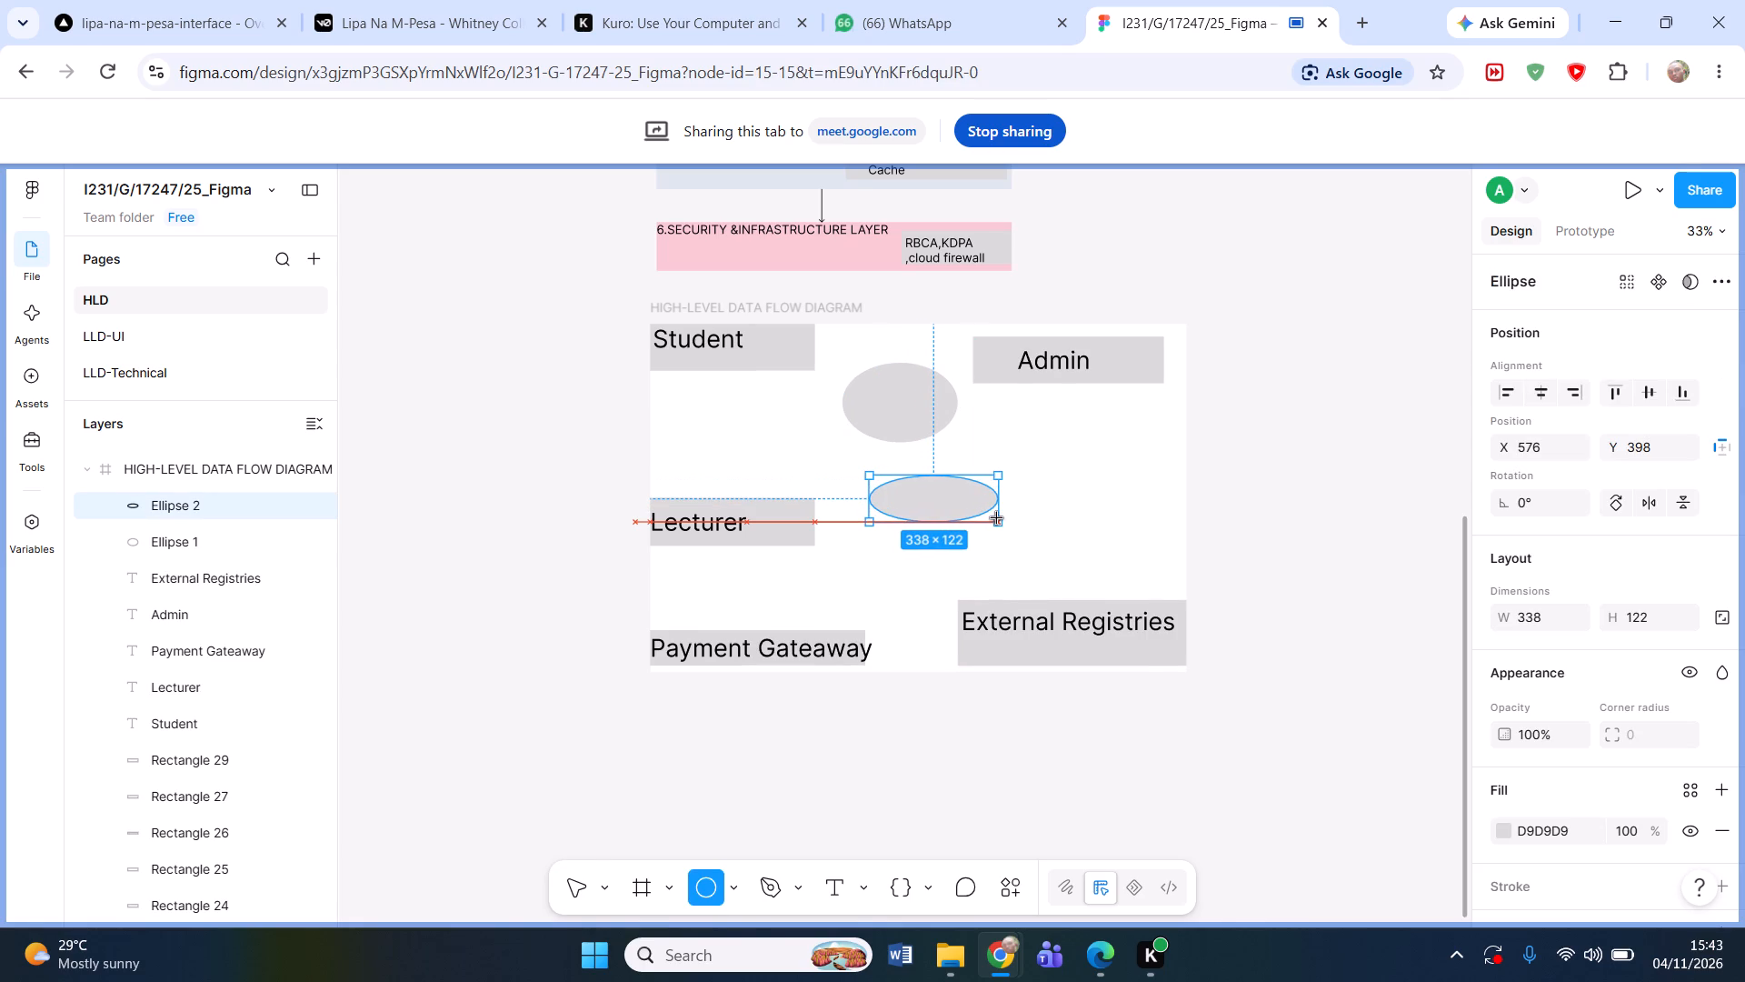
left_click_drag(997, 518, 997, 515)
left_click(1075, 499)
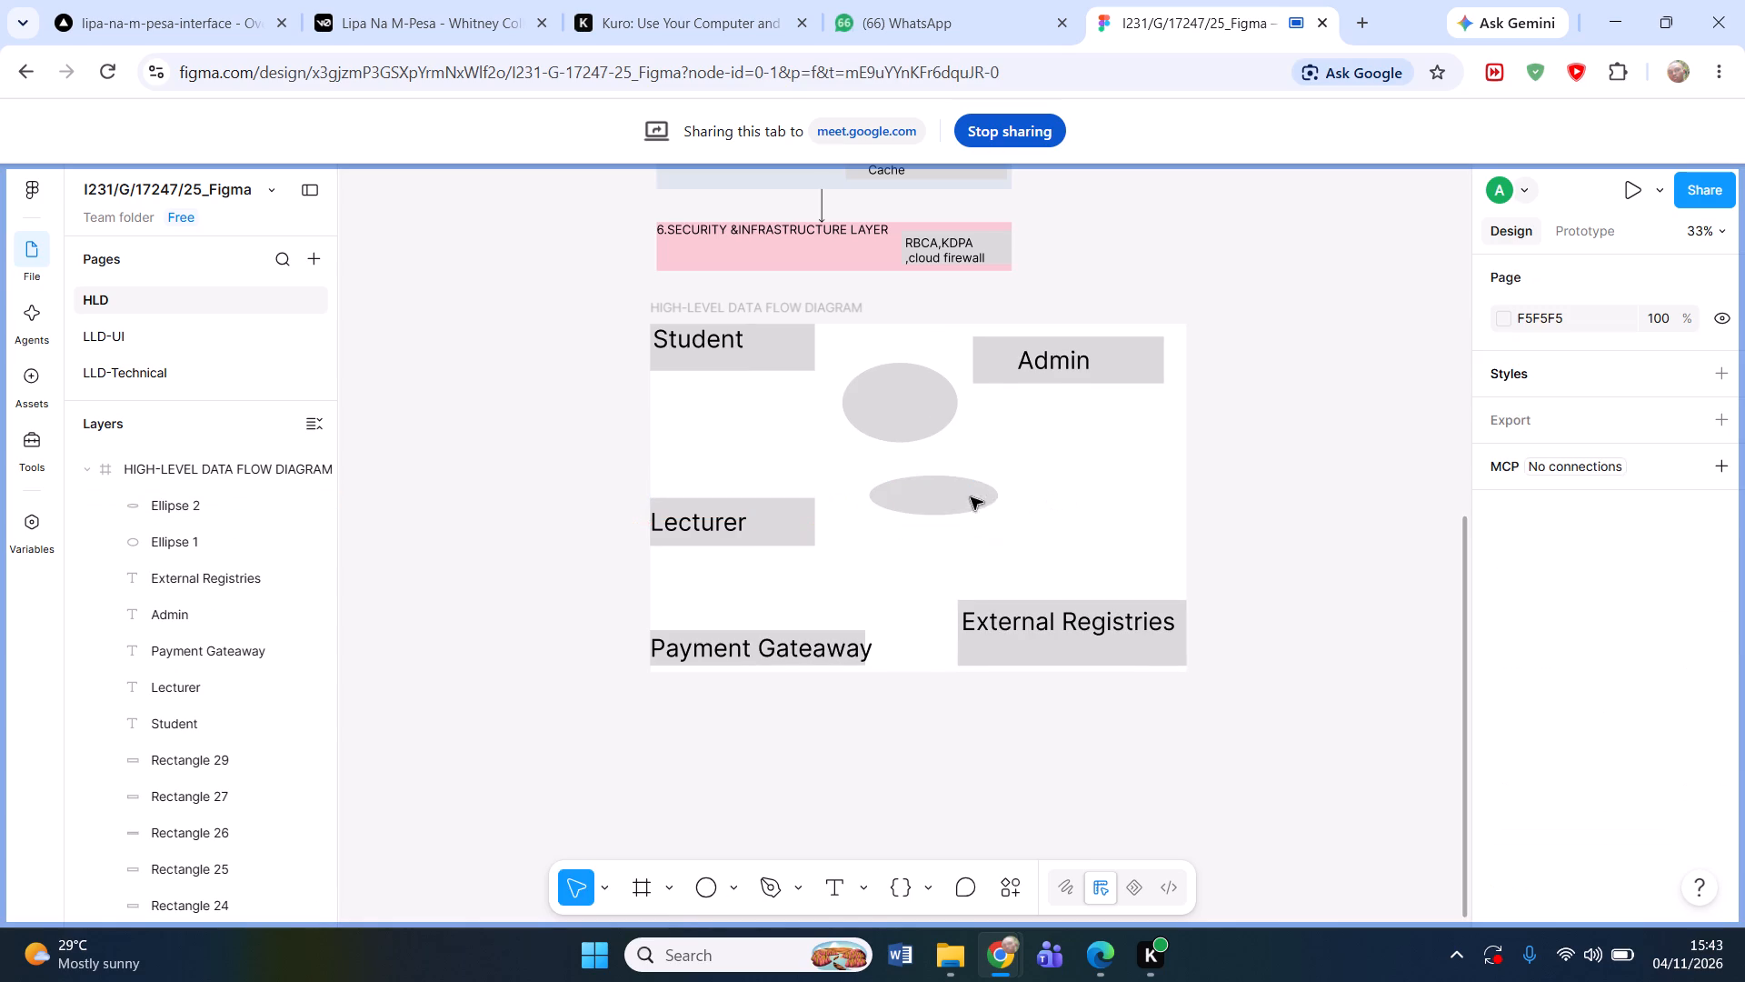
left_click_drag(936, 496, 908, 491)
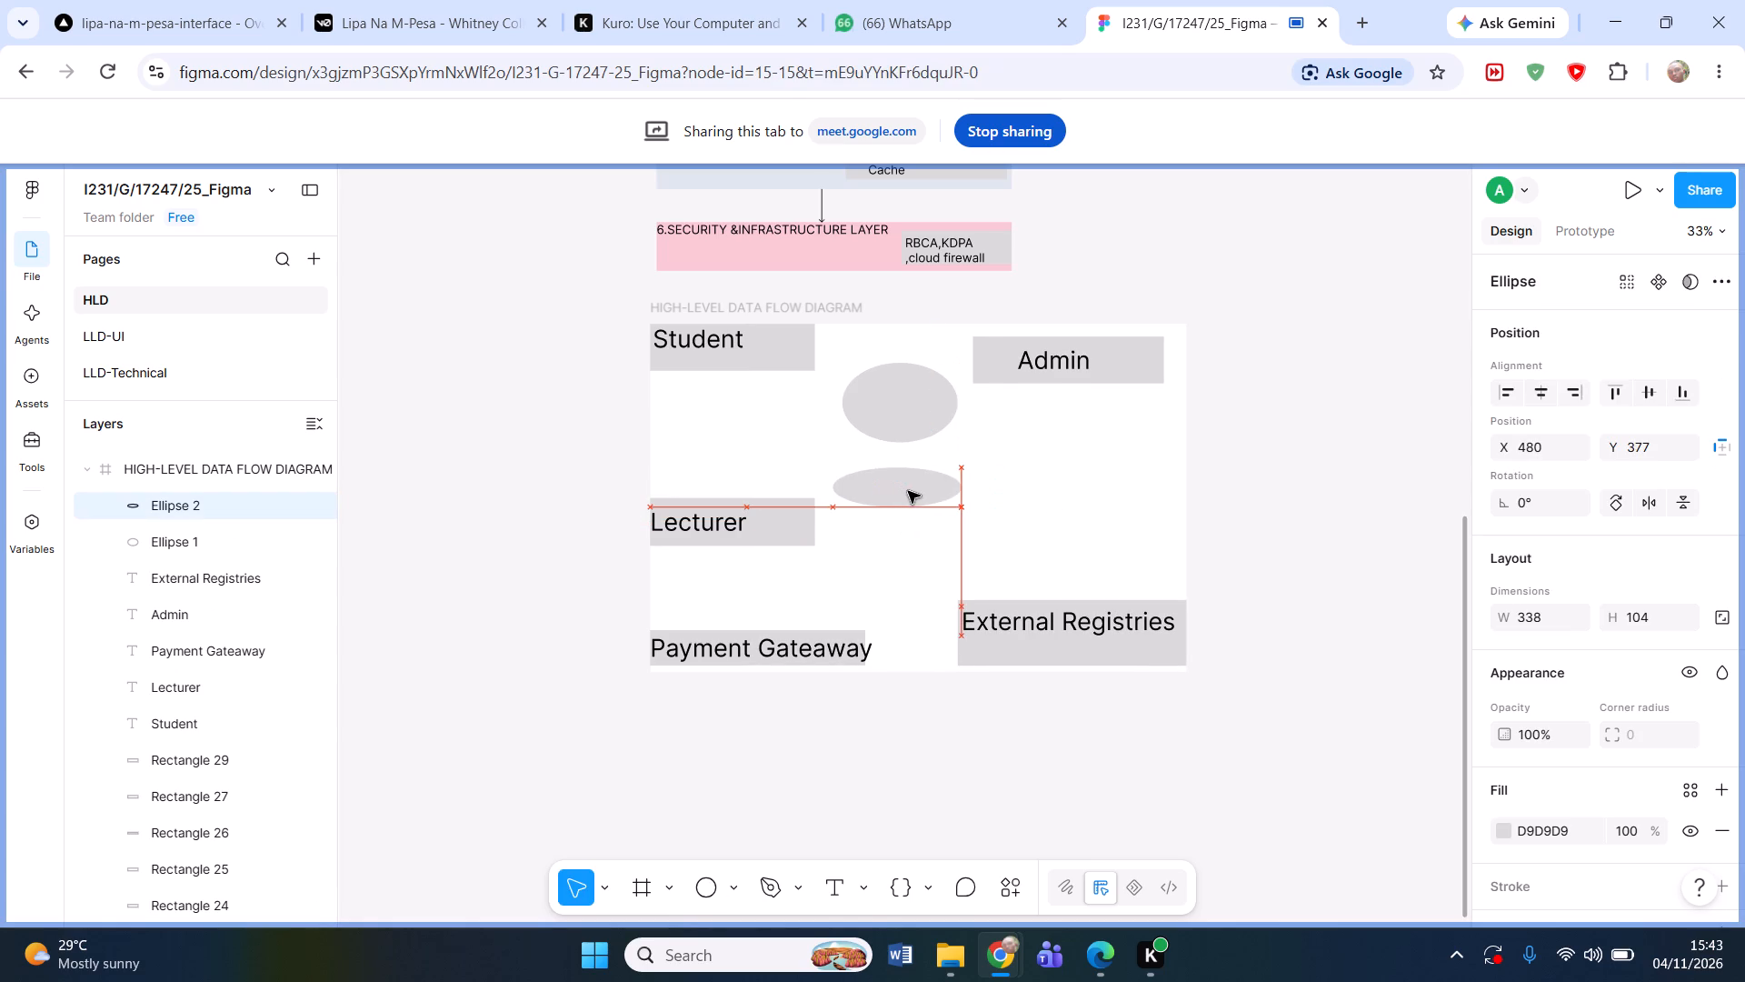
left_click_drag(908, 491, 912, 493)
Resize the upper ellipse to about 364 × 176, with its position at about X 454, Y 102.
left_click(929, 412)
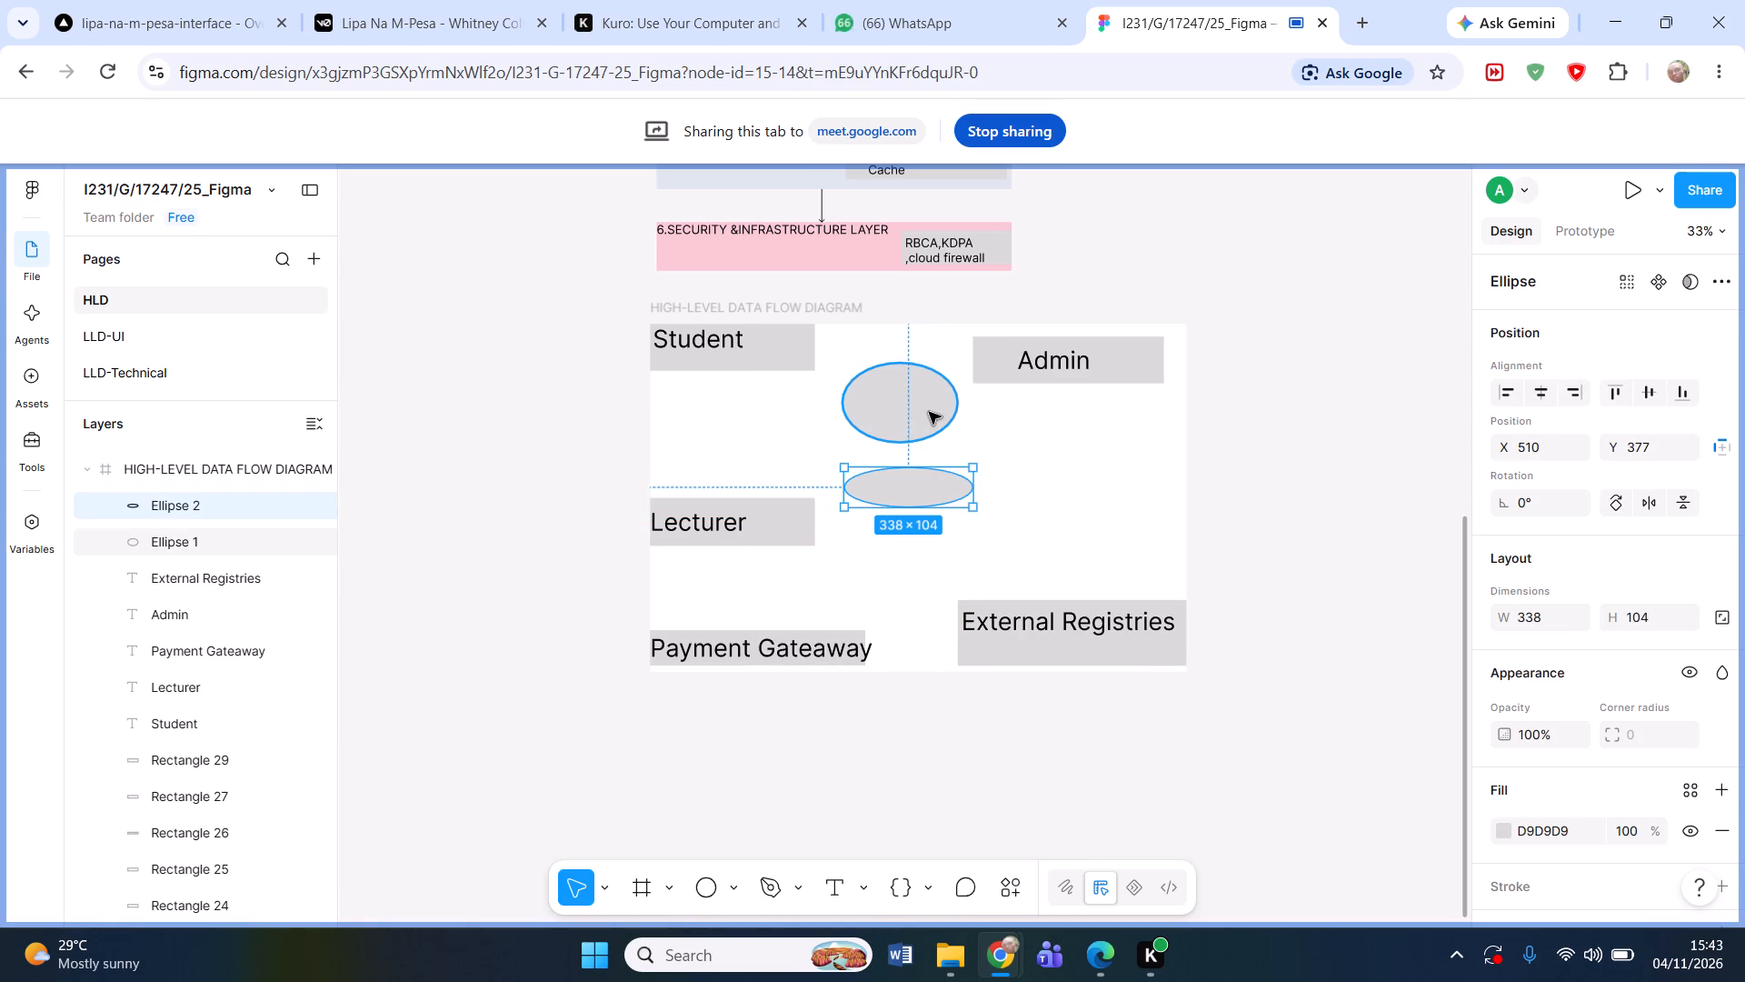
left_click_drag(958, 439, 964, 430)
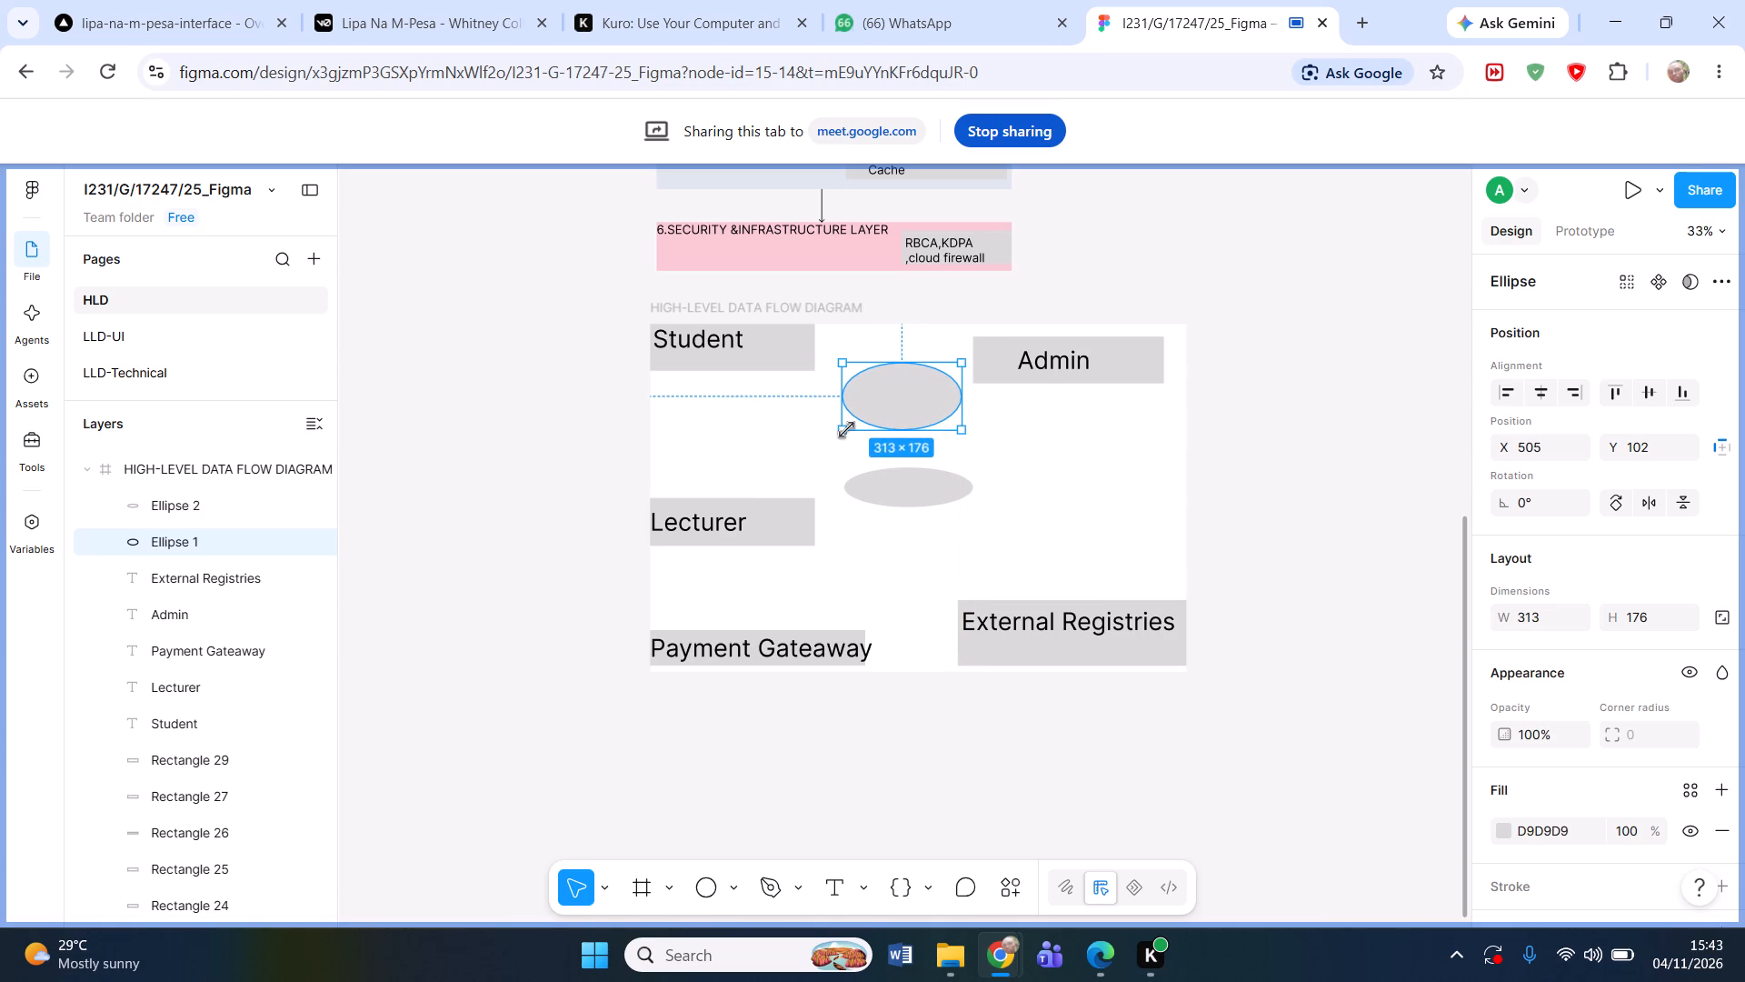
left_click_drag(846, 429, 823, 428)
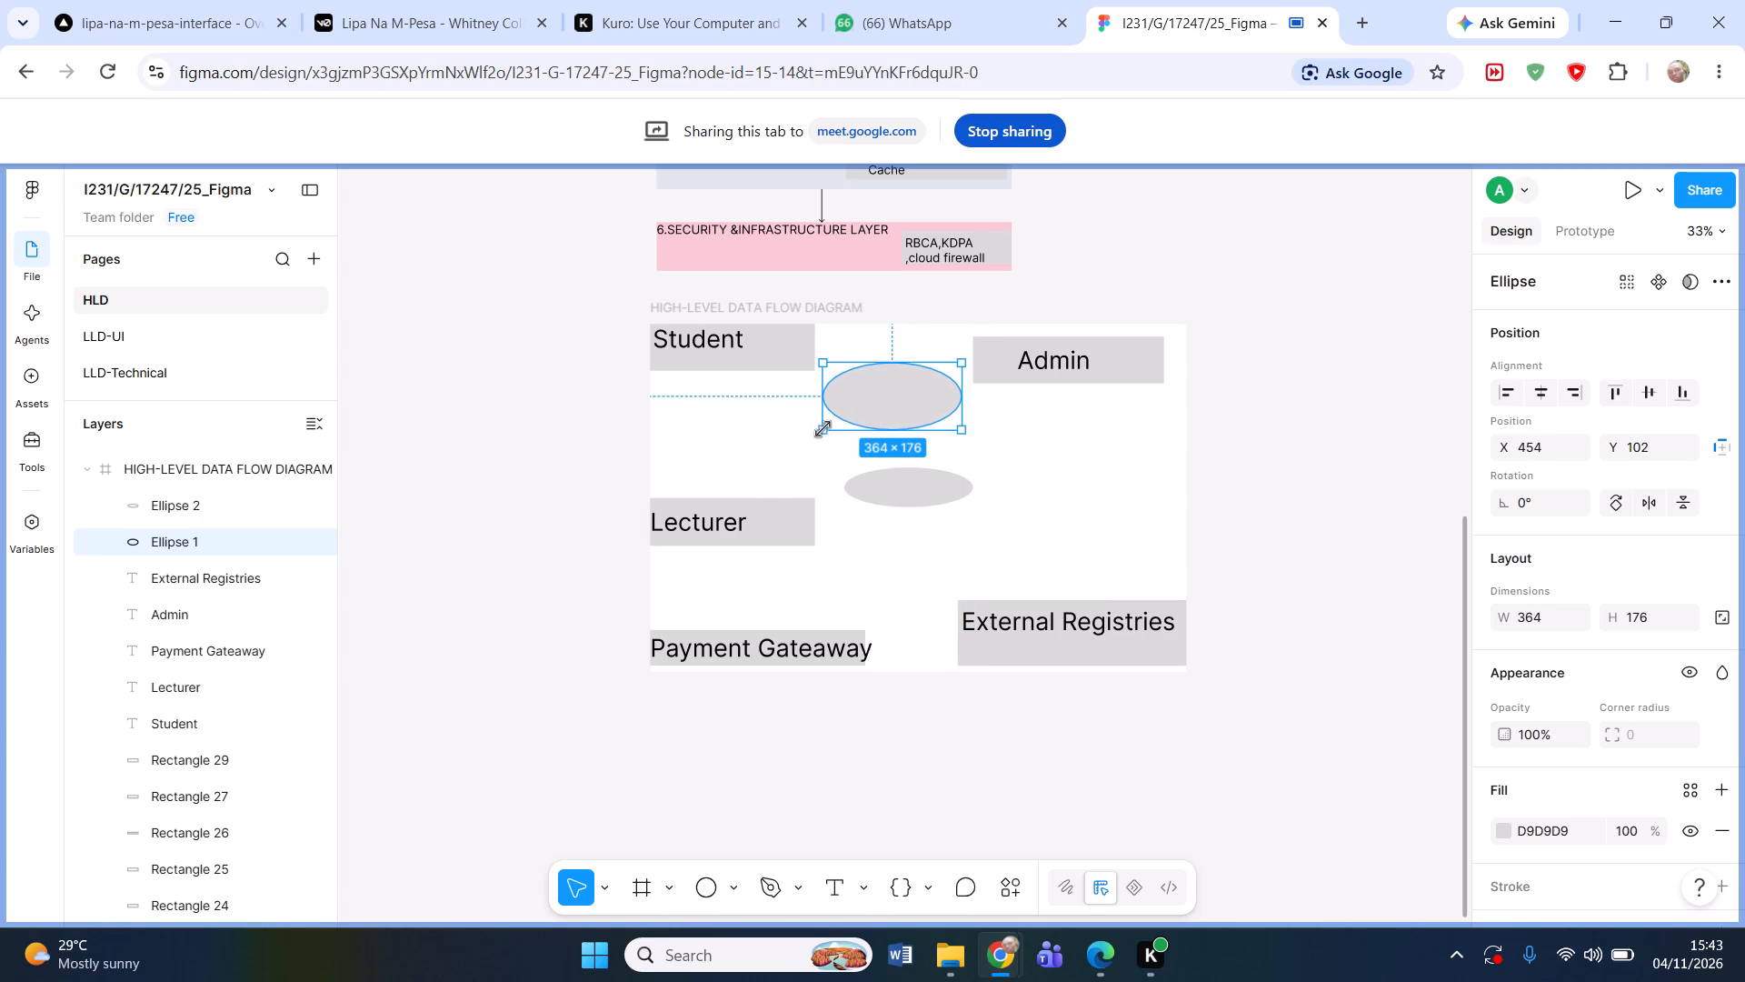
Move the second ellipse up and resize it to about 364 × 143 at X 454, Y 314, matching the upper ellipse's width.
left_click(903, 486)
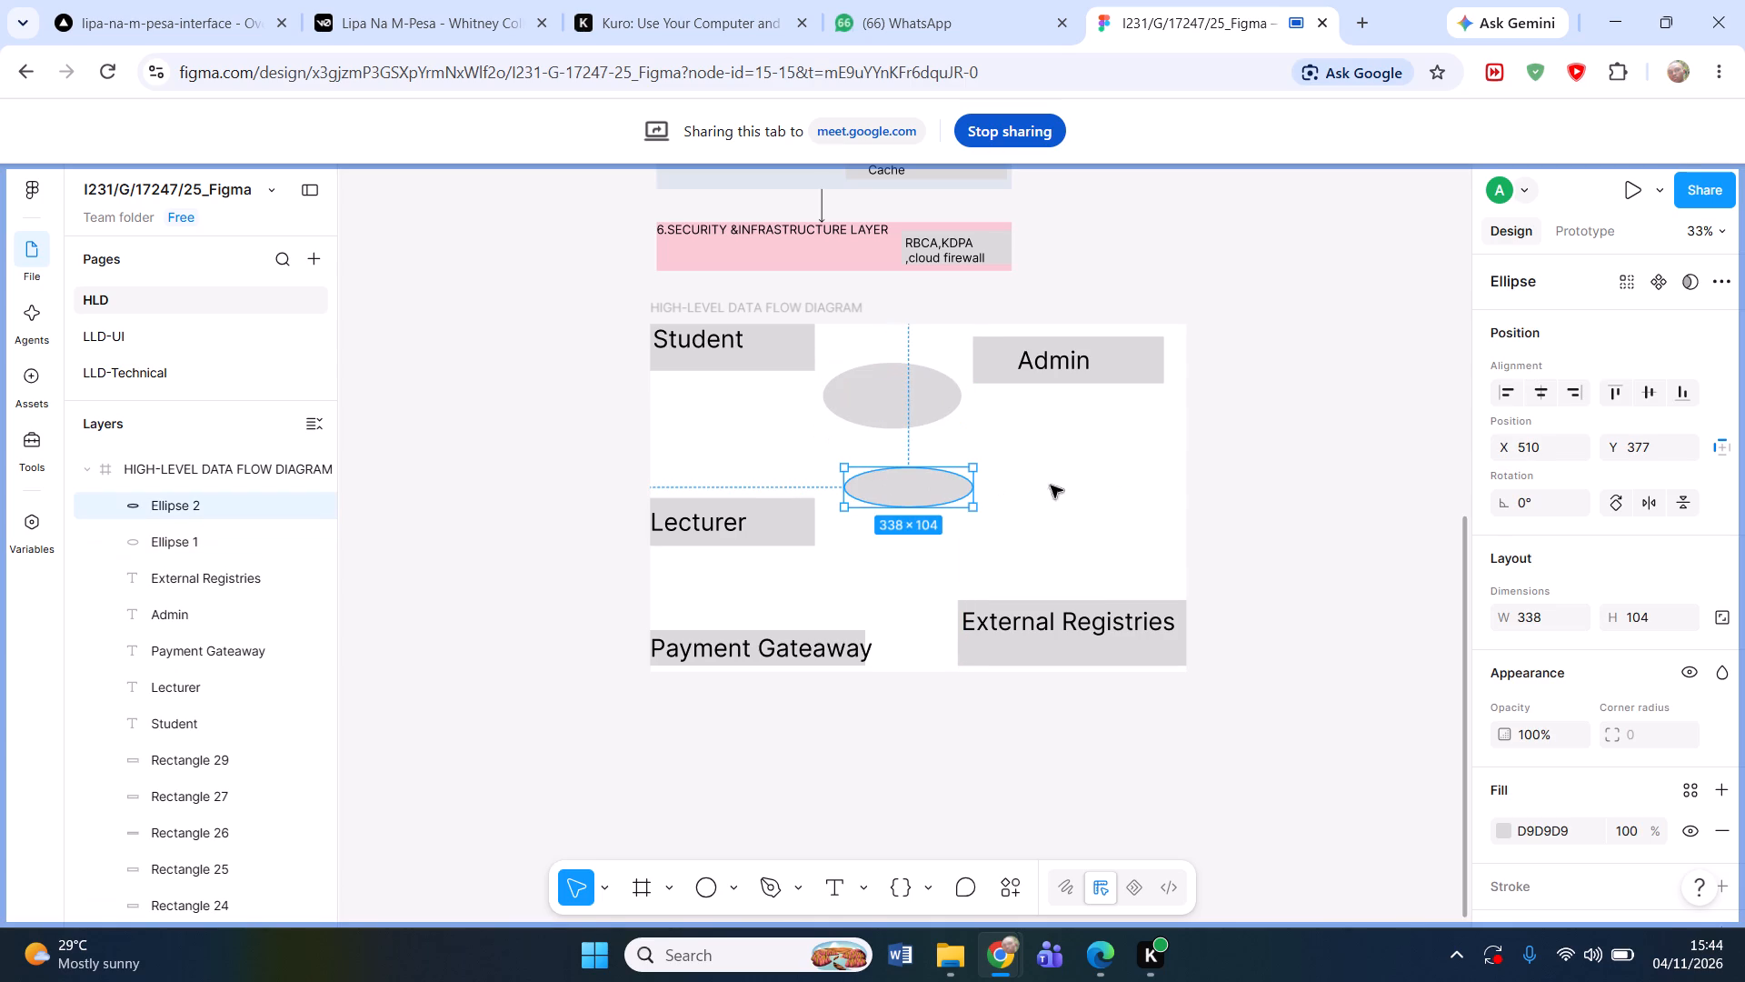
left_click_drag(924, 483, 918, 476)
left_click_drag(918, 476, 920, 472)
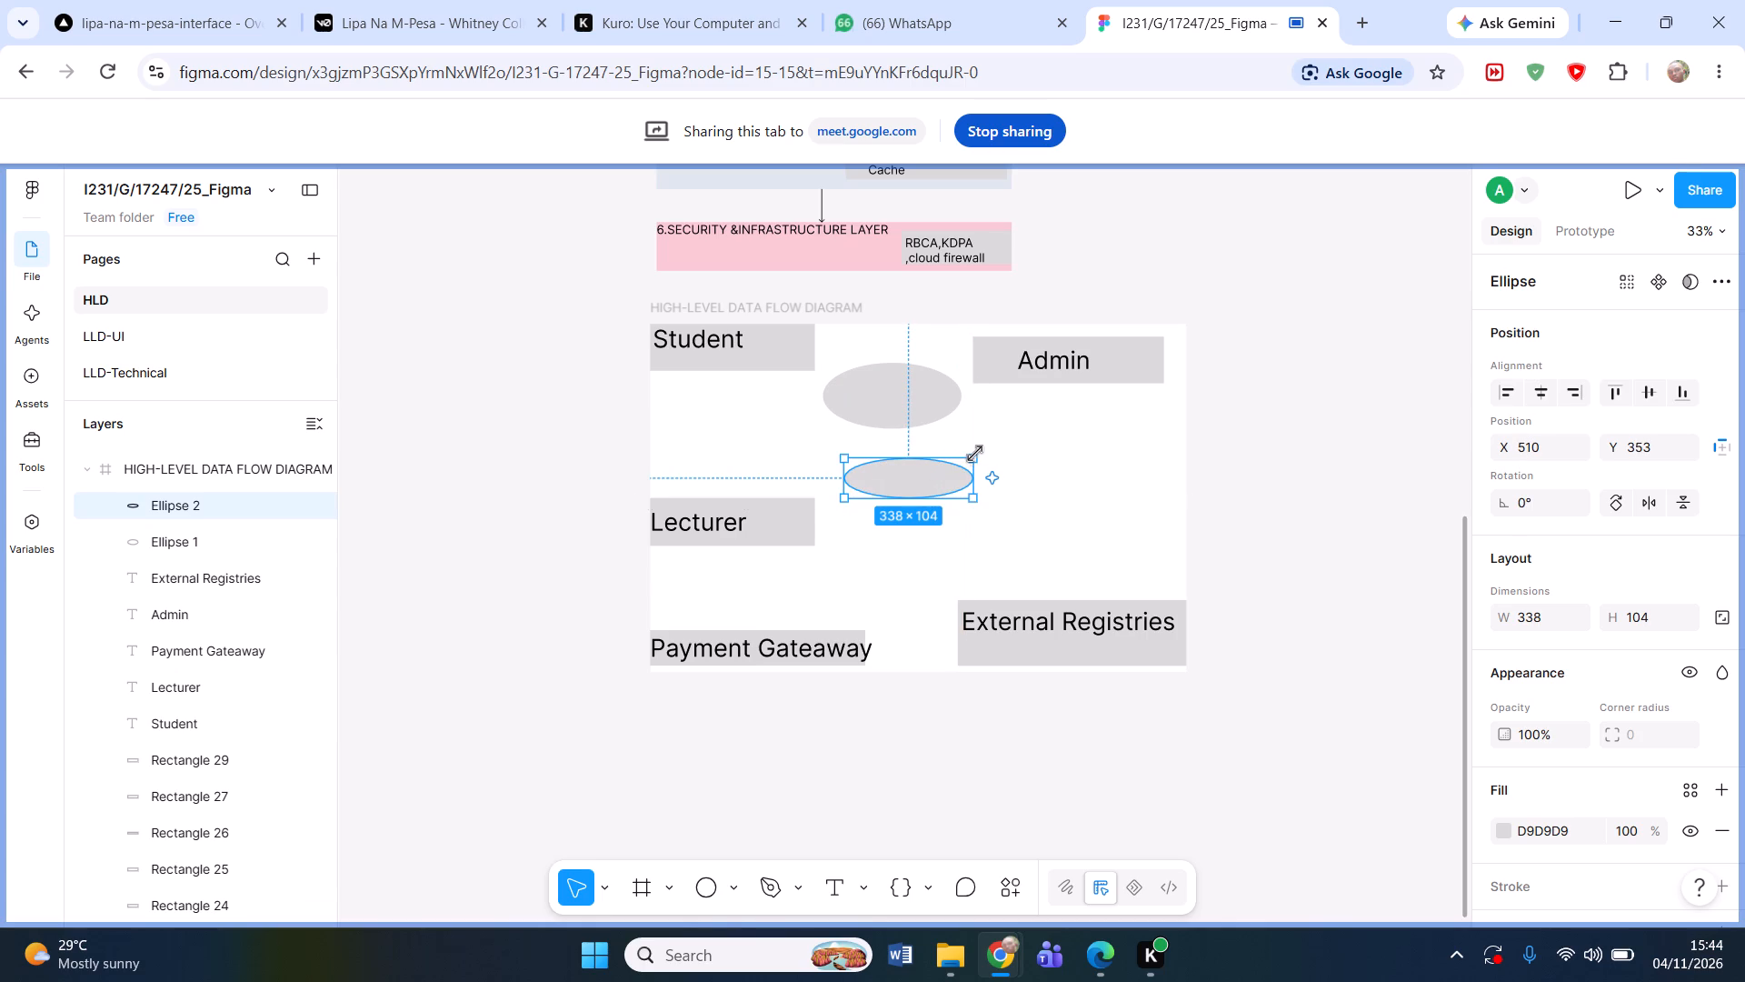
left_click_drag(974, 455, 968, 448)
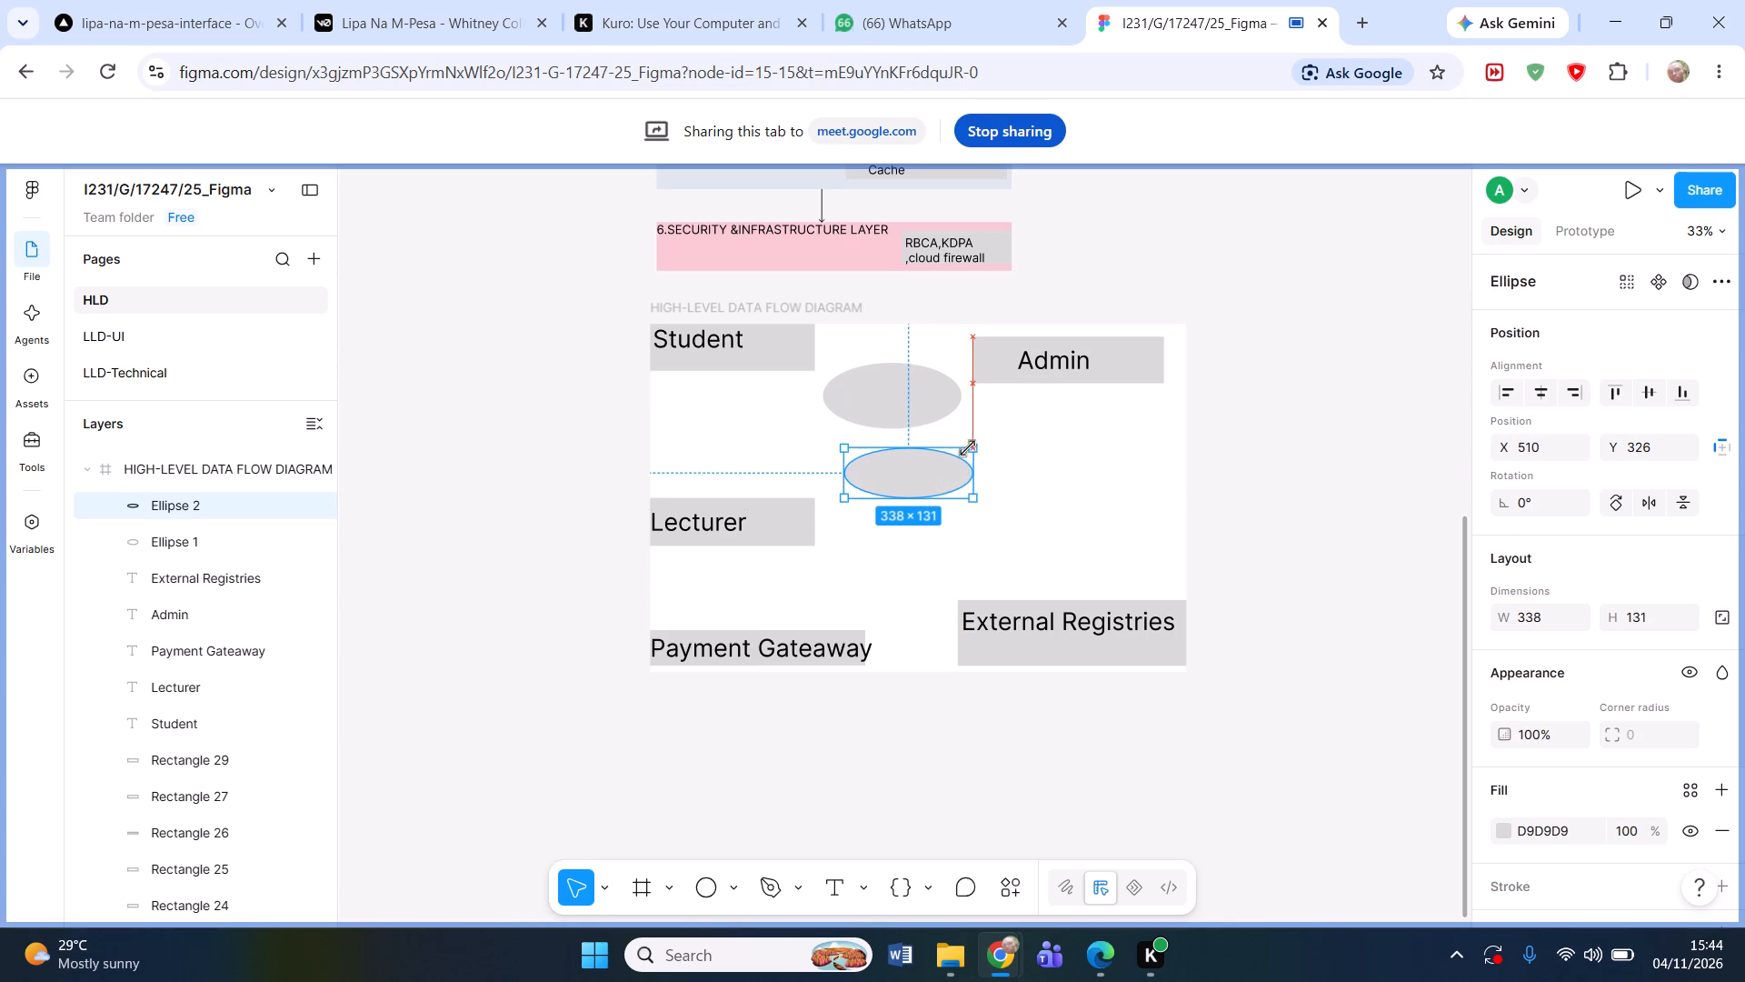
left_click_drag(968, 448, 969, 448)
left_click_drag(969, 448, 965, 445)
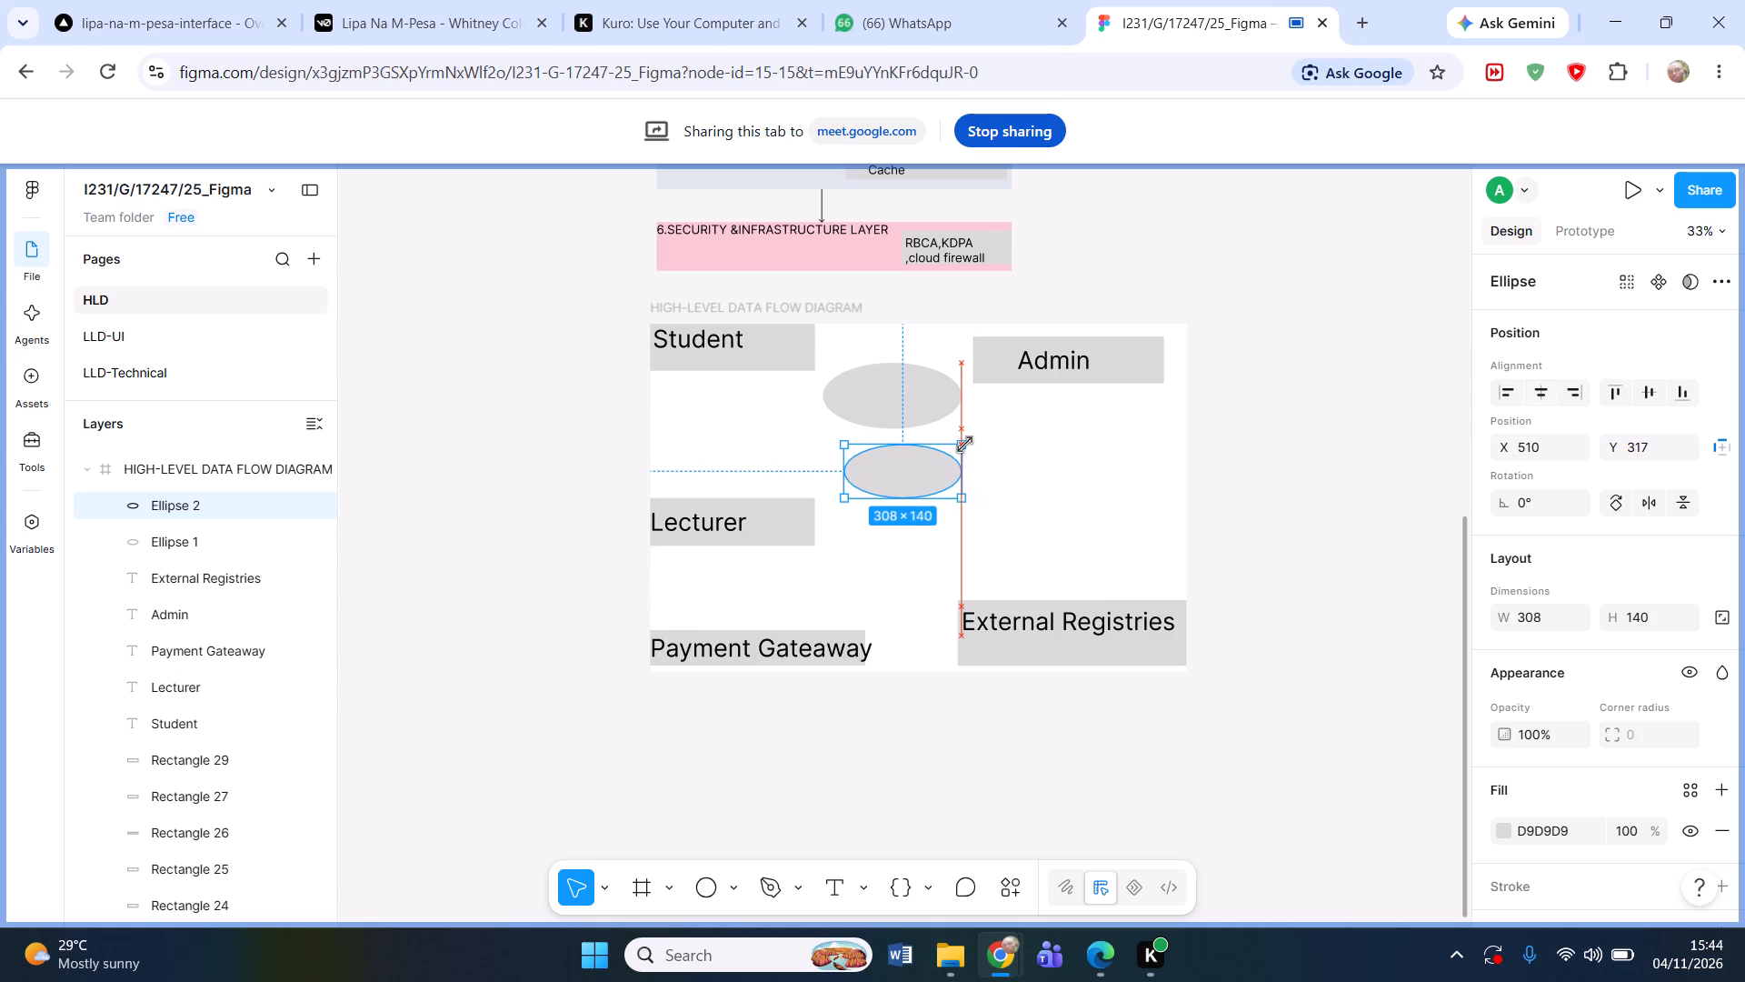
left_click_drag(965, 445, 964, 445)
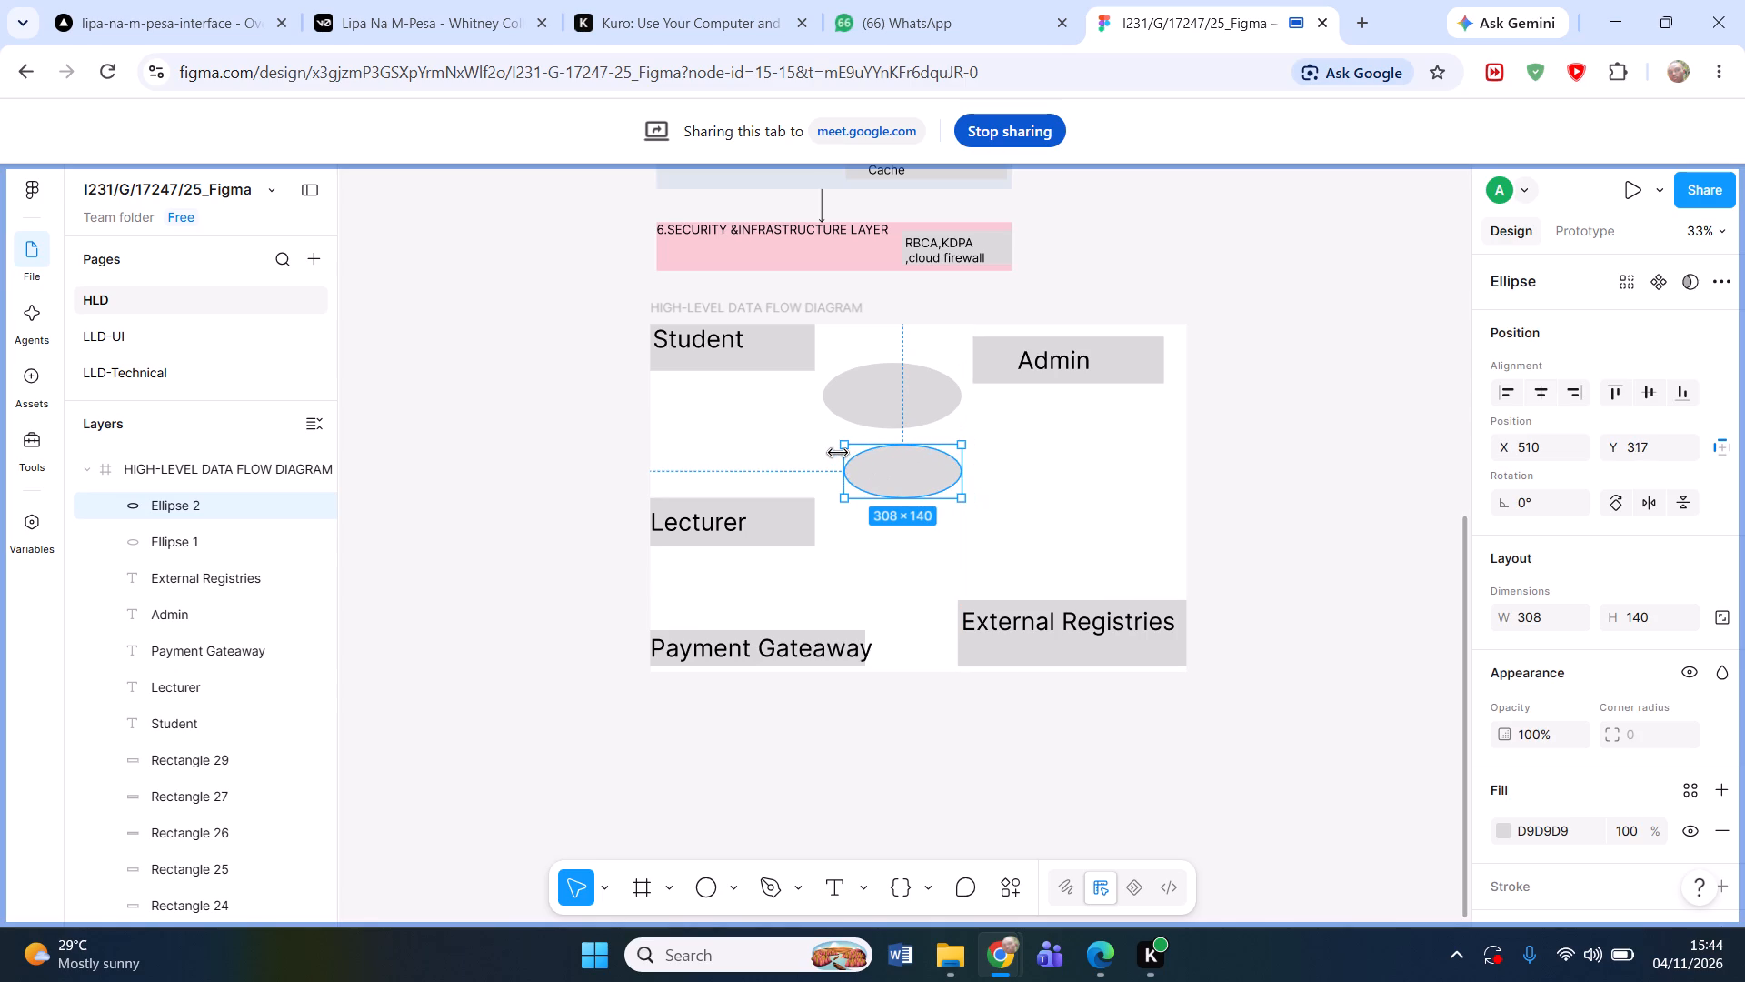
left_click_drag(843, 445, 832, 445)
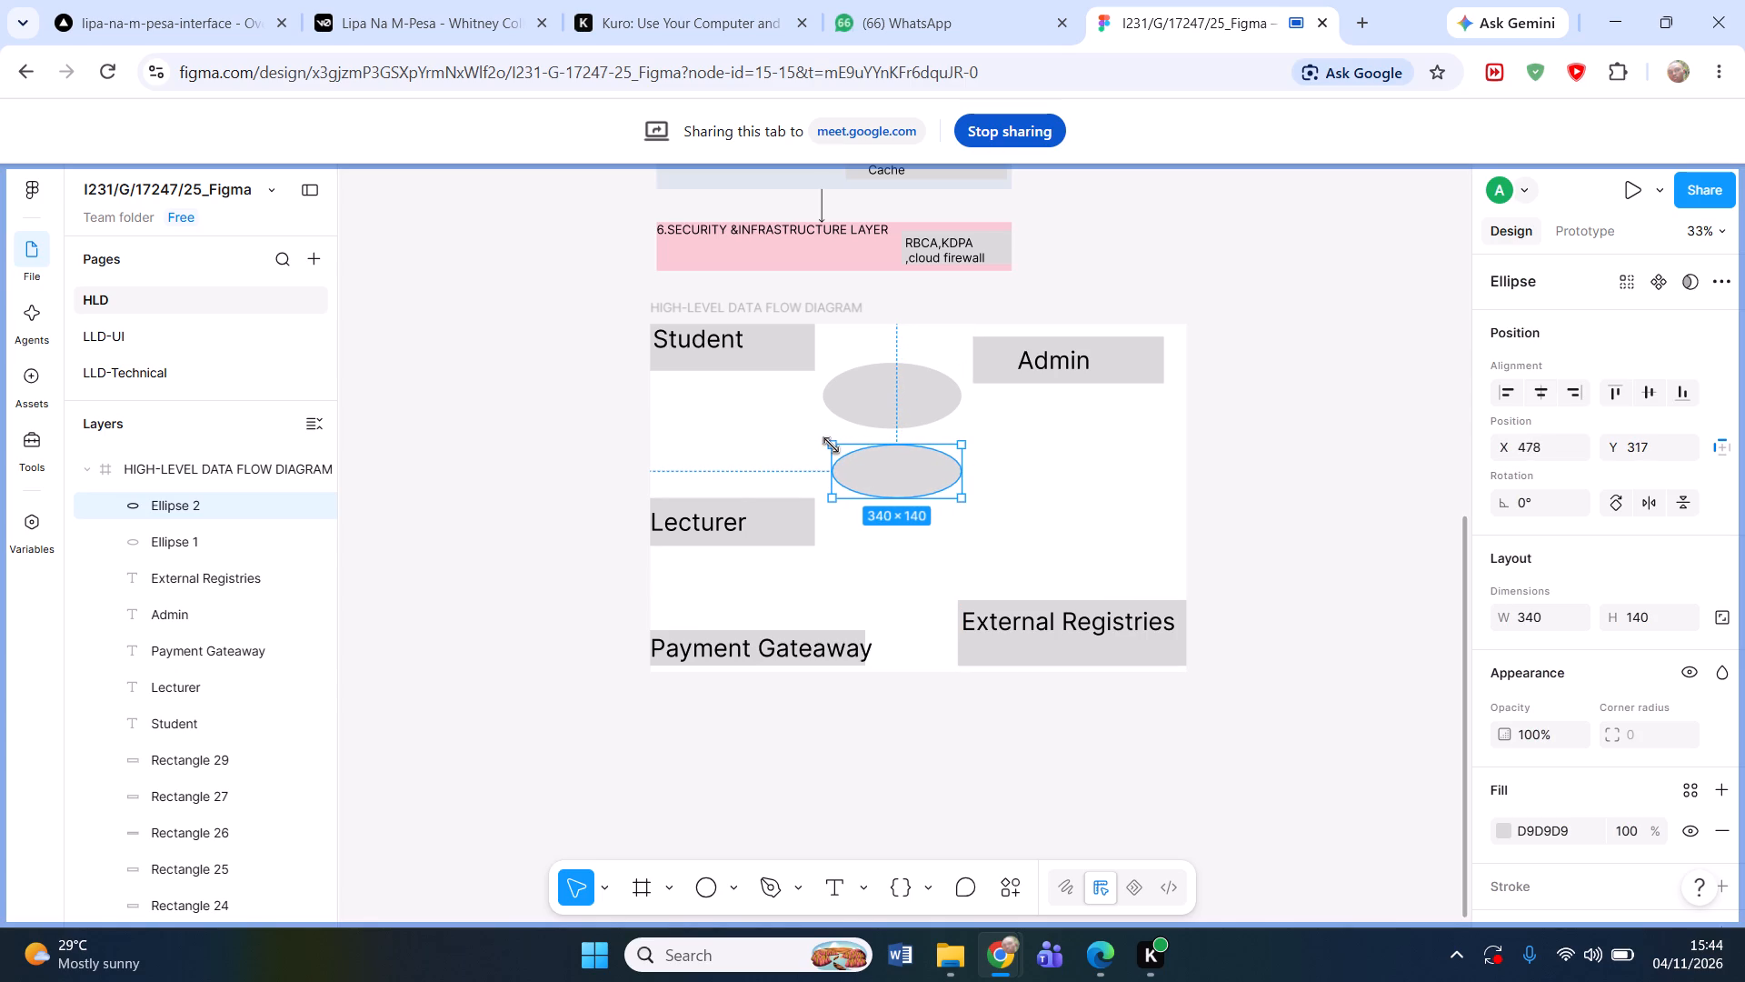
left_click_drag(832, 445, 826, 443)
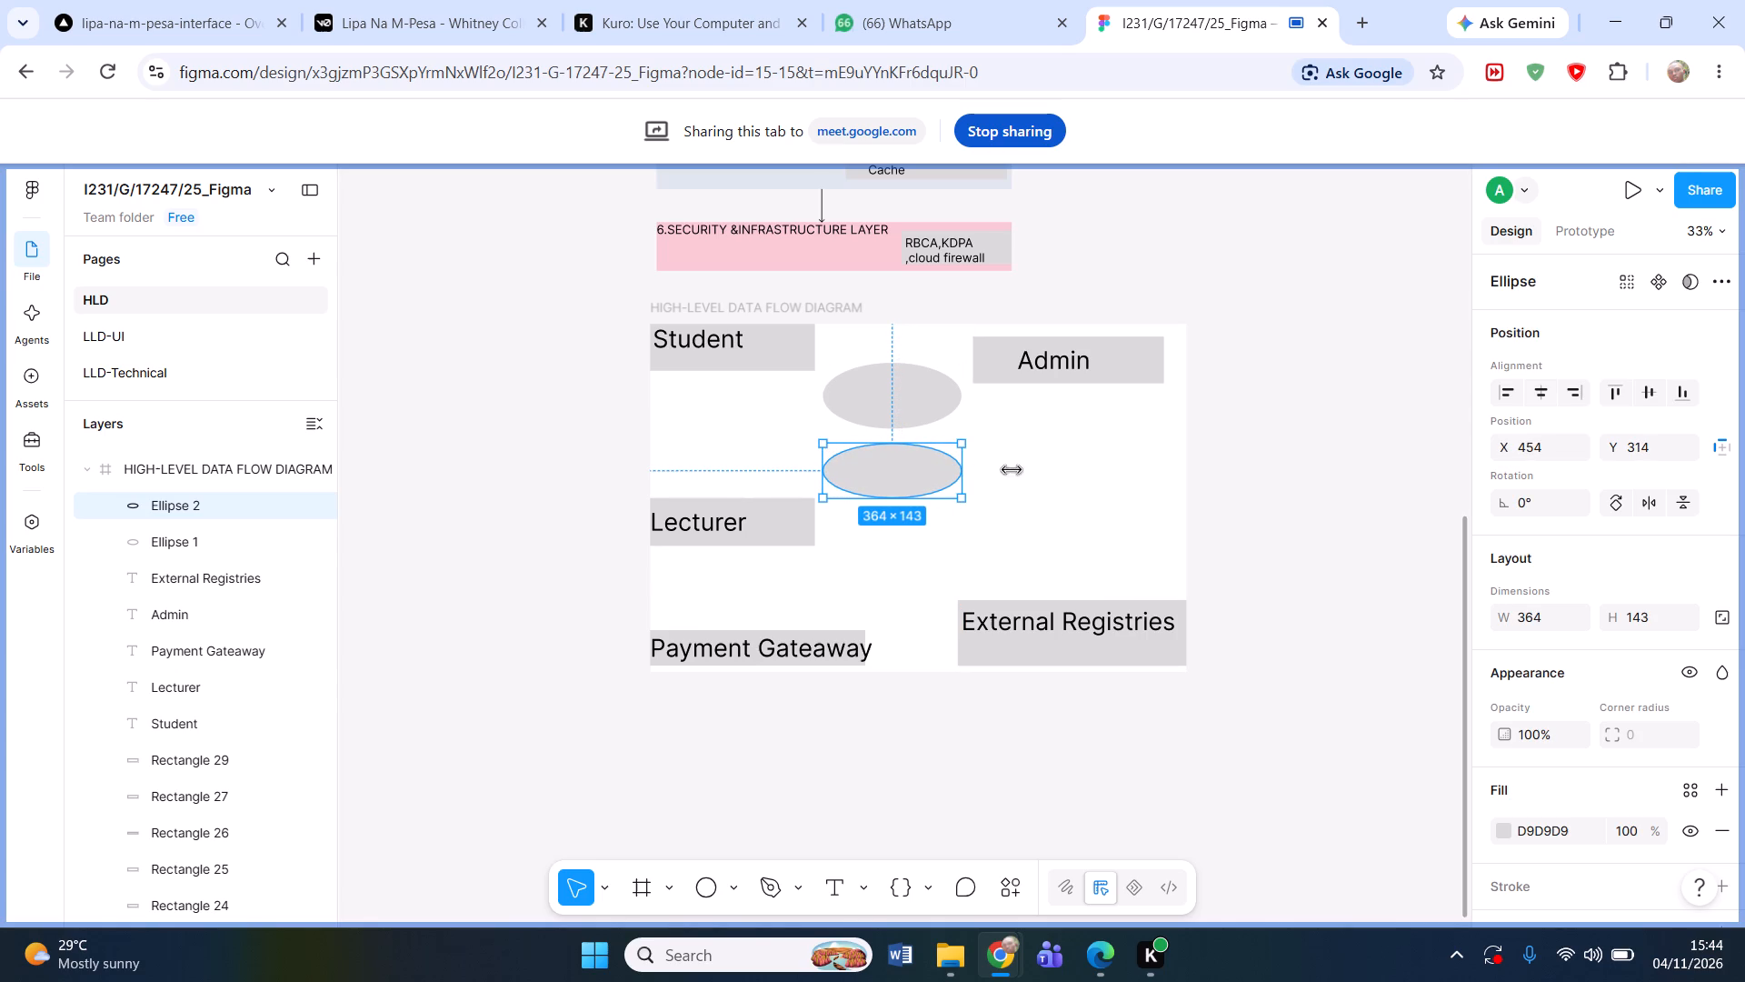
left_click(1019, 470)
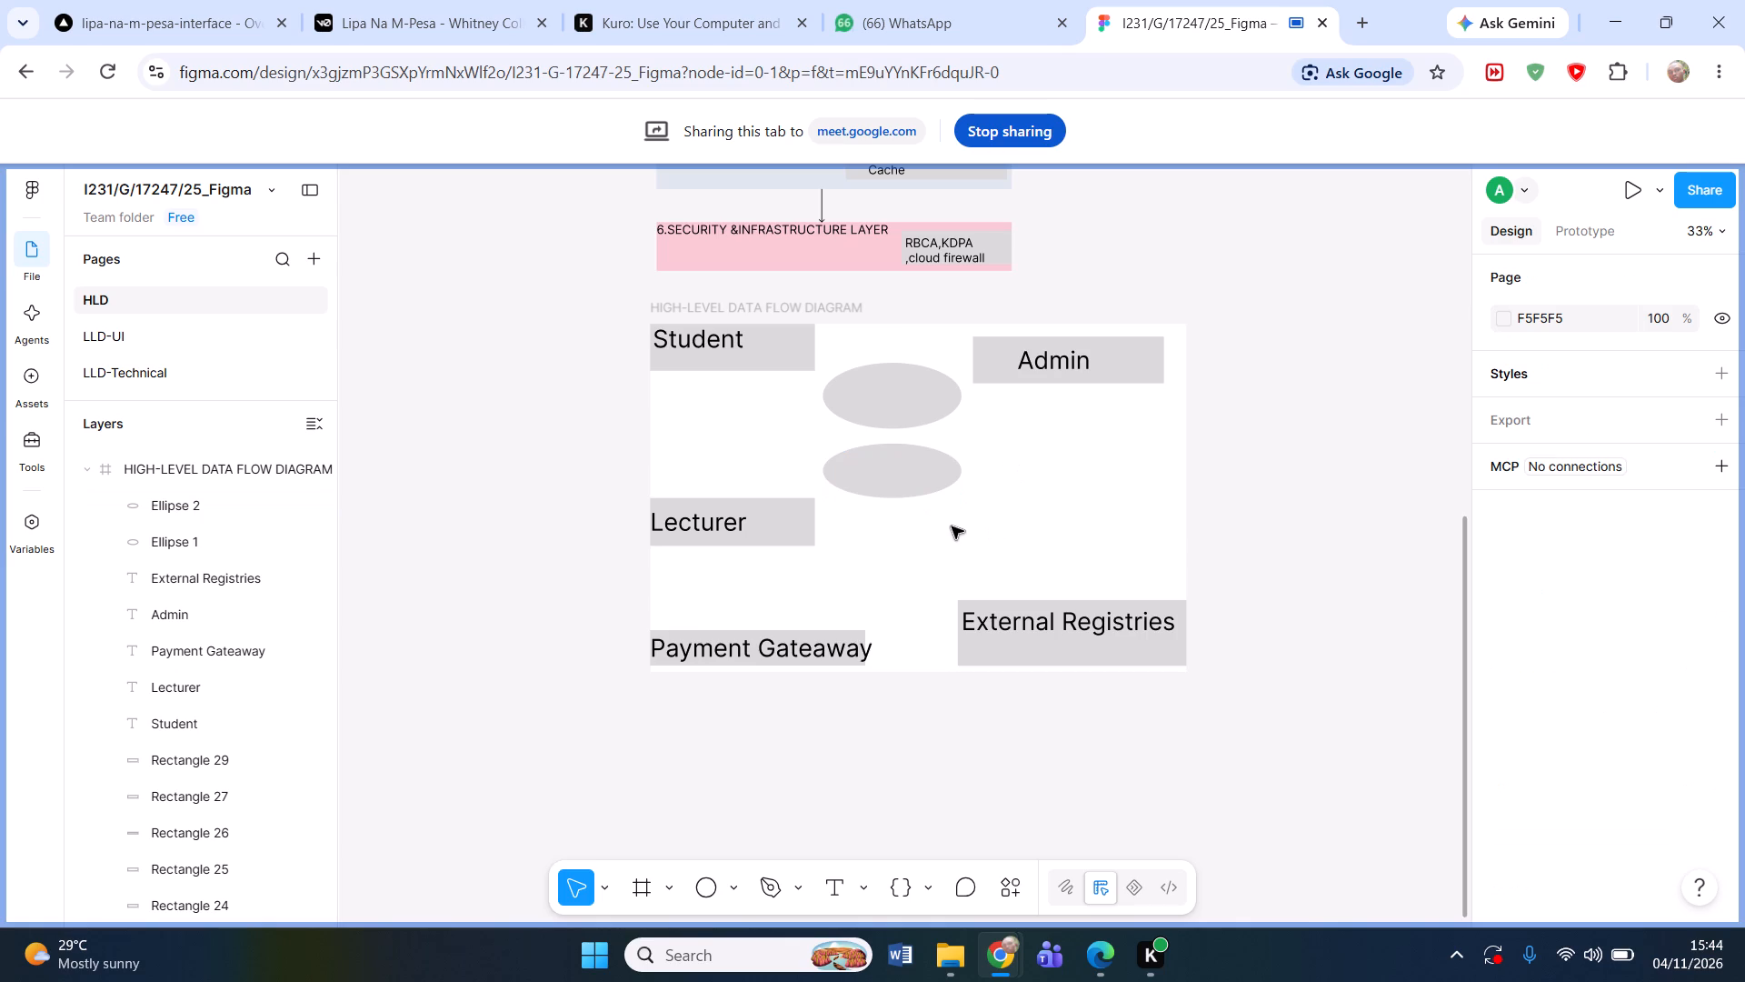
Draw a third ellipse below the second, sized about 364 × 133 at X 454, Y 505, aligned with the two above.
key("o")
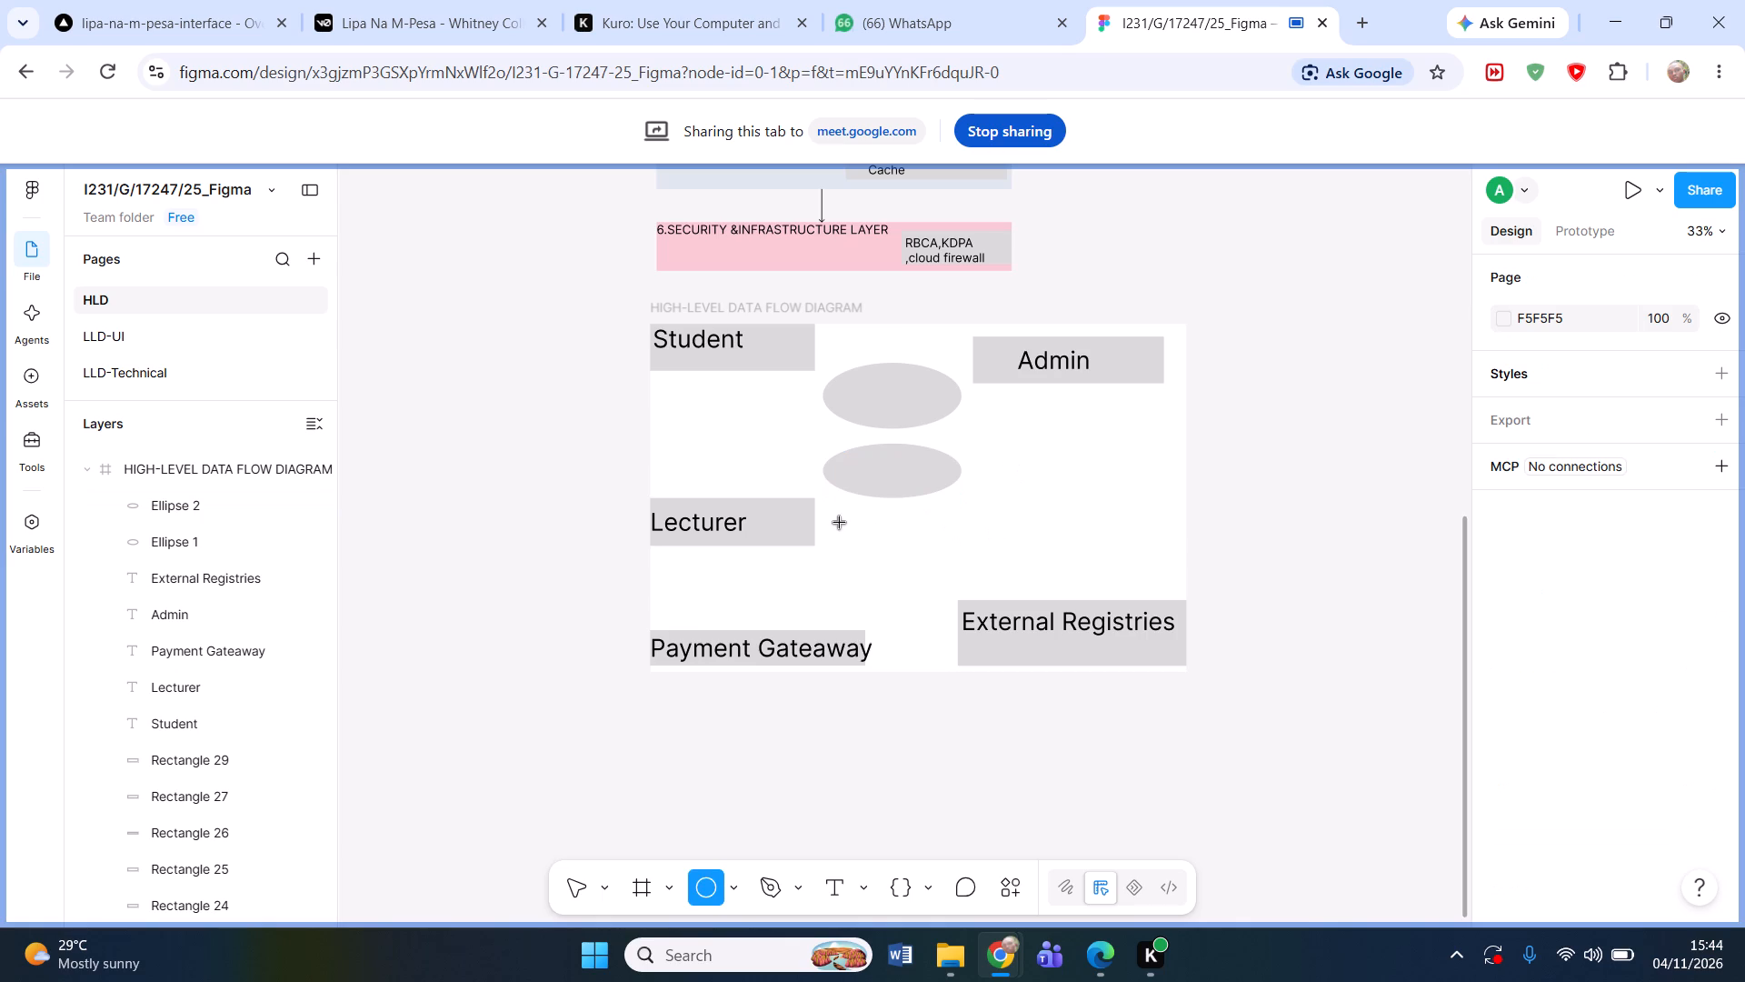
left_click_drag(859, 537, 972, 566)
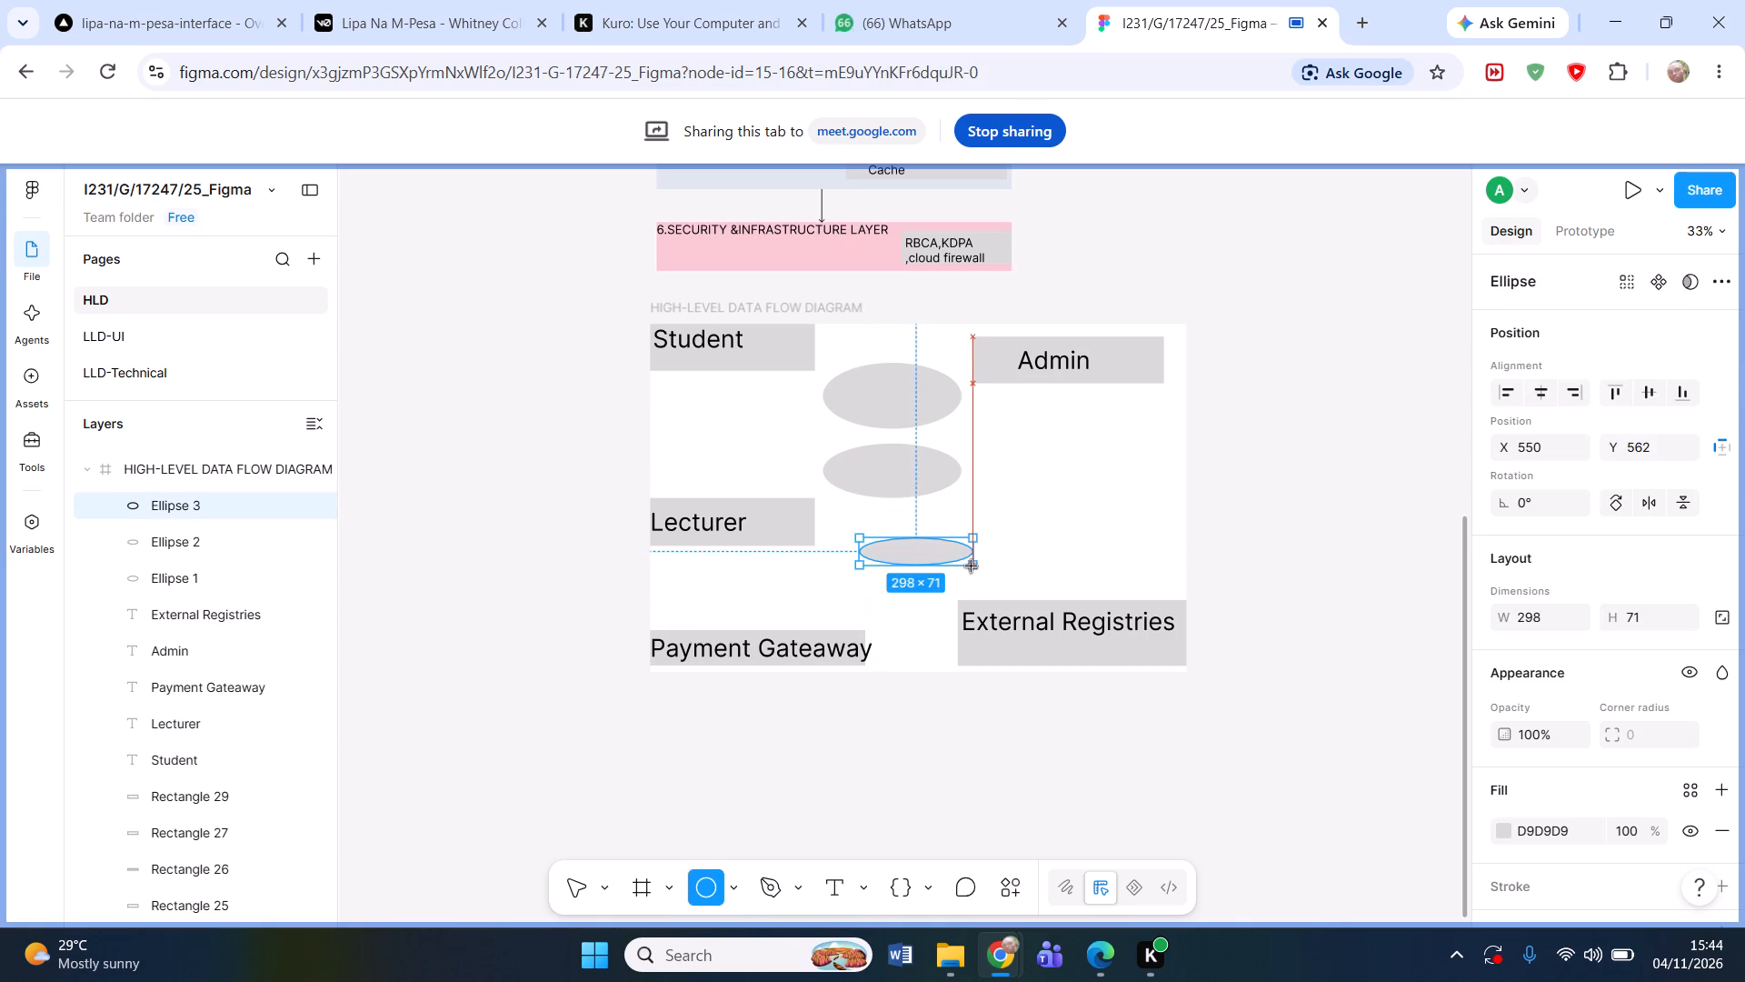
left_click_drag(972, 566, 994, 580)
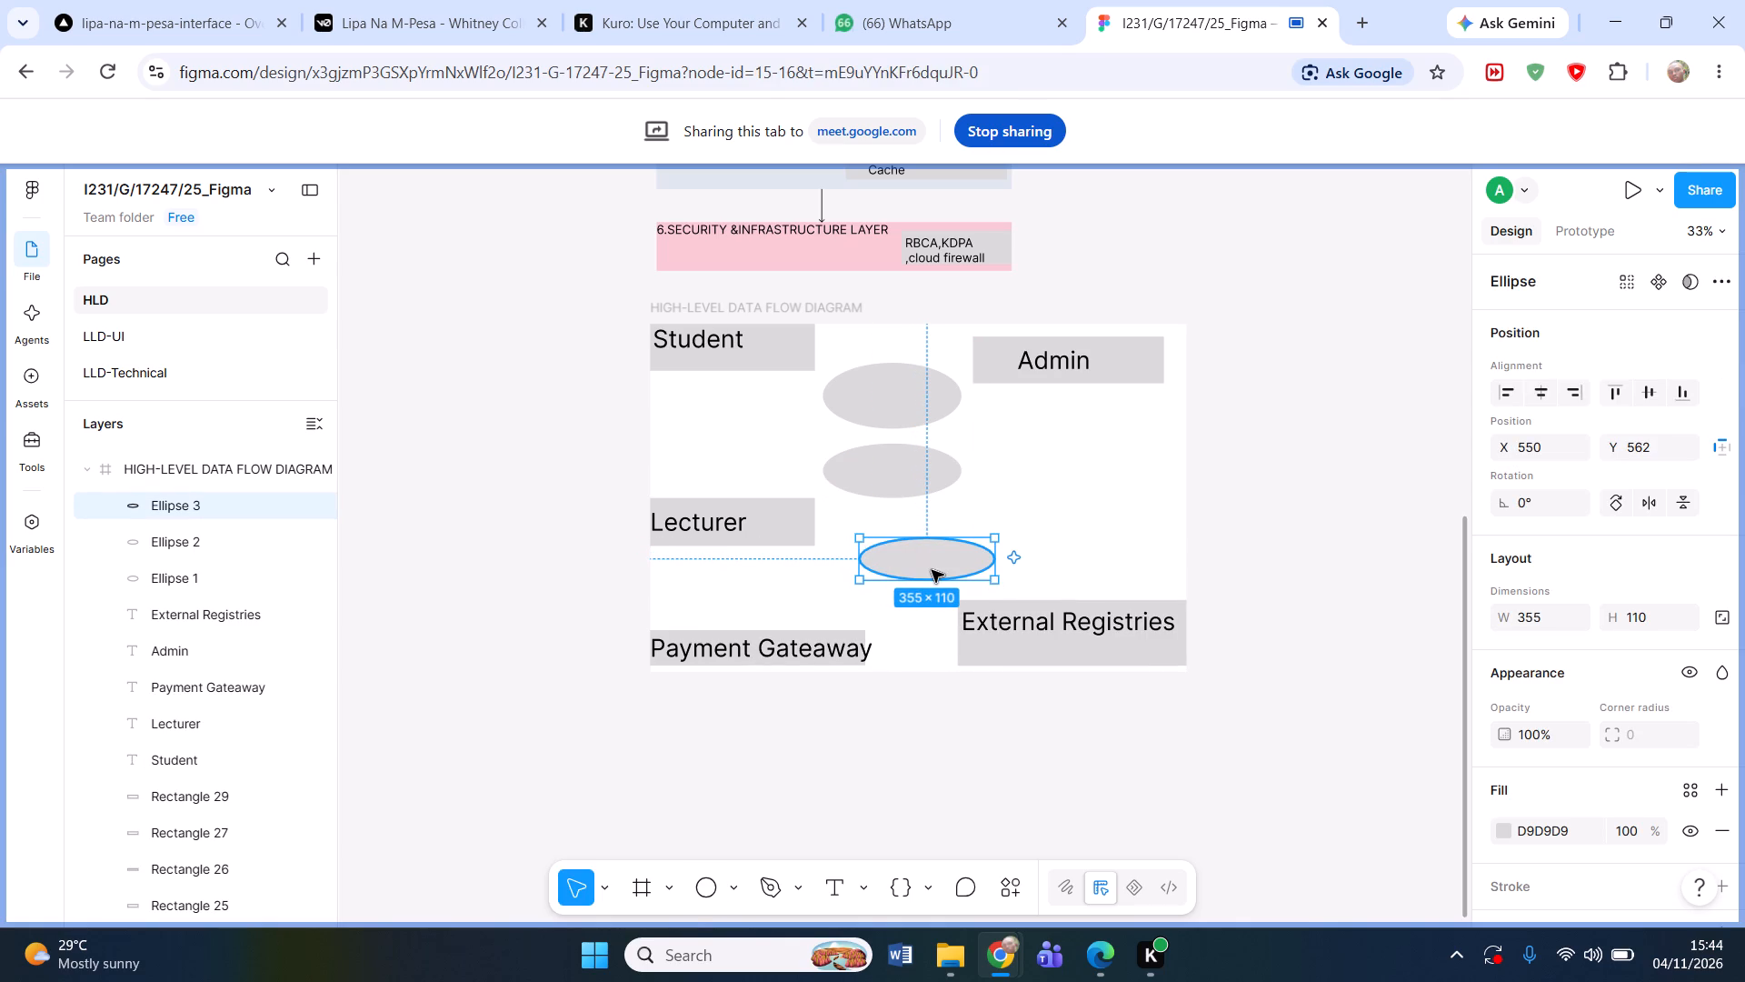
left_click_drag(932, 570, 902, 558)
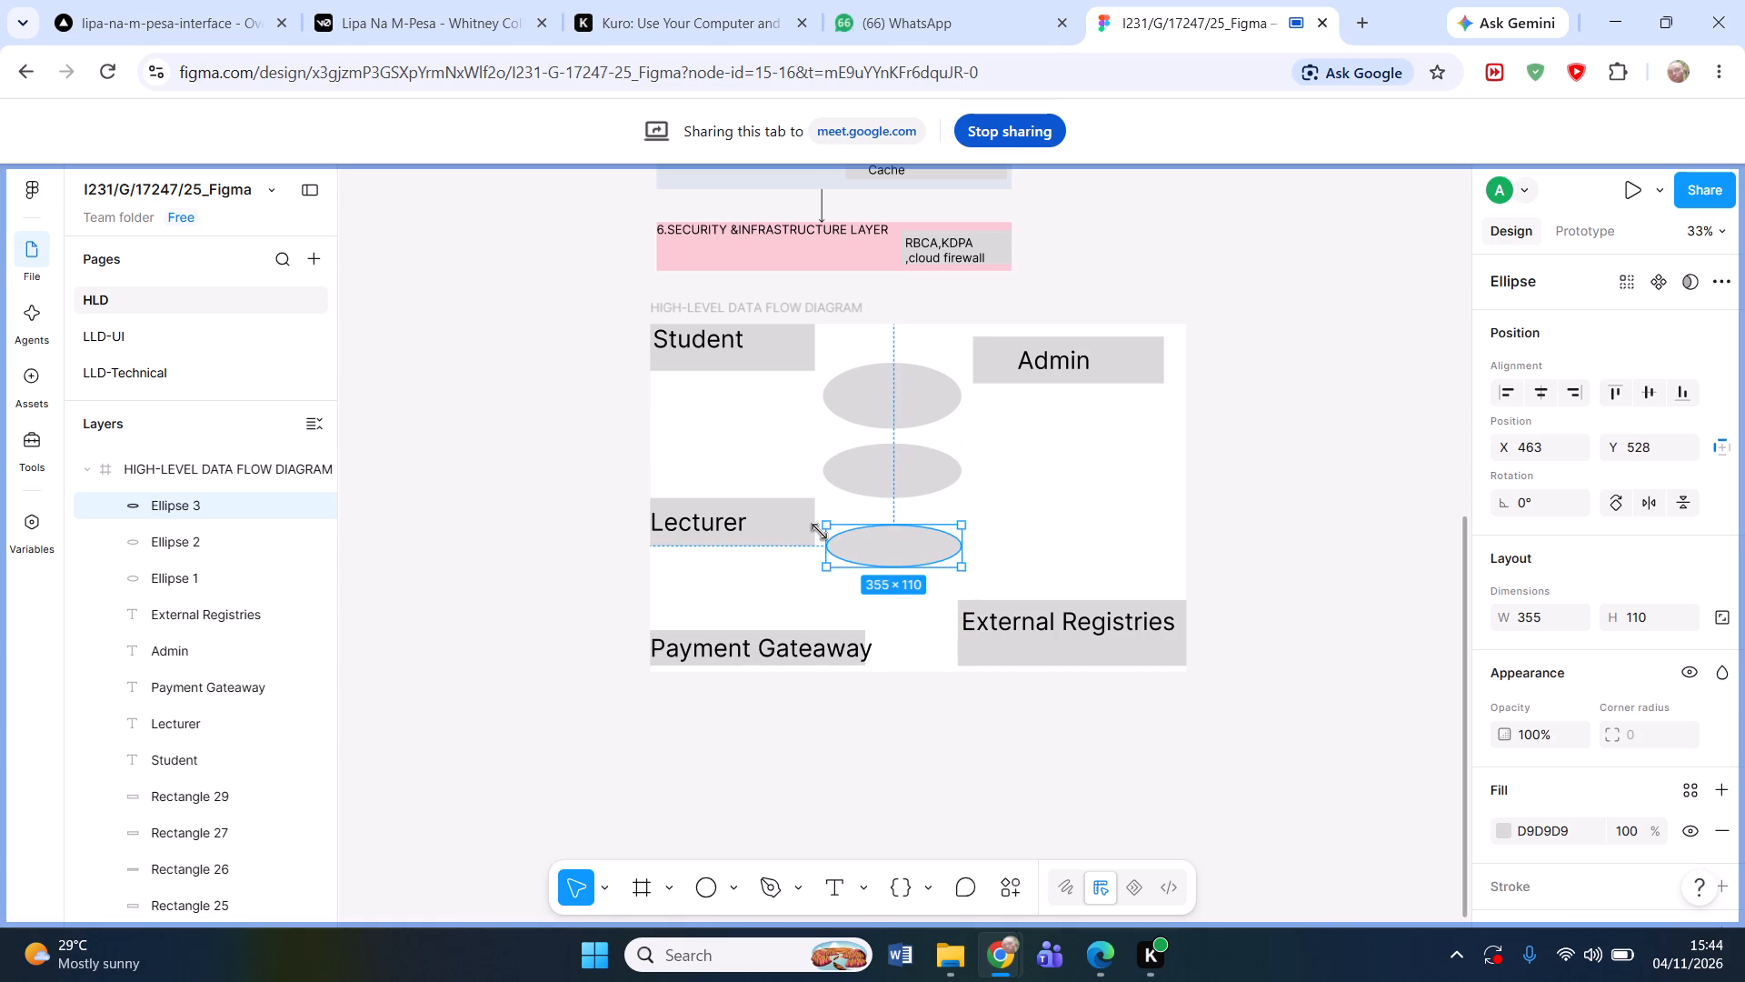
left_click(830, 523)
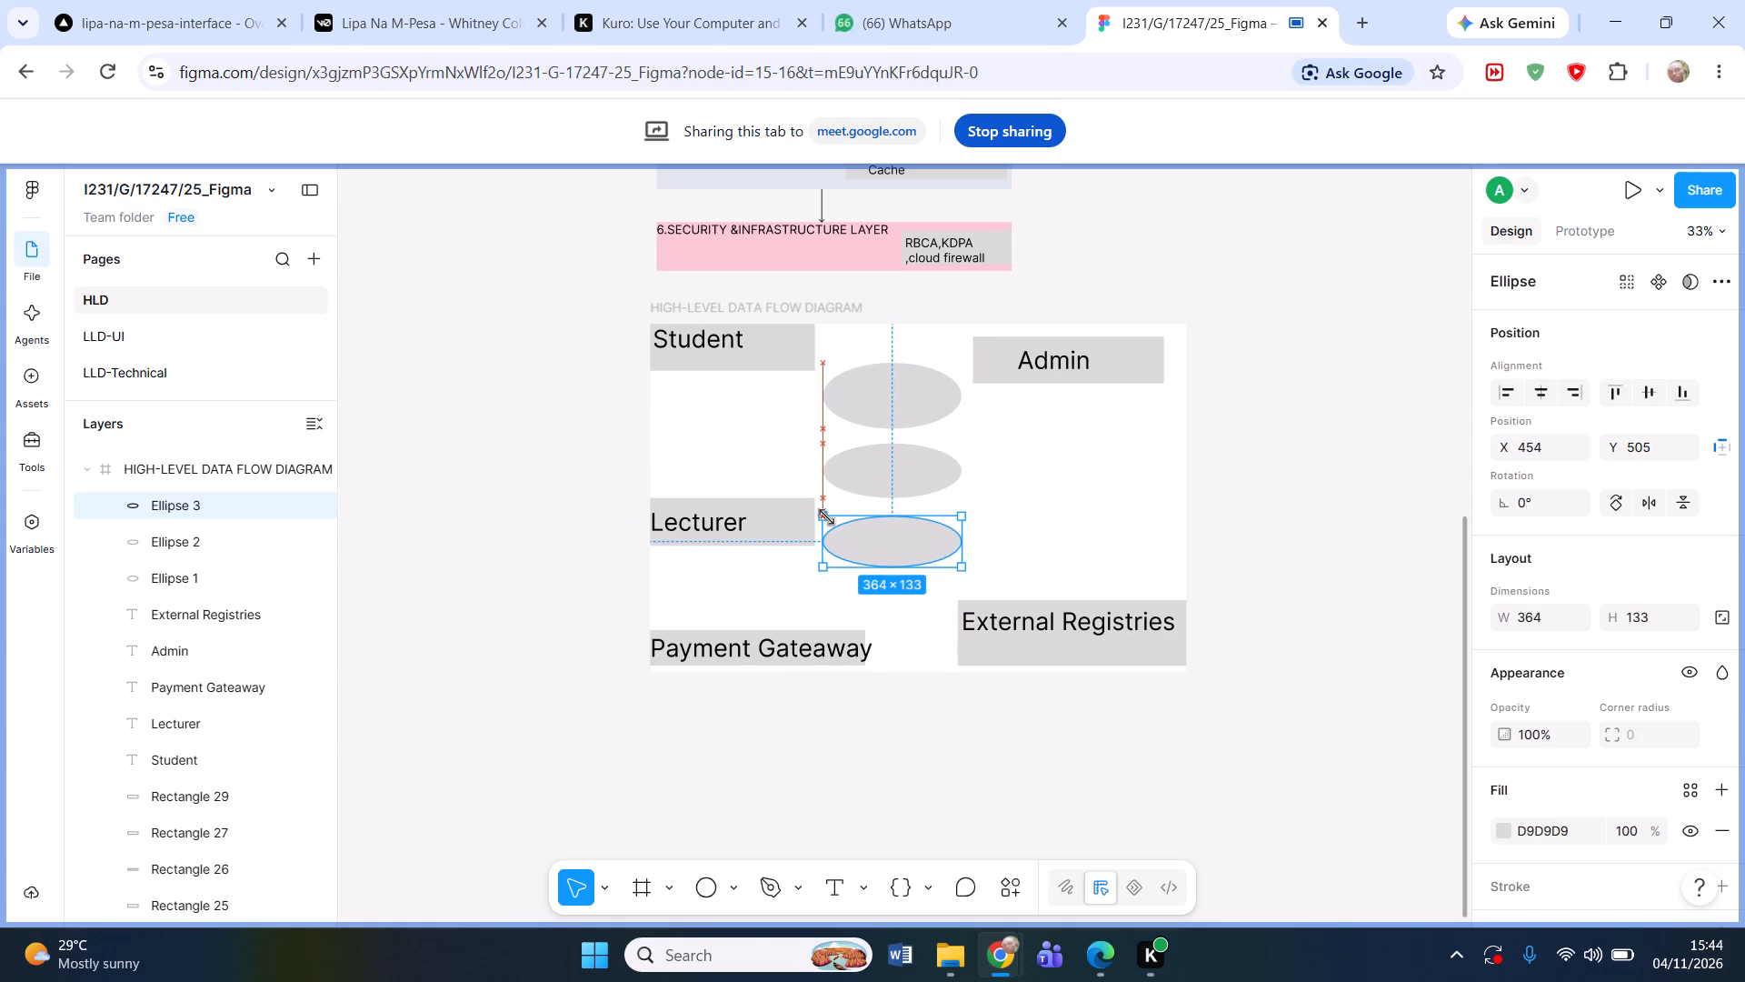
left_click(1097, 543)
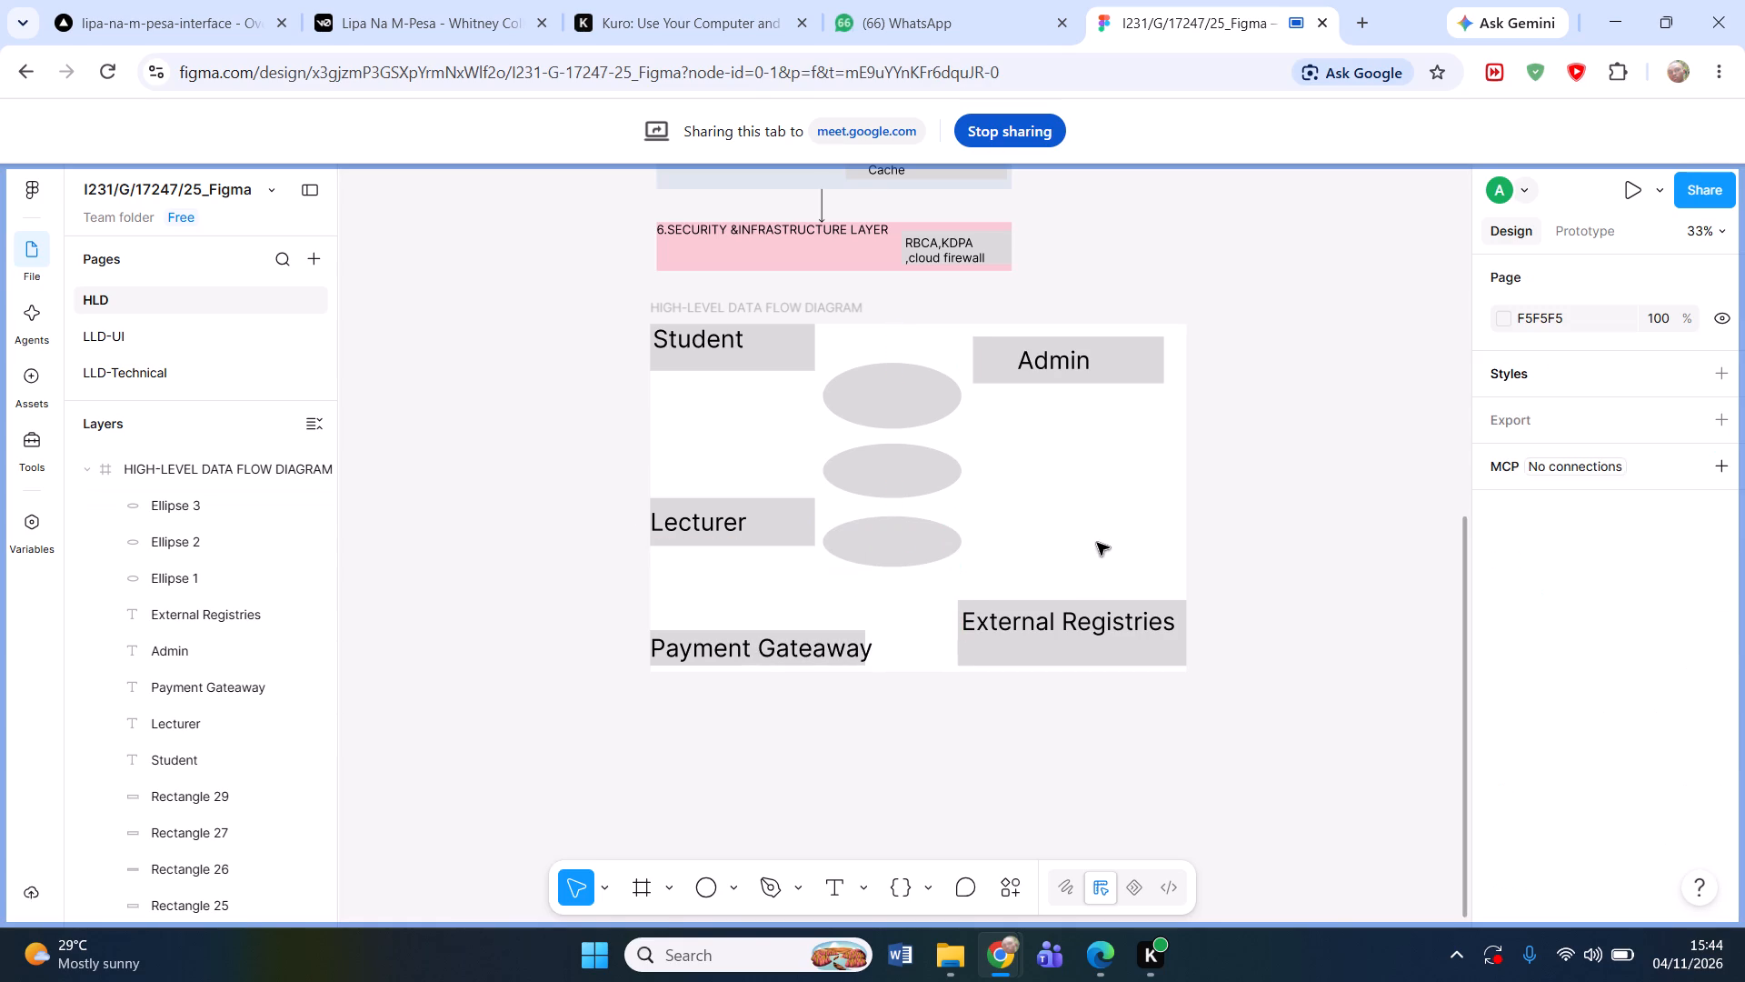
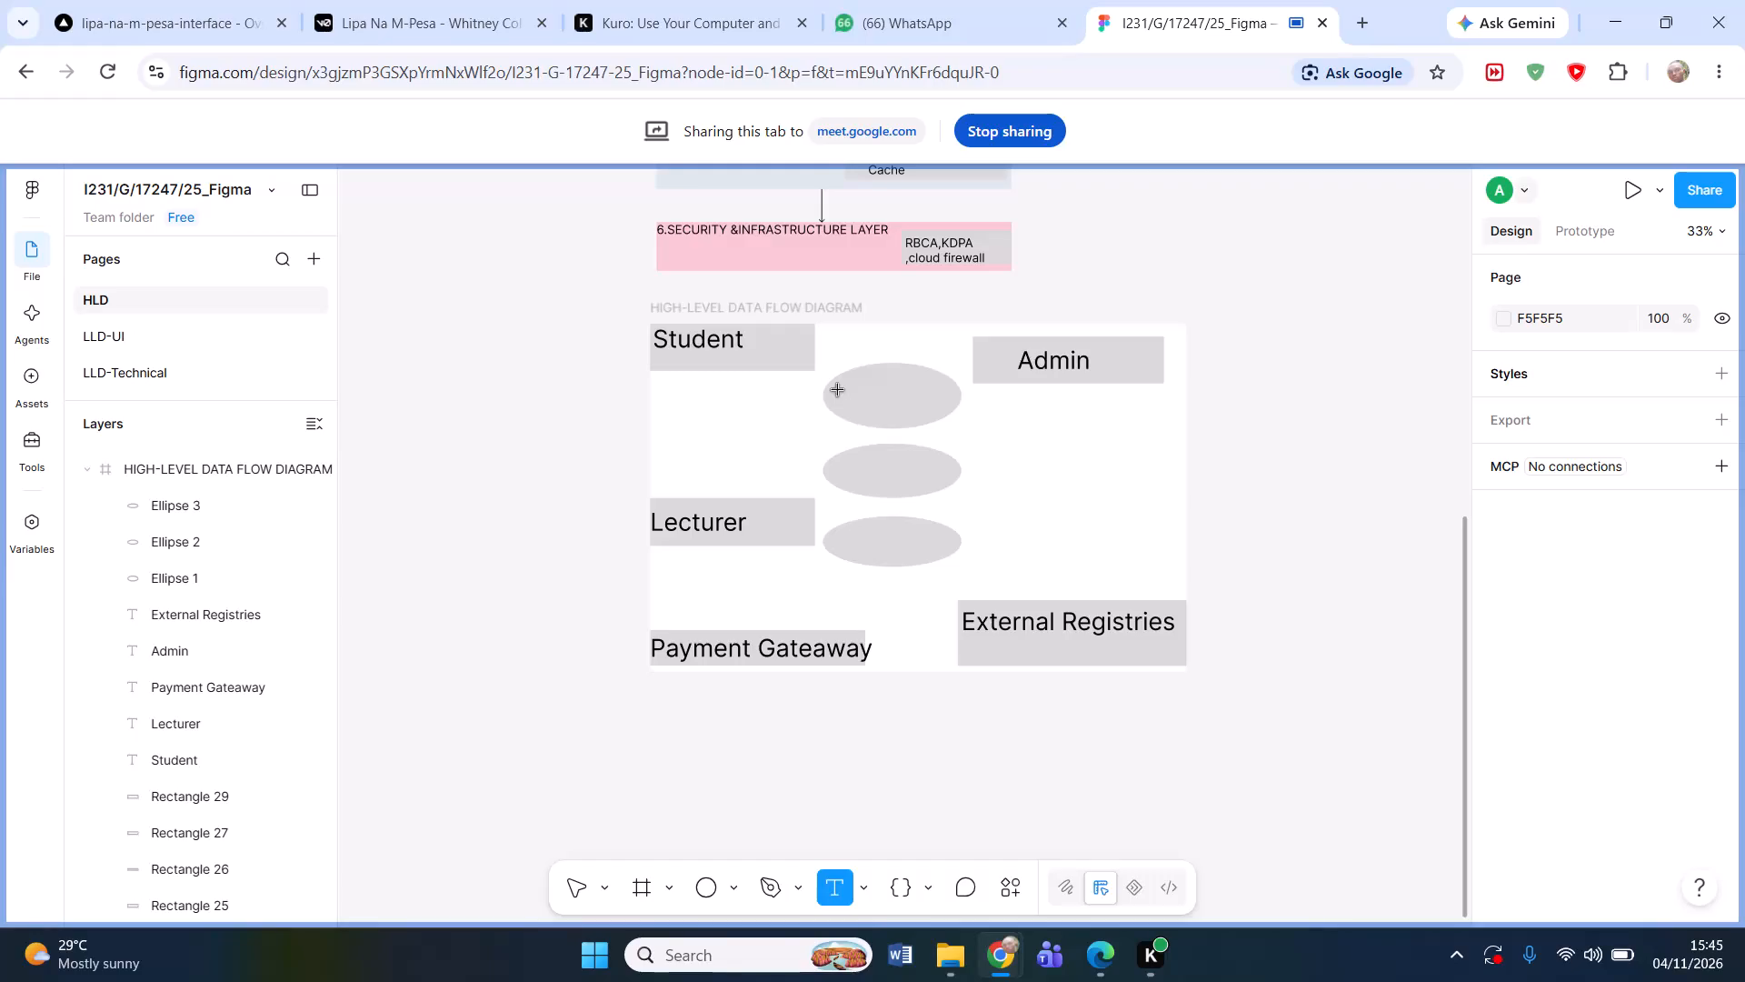
Add a text label reading "Authentication" on the upper ellipse of the data flow diagram.
left_click(838, 390)
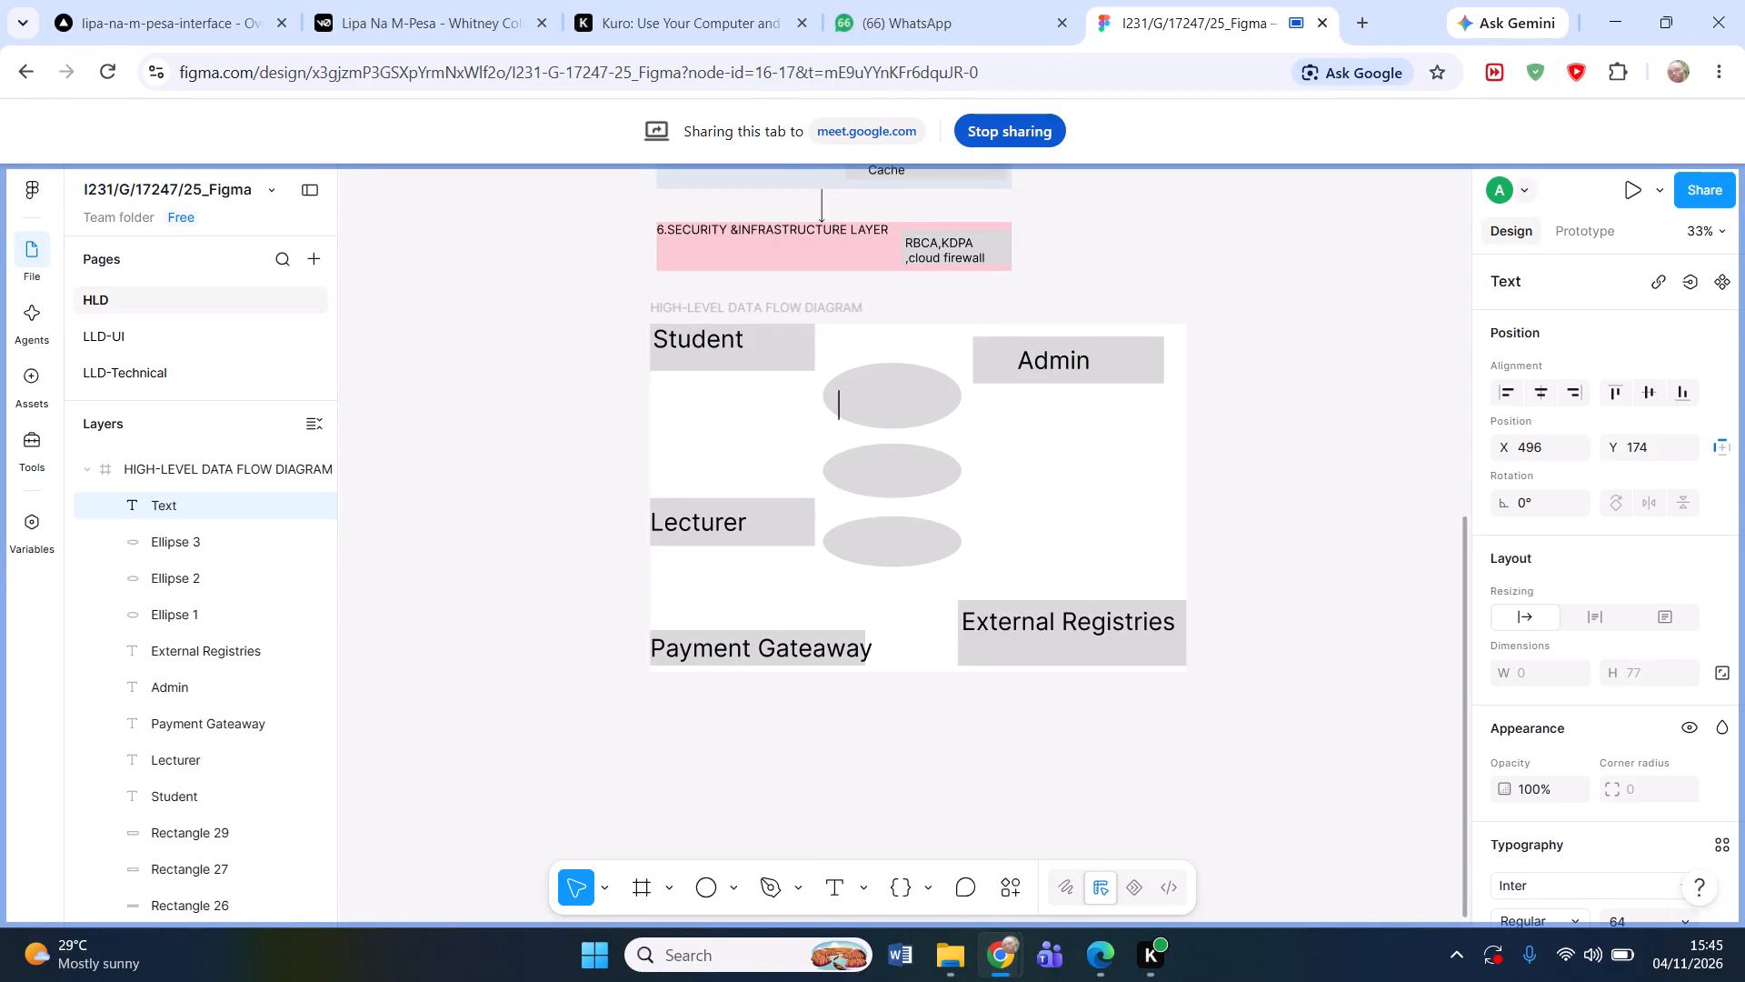
key("a")
type("uth")
type("entication")
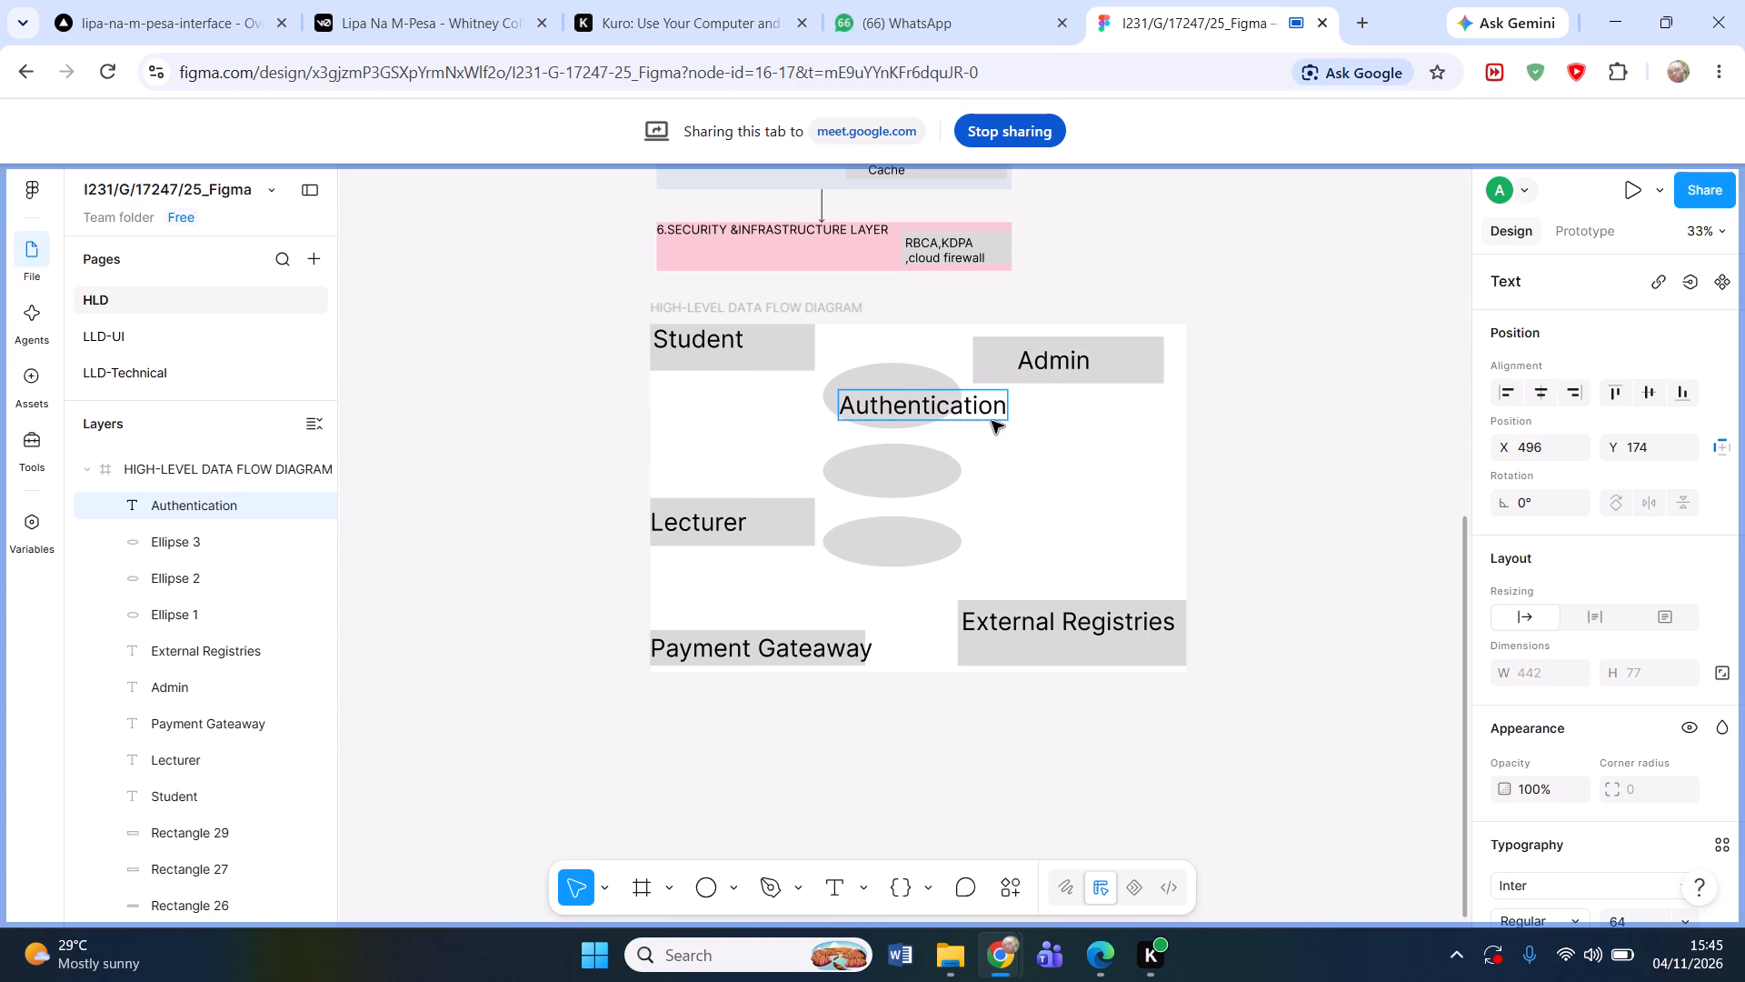
Set the font size of the whole "Authentication" label to 32.
left_click_drag(1002, 407, 842, 411)
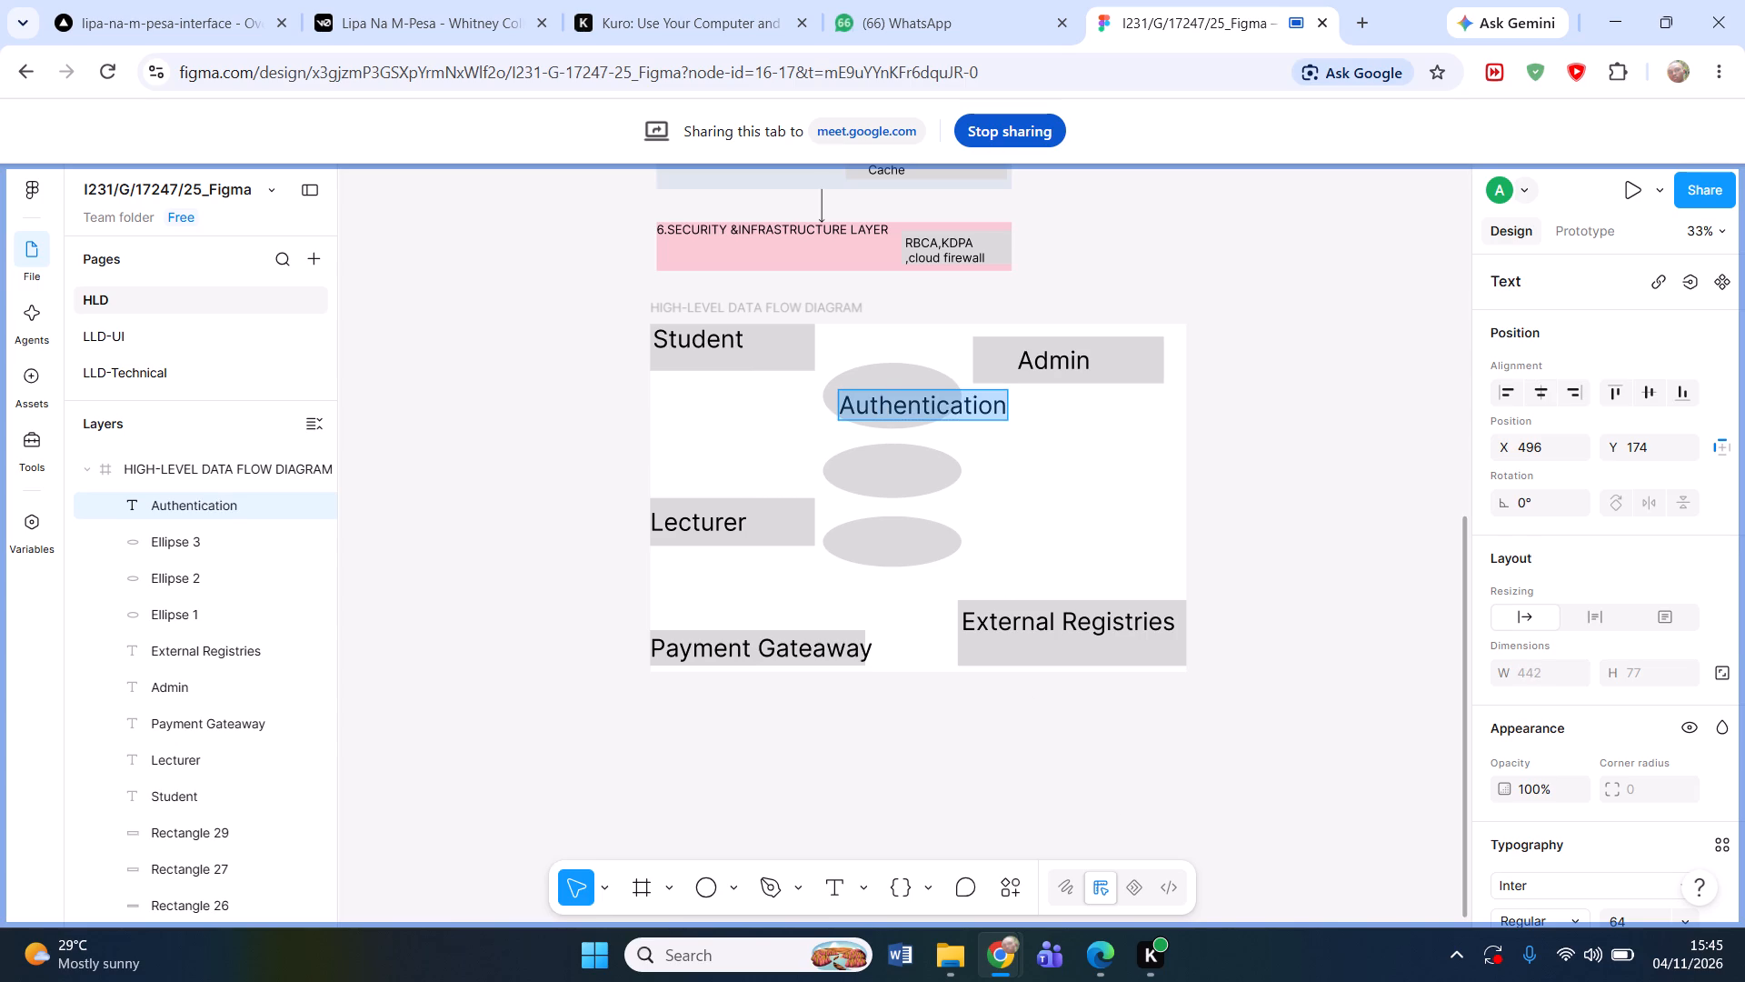
scroll(1614, 755, "down", 2)
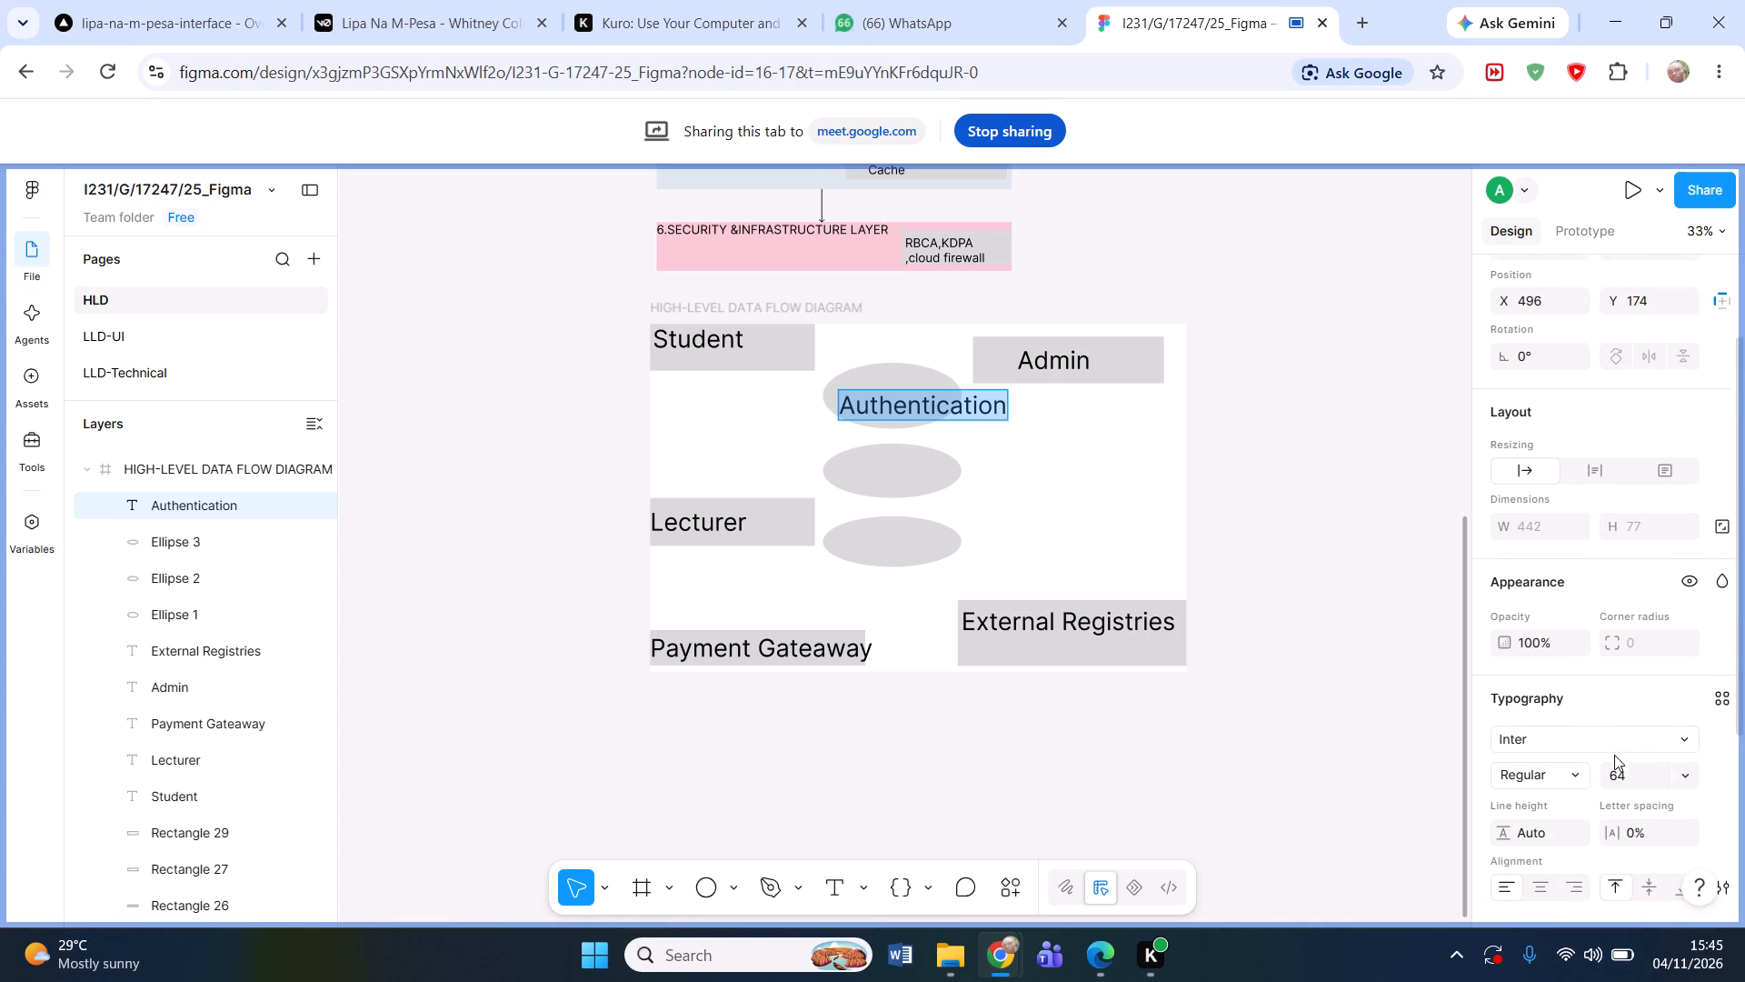
scroll(1614, 755, "down", 1)
left_click(1683, 757)
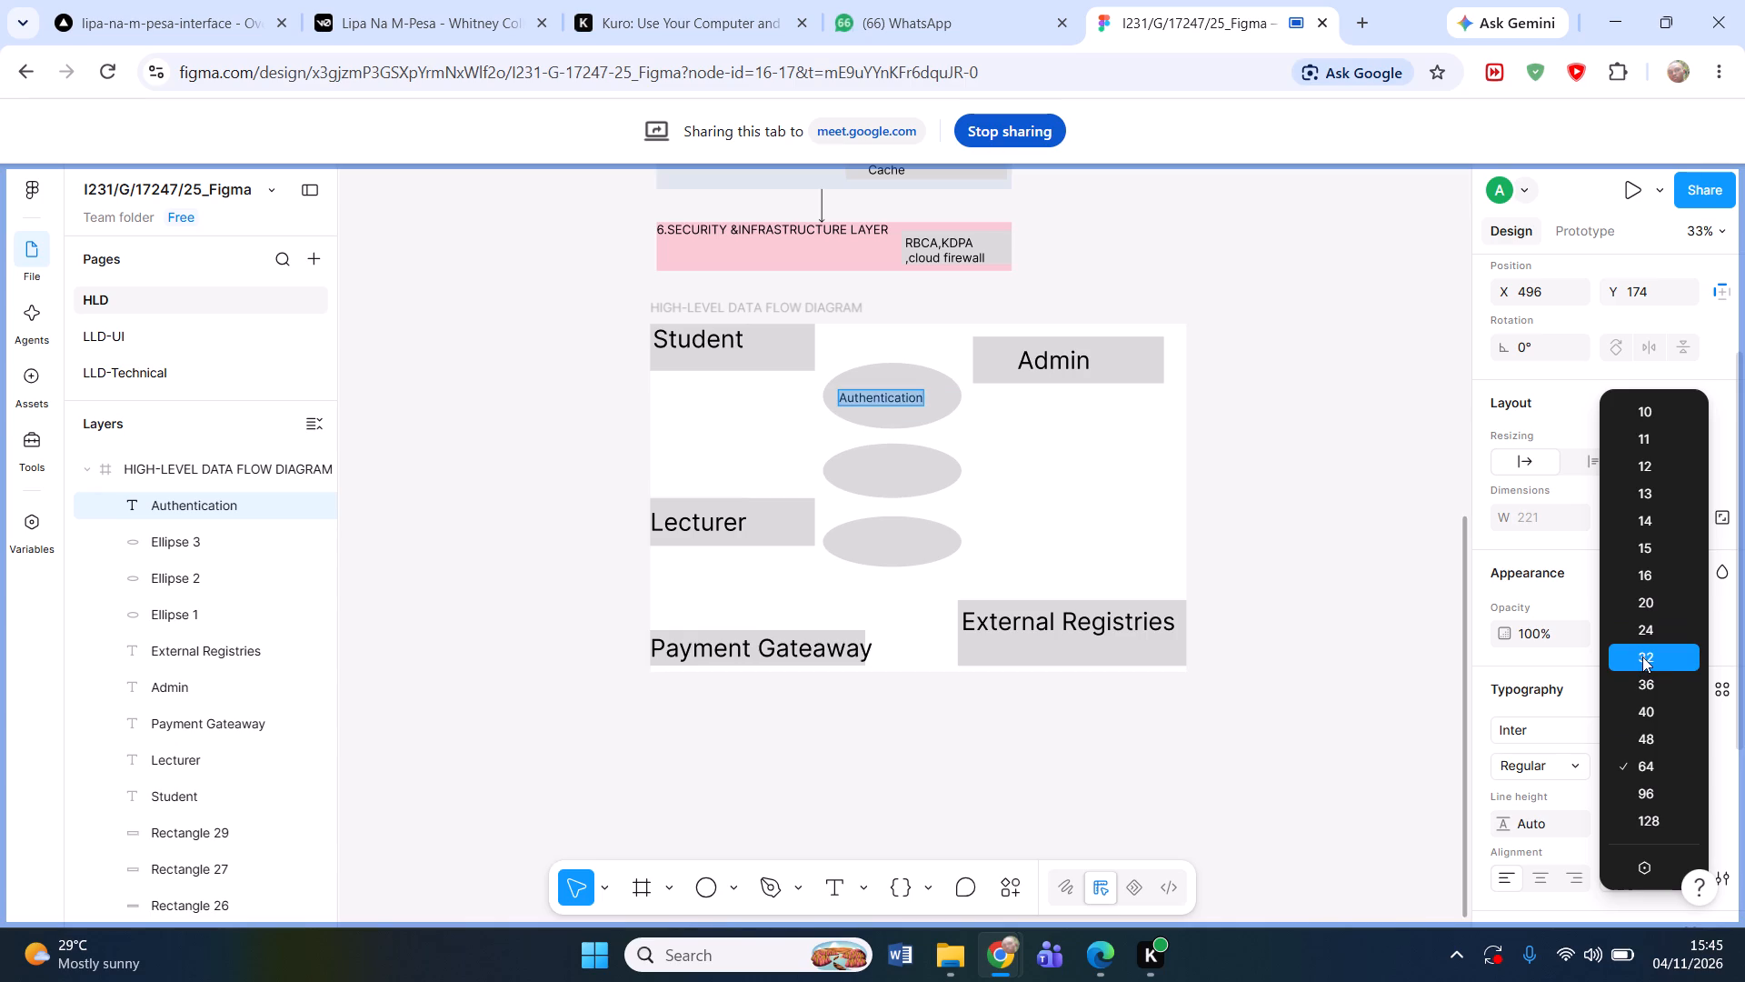
left_click(1642, 656)
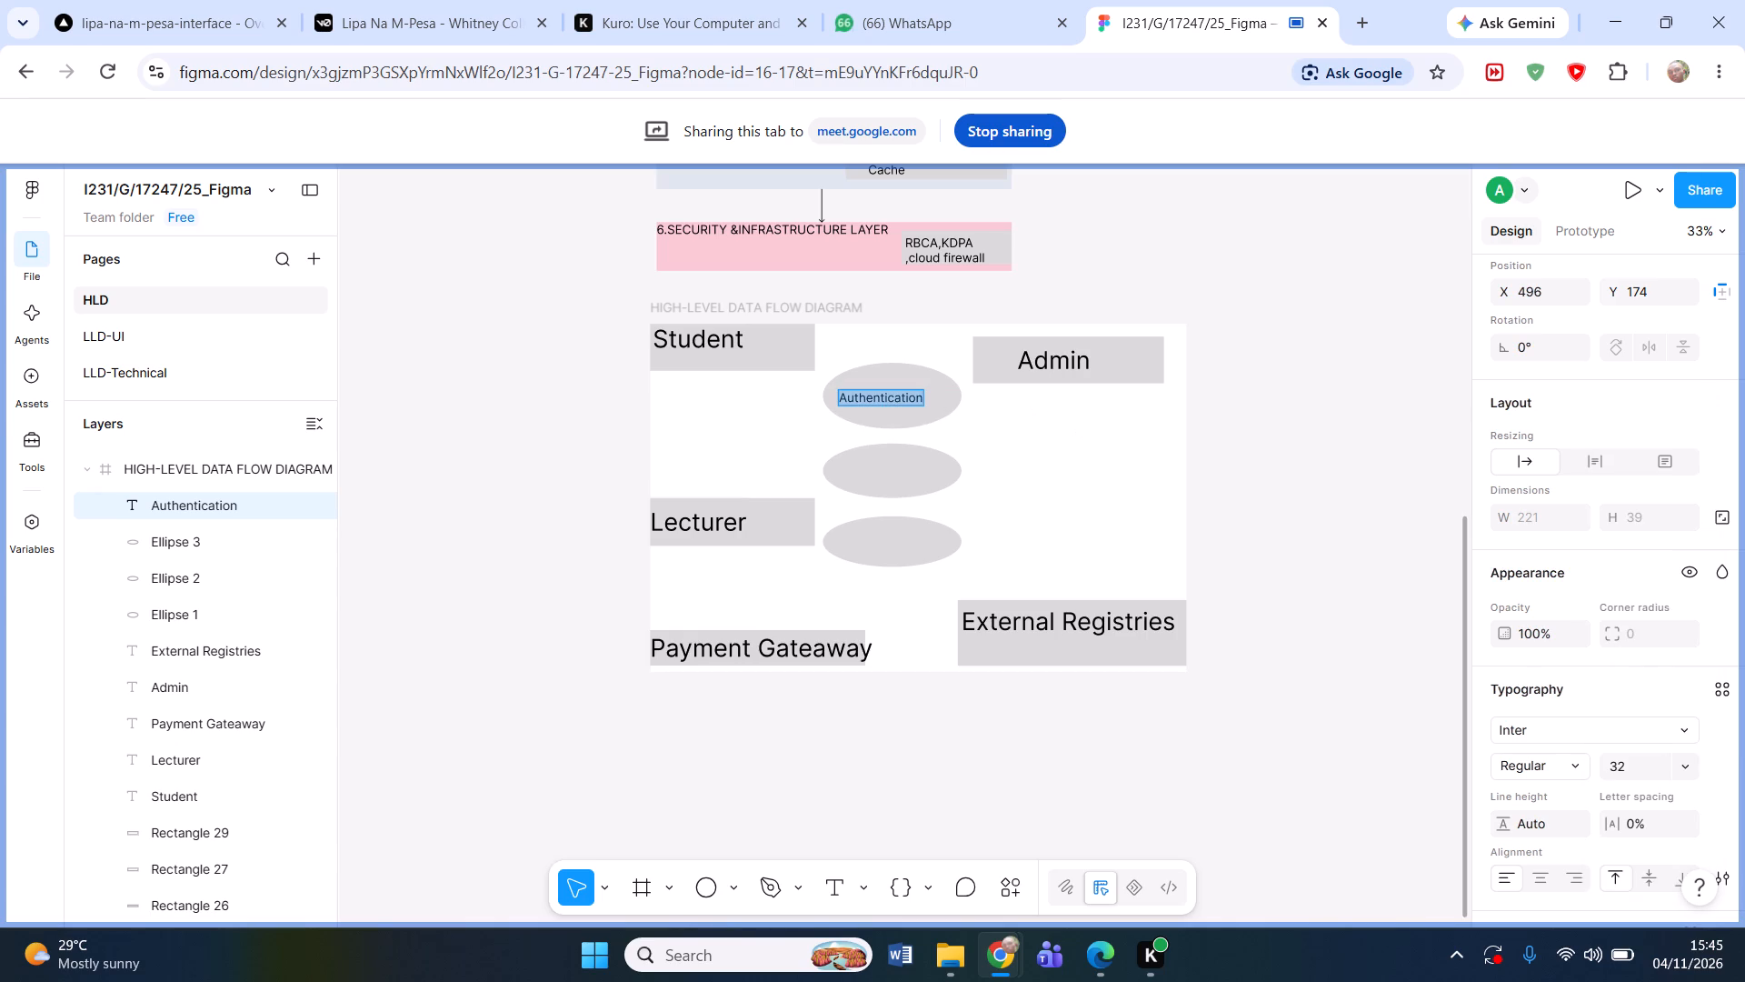
Move the "Authentication" label inside the upper ellipse to about X 508, Y 133.
left_click_drag(1068, 436, 890, 397)
left_click_drag(890, 397, 894, 382)
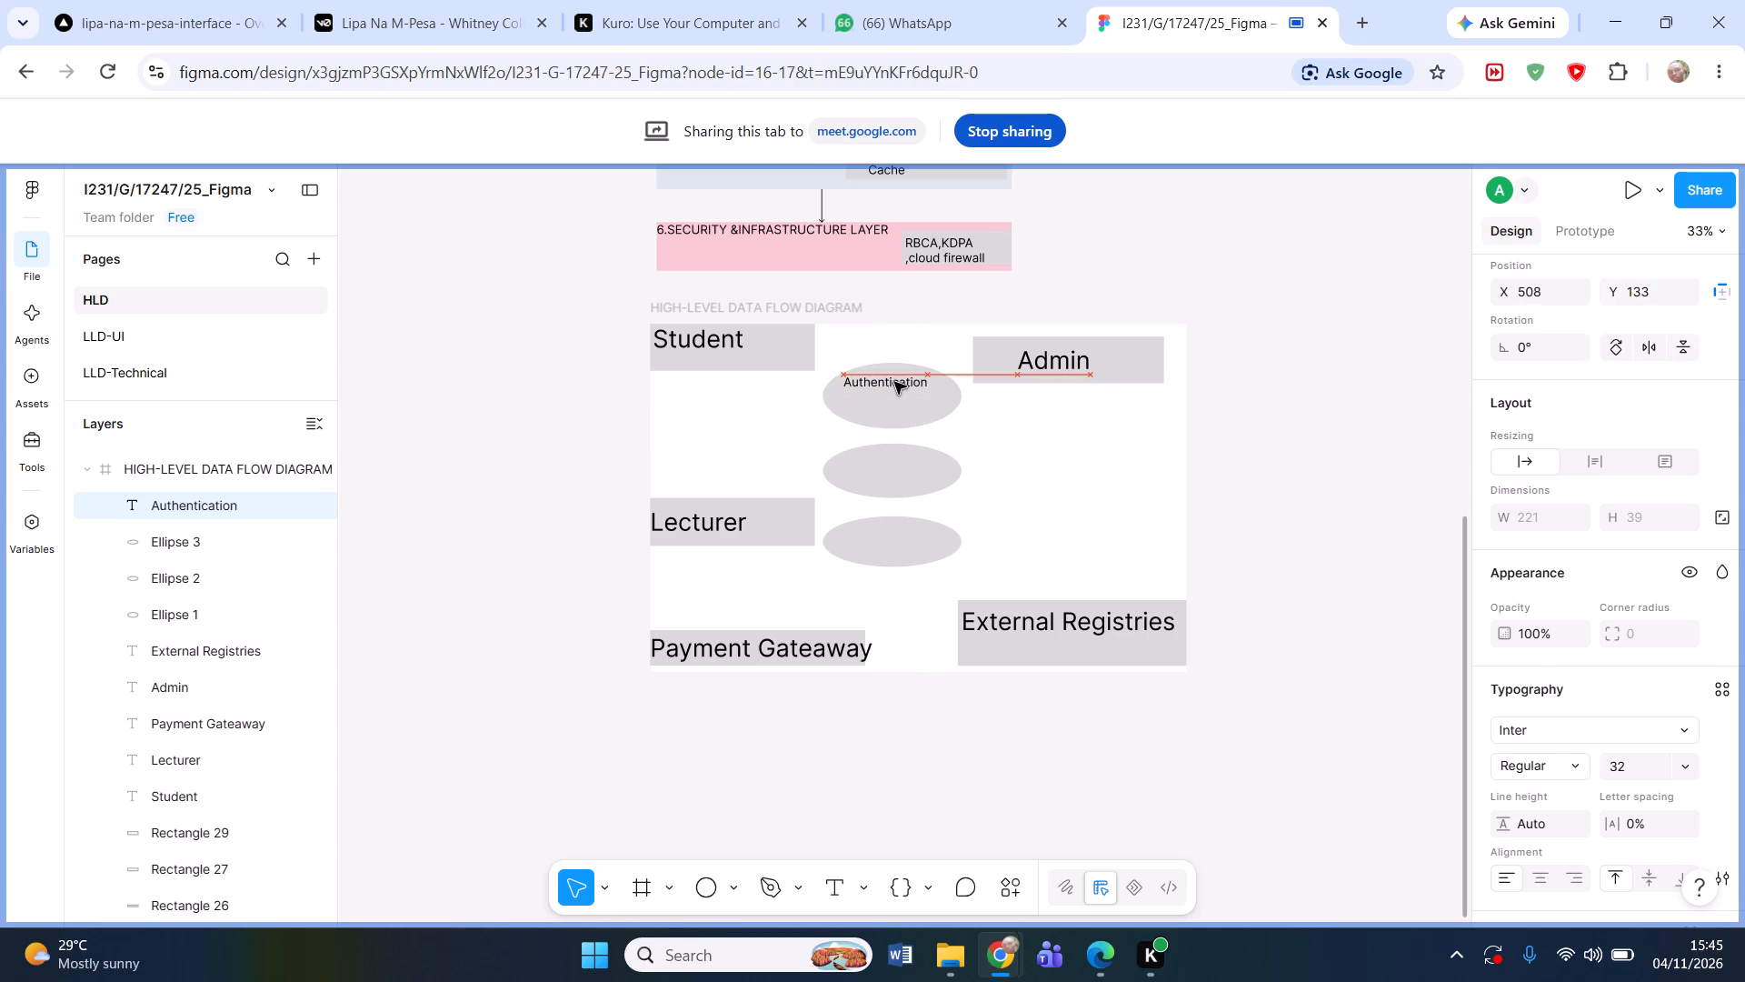
left_click(917, 382)
left_click(917, 382)
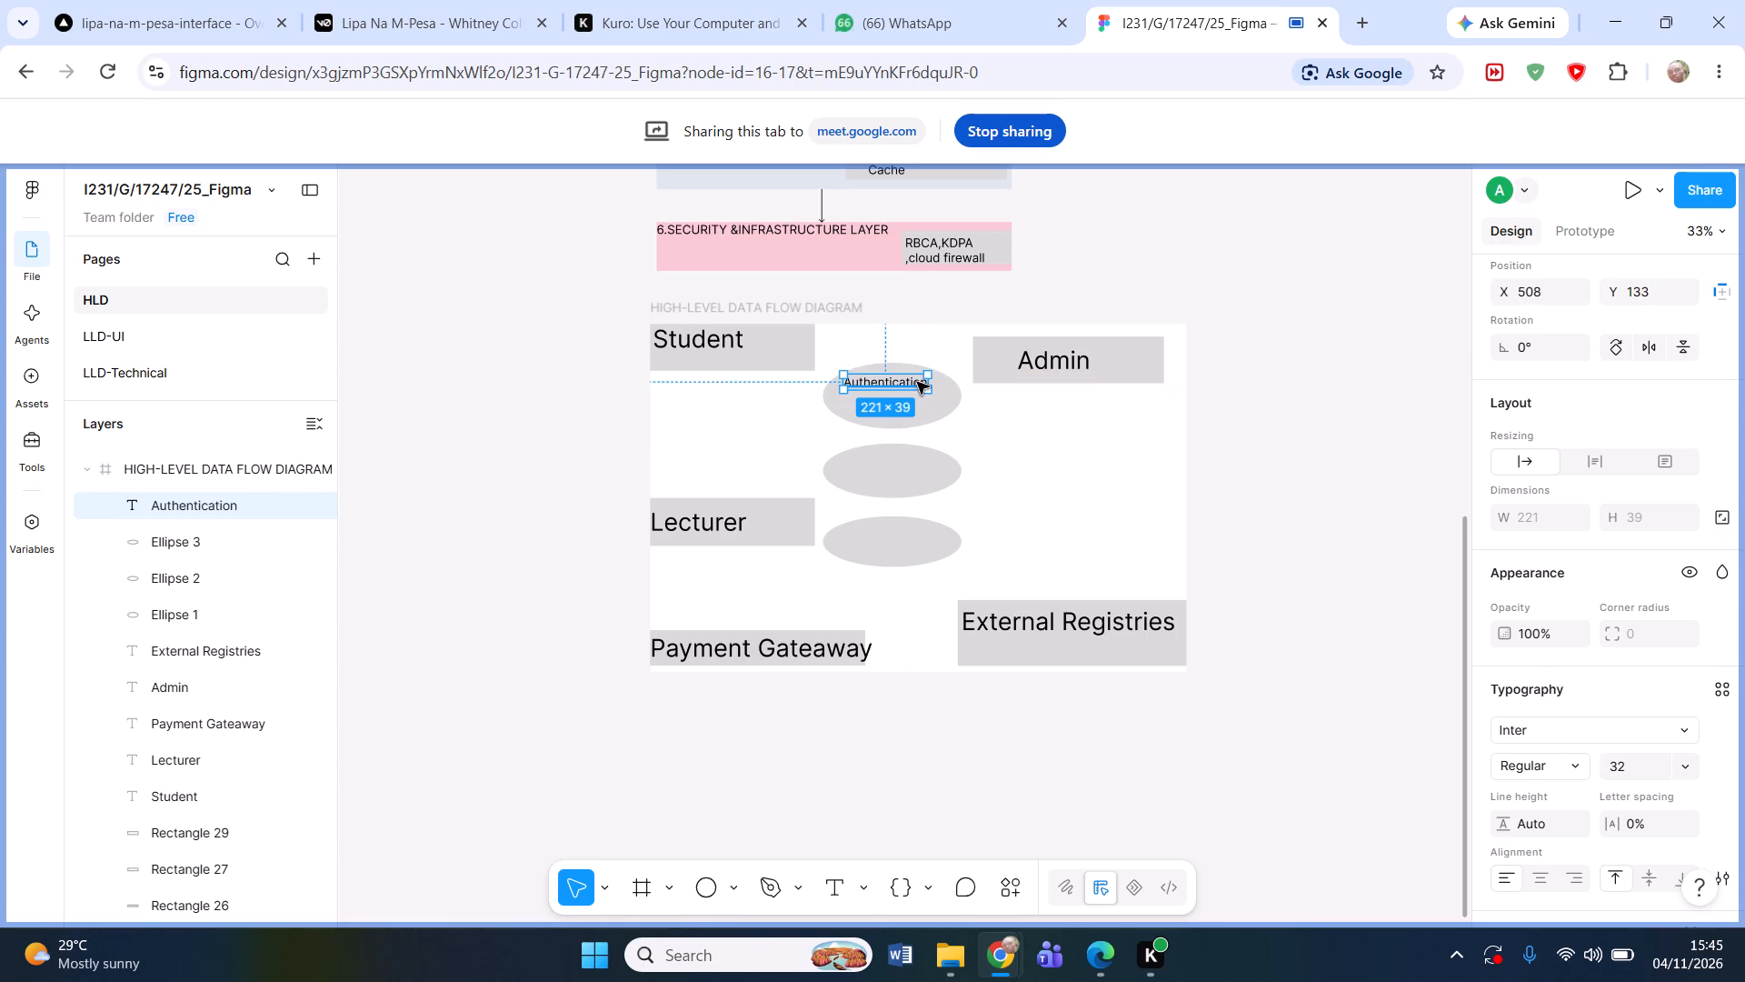
left_click(1072, 473)
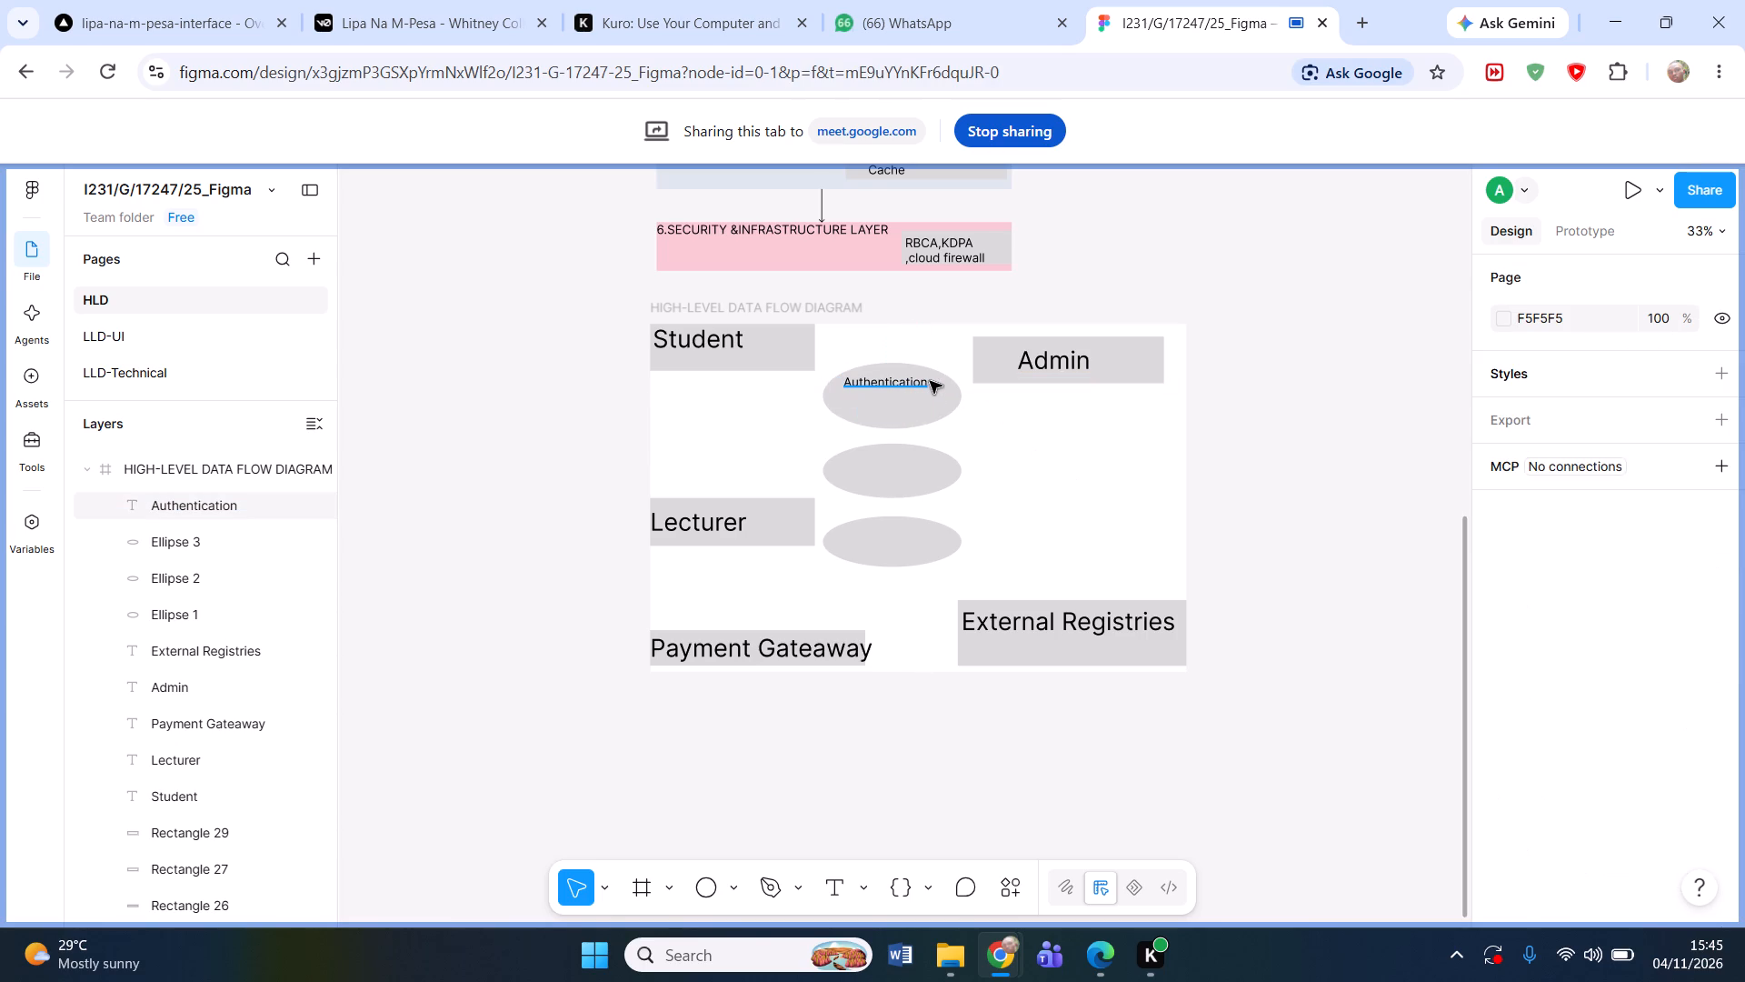
Extend the upper ellipse's label text to read "Authentication & RBAC".
double_click(930, 381)
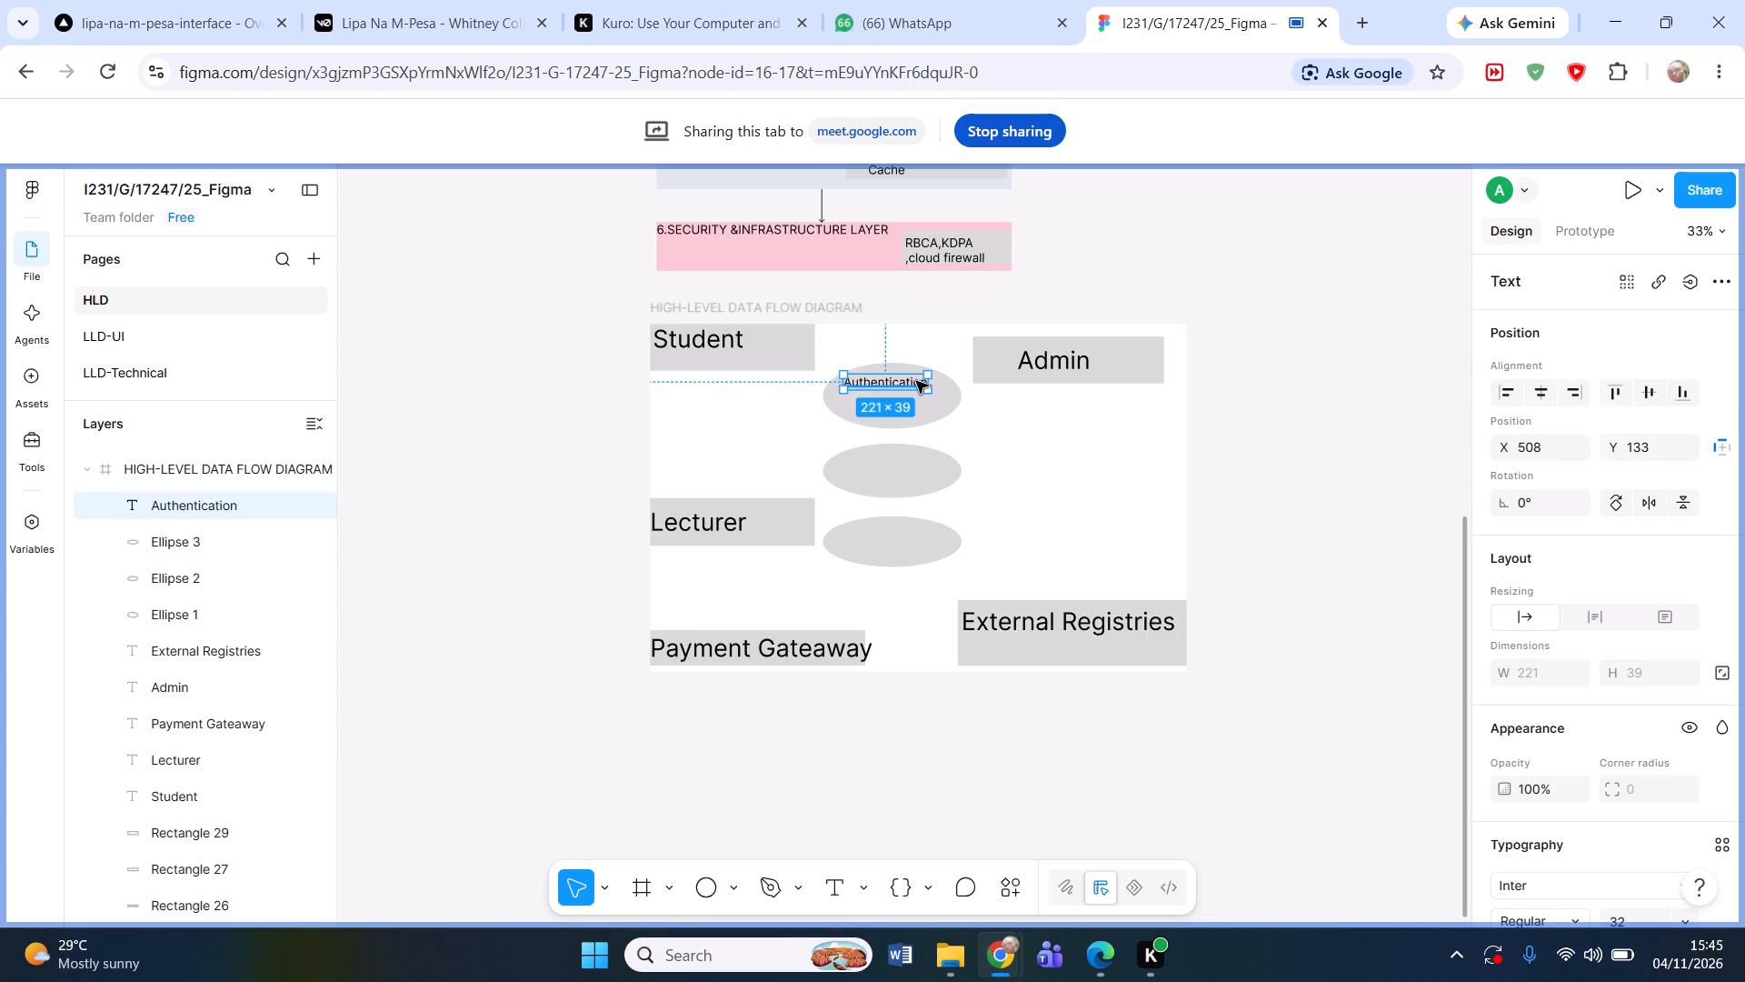
double_click(916, 381)
left_click(916, 381)
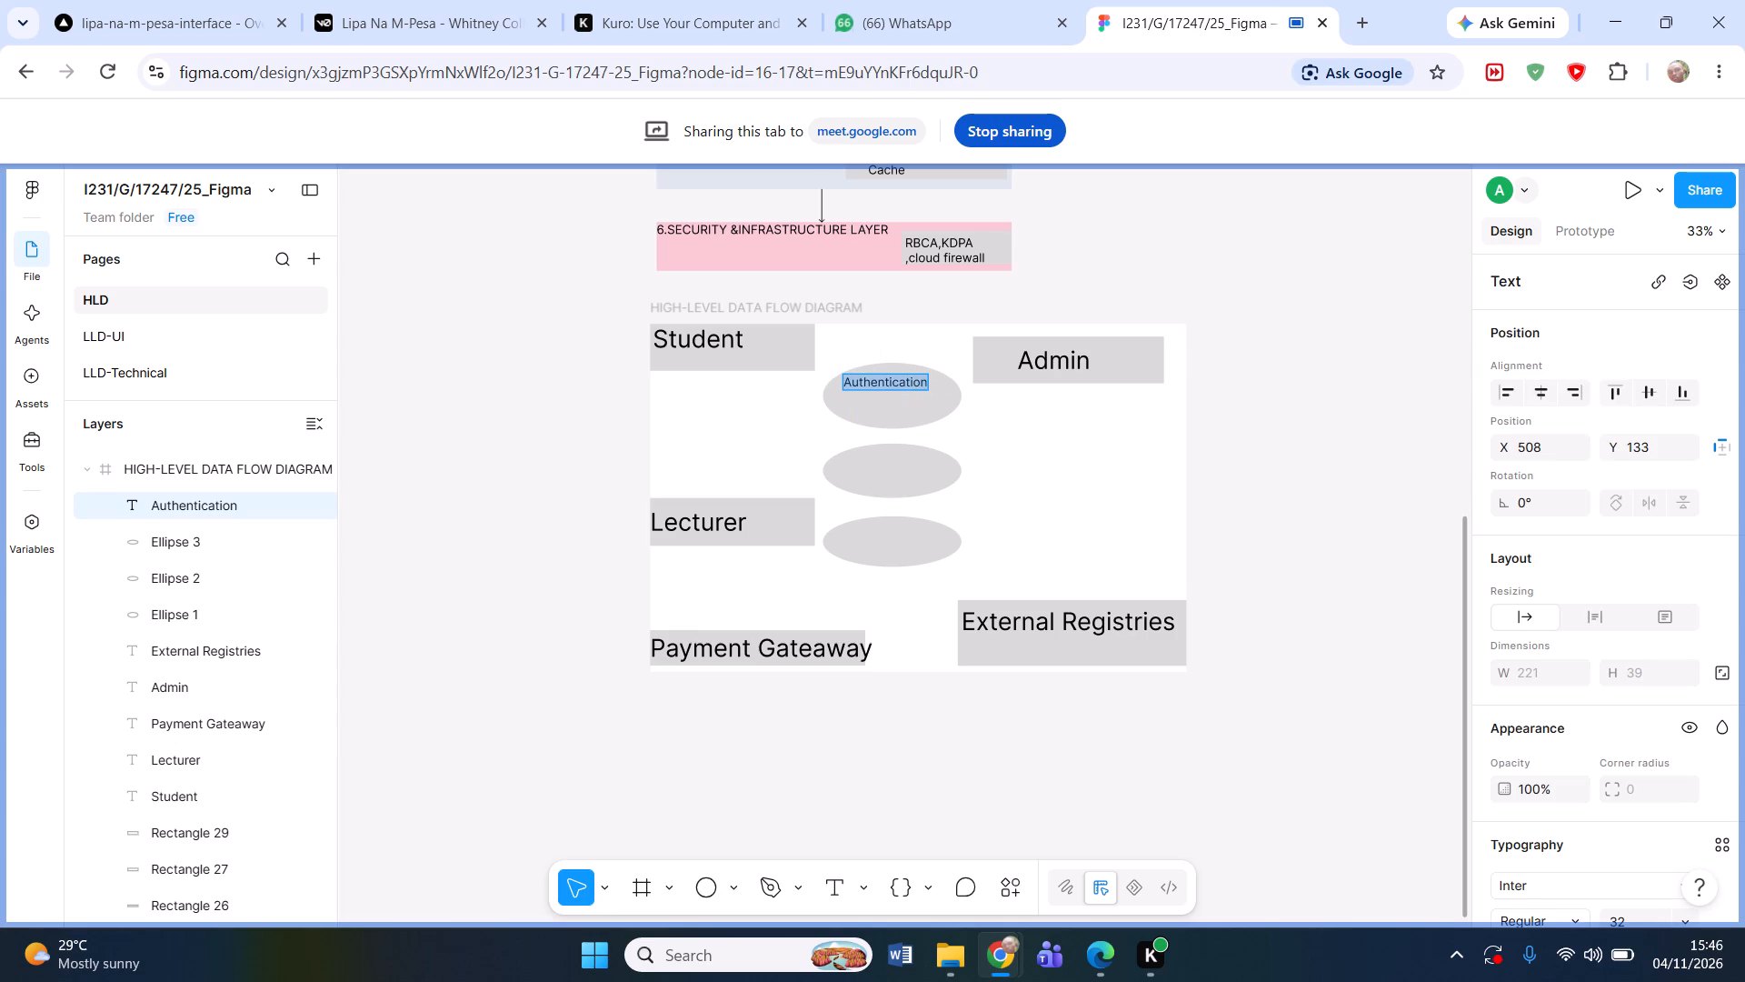
left_click(921, 381)
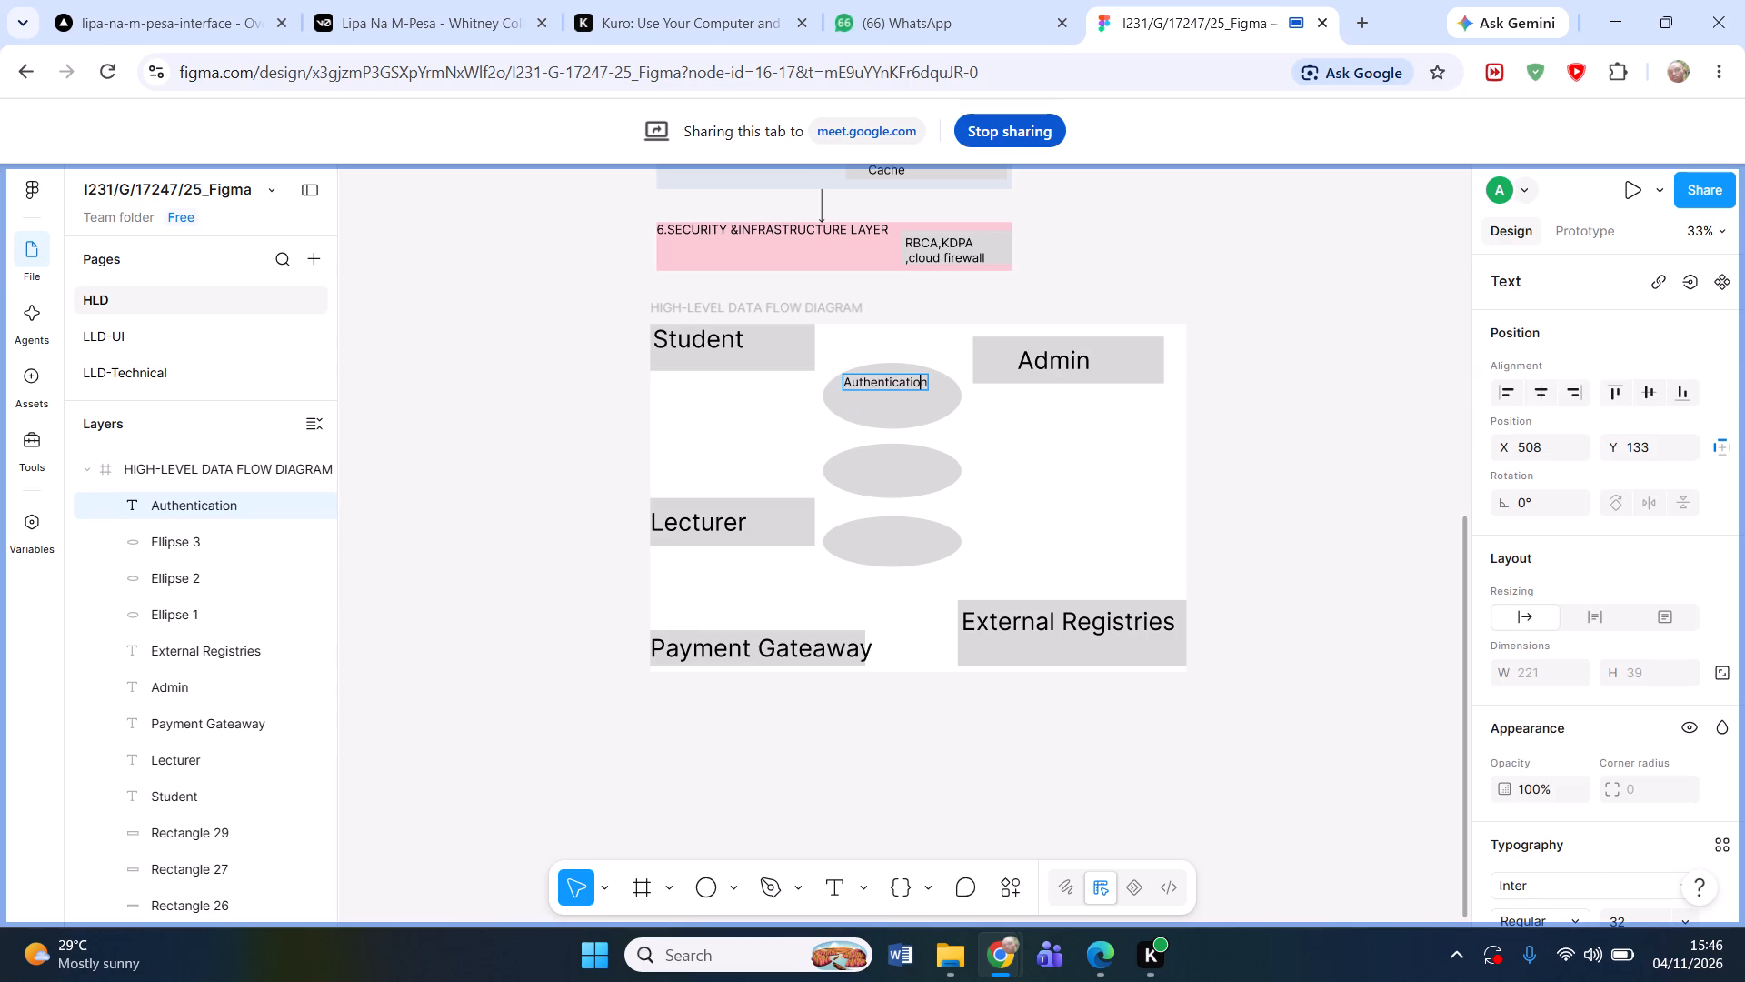
left_click(923, 381)
key("space")
key("shift+ampersand")
key("space")
type("RB")
key("a")
key("c")
Resize the "Authentication & RBAC" text box to about 283 × 103 so the text wraps onto two lines.
left_click_drag(1037, 512, 972, 386)
left_click(972, 386)
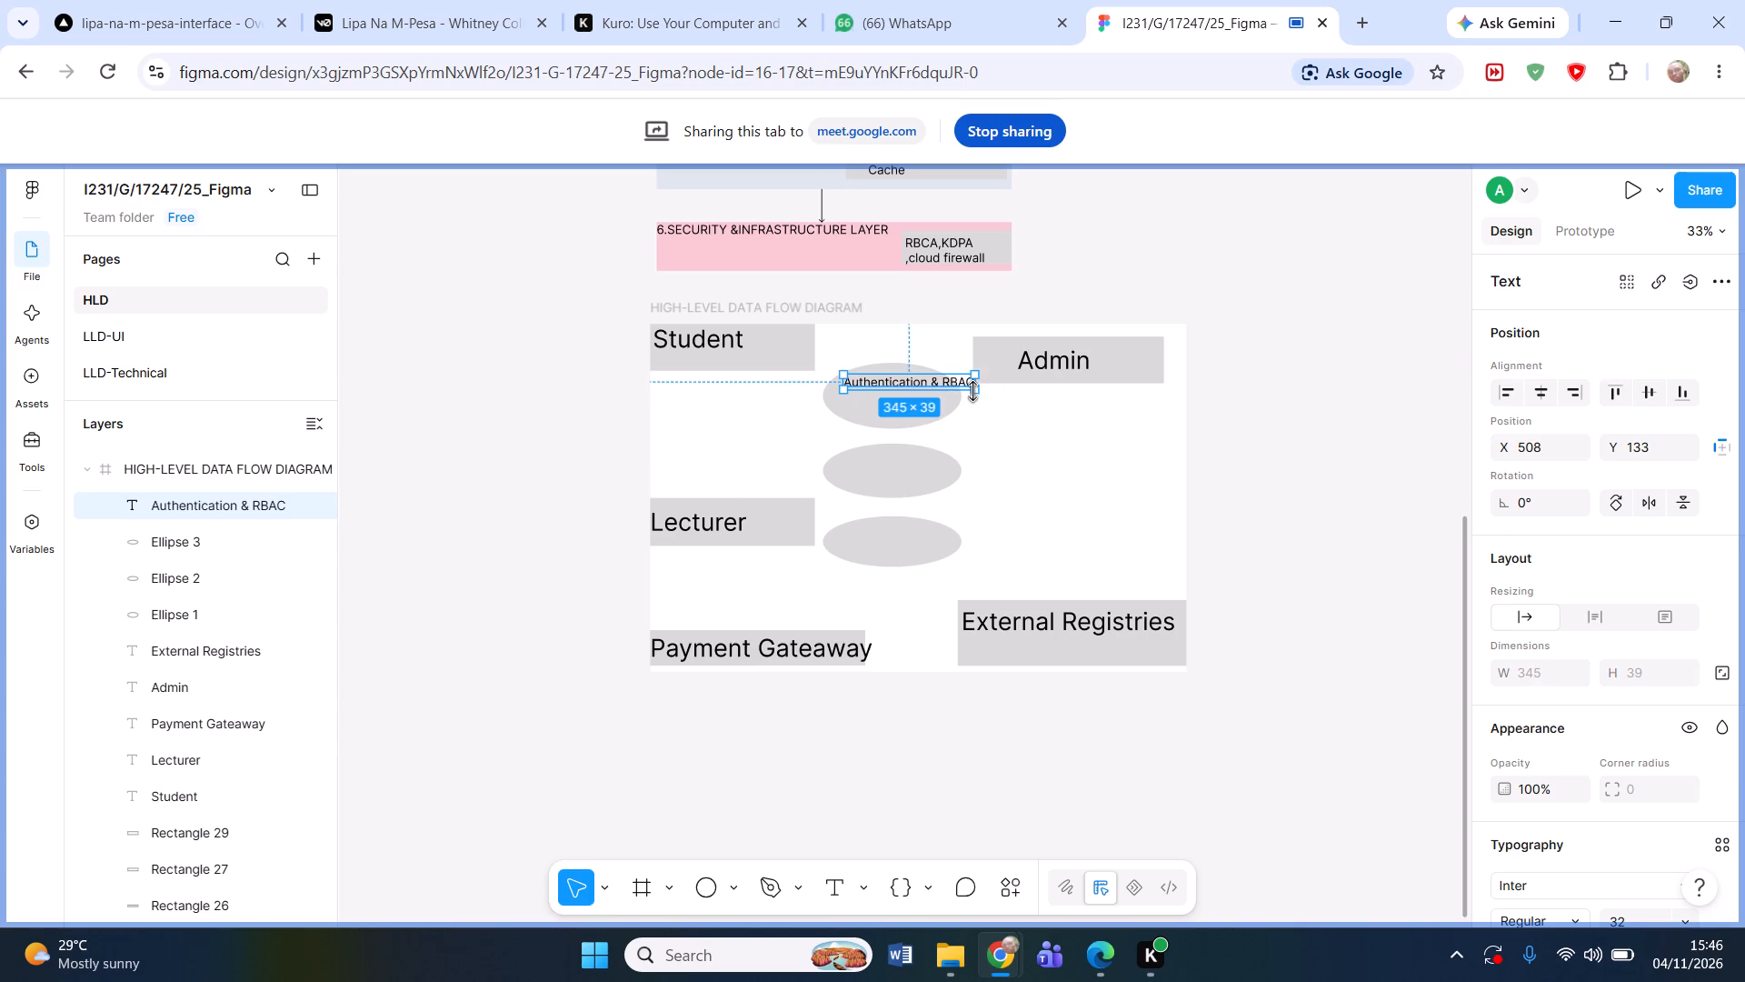
left_click_drag(972, 391, 915, 413)
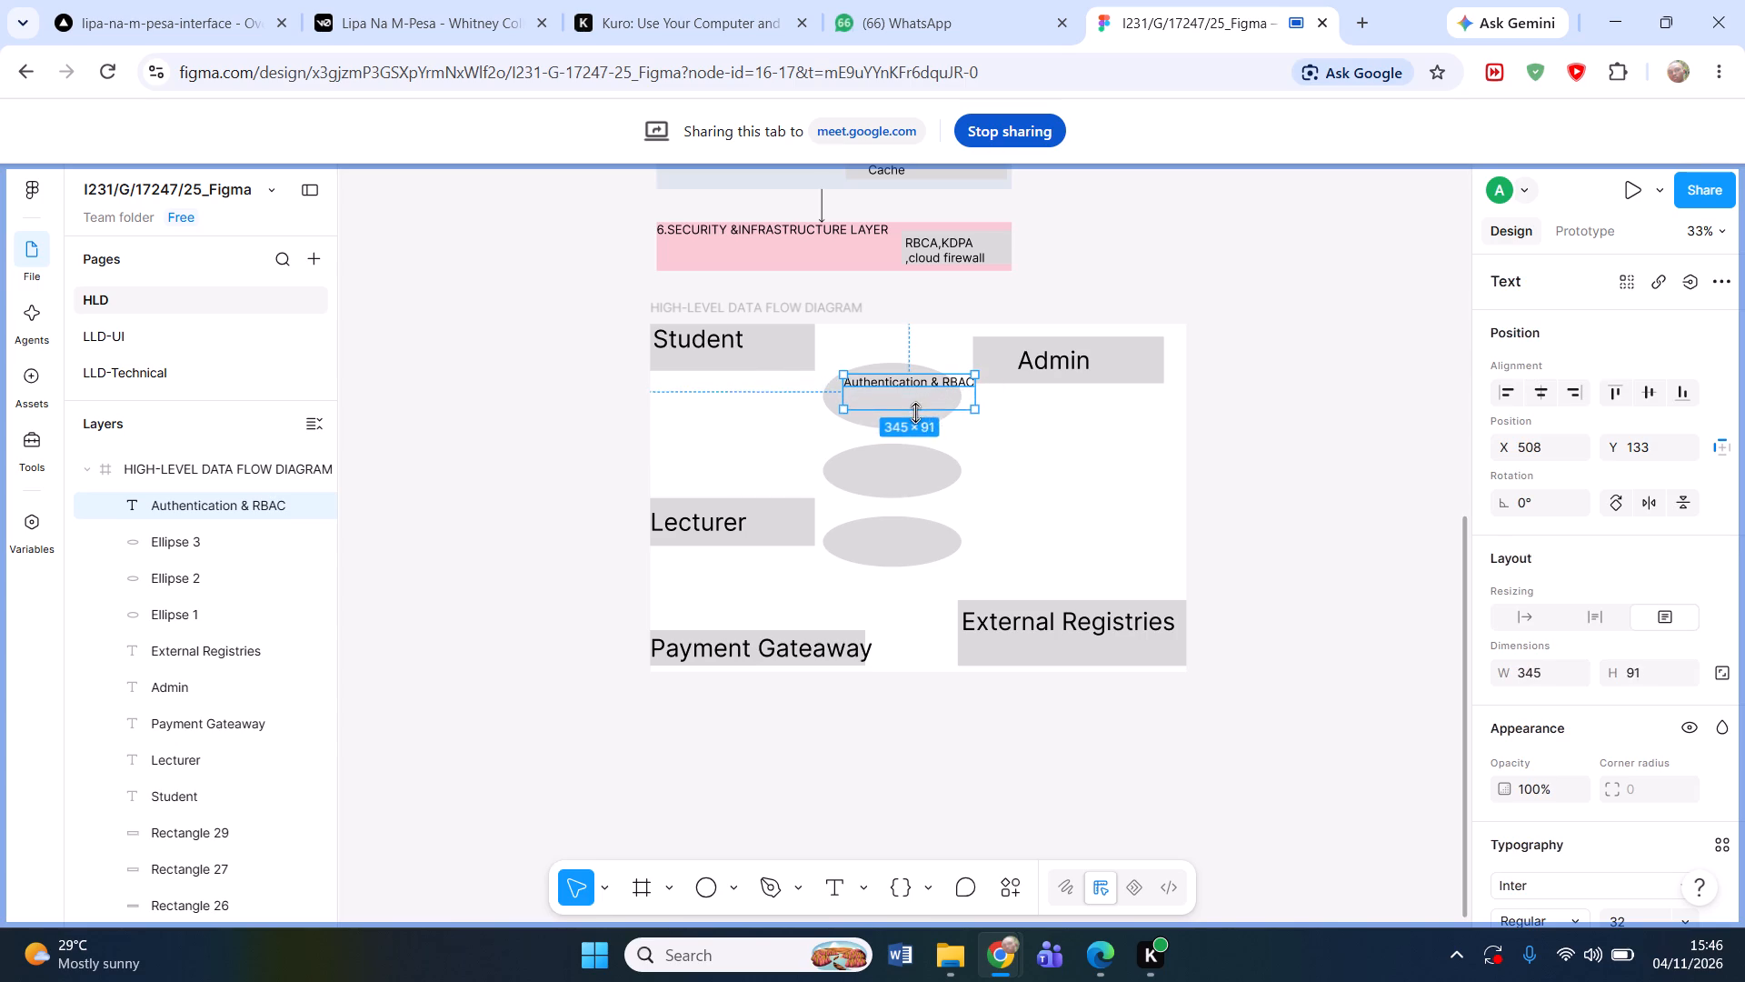
left_click_drag(915, 413, 913, 414)
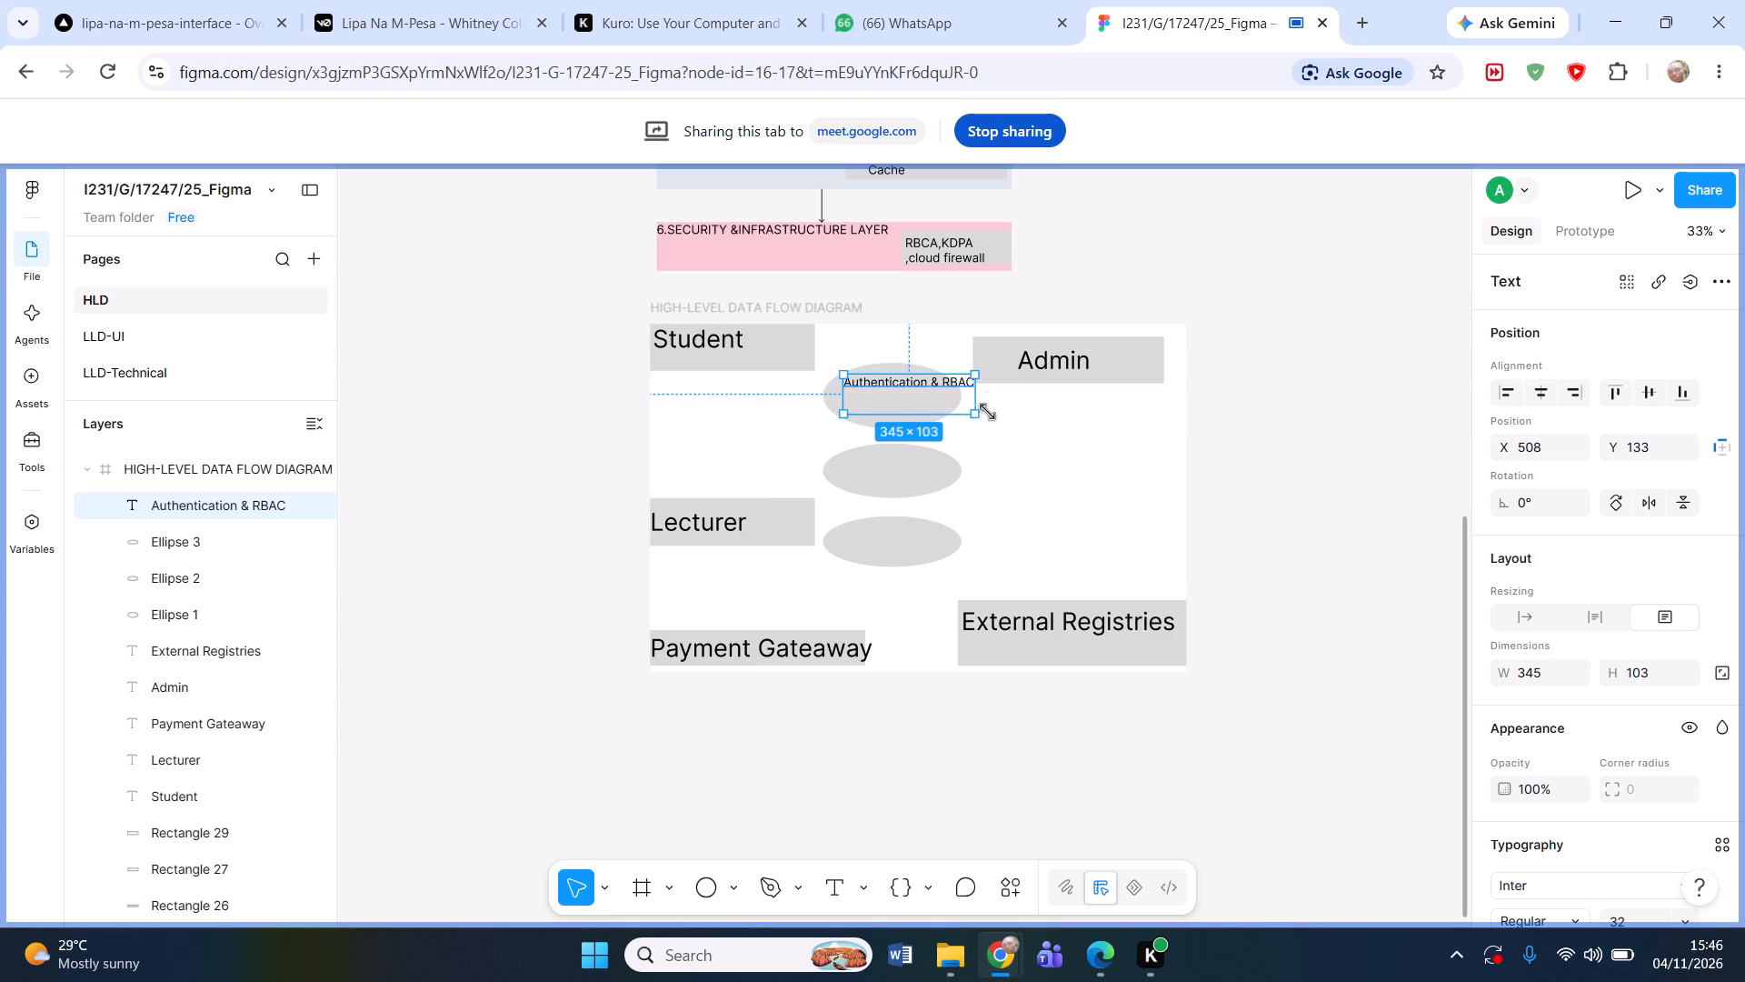
left_click_drag(974, 397, 949, 400)
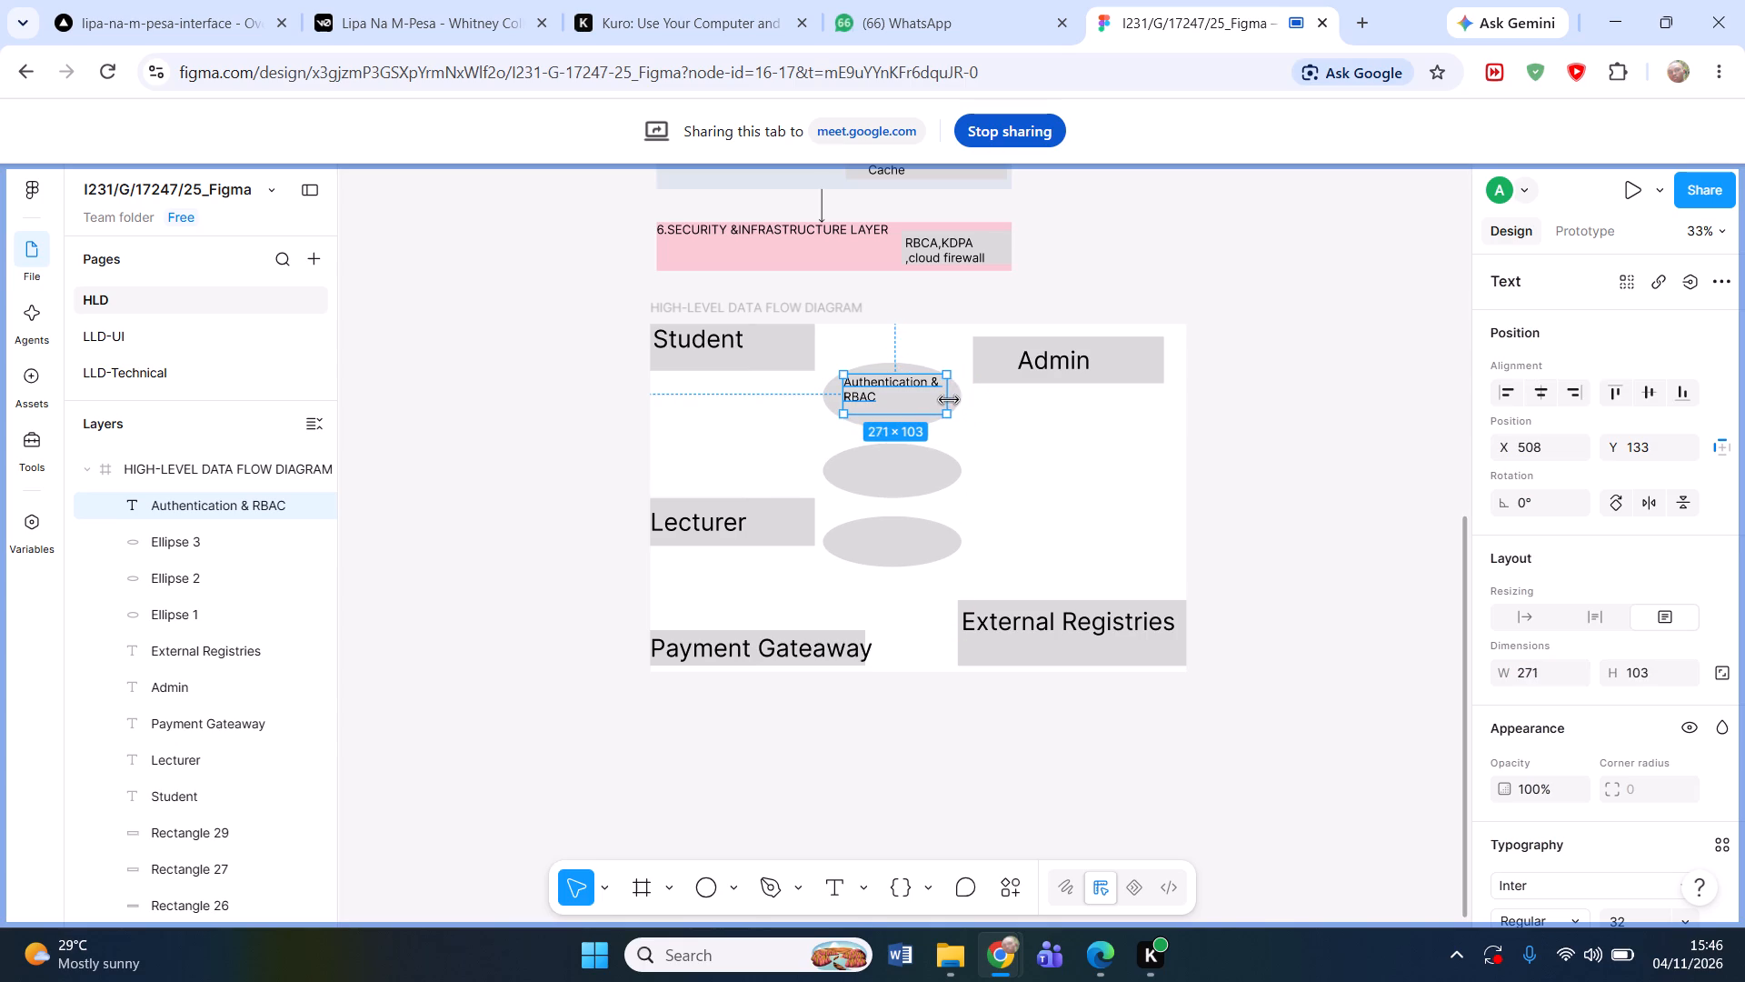
left_click_drag(949, 400, 951, 400)
left_click(1077, 451)
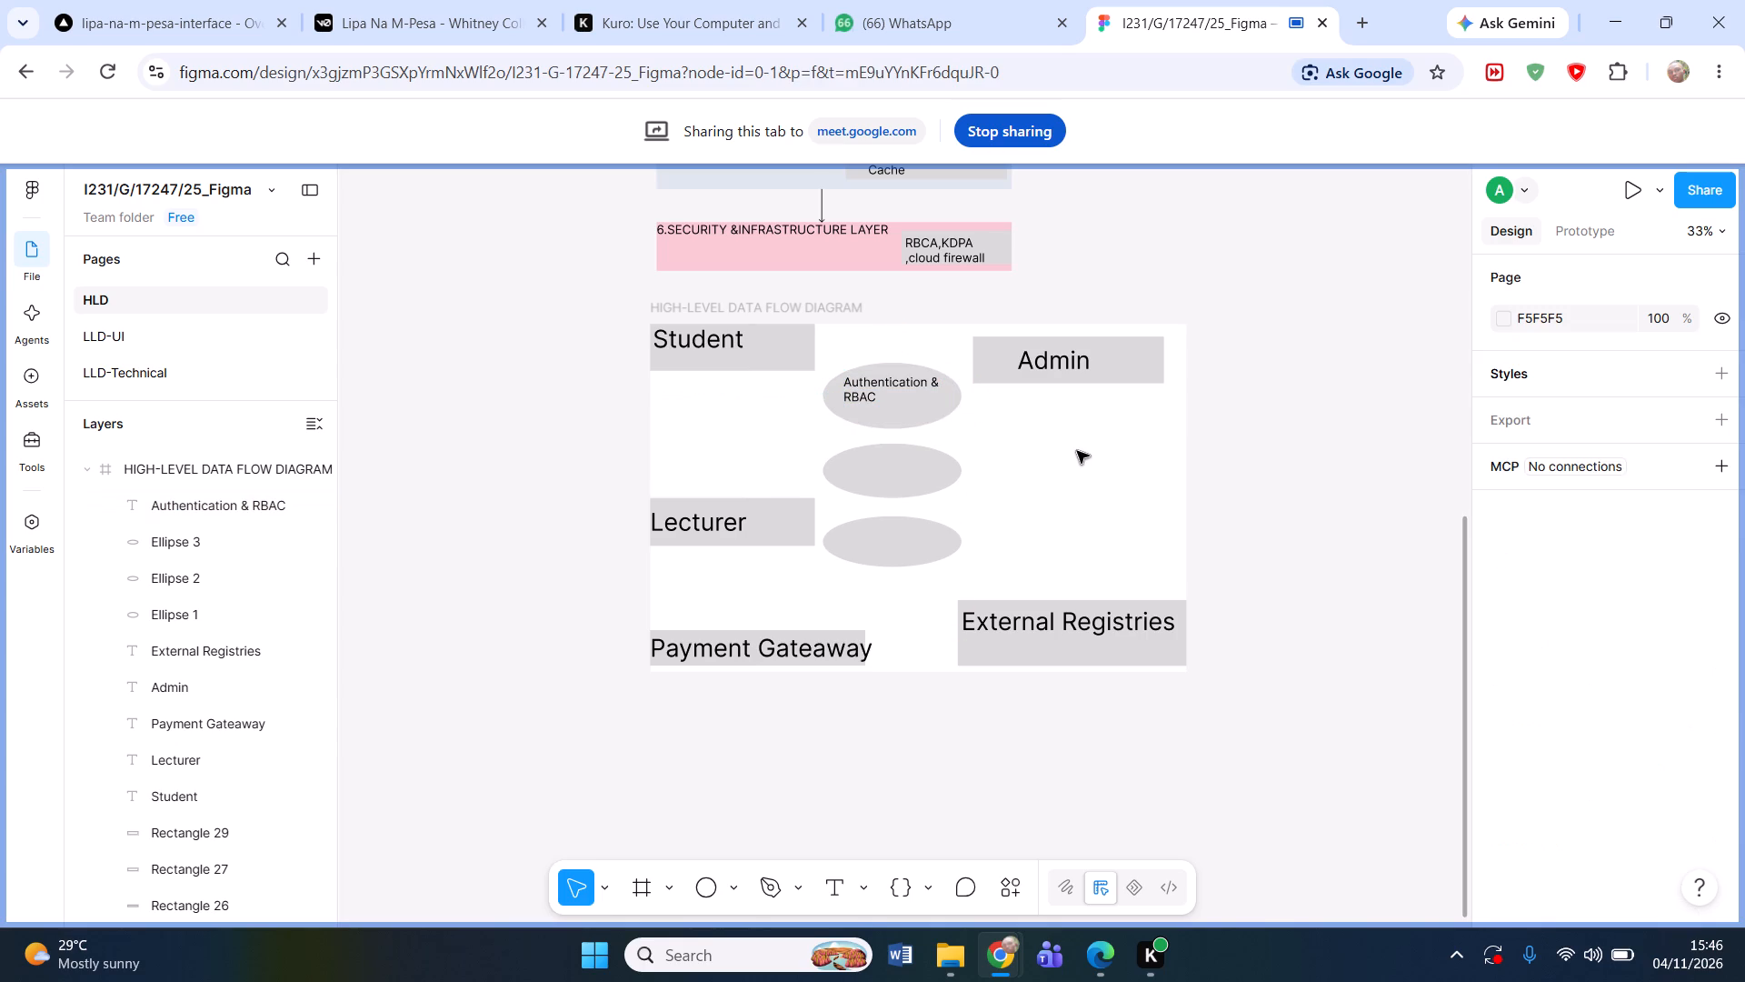
Reposition the "Authentication & RBAC" label within the upper ellipse to about X 525, Y 156.
left_click_drag(877, 386, 885, 389)
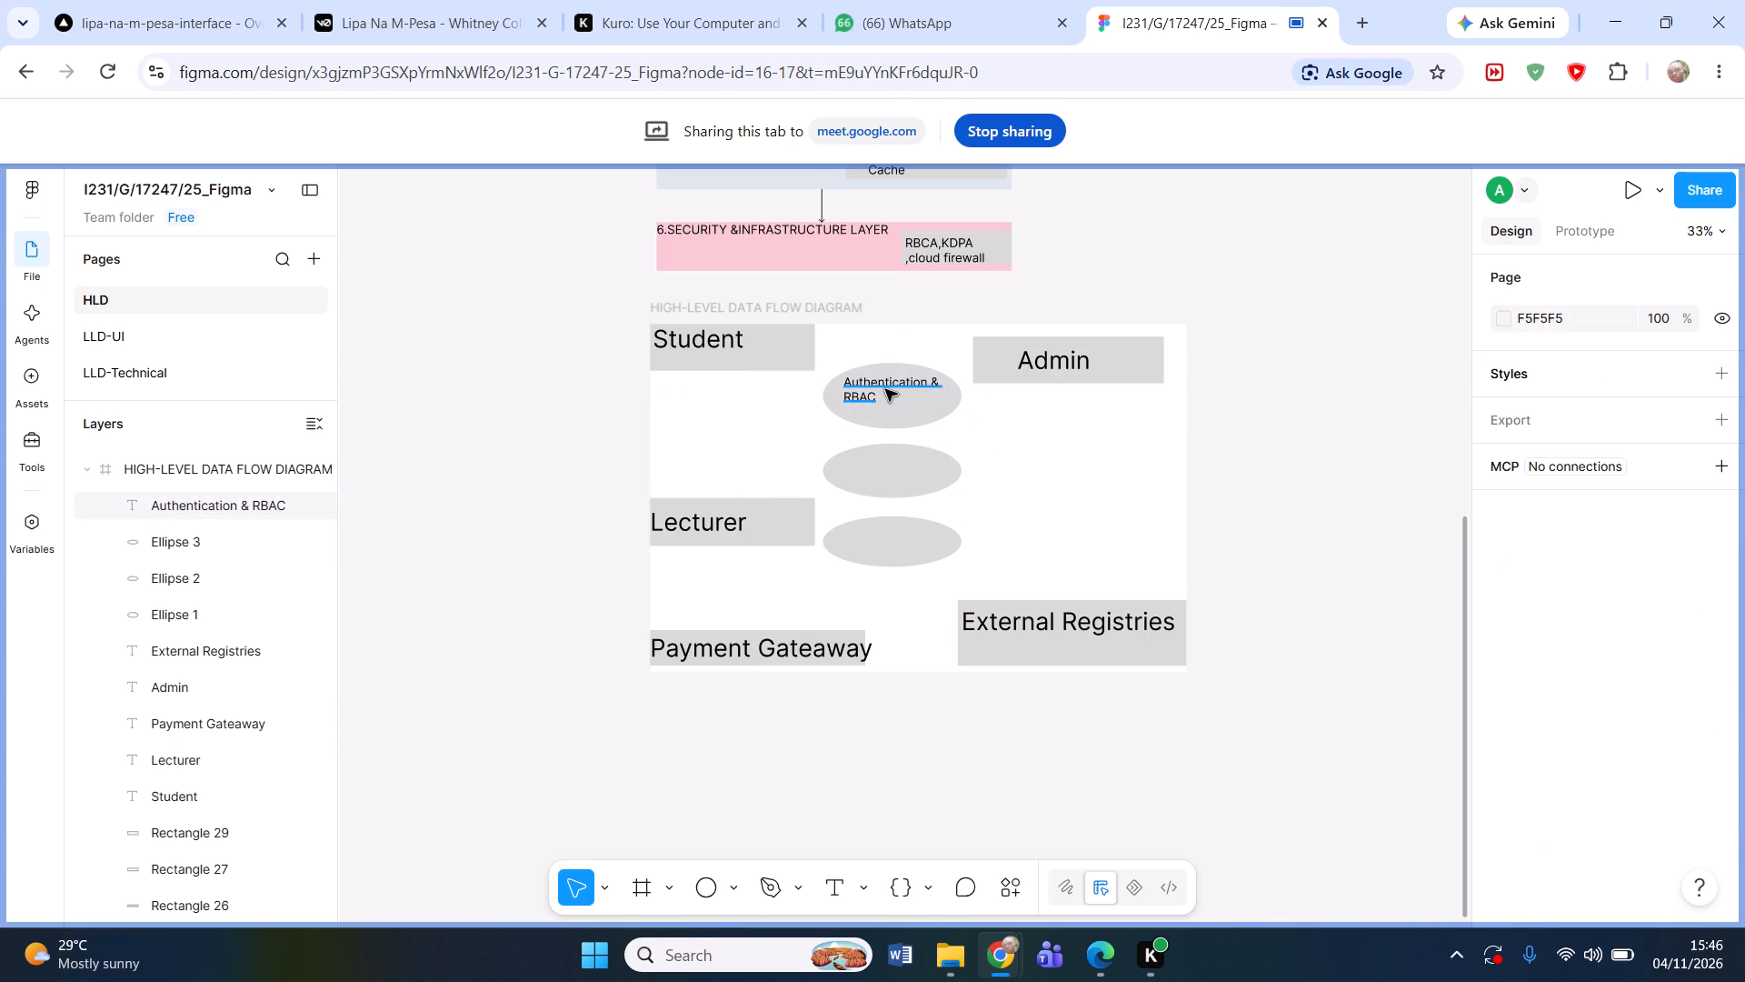
left_click_drag(885, 389, 885, 393)
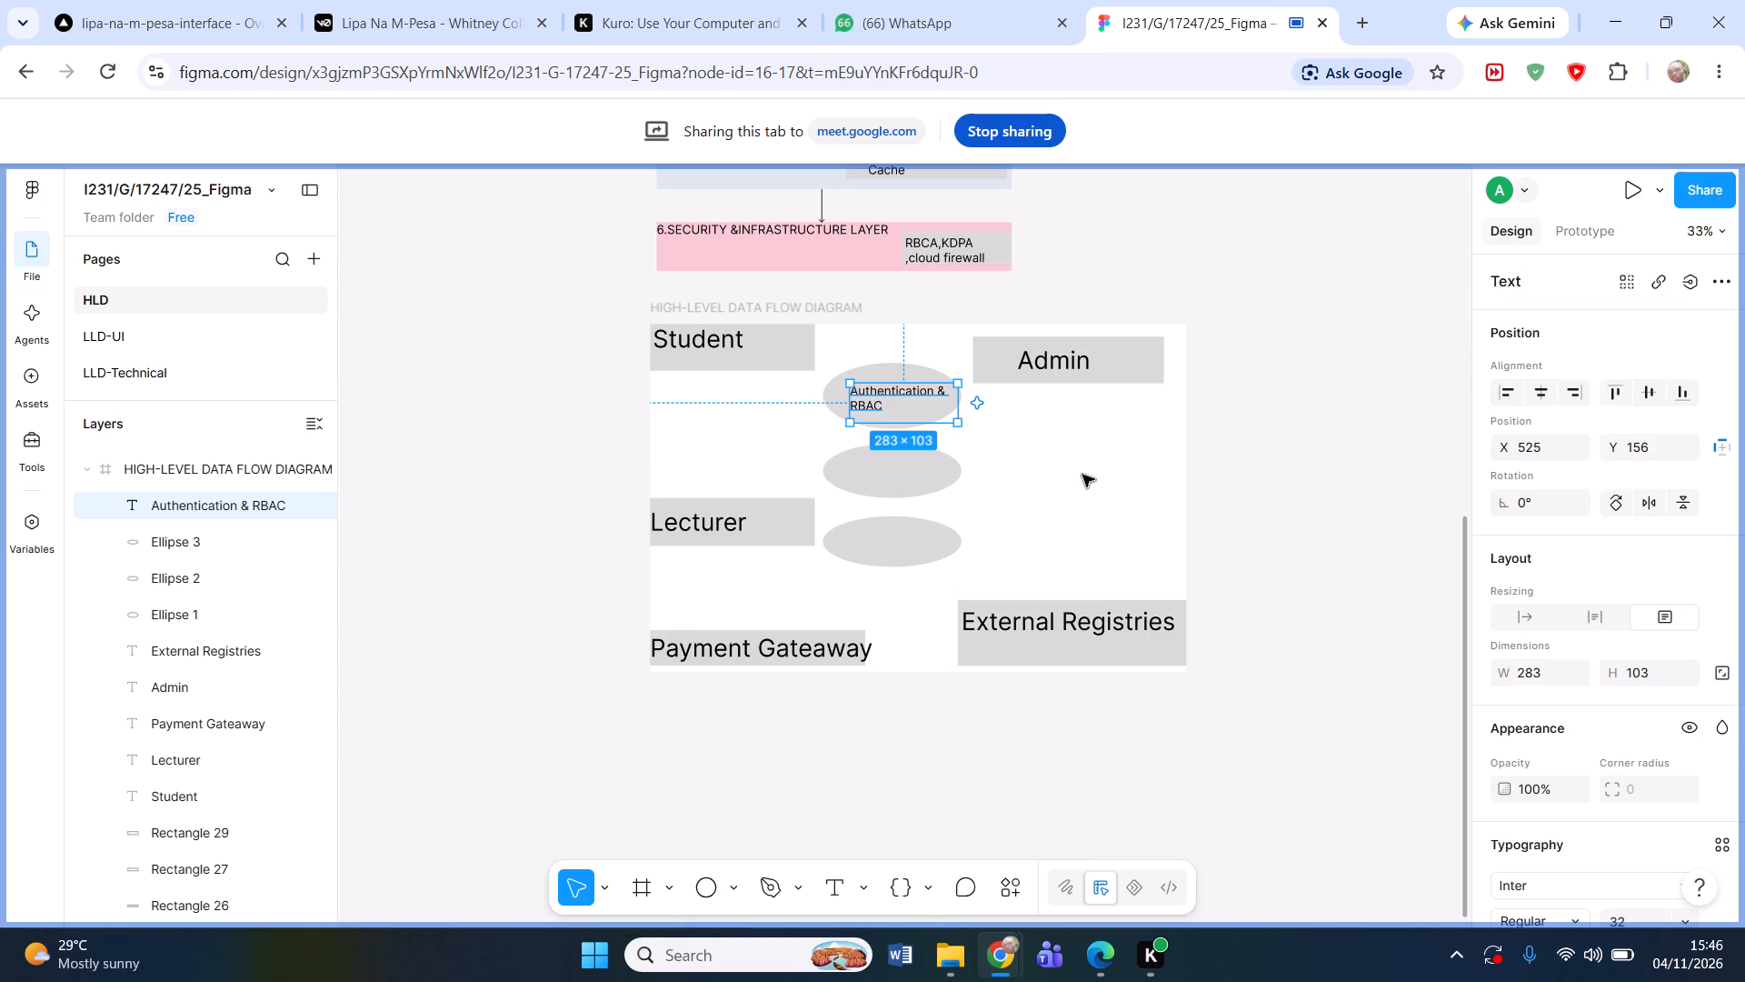
left_click(1082, 475)
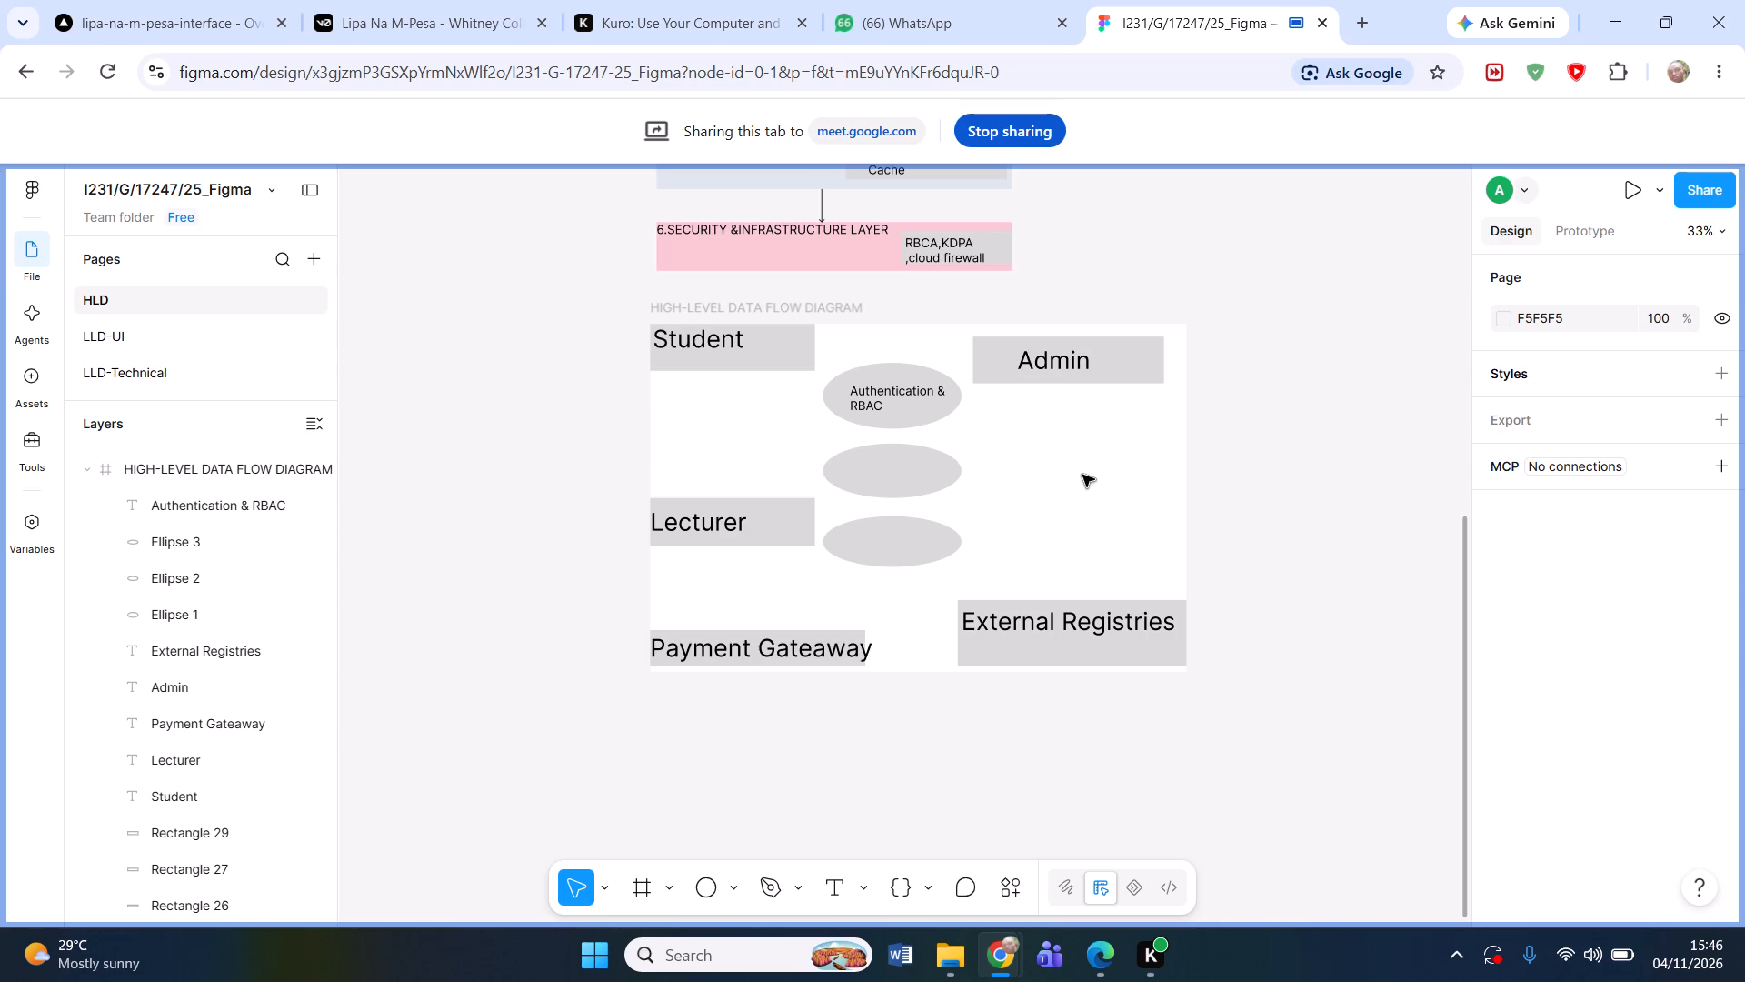
Add the text label "Academic & Course management" inside the middle ellipse of the data flow diagram.
key("t")
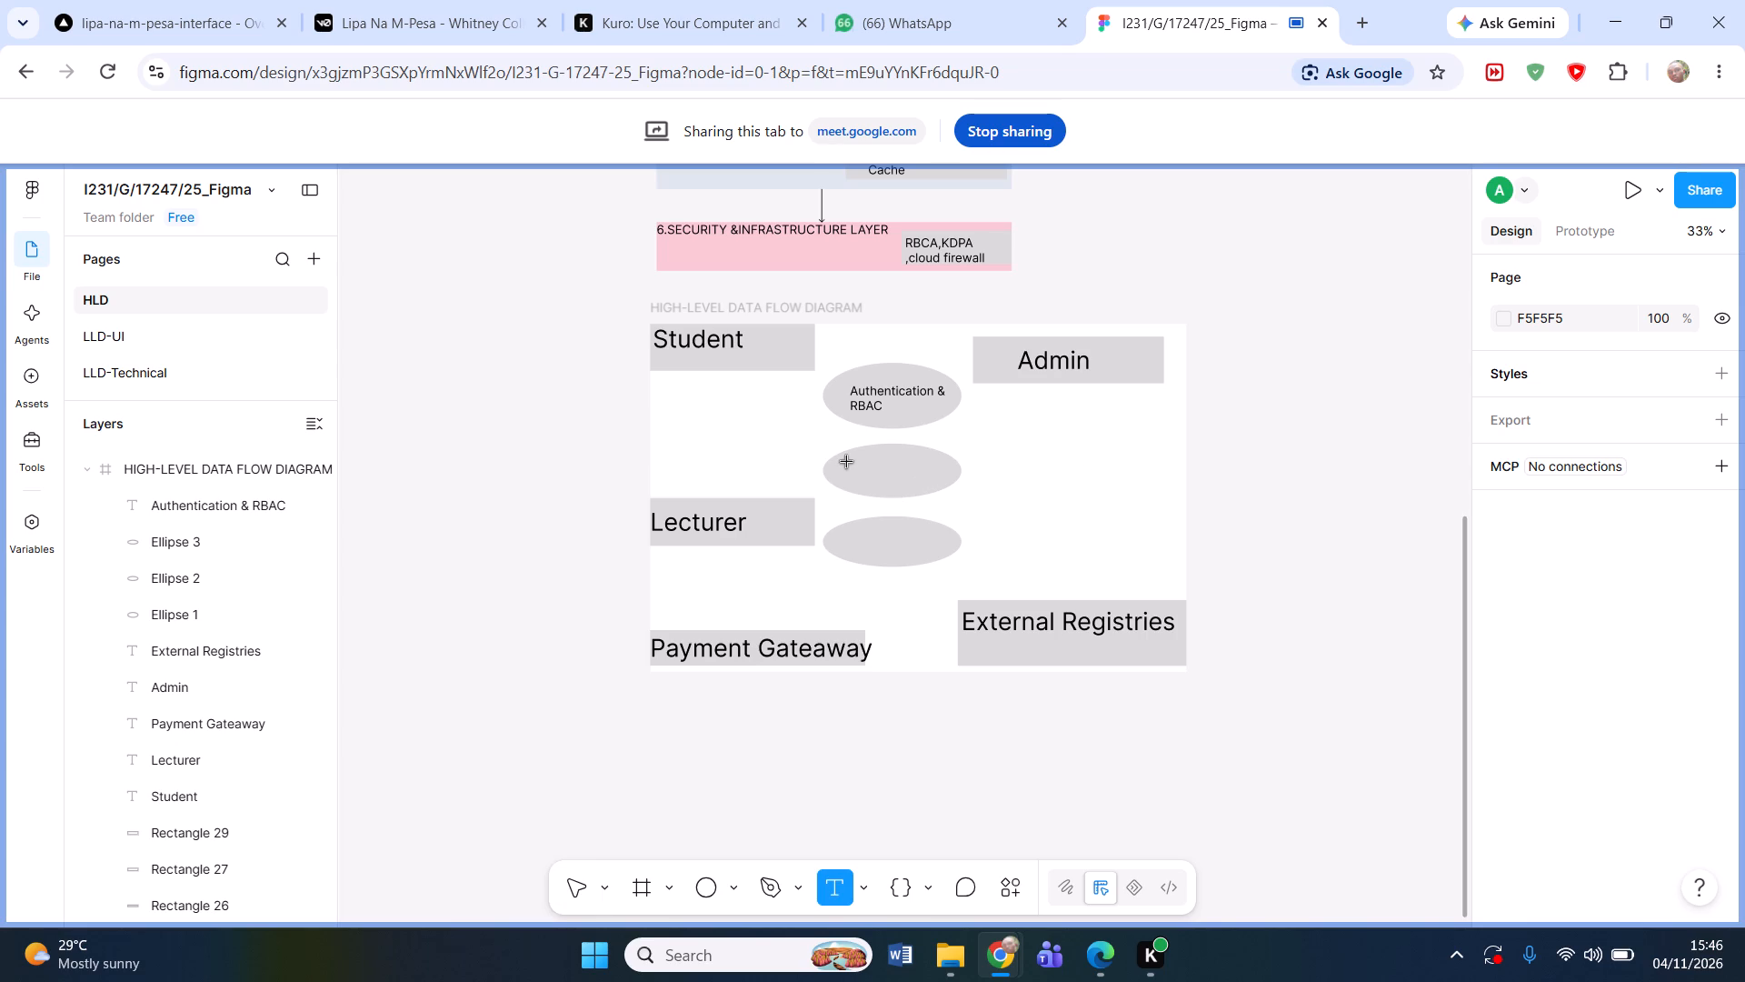
left_click(847, 462)
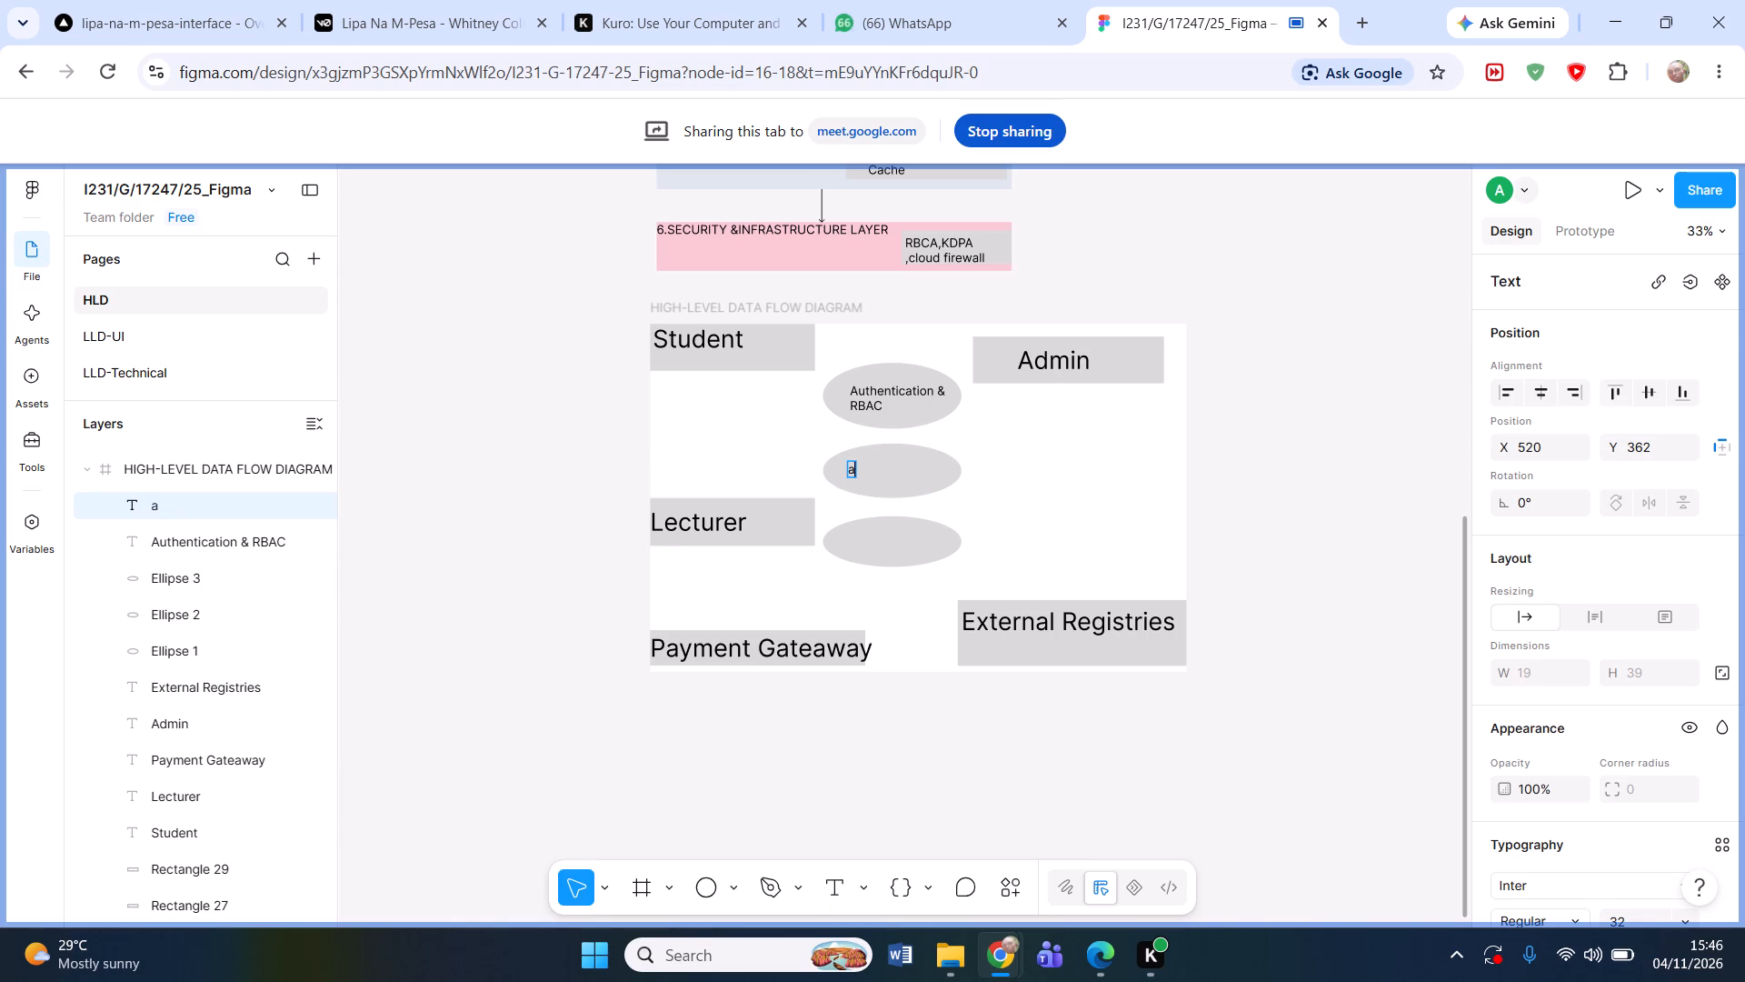
key("BackSpace")
key("a")
key("BackSpace")
key("a")
type("cademic")
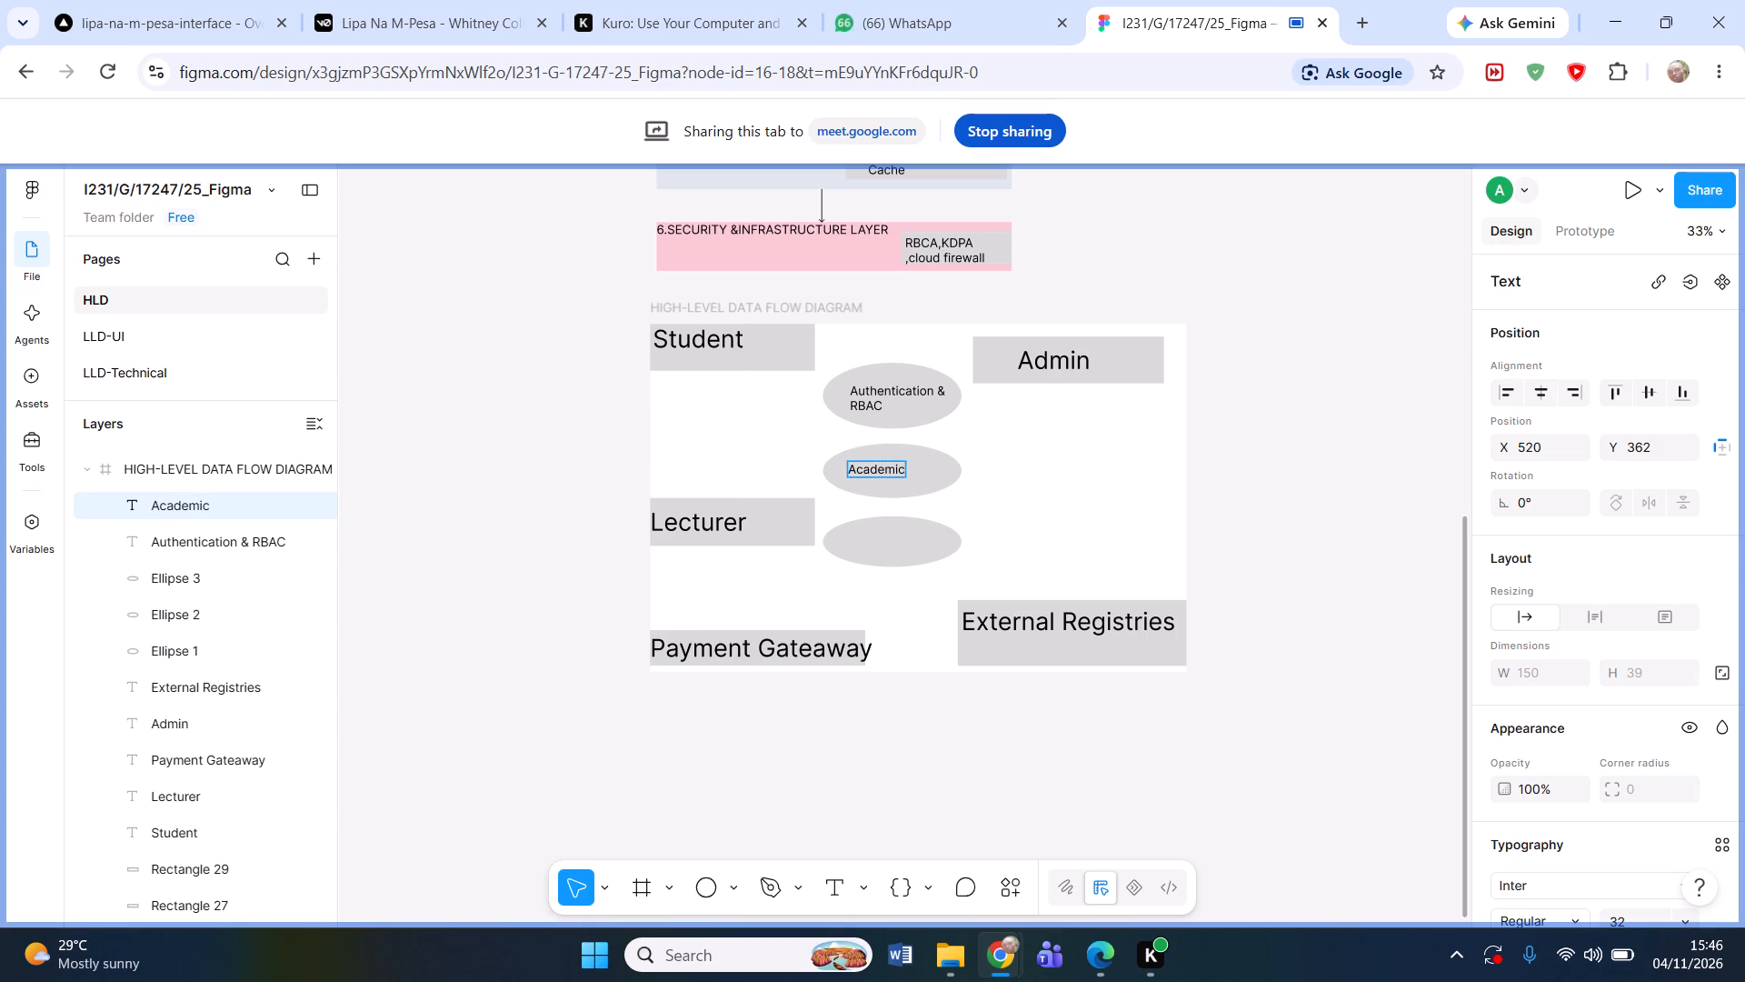
key("space")
key("shift+ampersand")
key("space")
type("c")
key("BackSpace")
key("c")
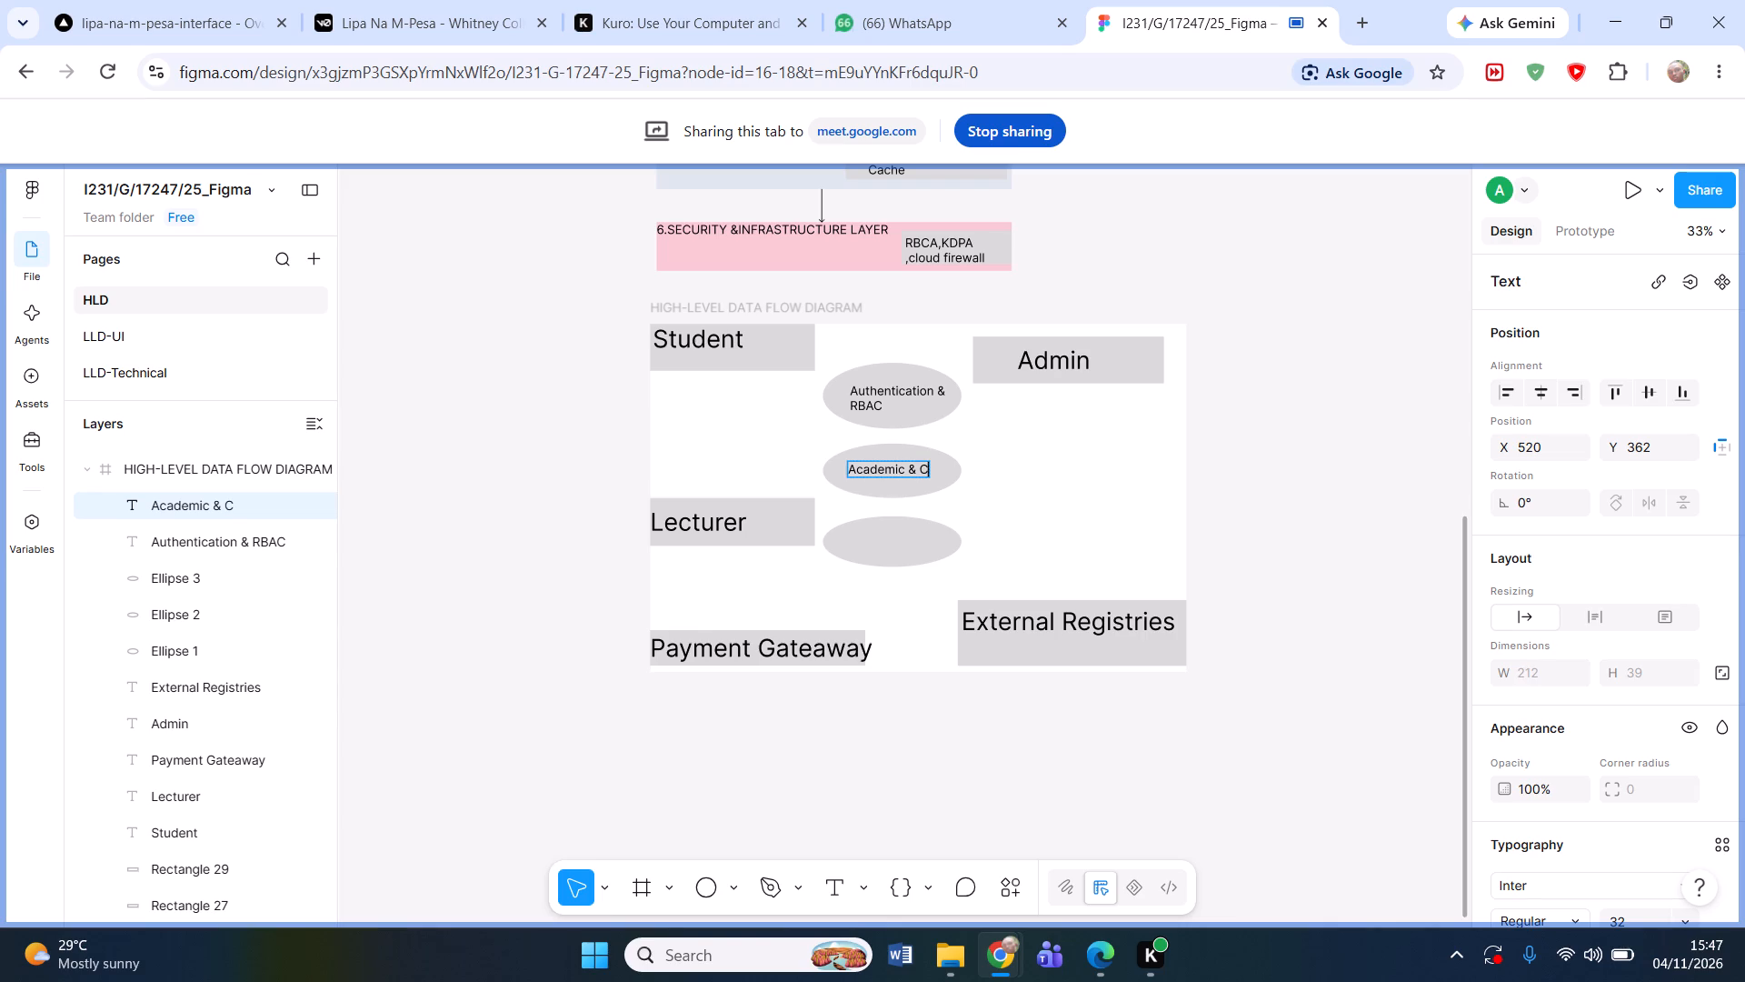
type("ourse")
key("space")
type("ma")
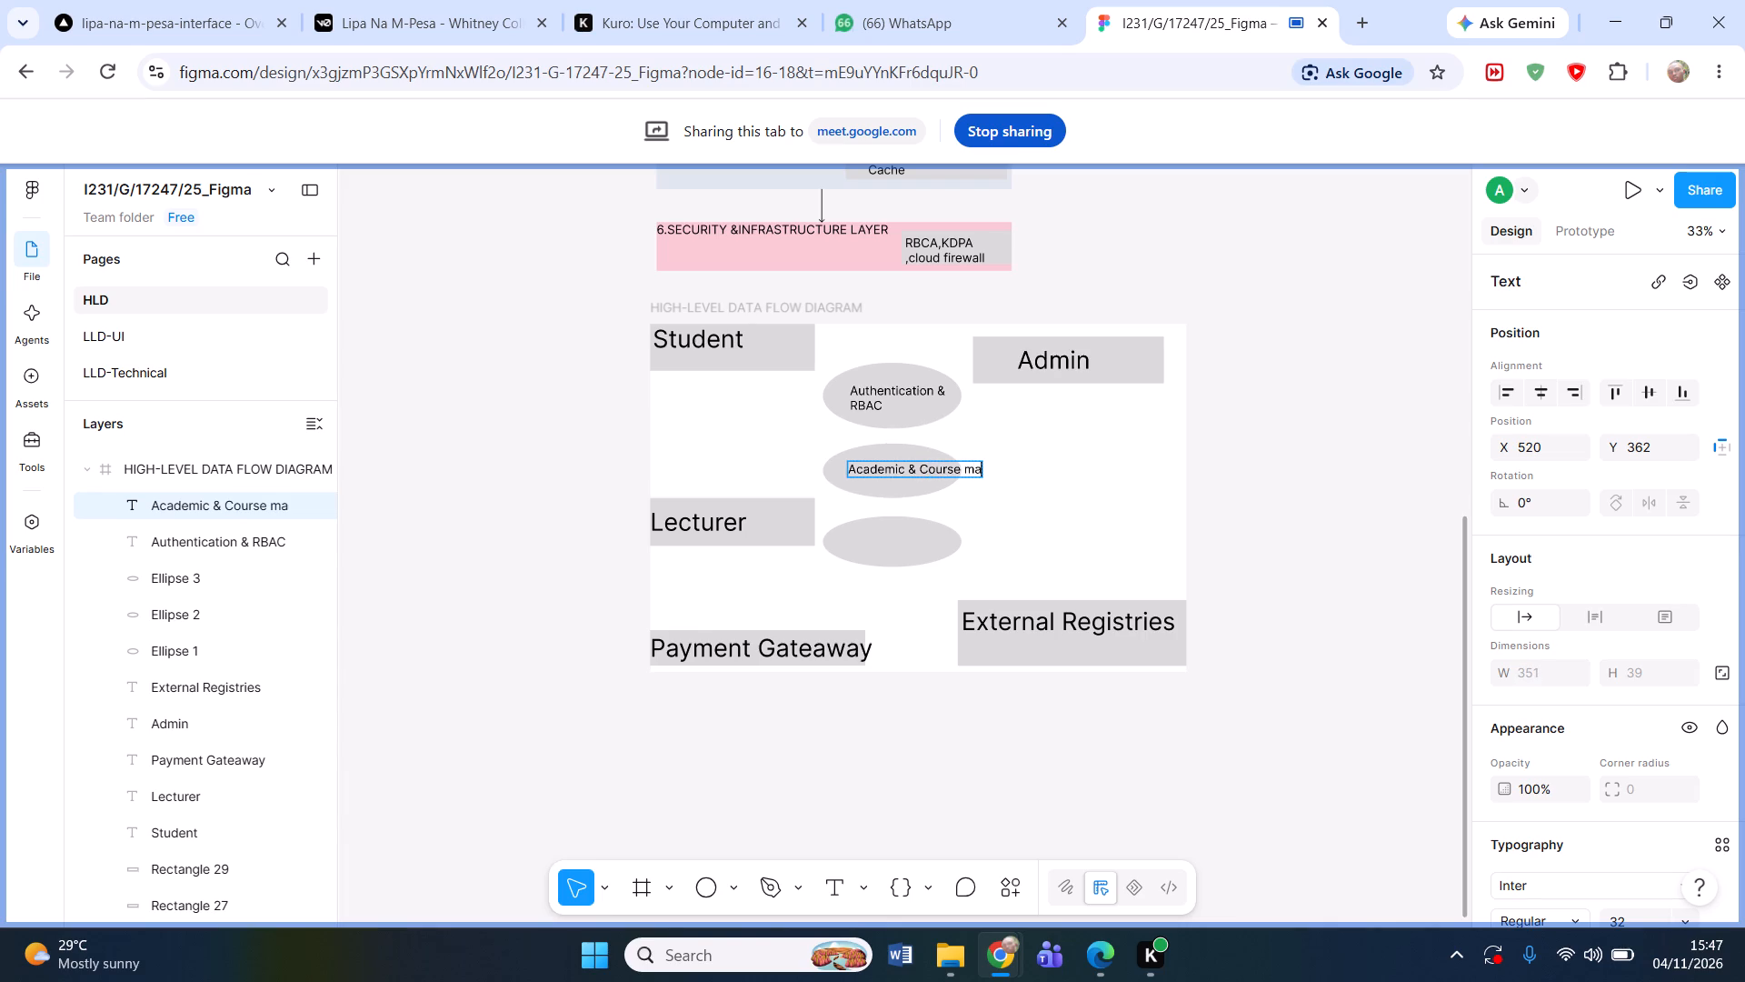
type("nagement")
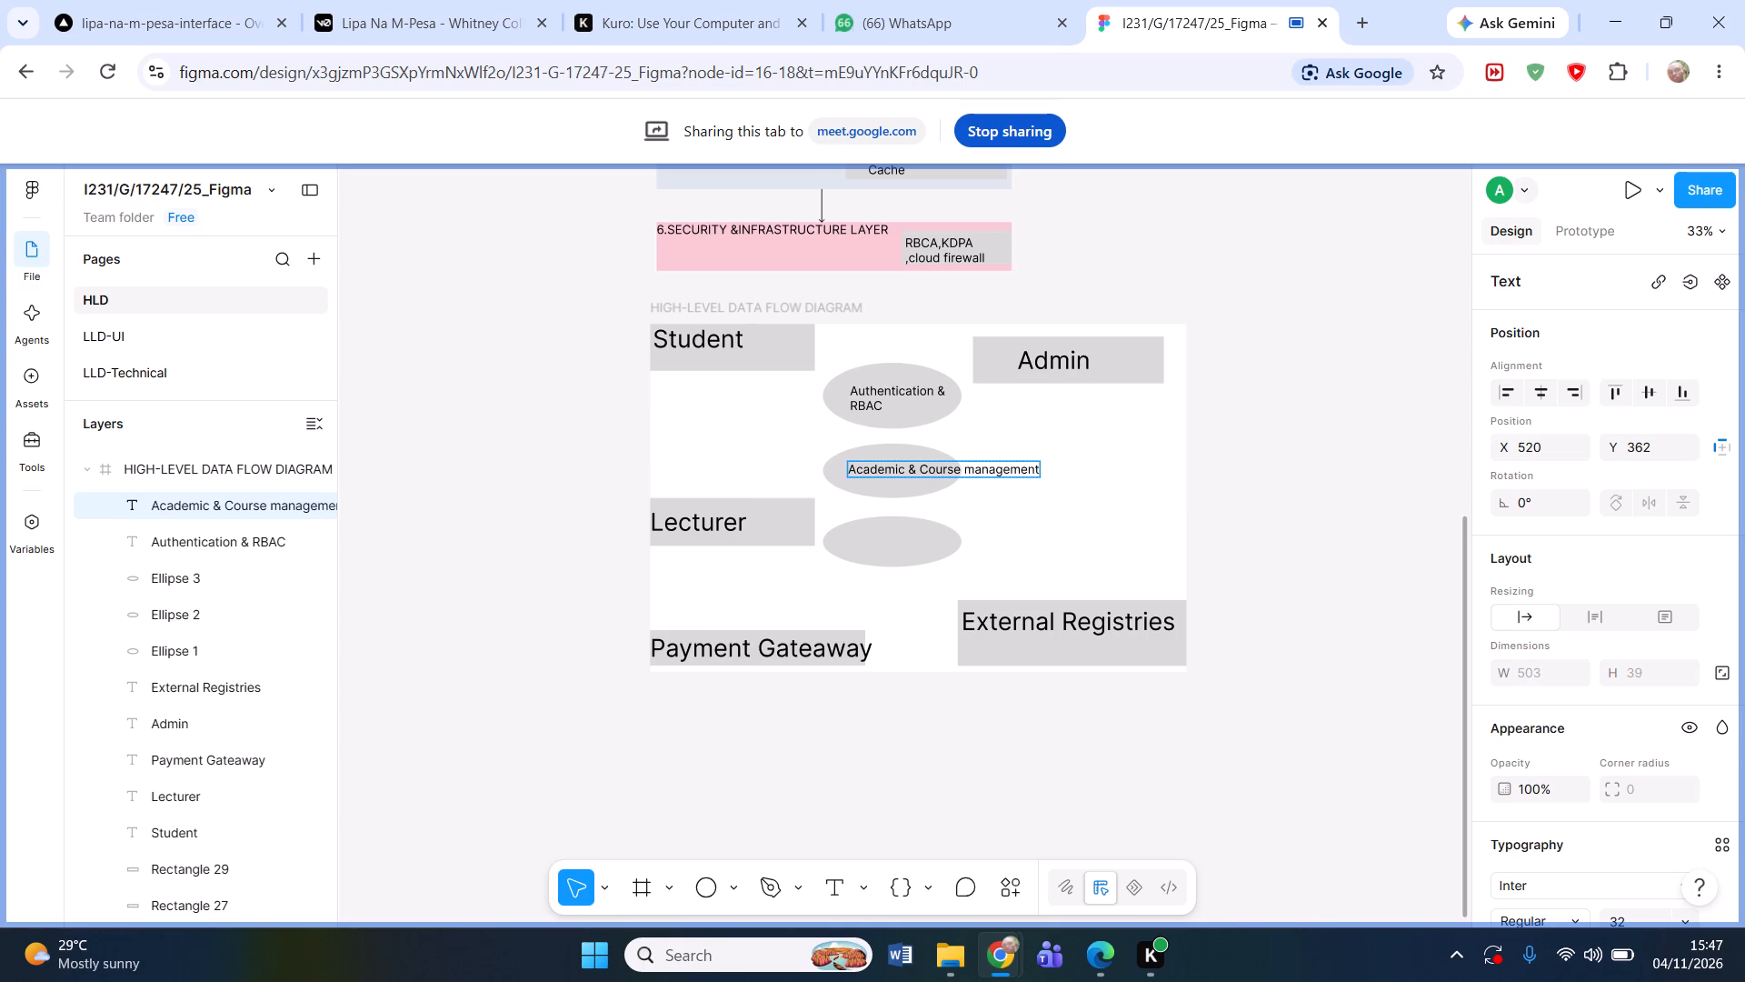
left_click(1118, 521)
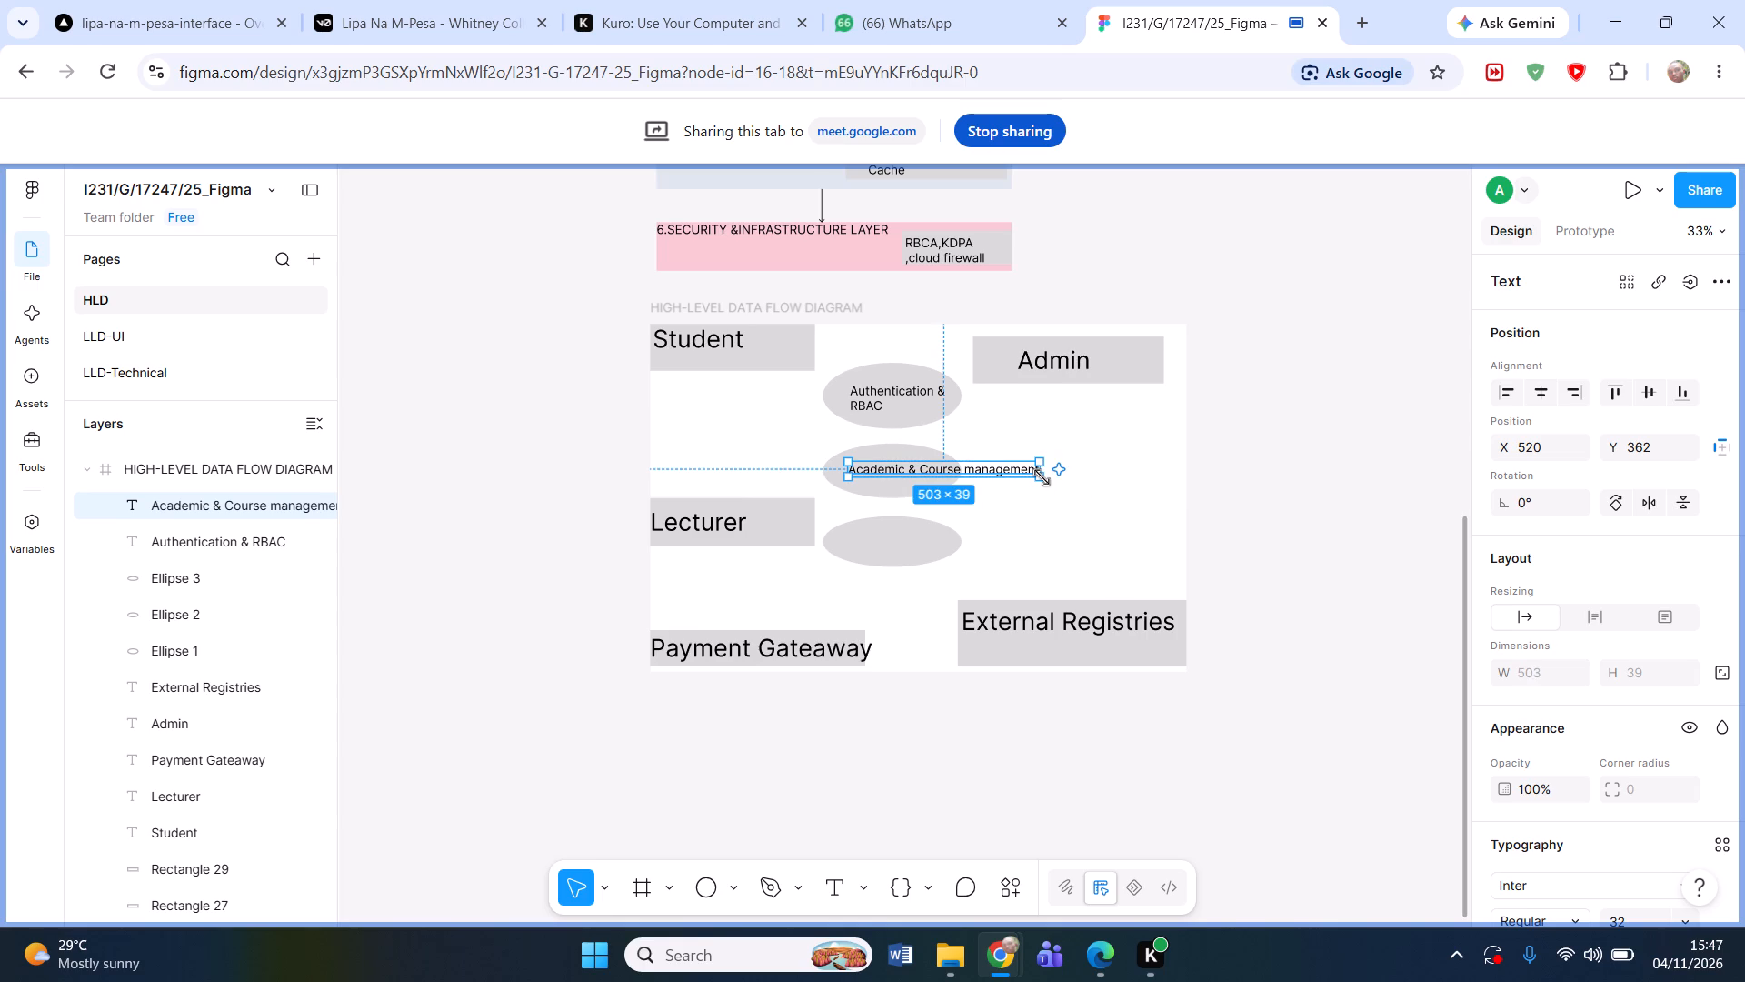
Resize the "Academic & Course management" text box to about 358 × 95 so the text wraps onto two lines.
left_click_drag(1042, 477, 992, 496)
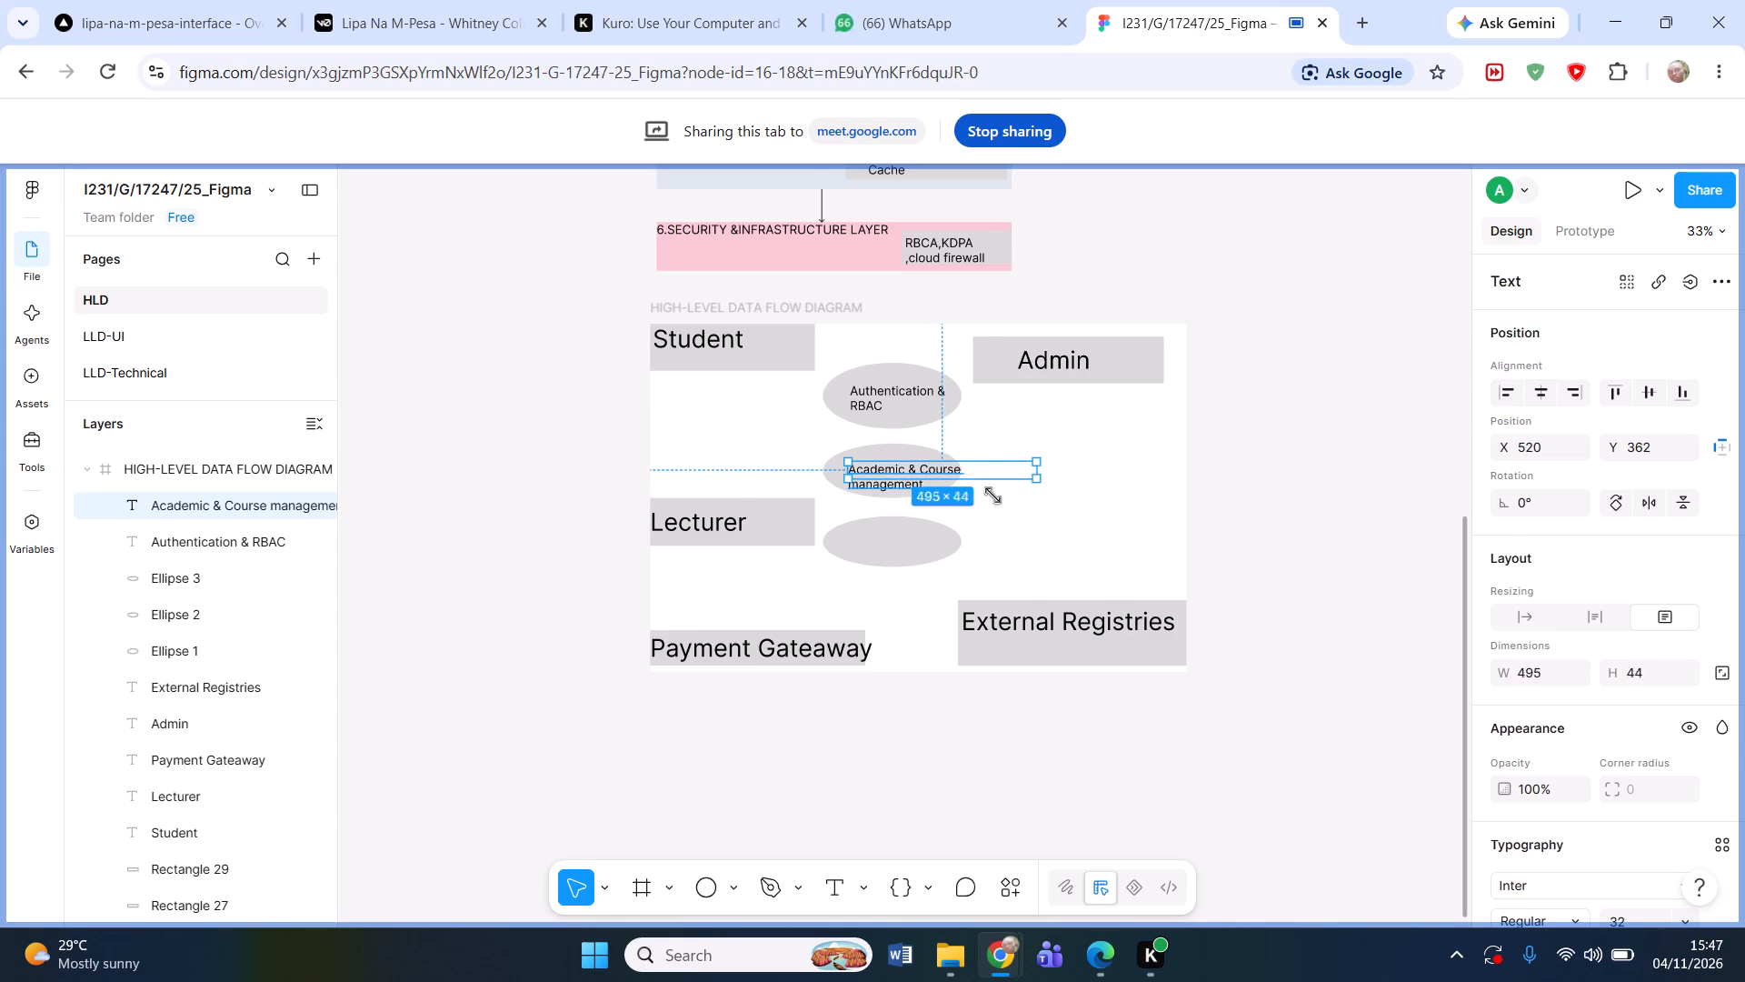
left_click_drag(992, 496, 983, 498)
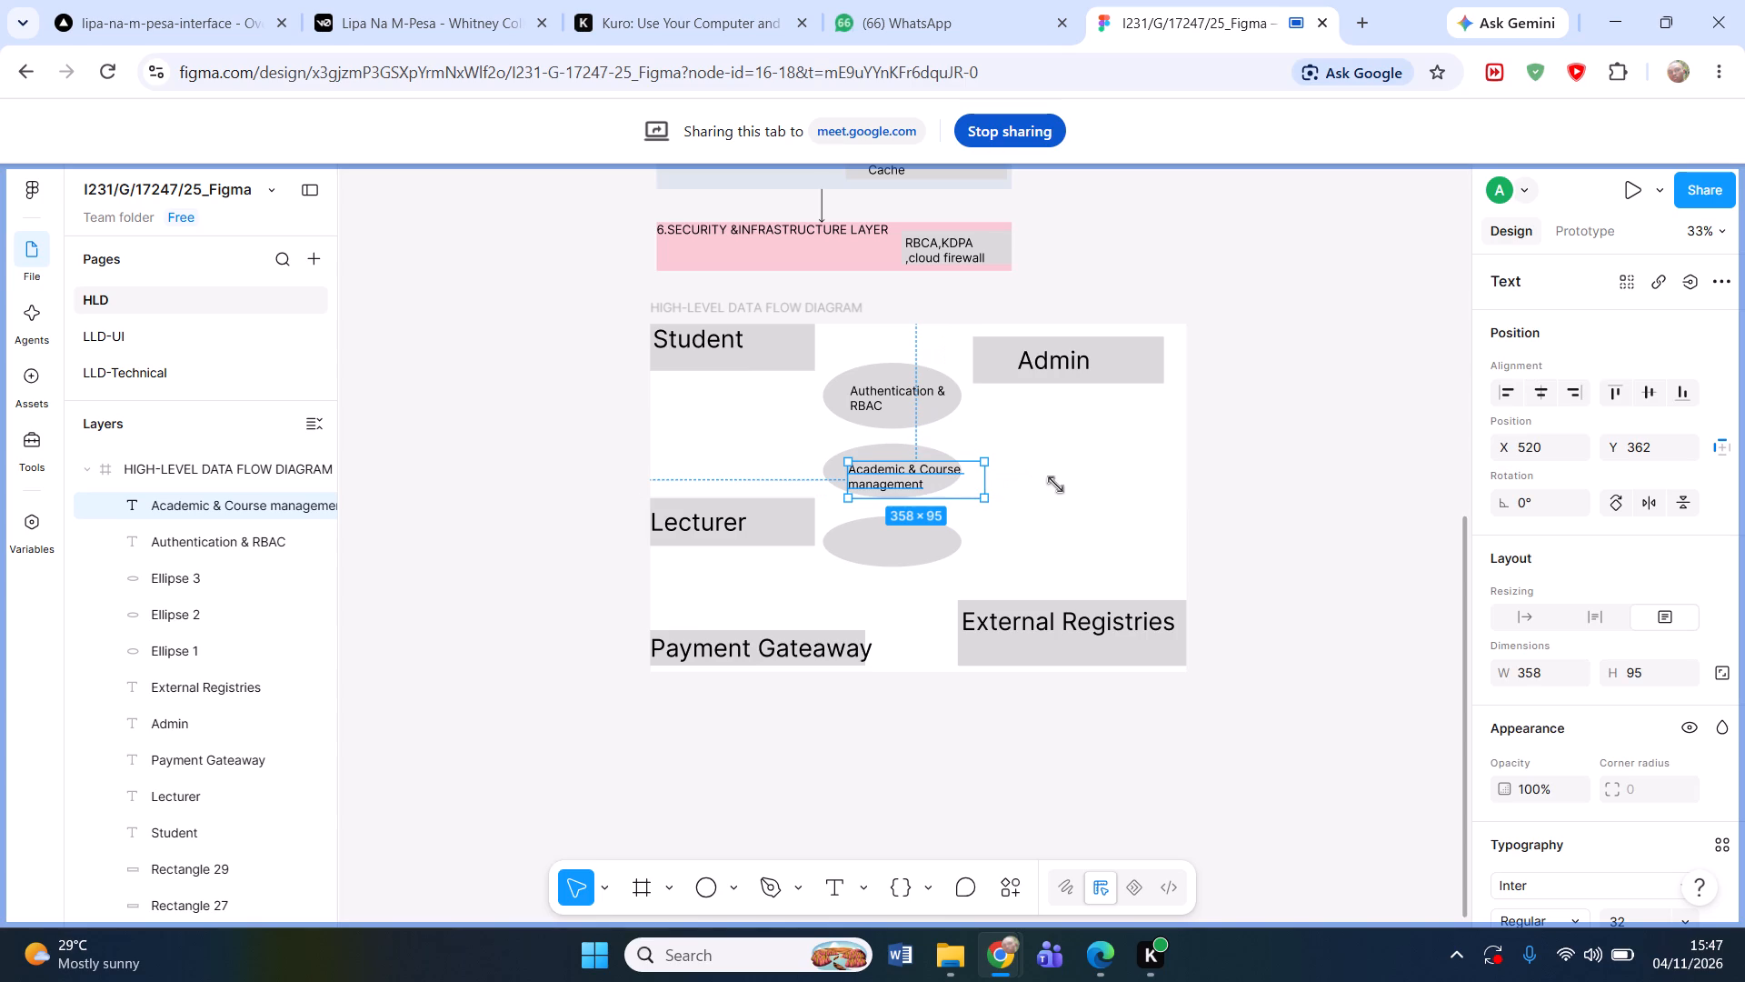
left_click(1055, 485)
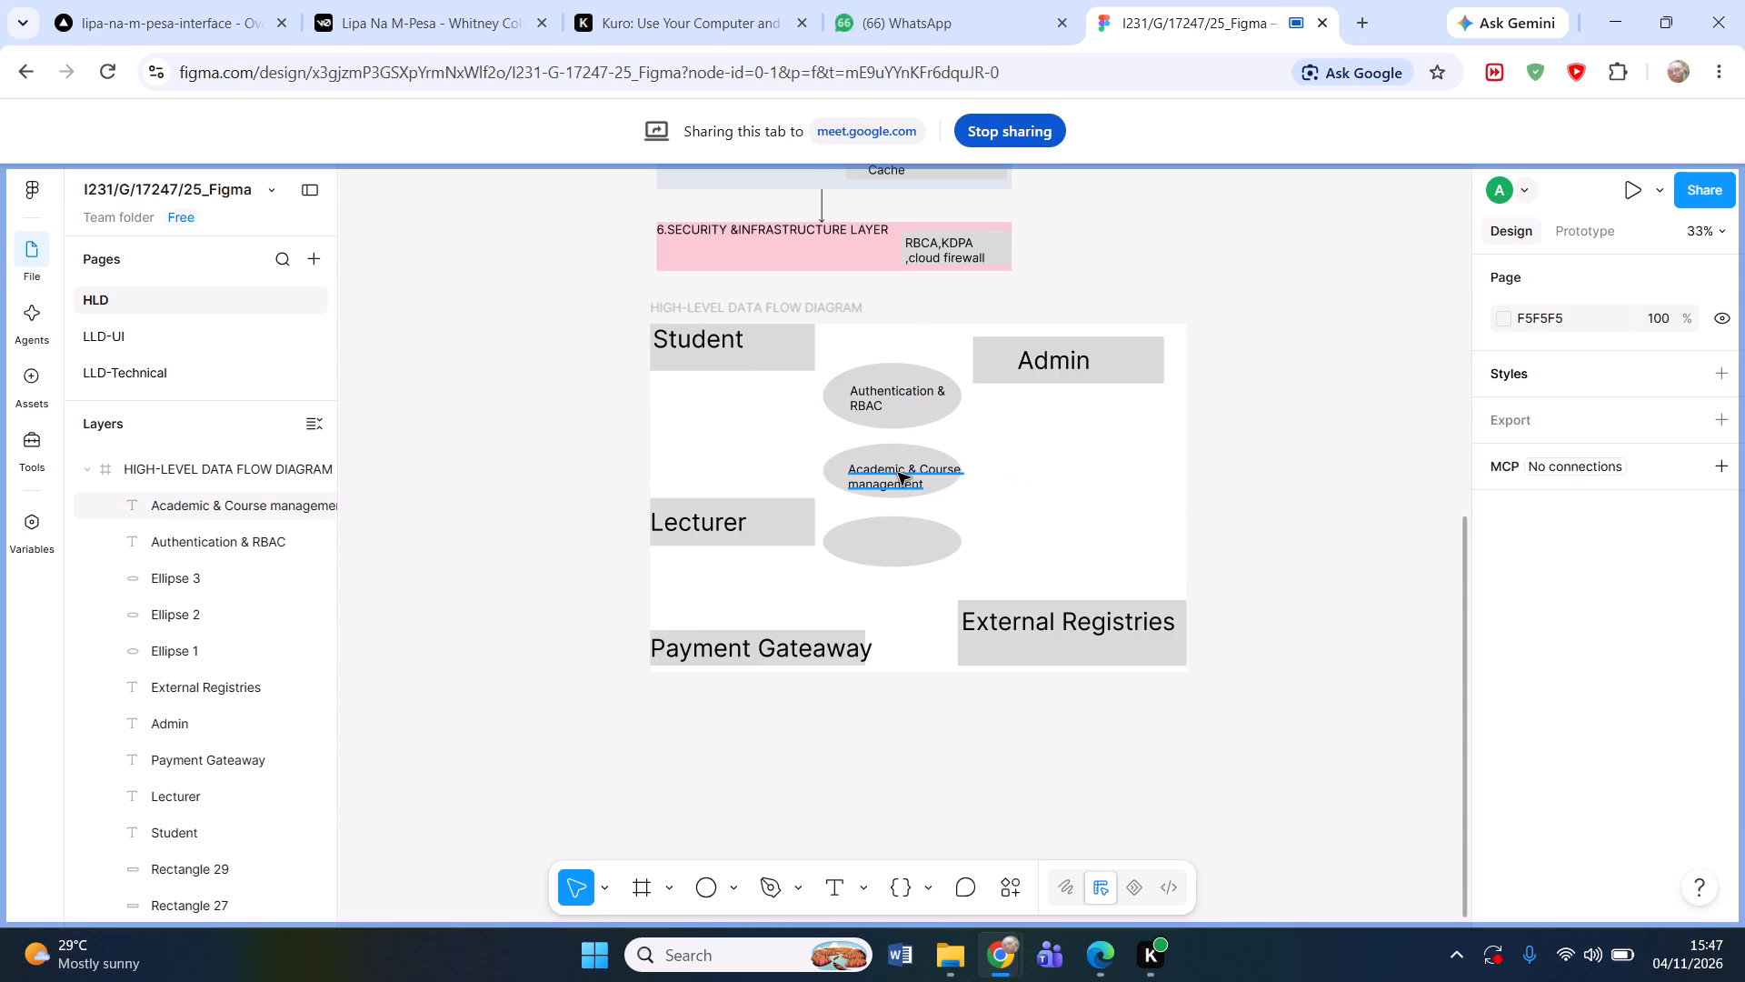
Move the "Academic & Course management" label slightly up and left so both lines fit inside the middle ellipse.
left_click_drag(898, 473, 892, 467)
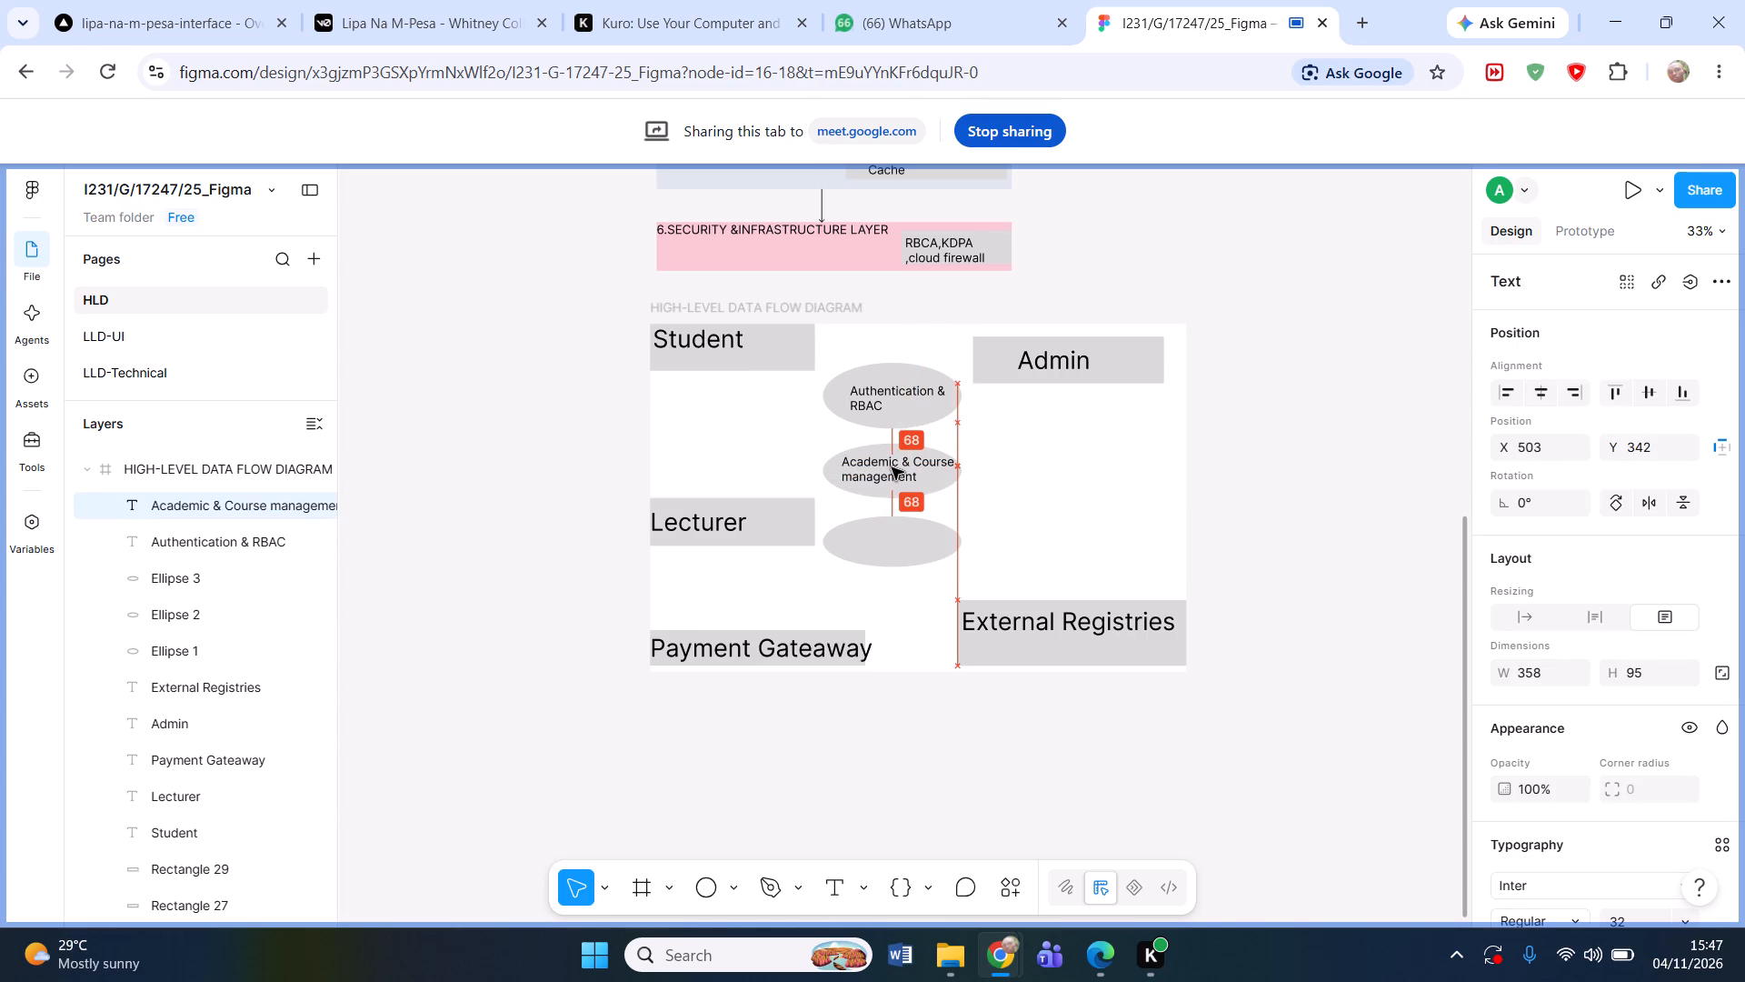
left_click_drag(892, 467, 887, 467)
left_click(1111, 505)
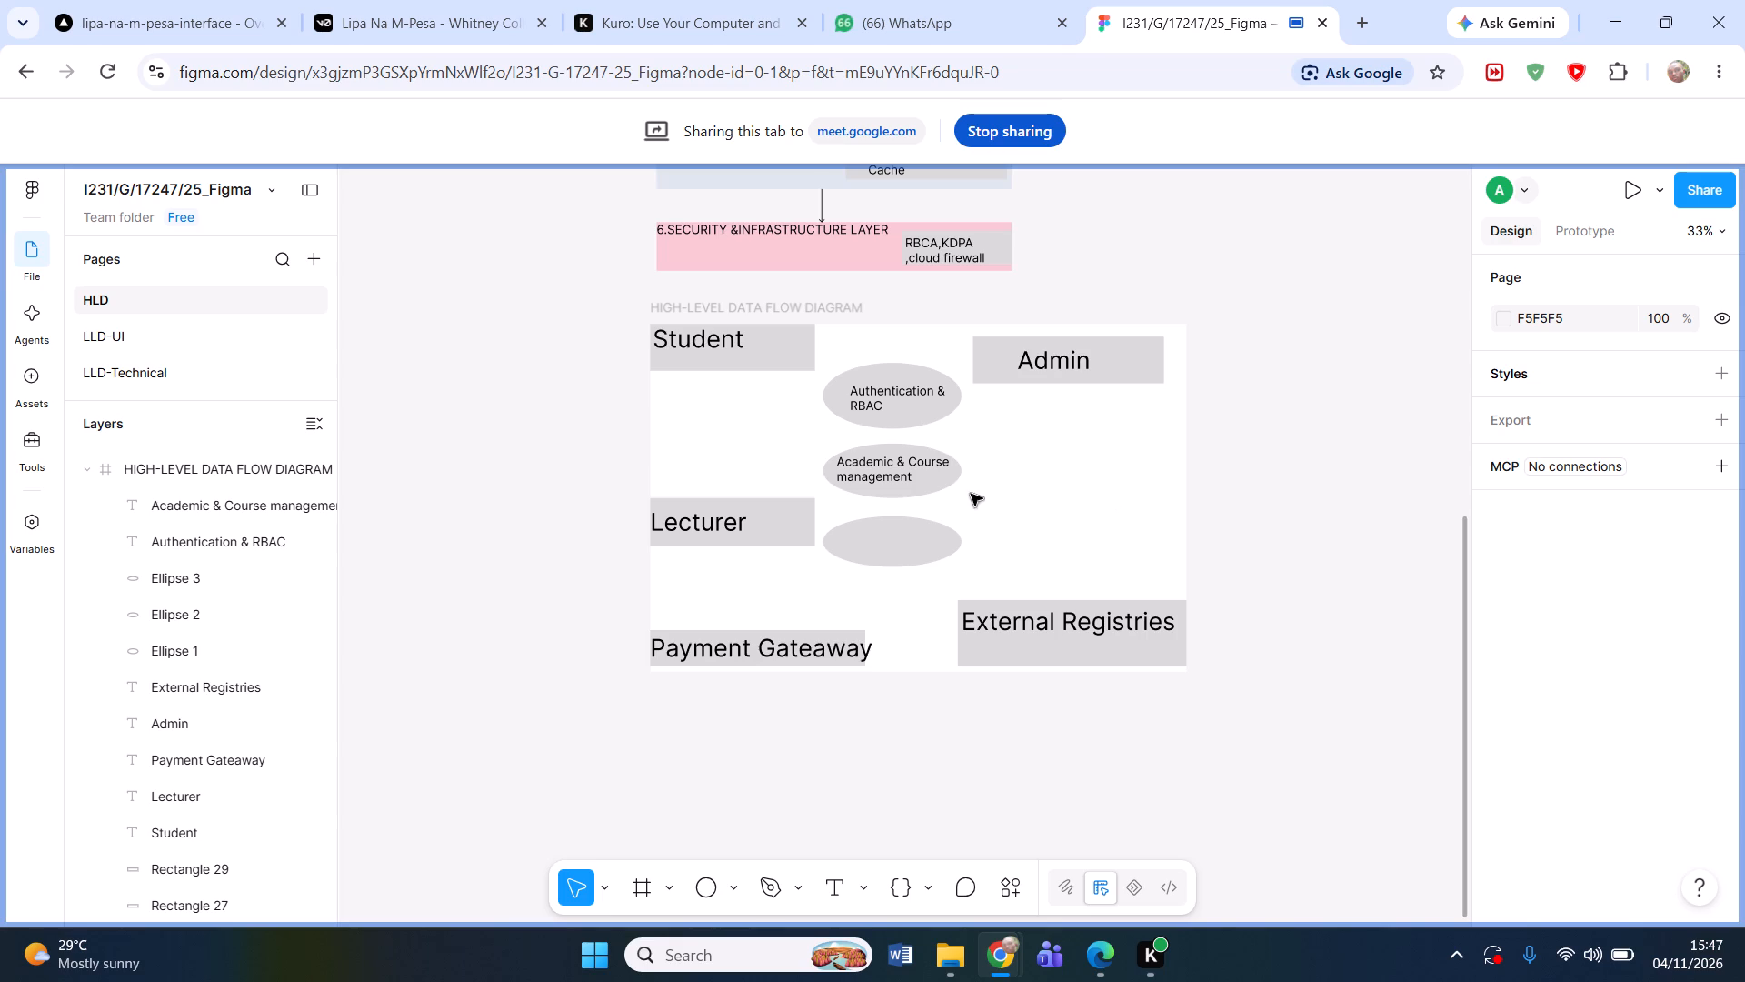
Add the text label "Payment processing" inside the lower ellipse.
key("t")
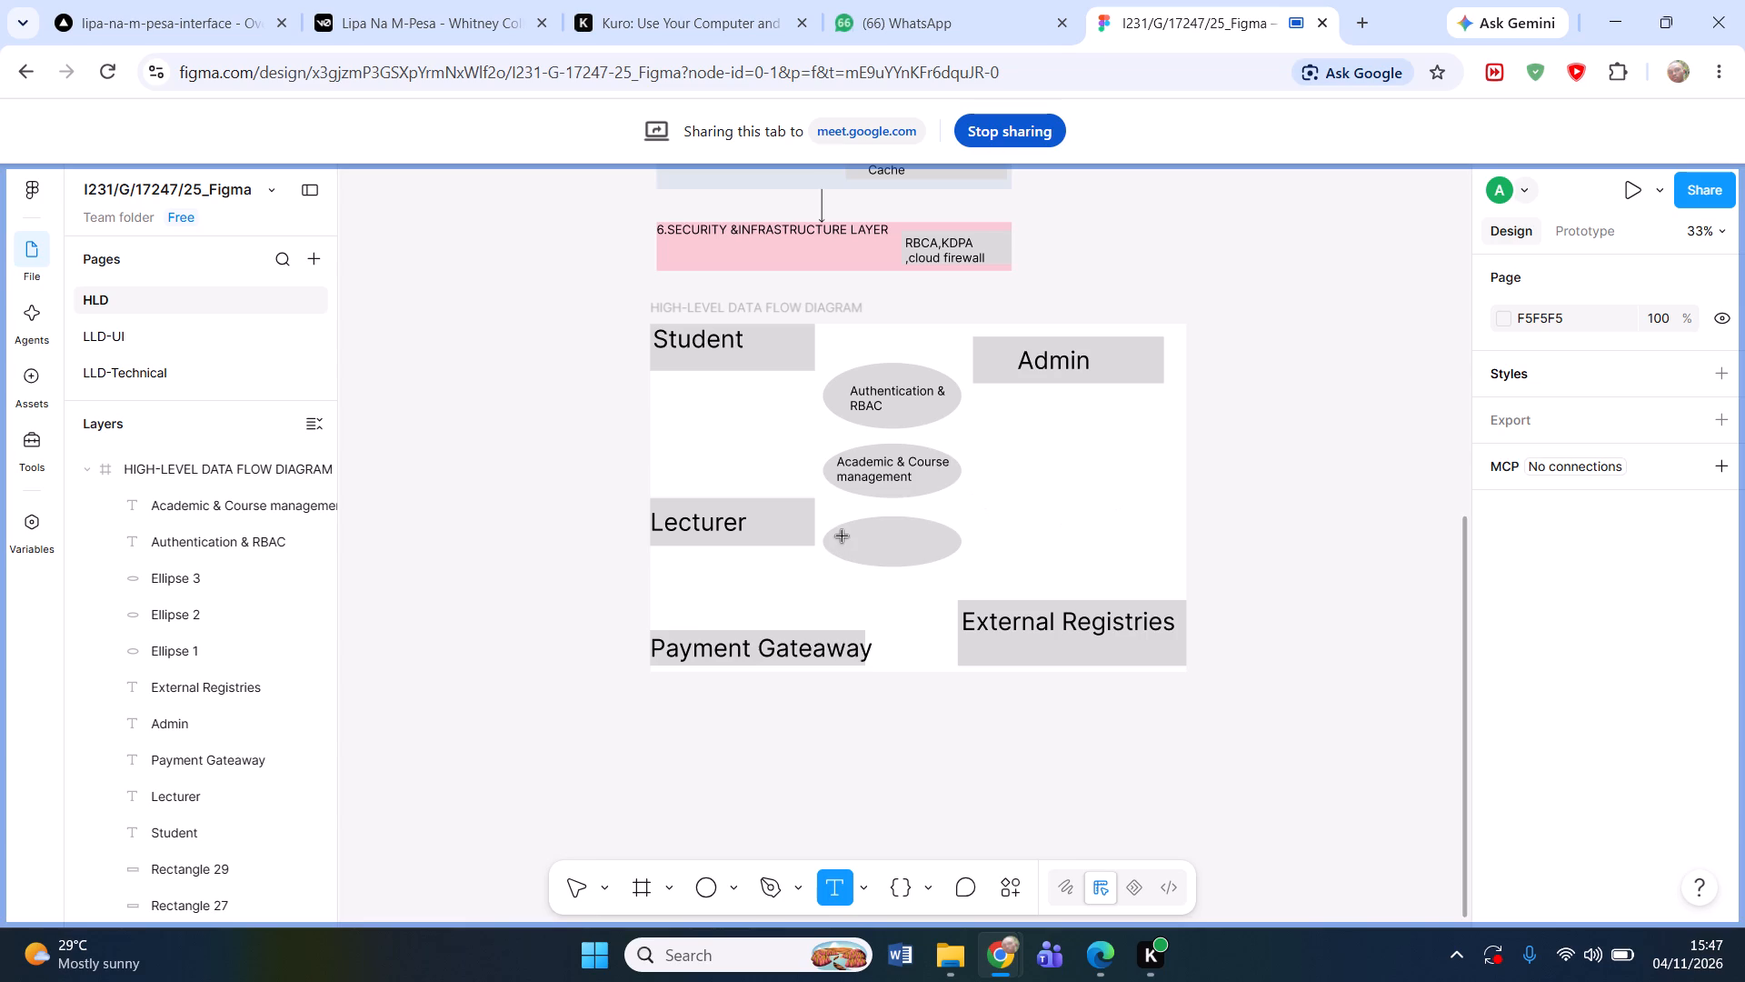
left_click(843, 536)
key("p")
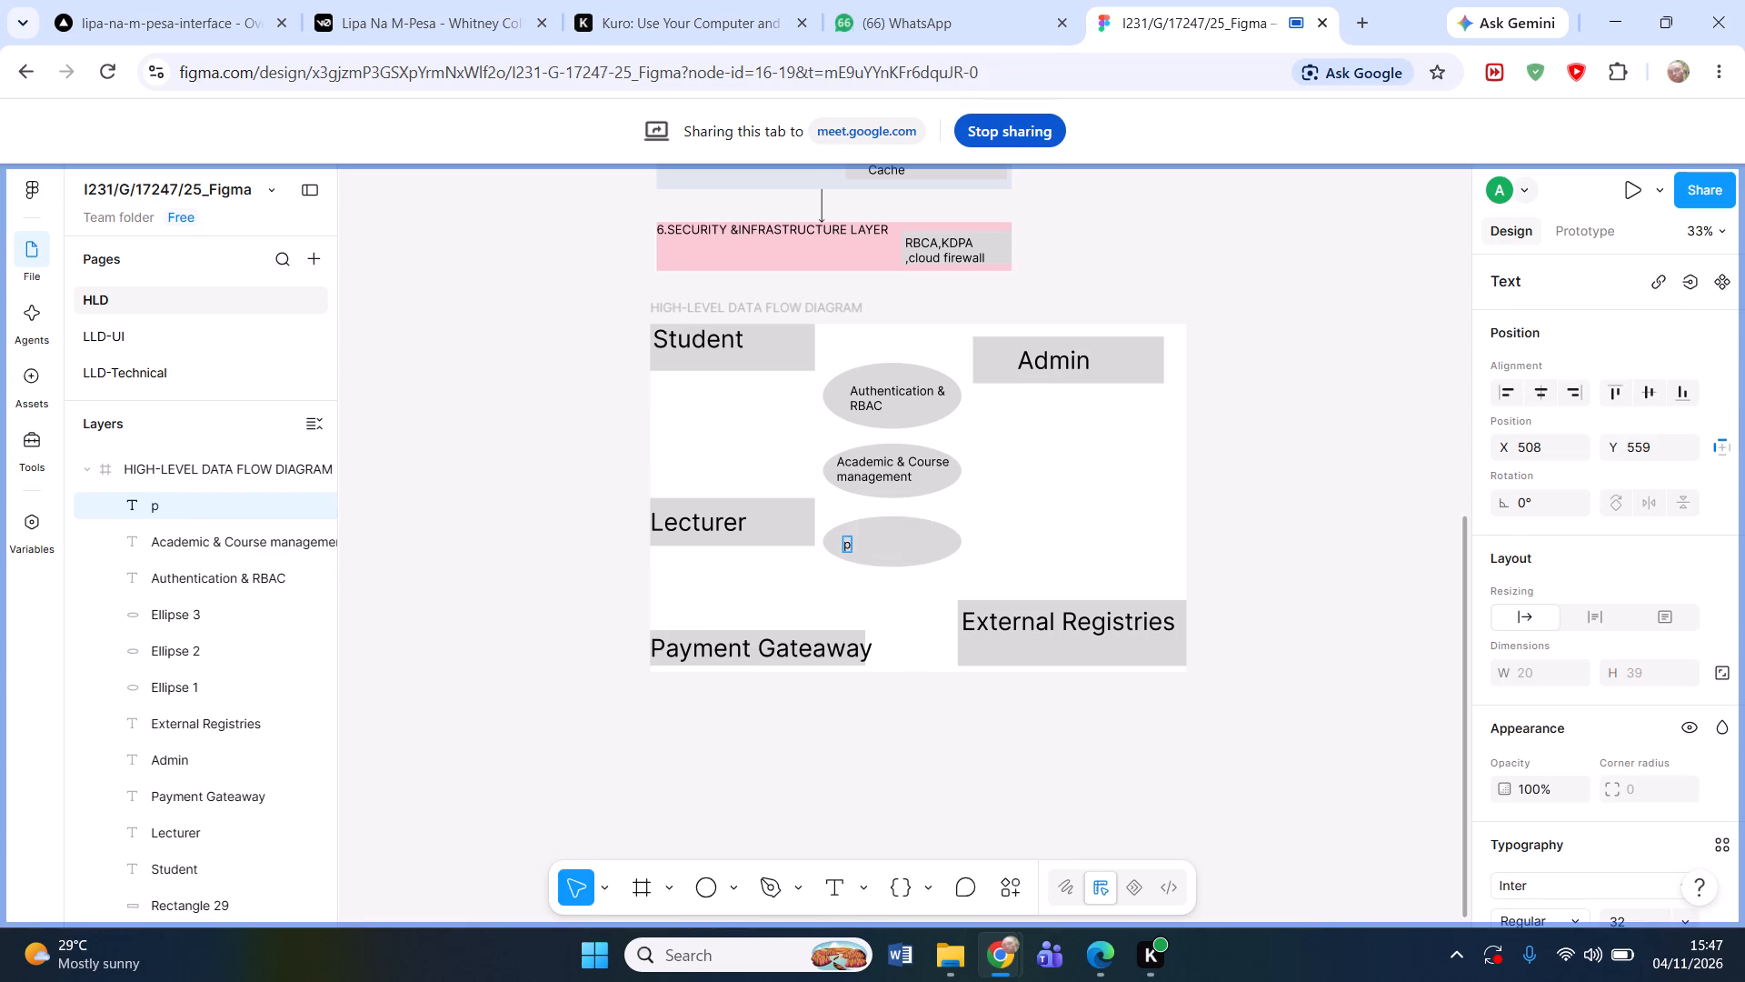
key("BackSpace")
key("p")
type("ayment")
key("space")
type("processing")
left_click(1055, 502)
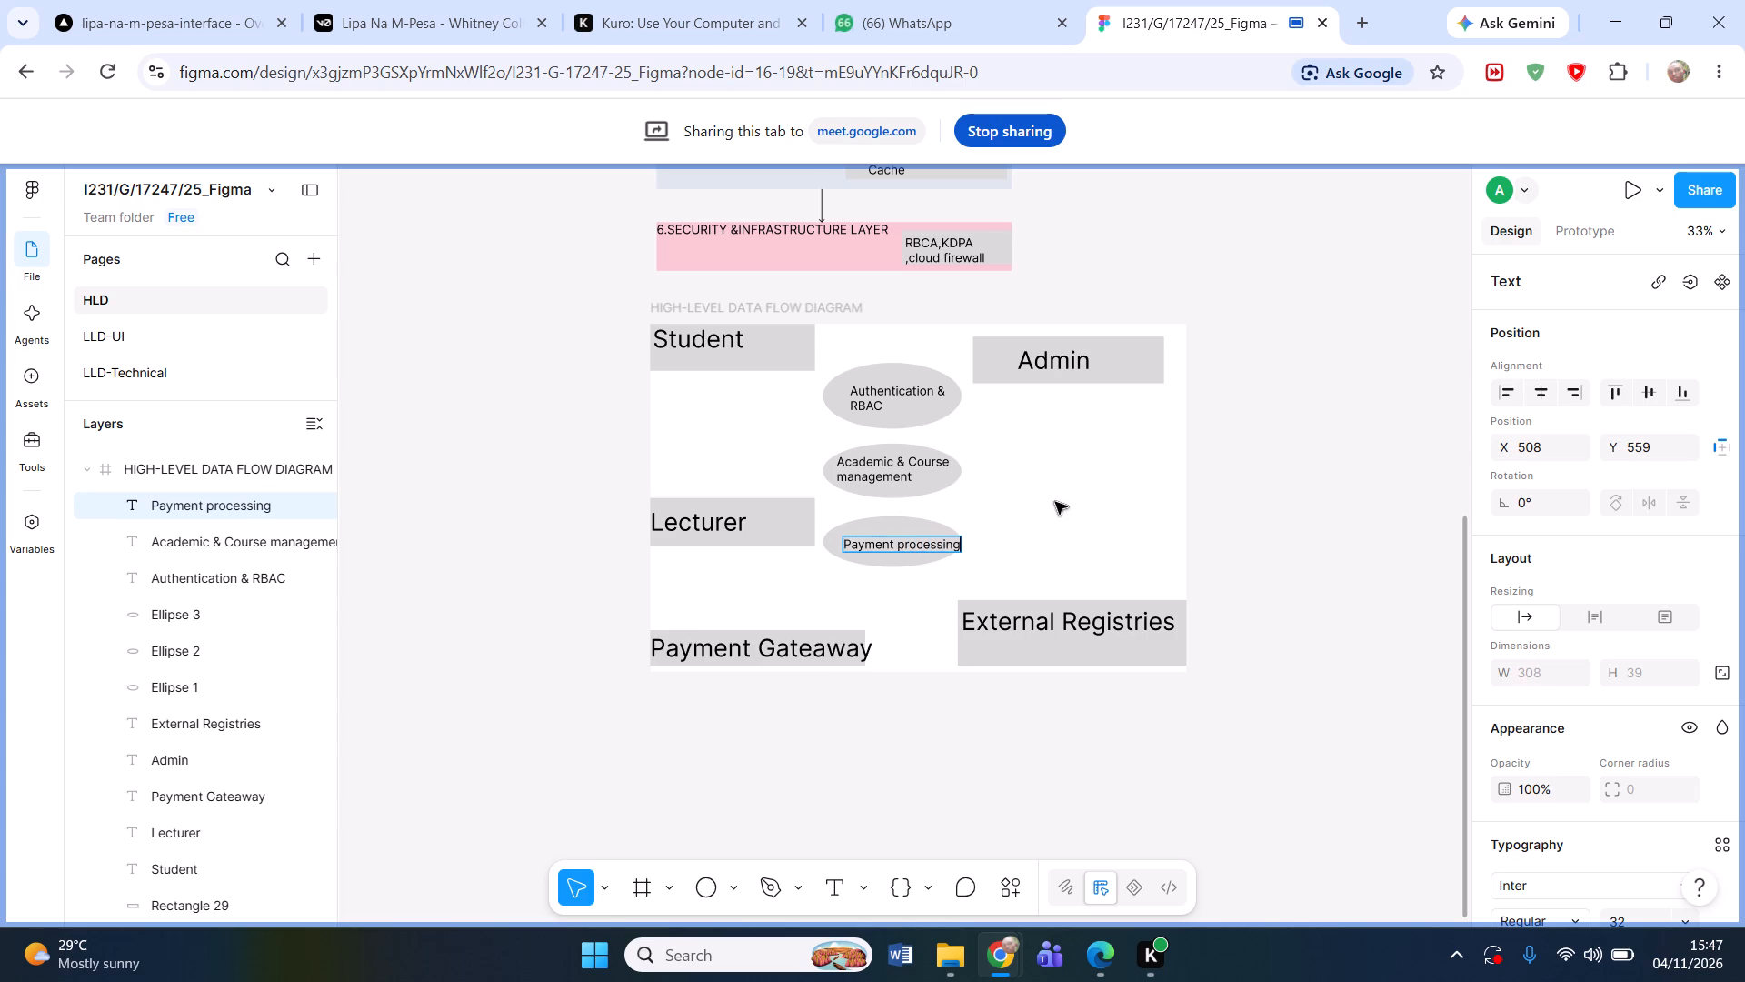
left_click(1092, 529)
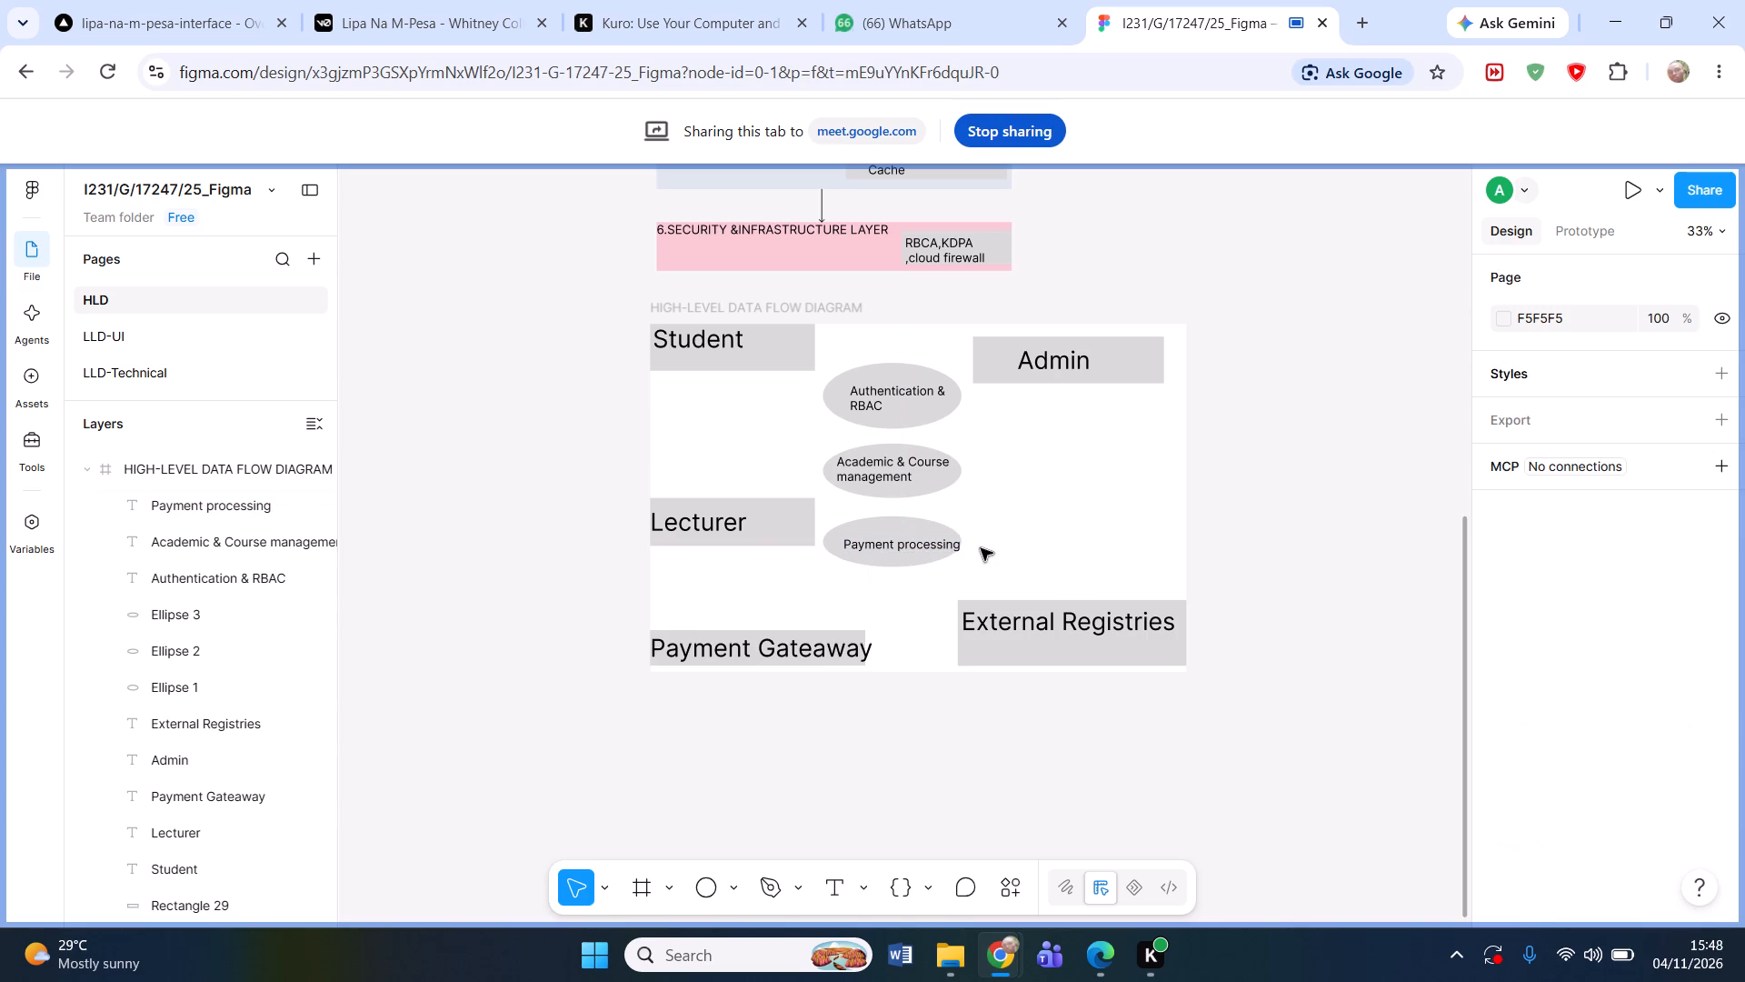
Shift the "Payment processing" label slightly left and up so it is centred within the lower ellipse.
left_click(944, 545)
left_click(958, 545)
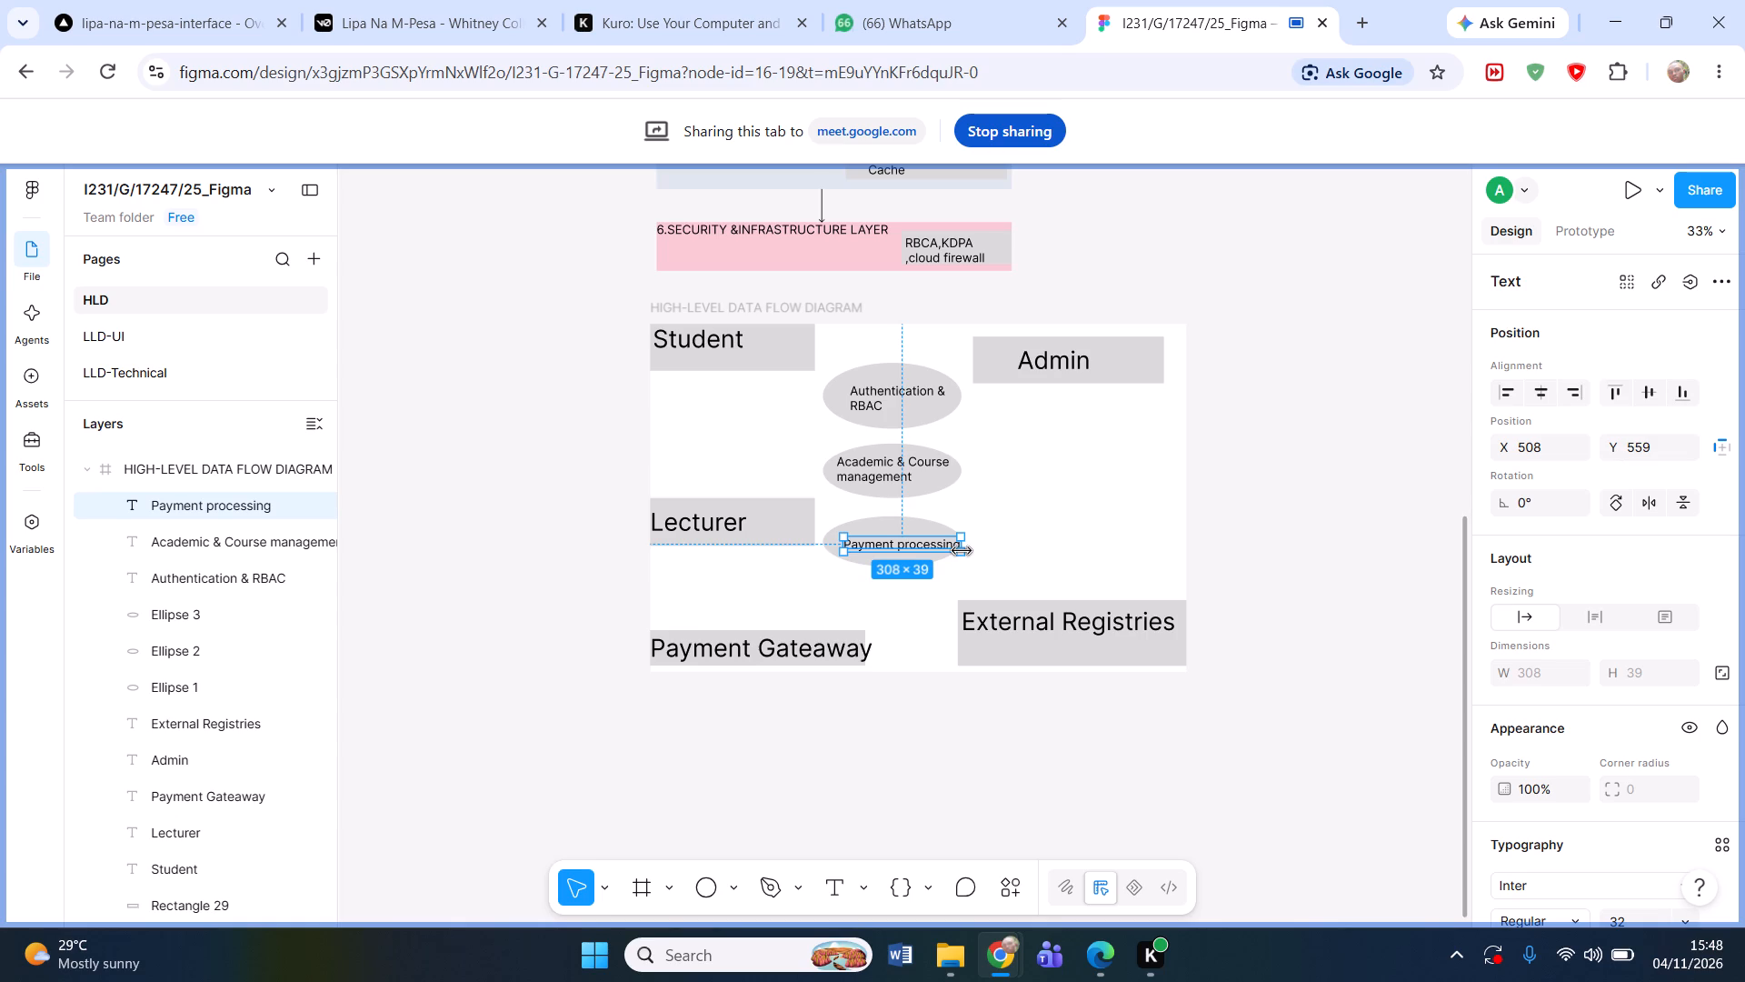
left_click_drag(930, 546, 903, 544)
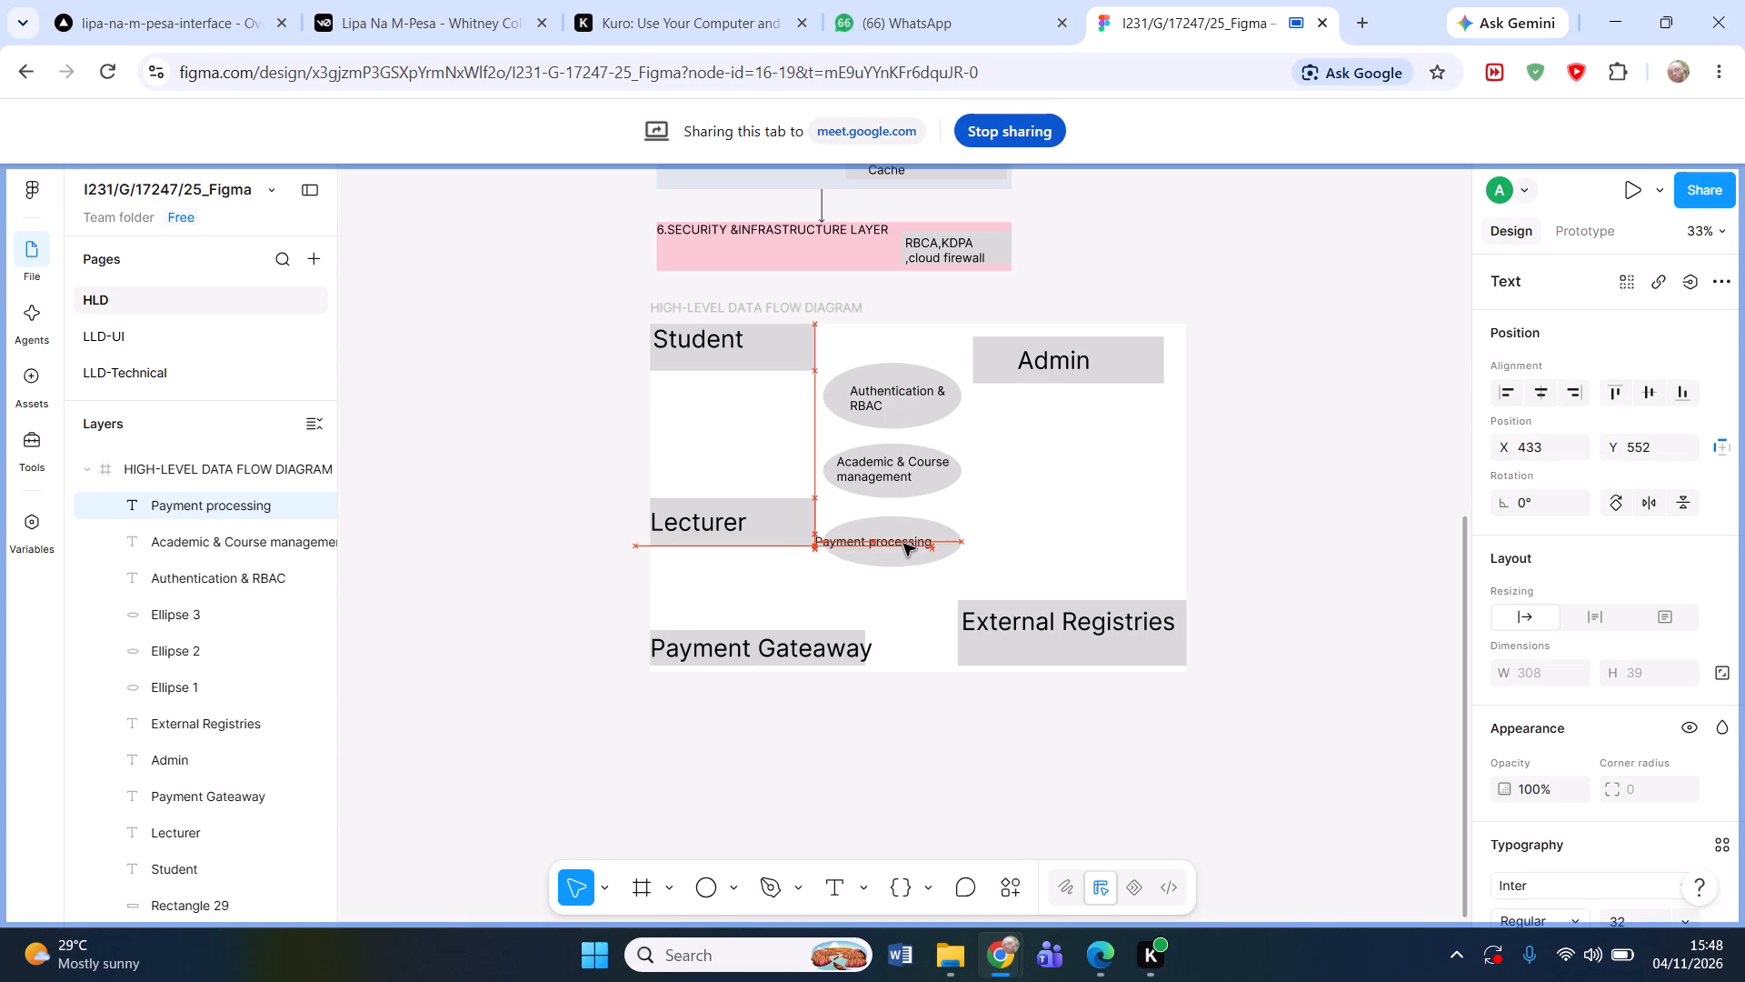
left_click_drag(903, 544, 919, 544)
left_click(1079, 525)
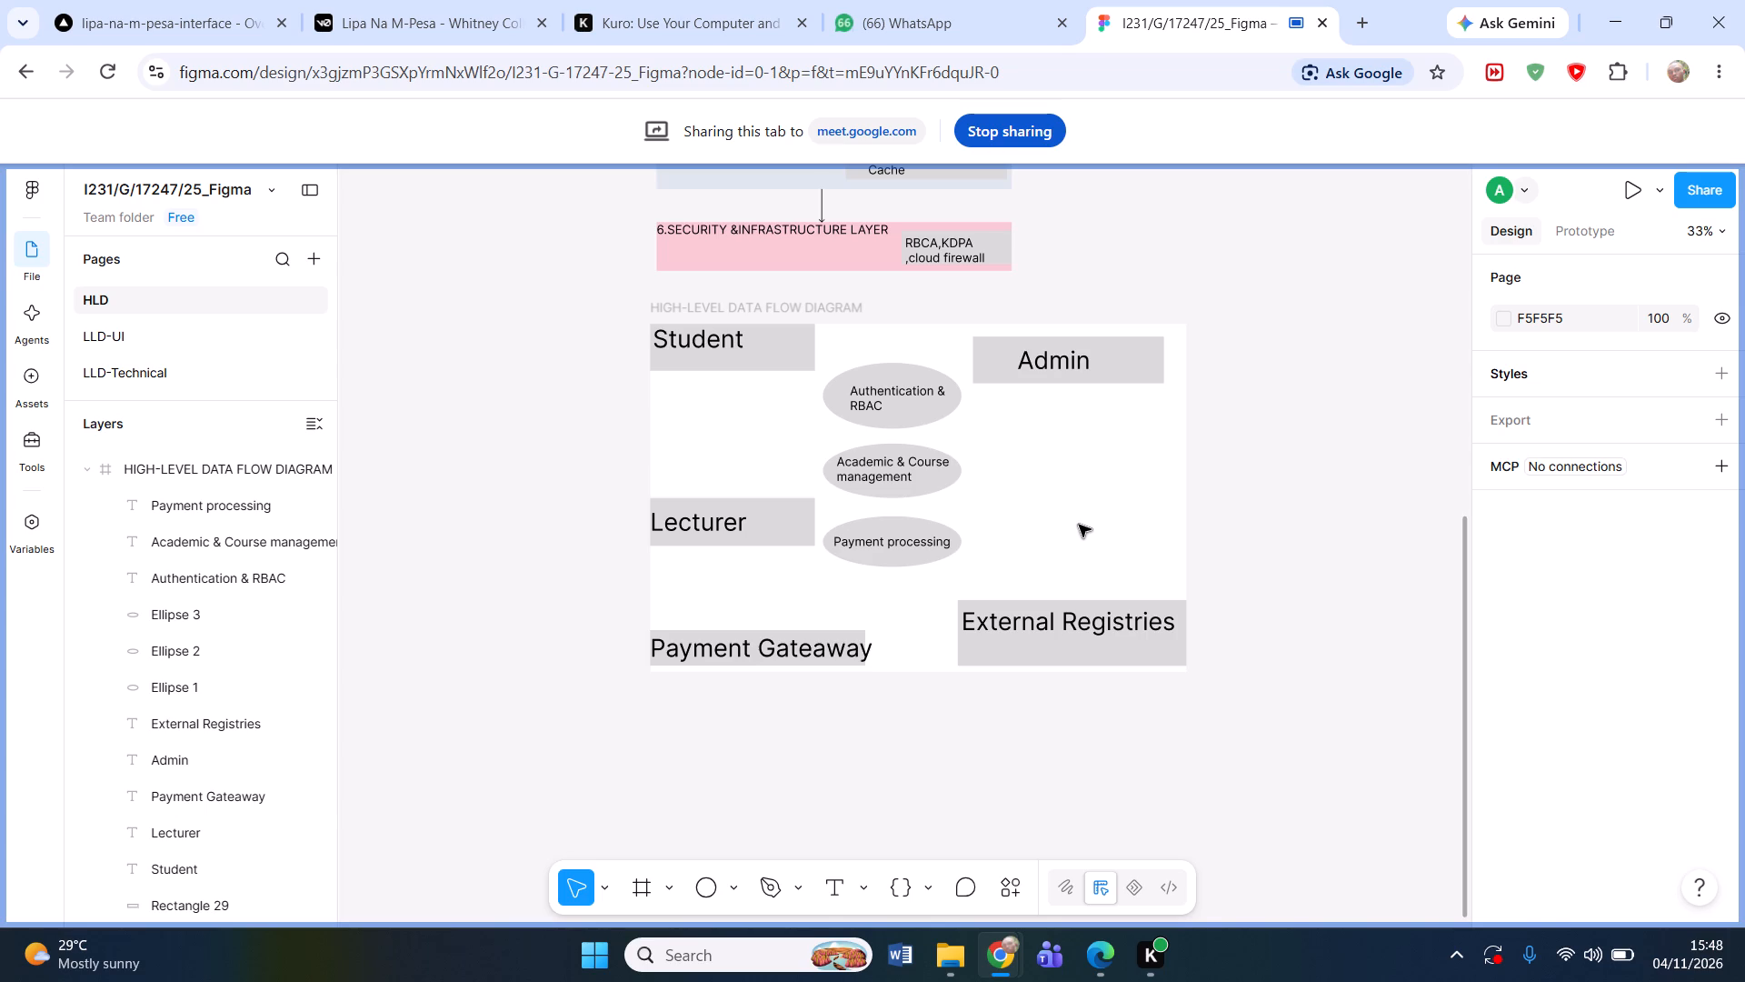
Nudge the "Payment Gateaway" text to about X 7, Y 819 in the diagram frame.
left_click(857, 633)
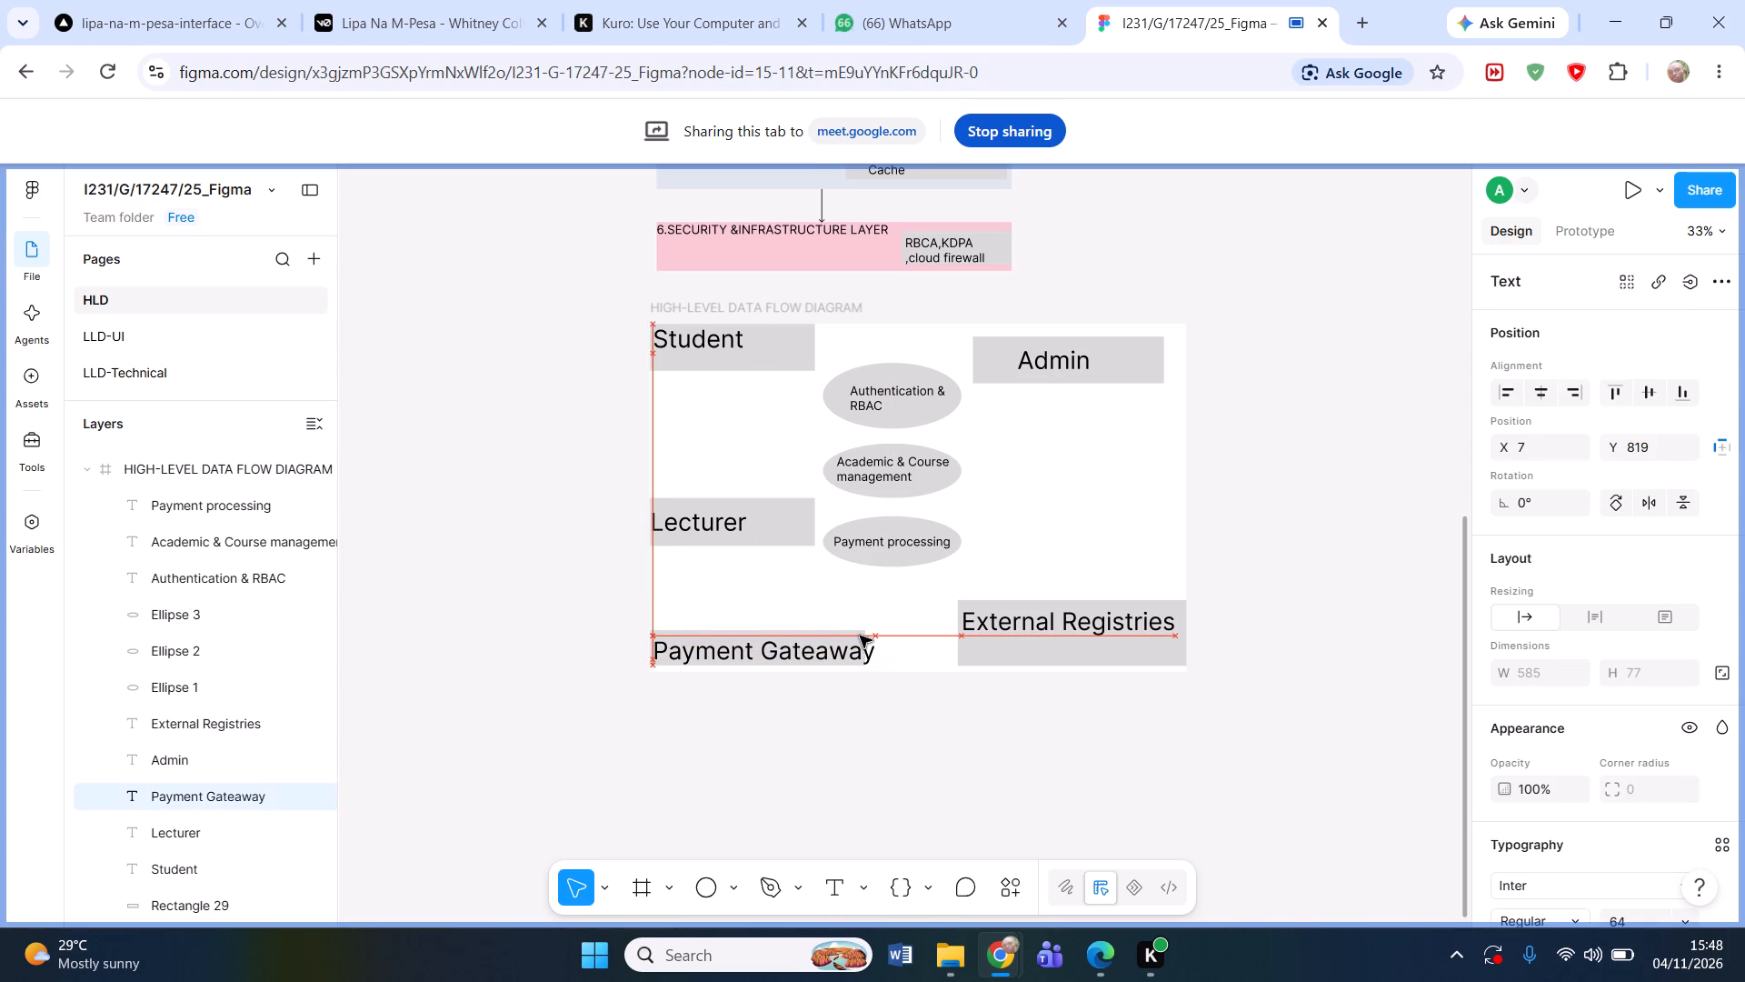
left_click(890, 618)
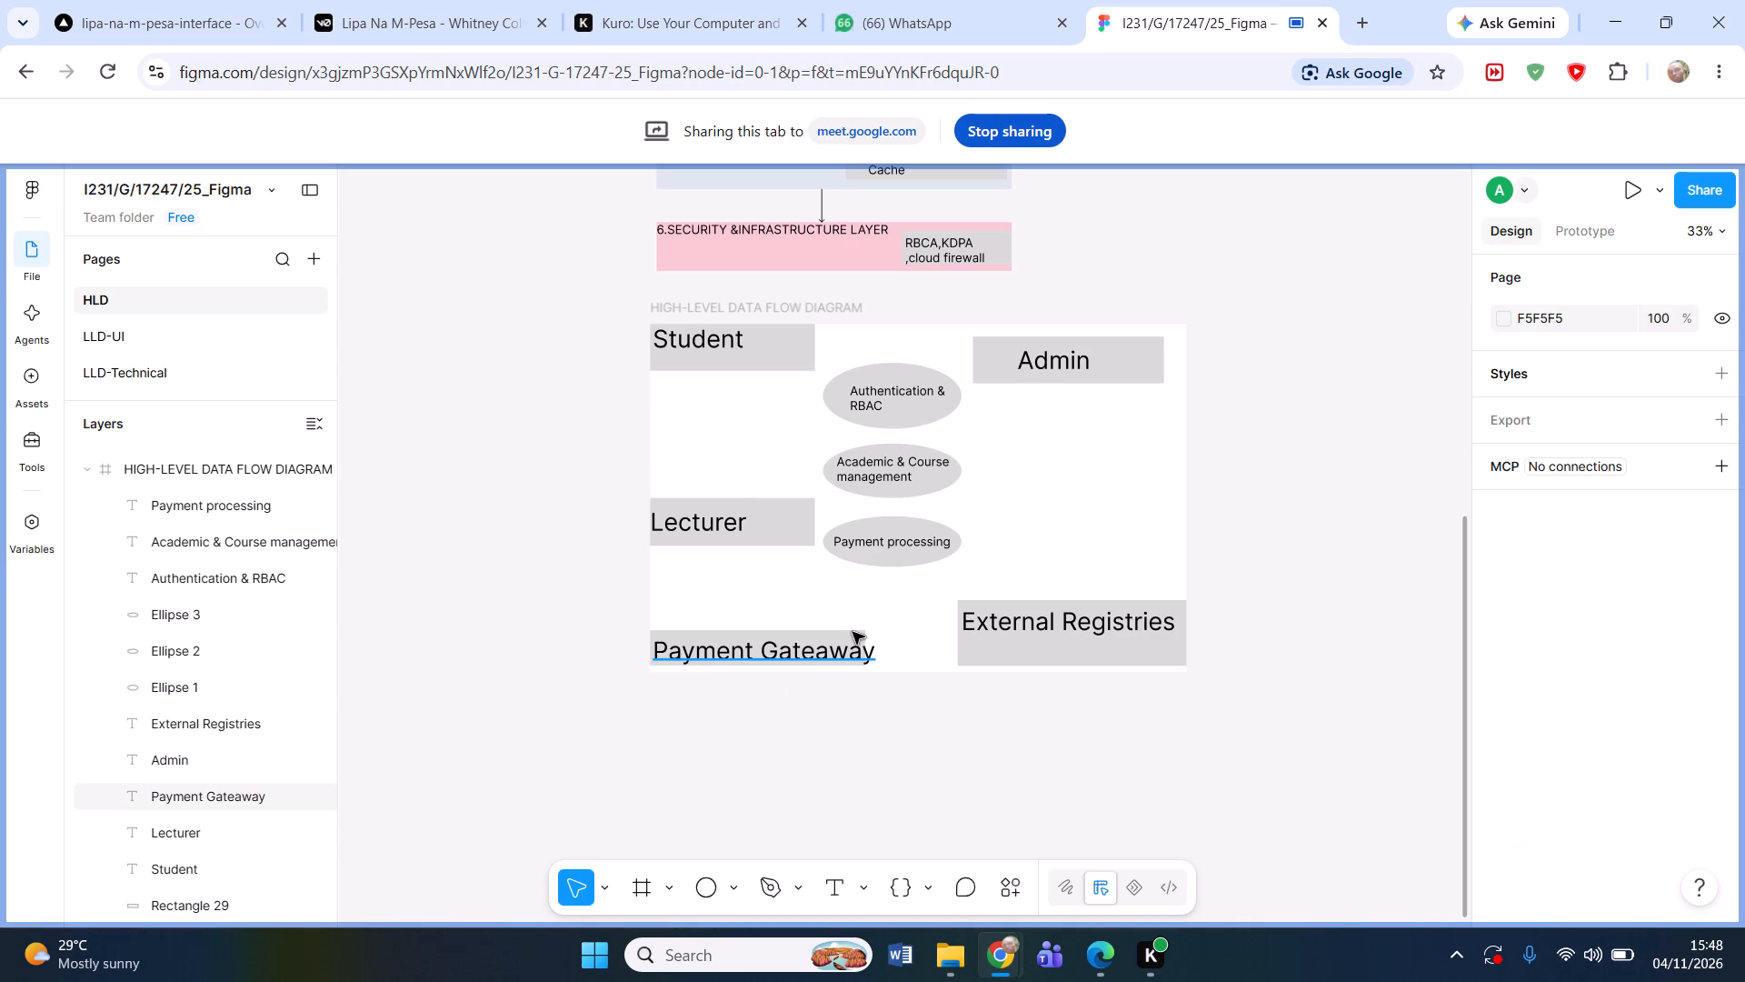
Move the grey rectangle behind "Payment Gateaway" to about X -2, Y 804 so it backs the whole label.
left_click(853, 627)
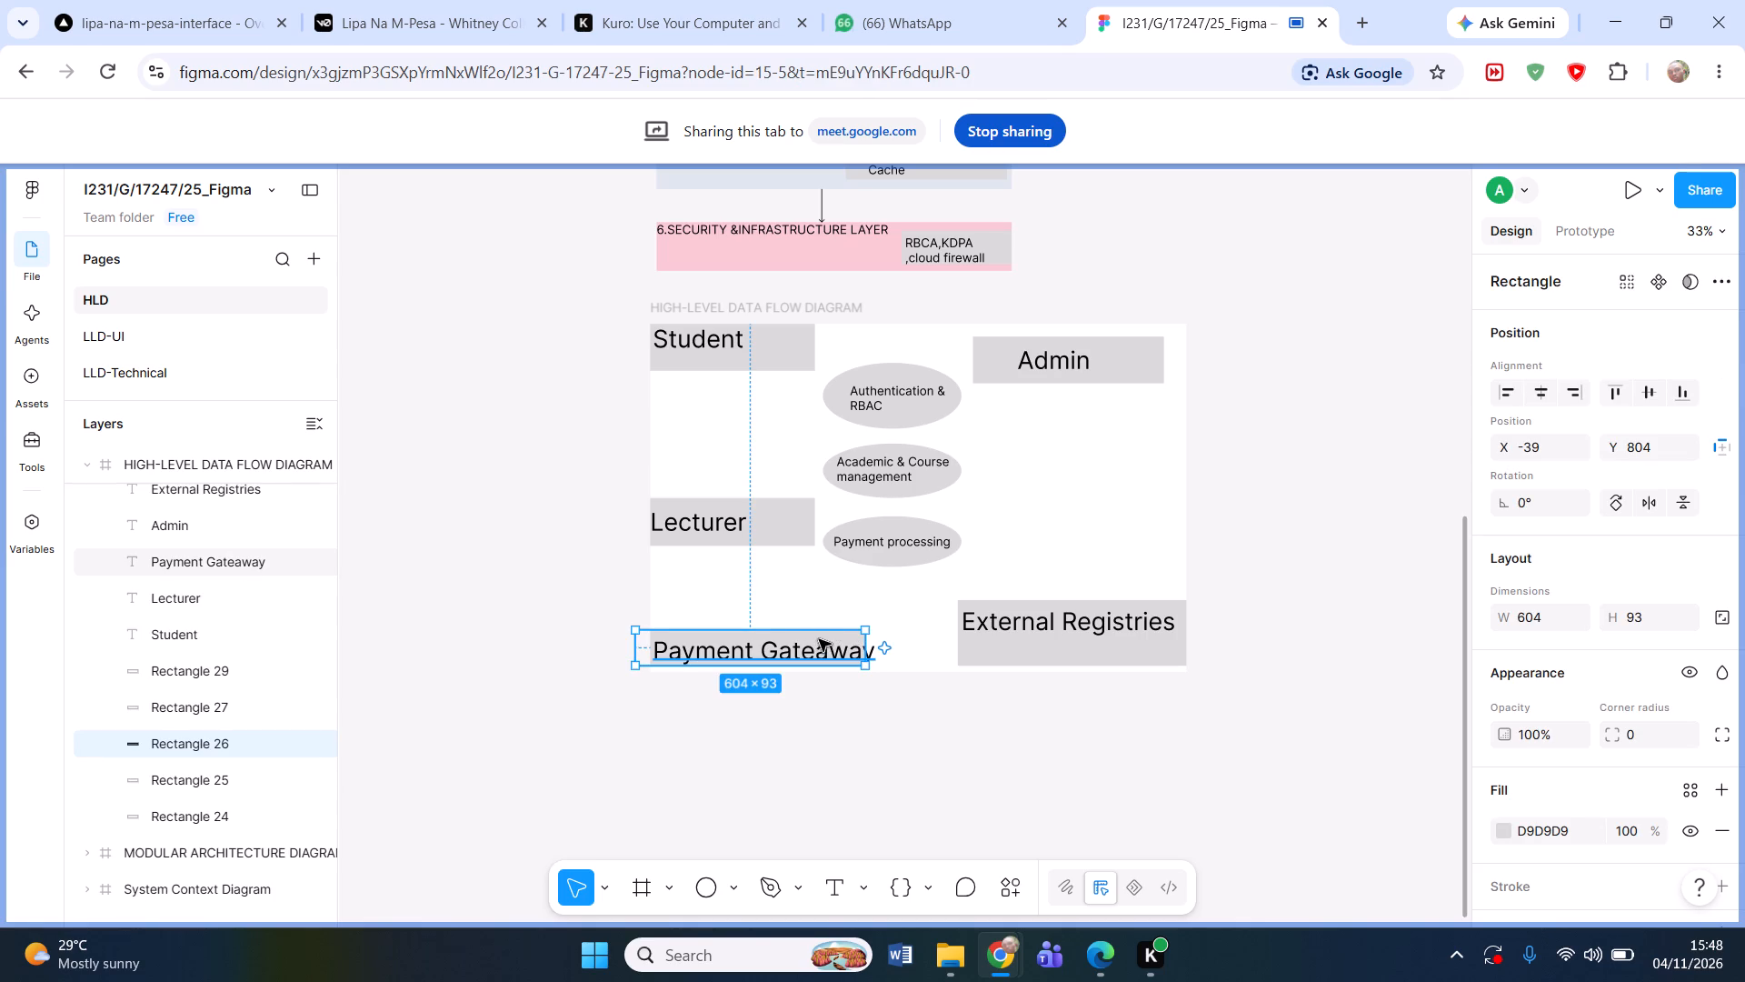
left_click_drag(819, 635, 832, 635)
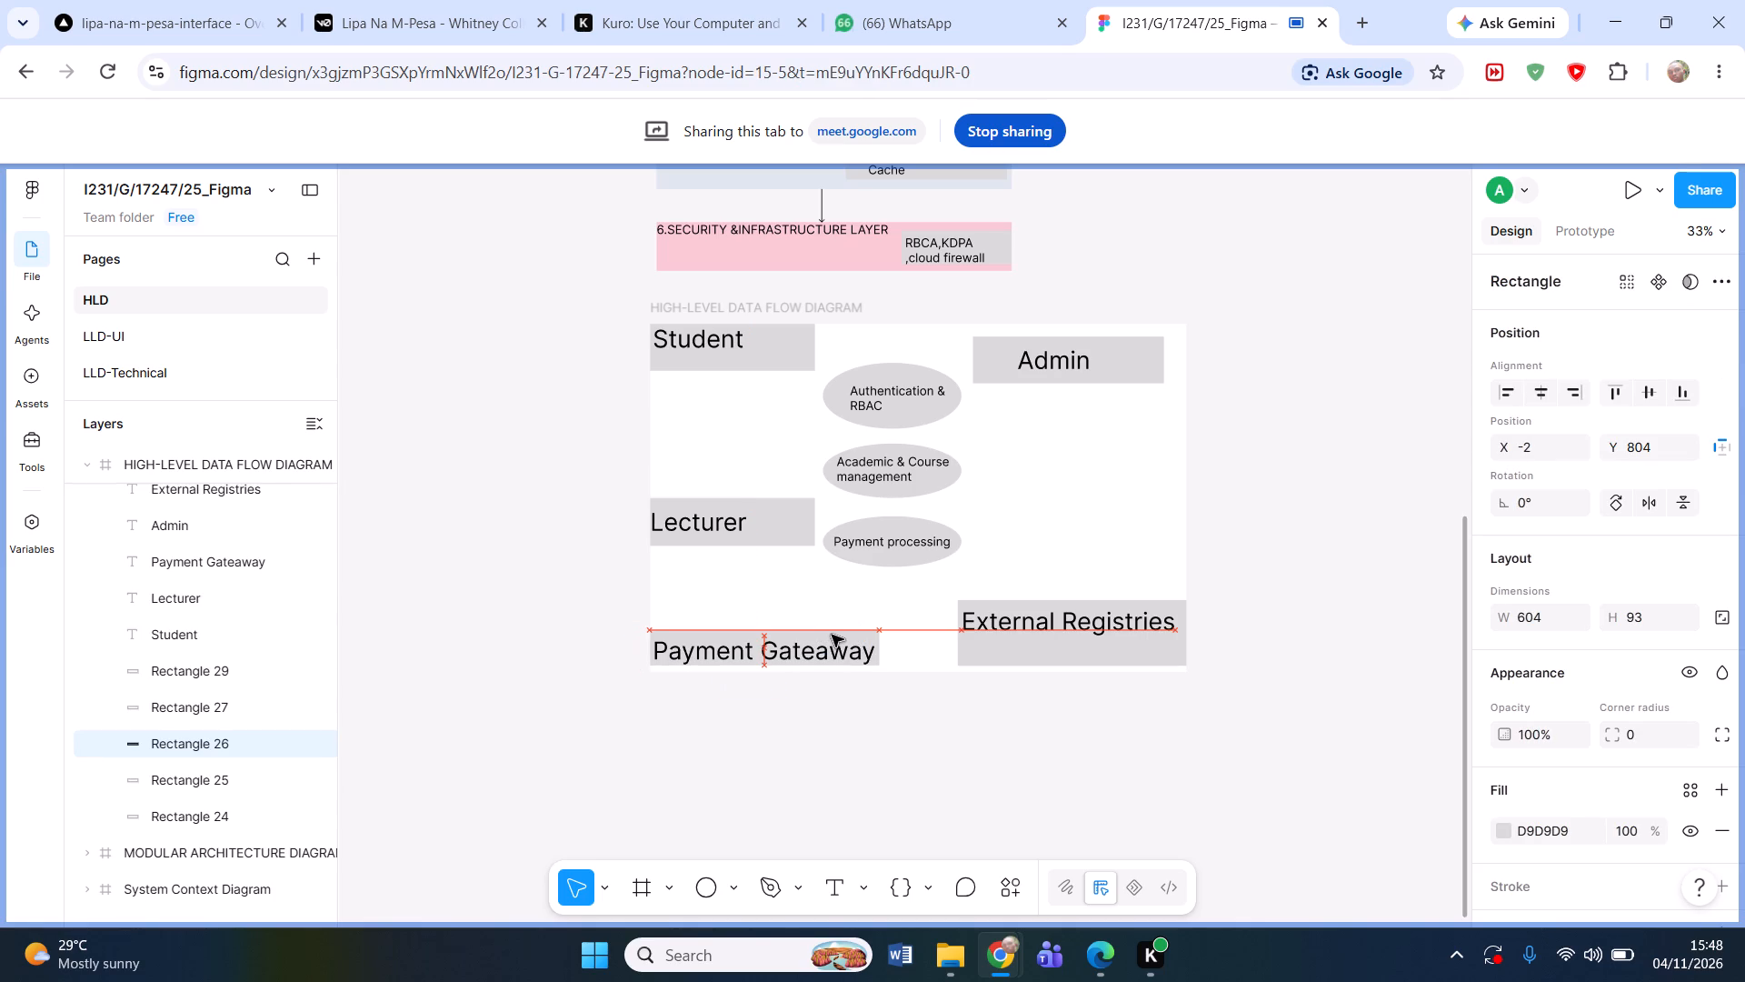
left_click_drag(832, 635, 833, 635)
left_click(1278, 570)
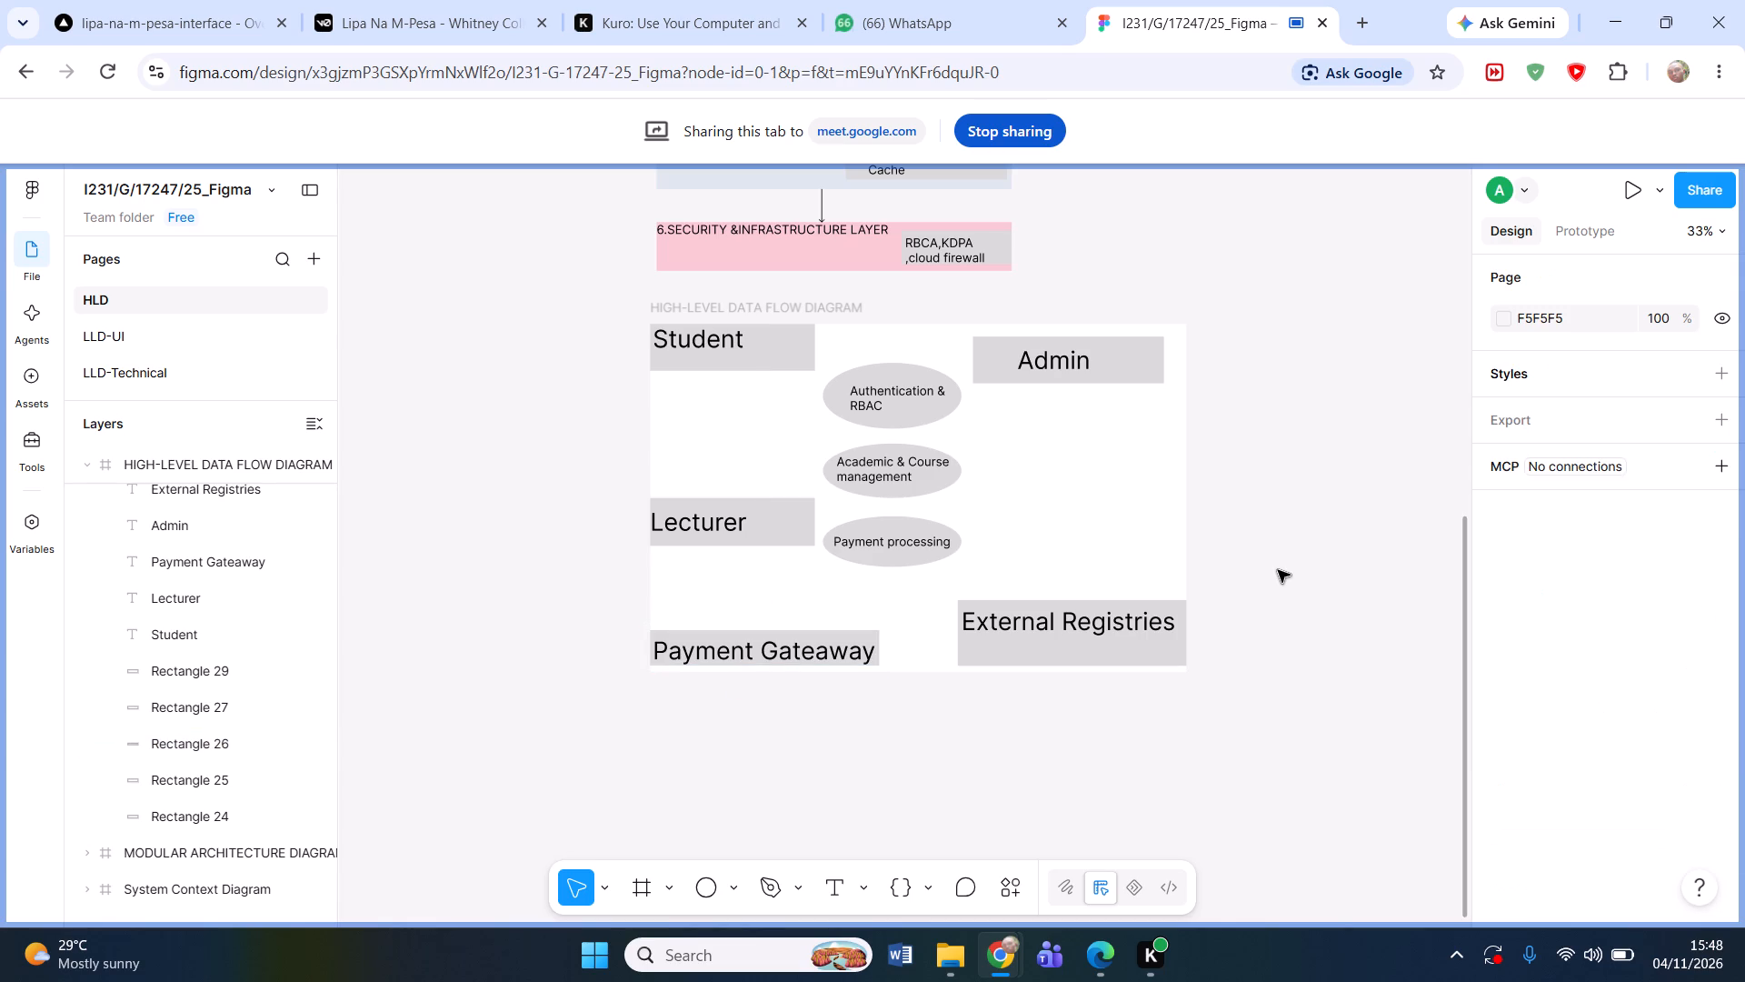
Extend the HIGH-LEVEL DATA FLOW DIAGRAM frame downward to a height of about 1251, keeping the width at 1409.
left_click(773, 306)
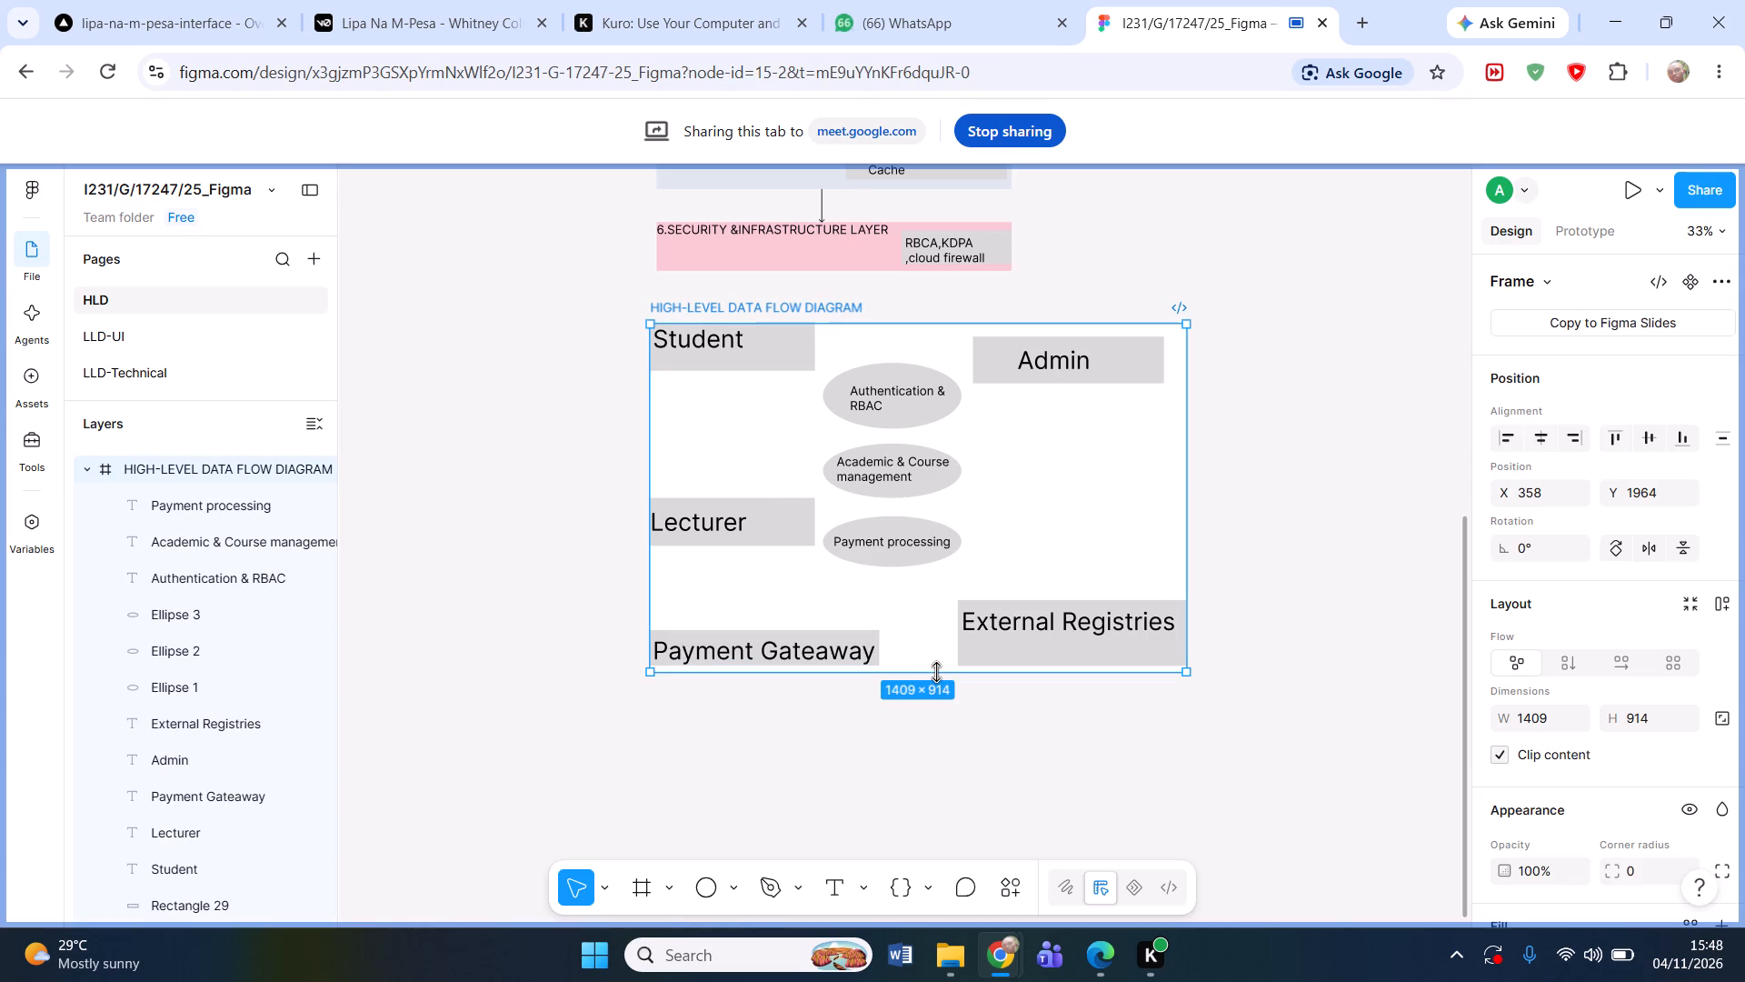
left_click_drag(934, 670, 942, 787)
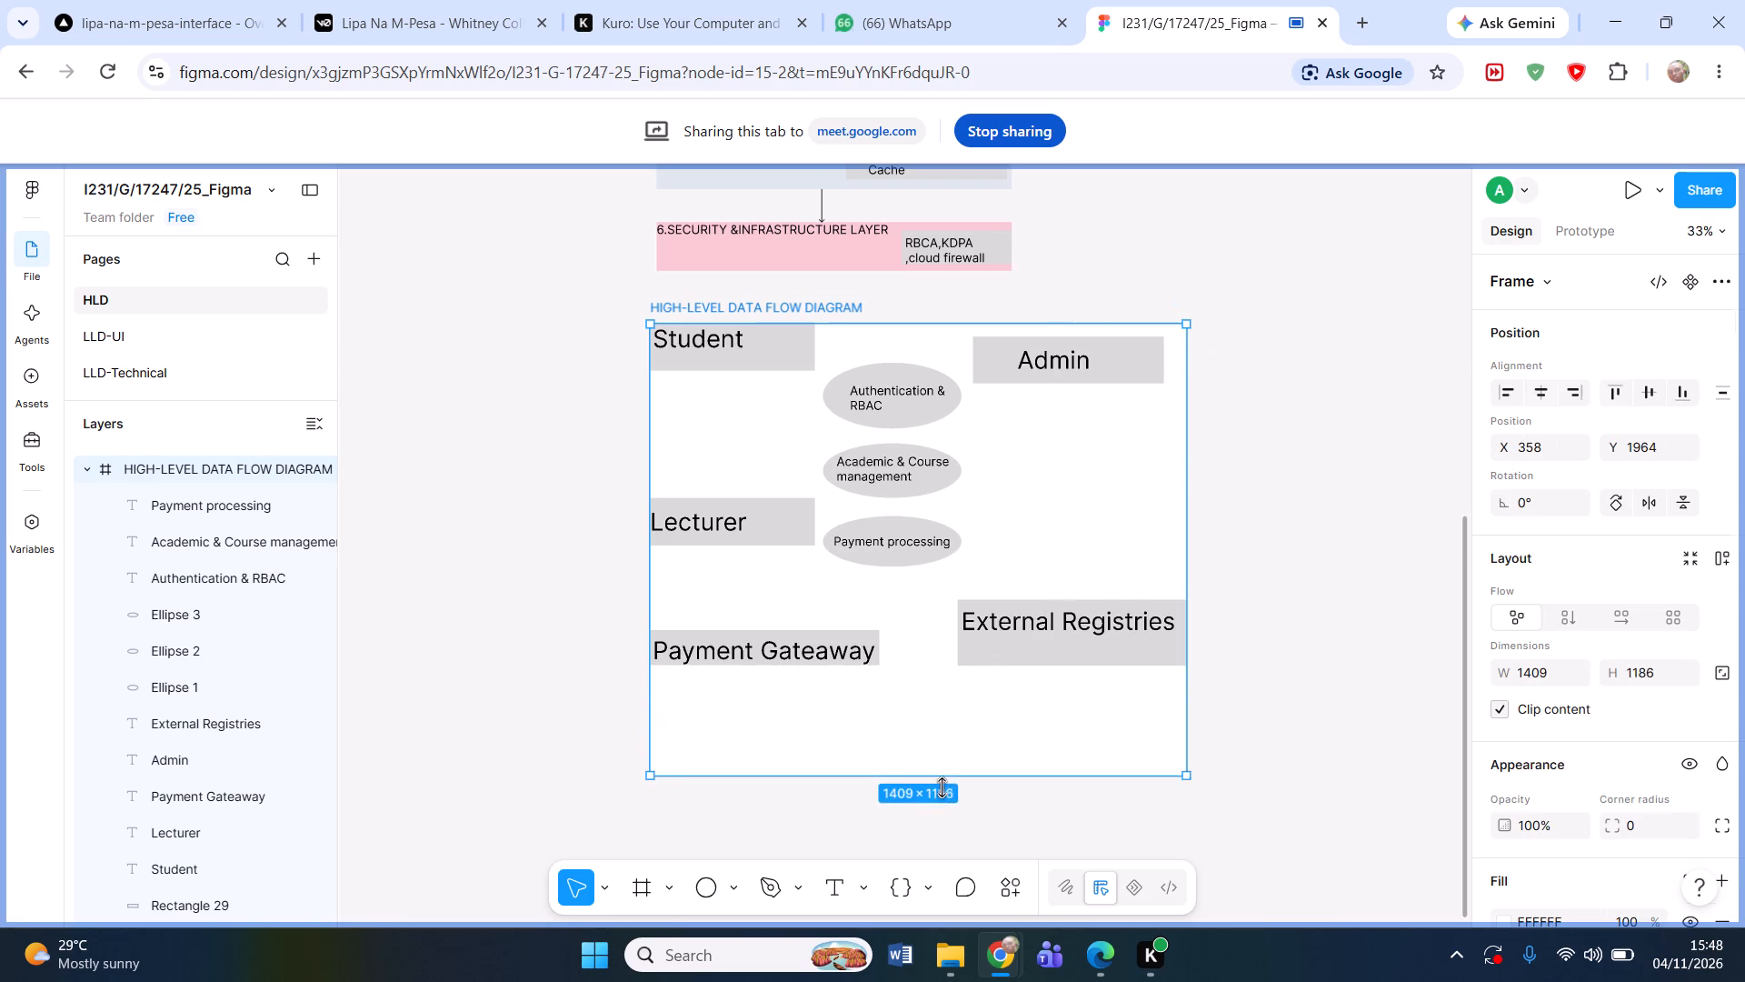
left_click_drag(942, 787, 942, 796)
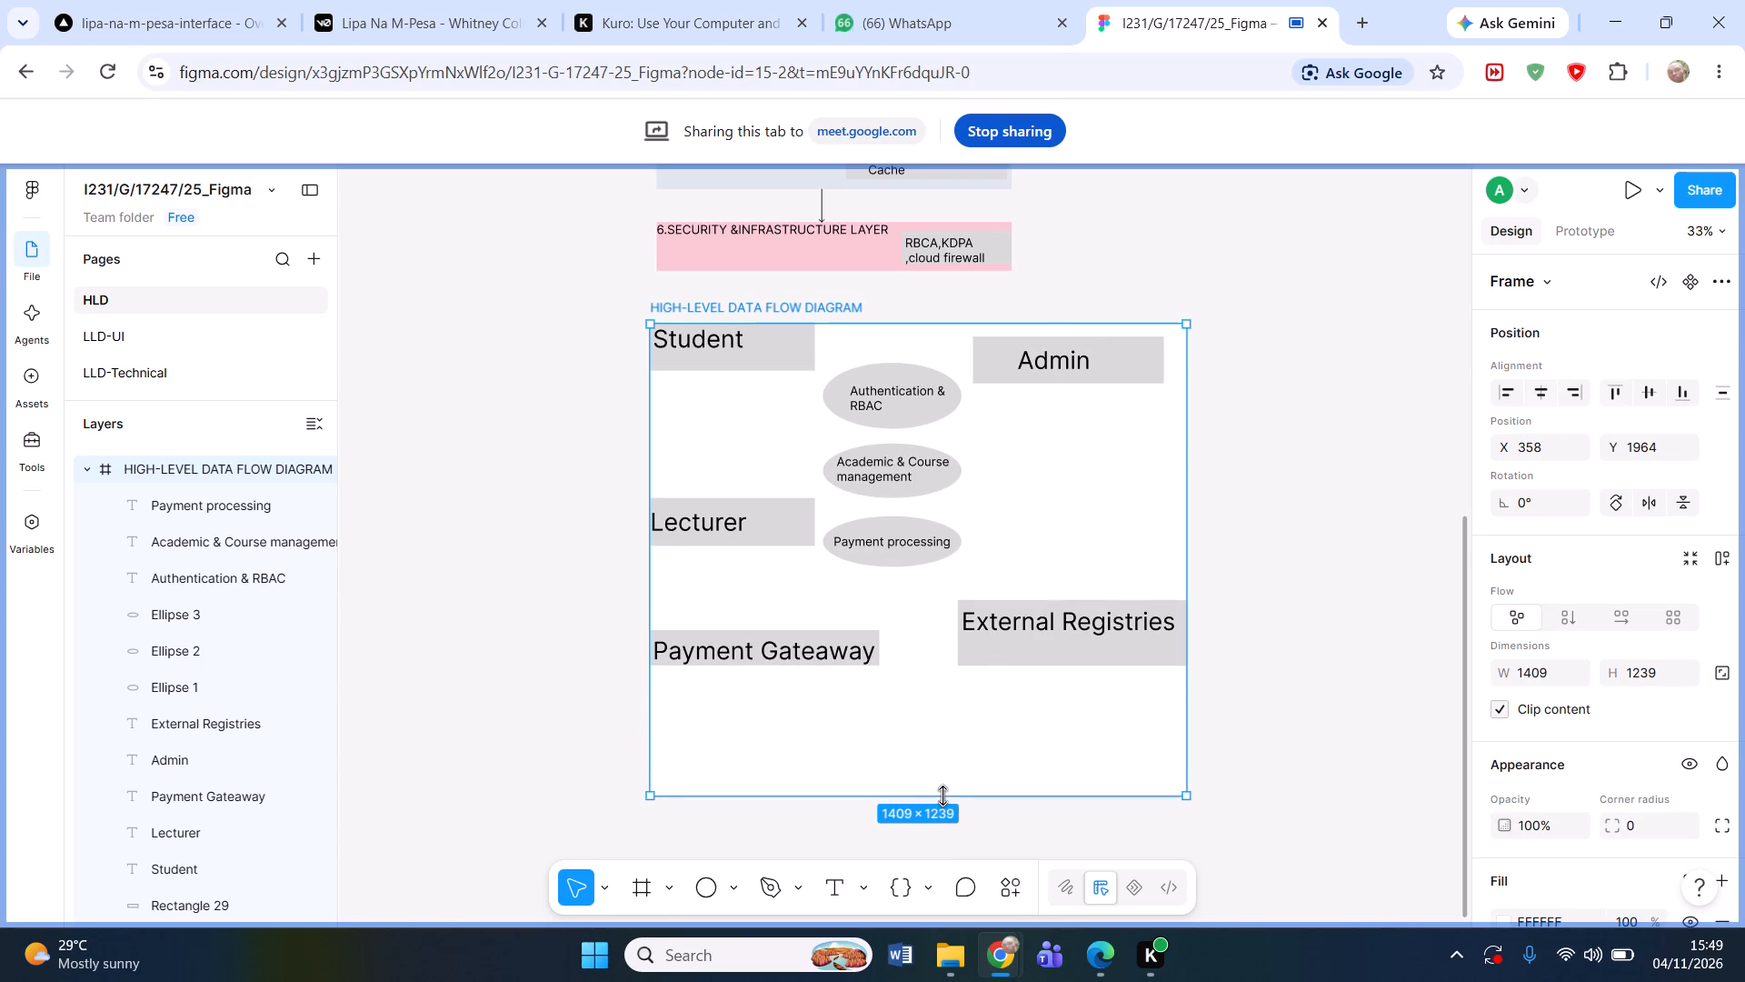
left_click_drag(942, 796, 943, 800)
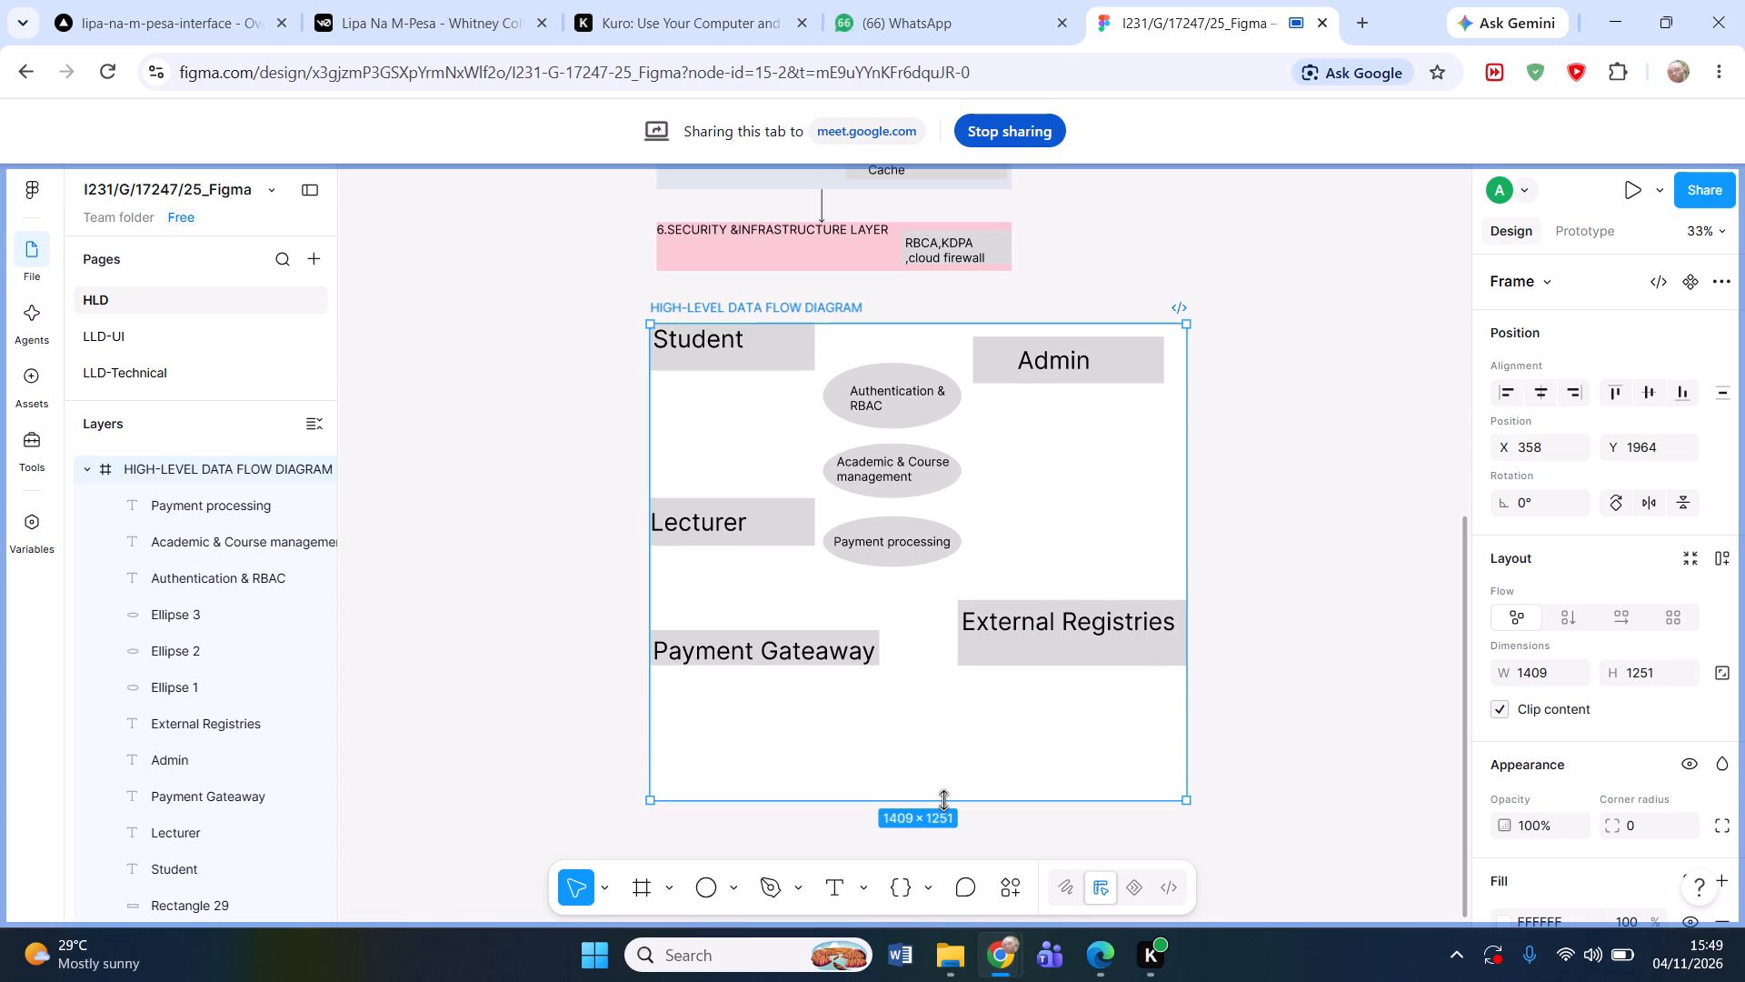
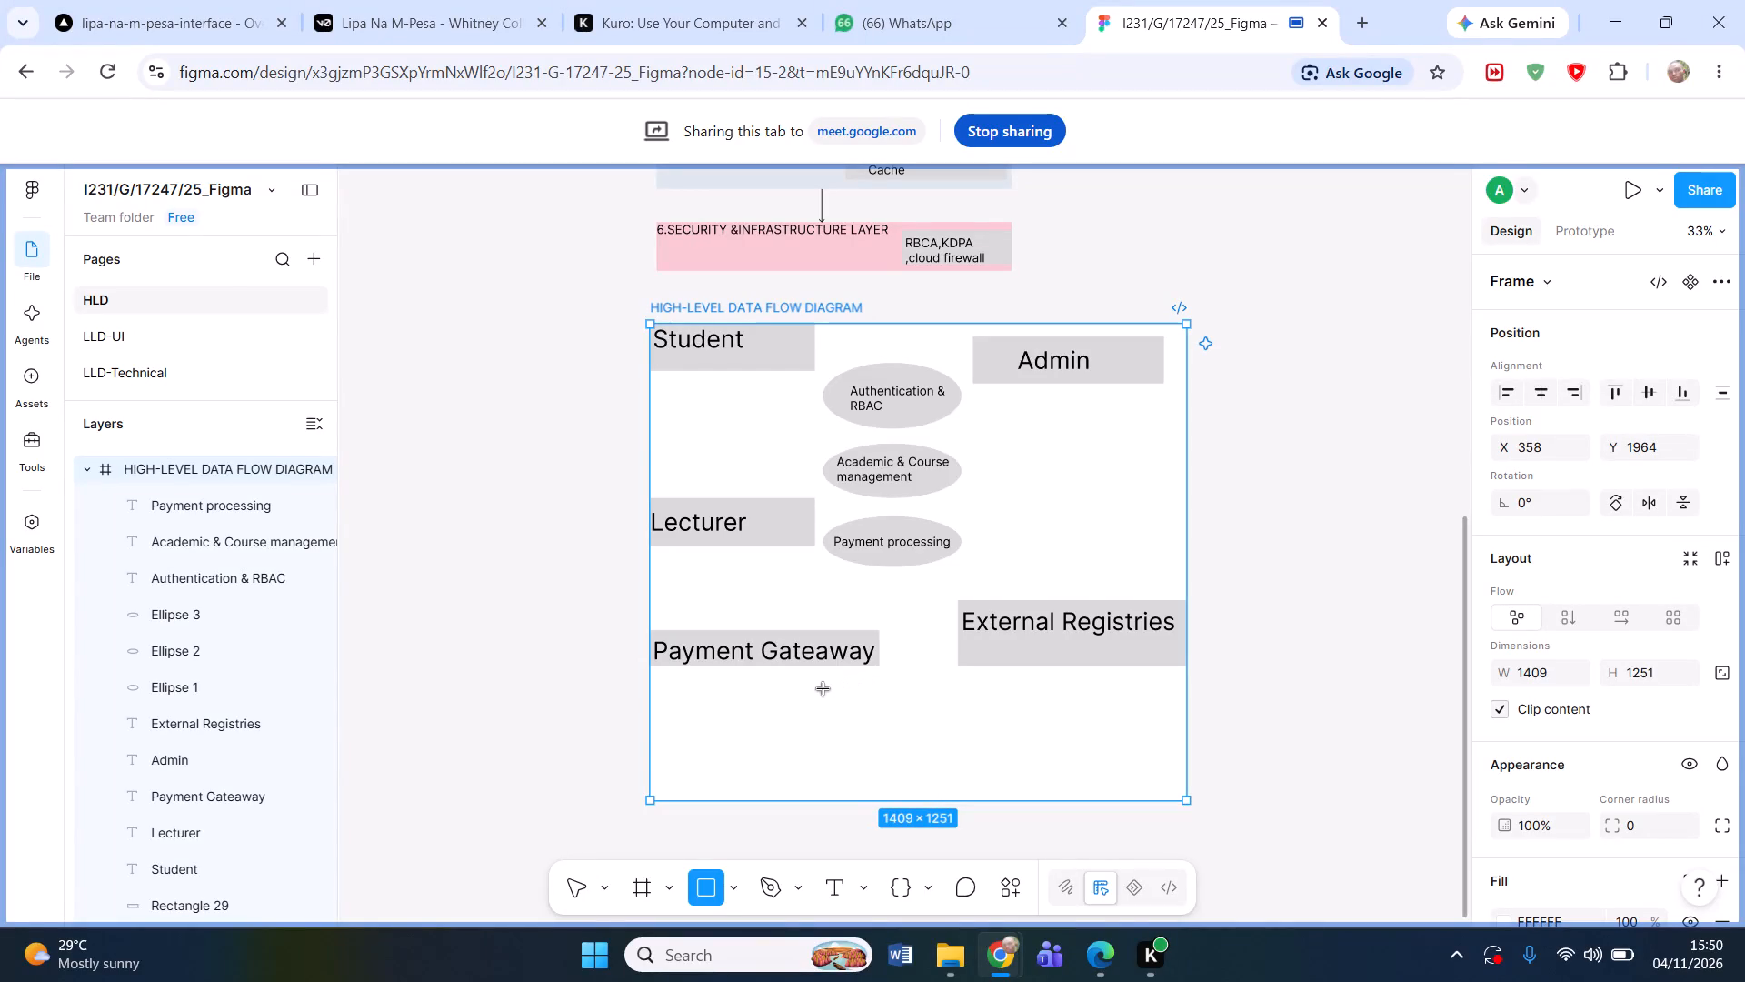
Draw a grey rectangle about 463 × 71 at X 457, Y 959, below the "Payment Gateaway" box in the diagram frame.
left_click_drag(823, 689, 966, 716)
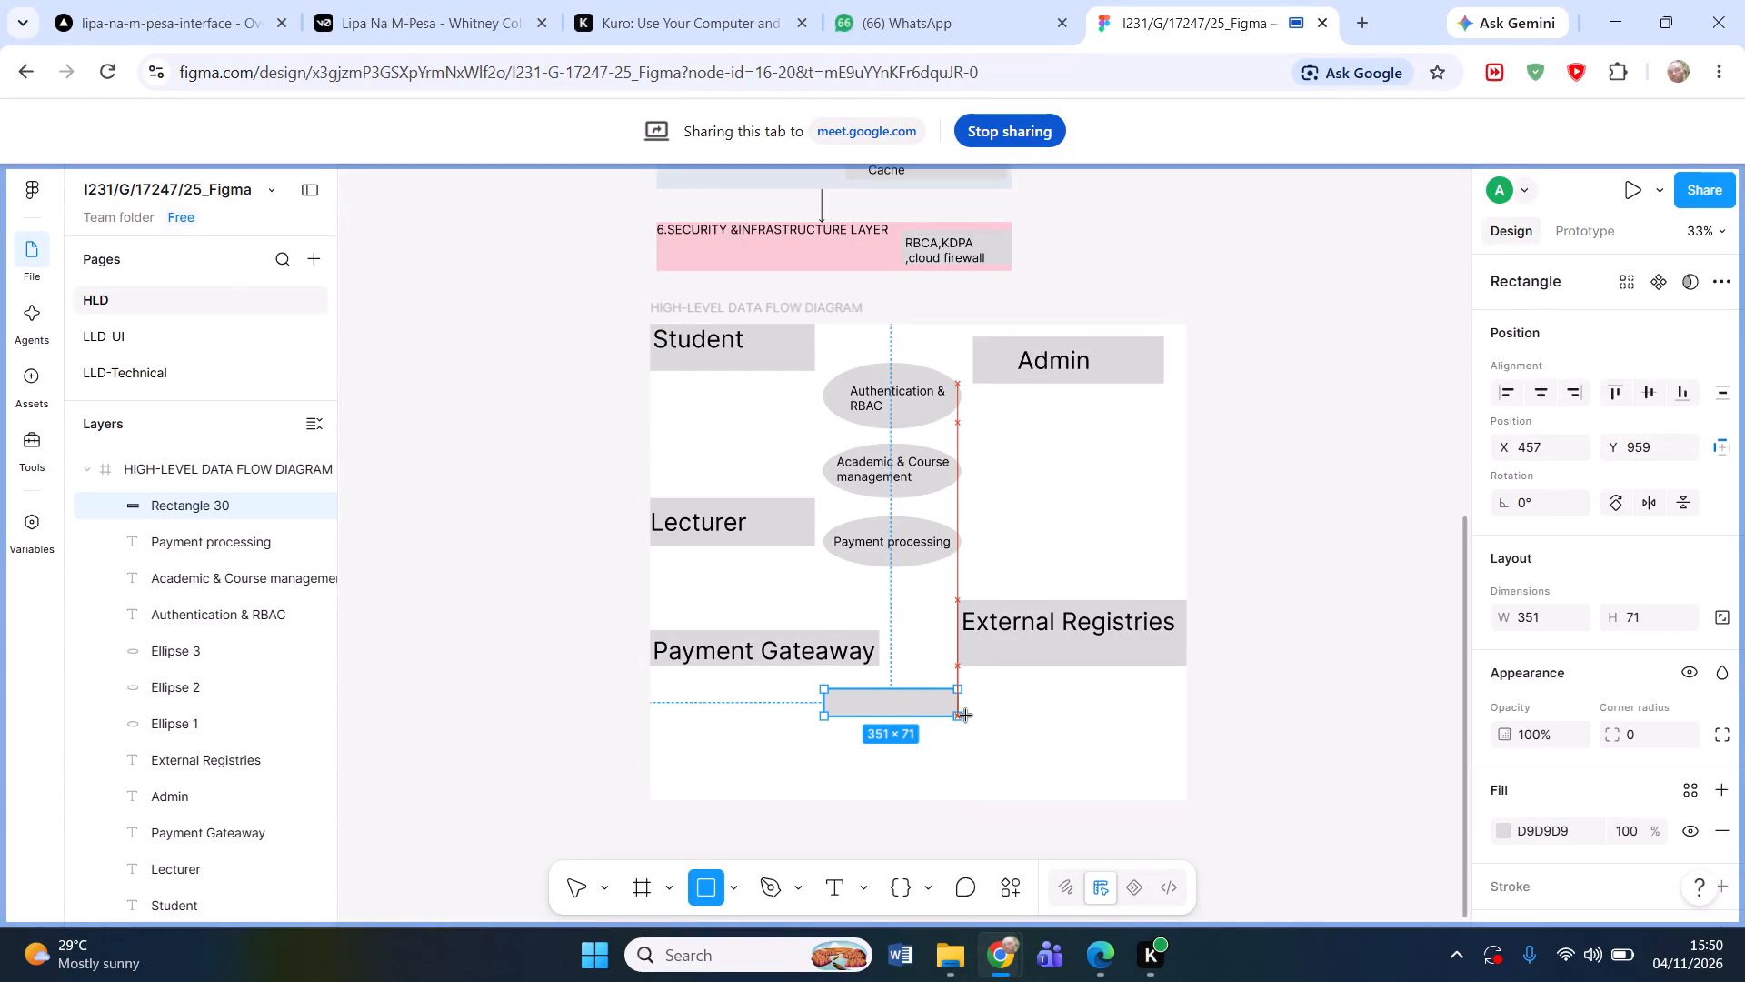
left_click_drag(966, 716, 1000, 716)
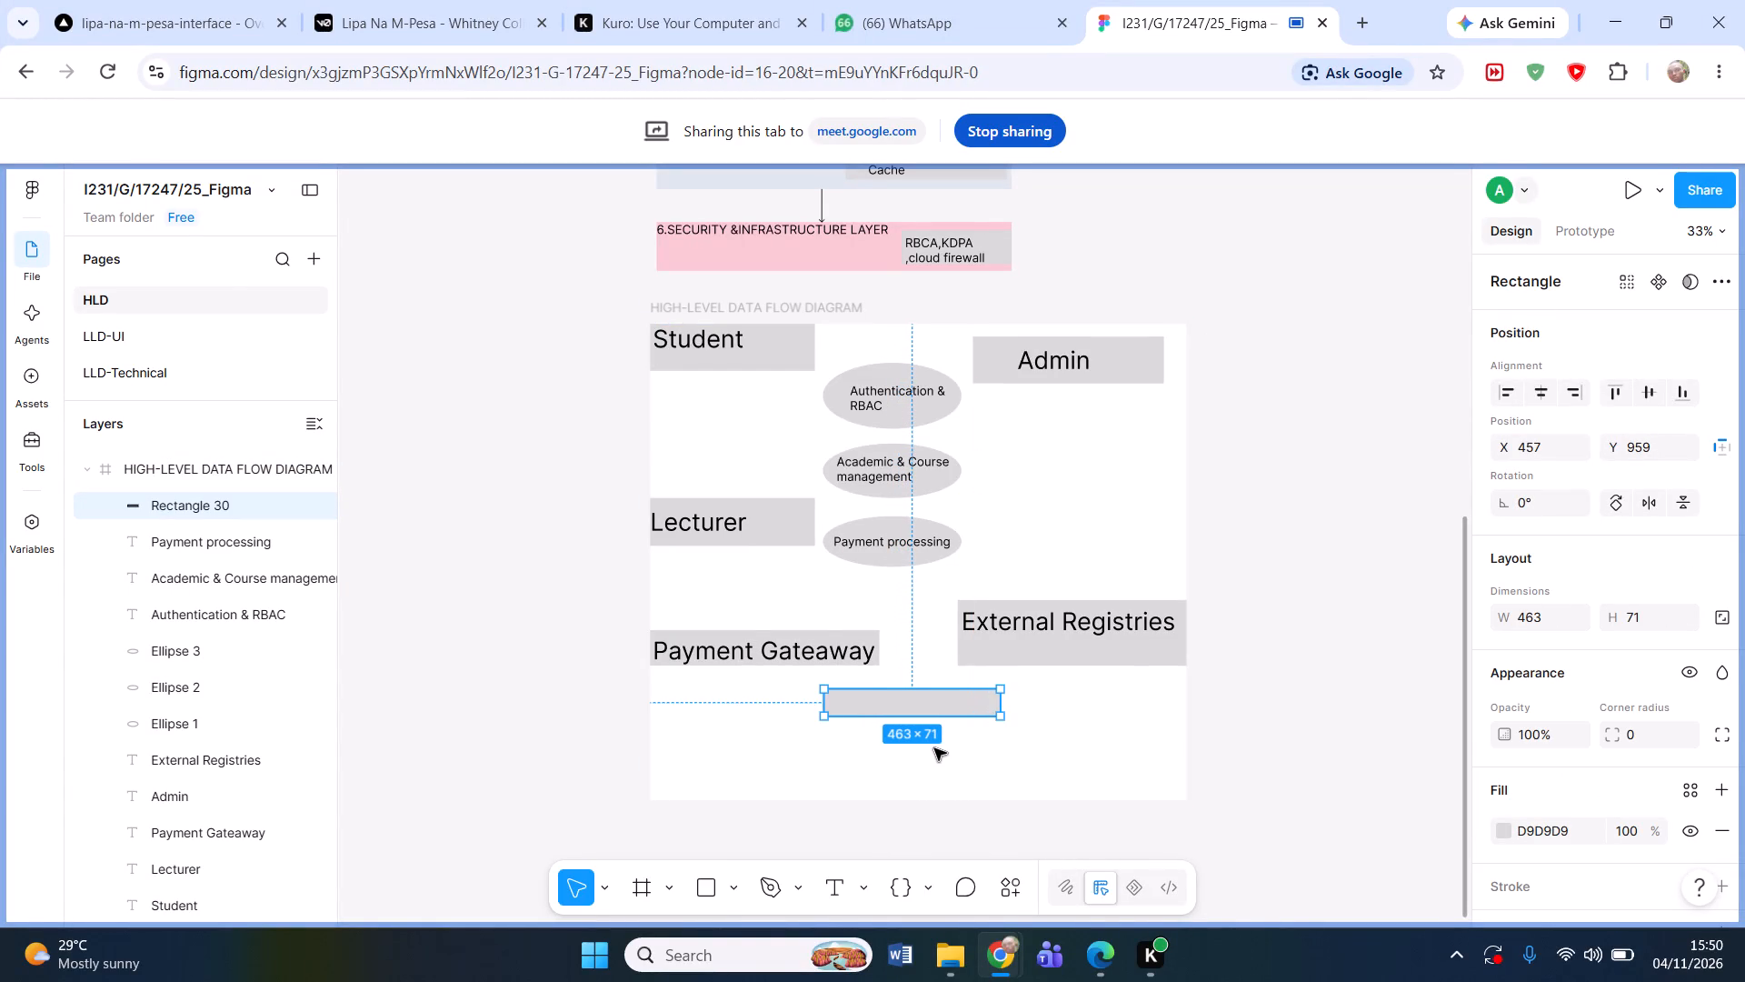
Draw a second grey rectangle about 463 × 63 at X 457, Y 1102, aligned to both side edges of the one above.
key("r")
left_click_drag(831, 741, 1011, 767)
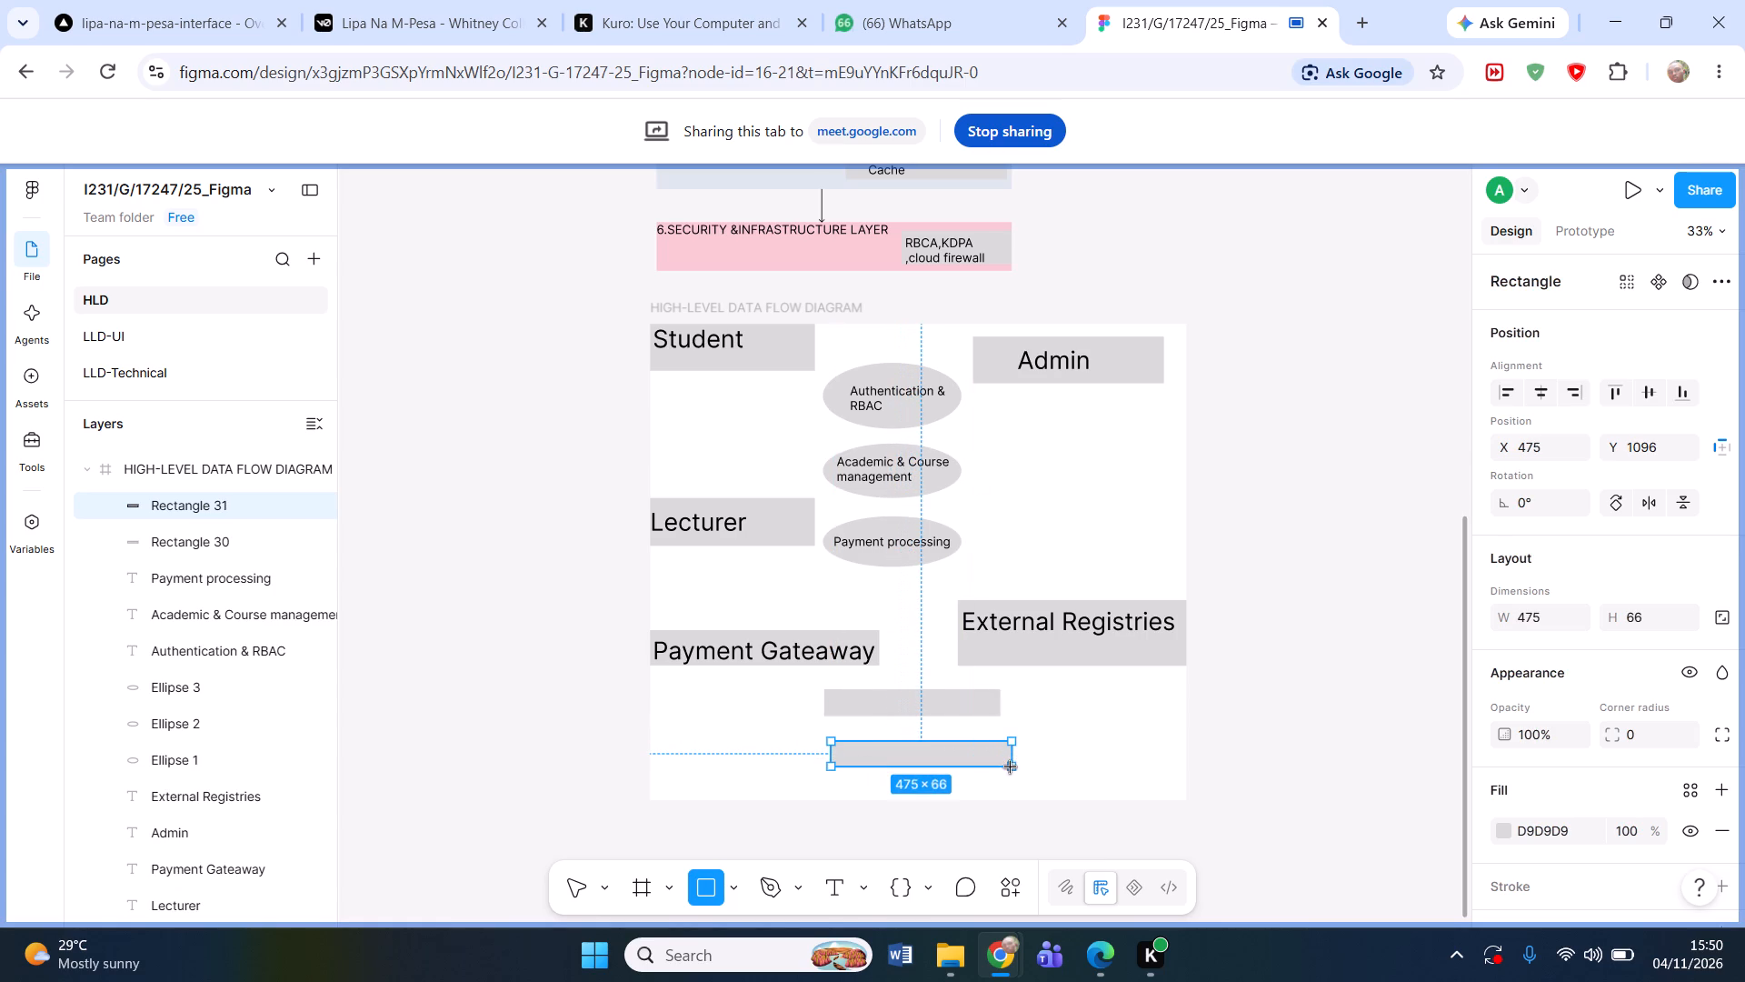
left_click_drag(1011, 767, 1001, 767)
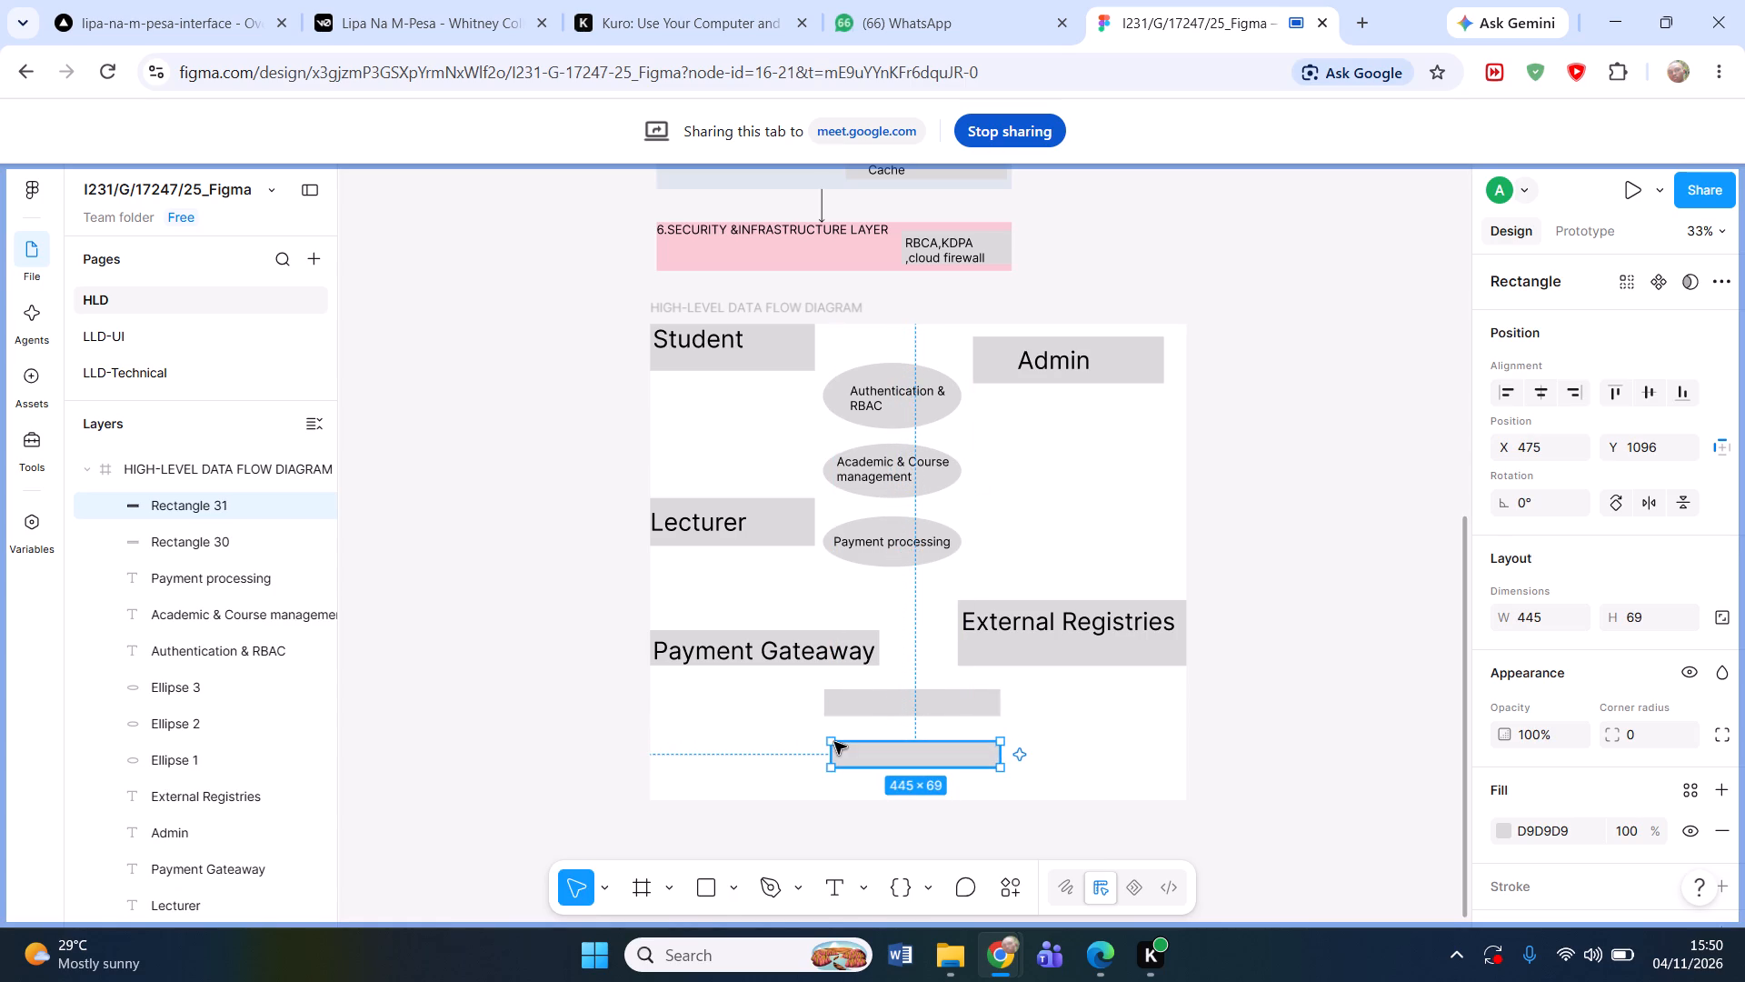
left_click_drag(829, 736, 824, 734)
left_click_drag(824, 734, 830, 743)
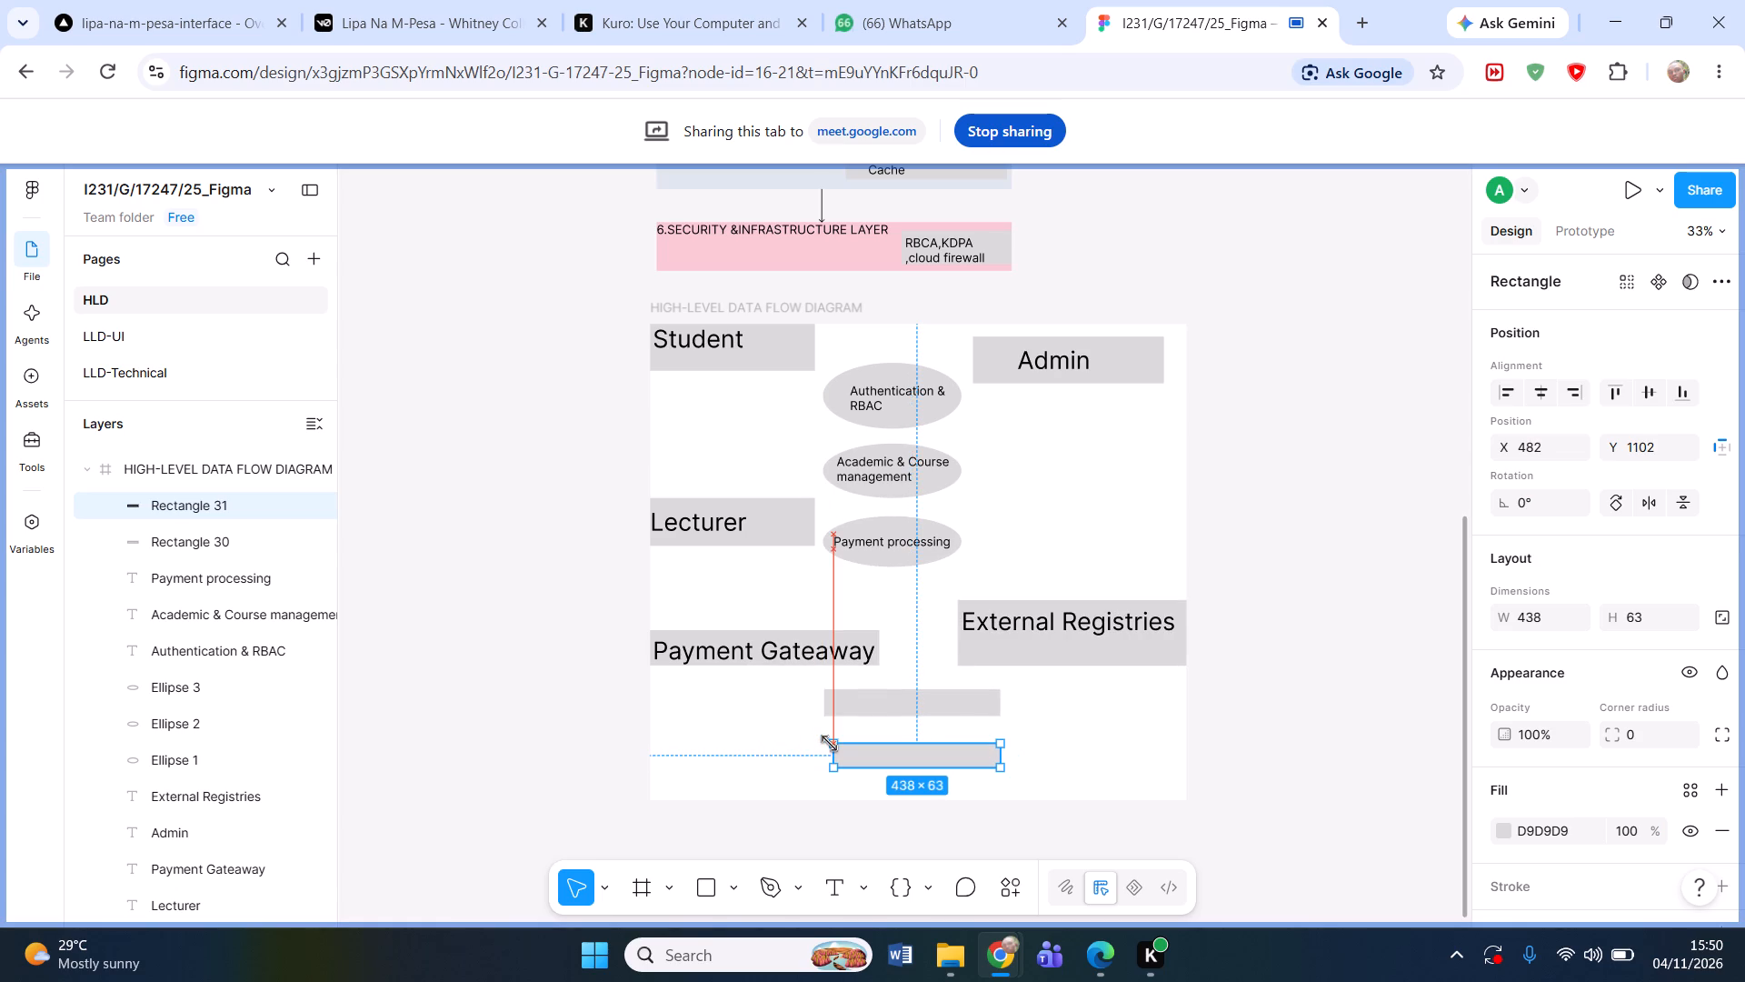
left_click_drag(830, 743, 825, 744)
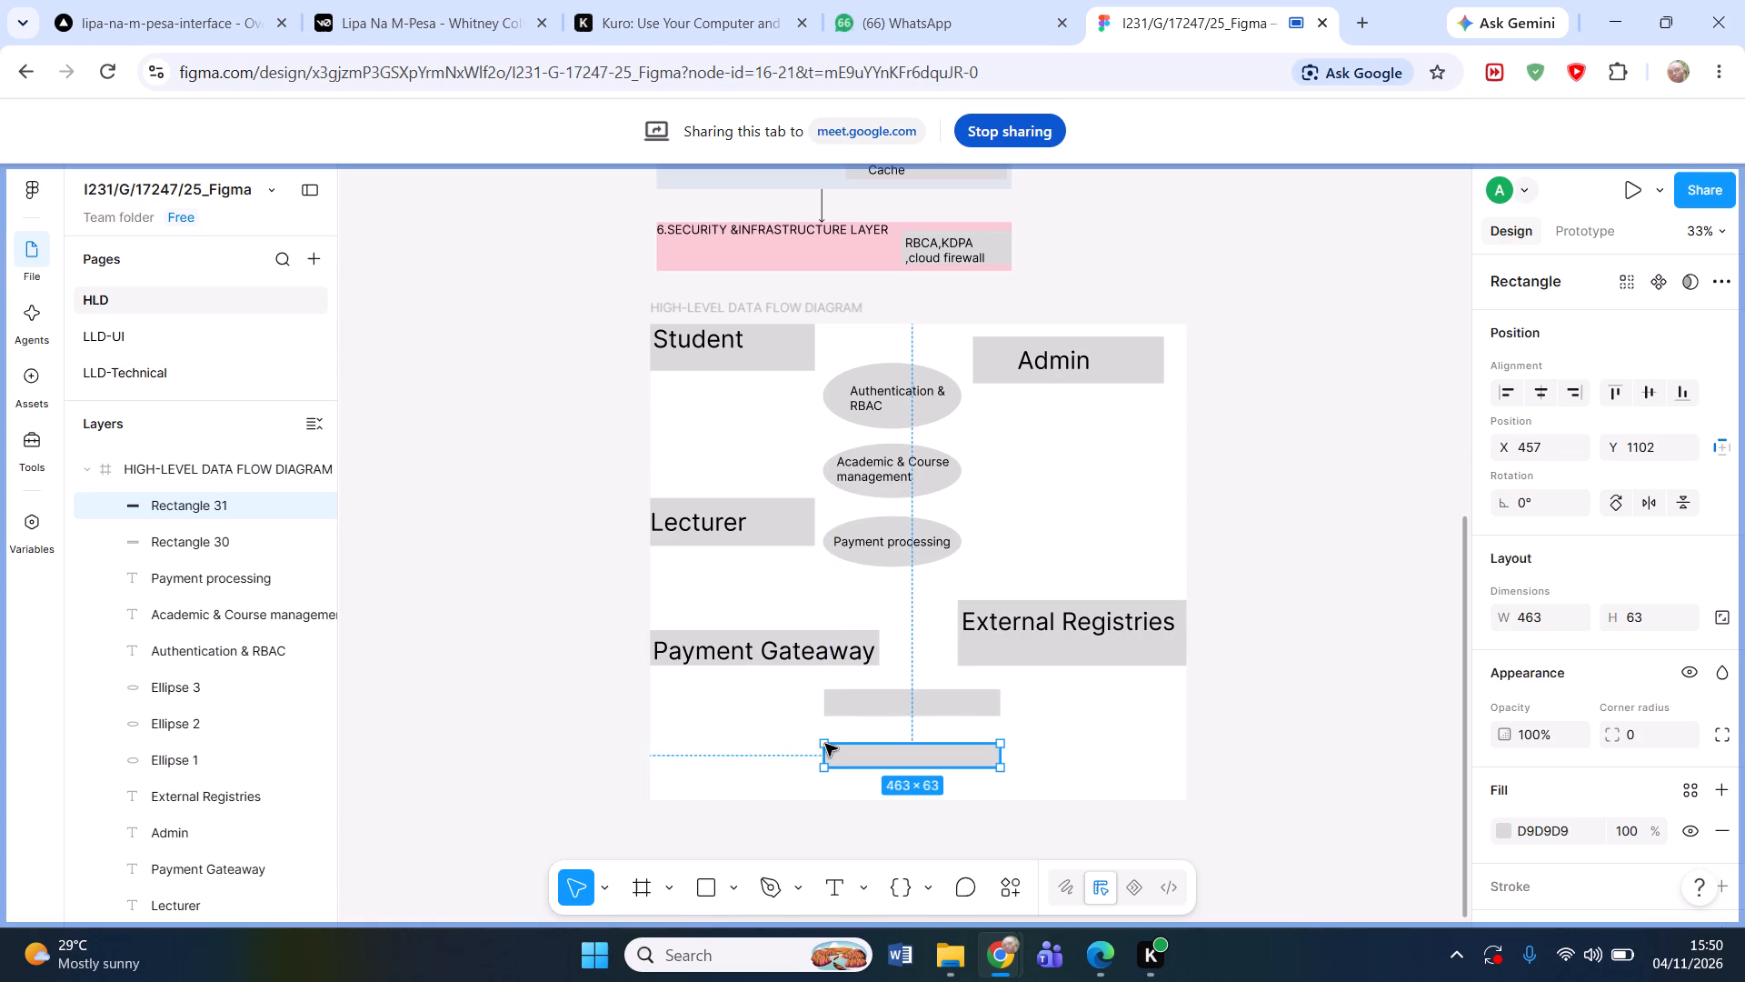
left_click(1095, 676)
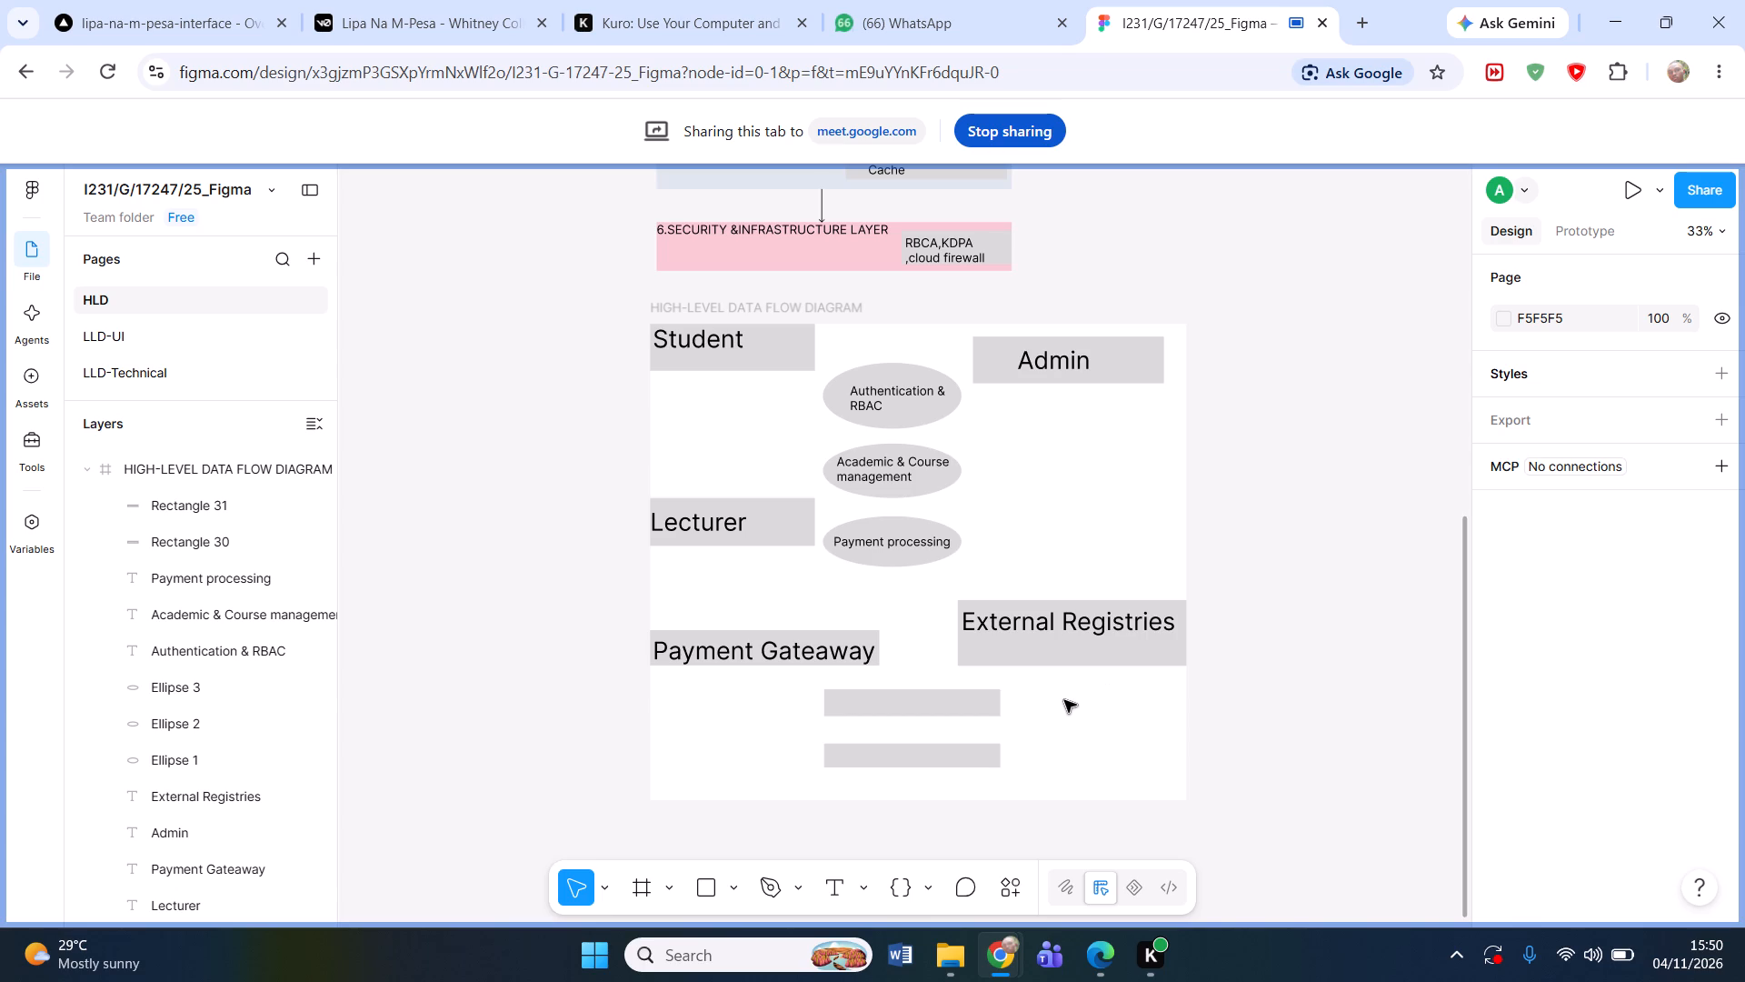
Add the text "Students Records DB" over the upper of the two new rectangles.
key("t")
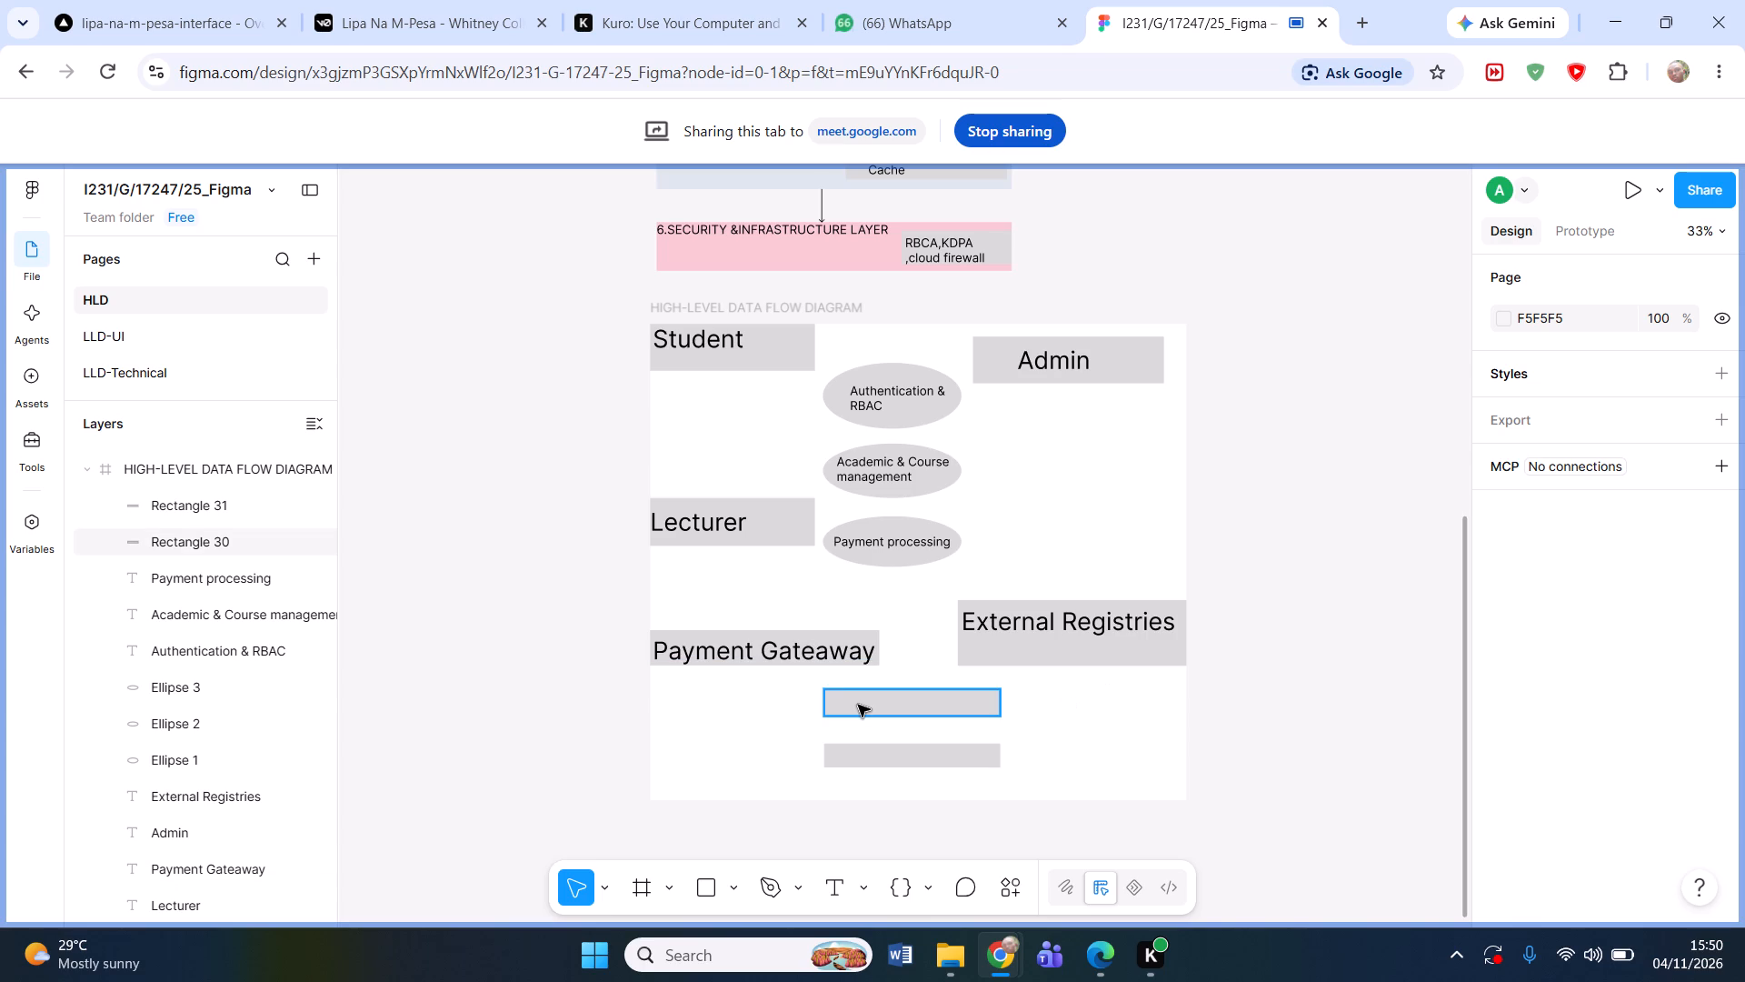
left_click(833, 704)
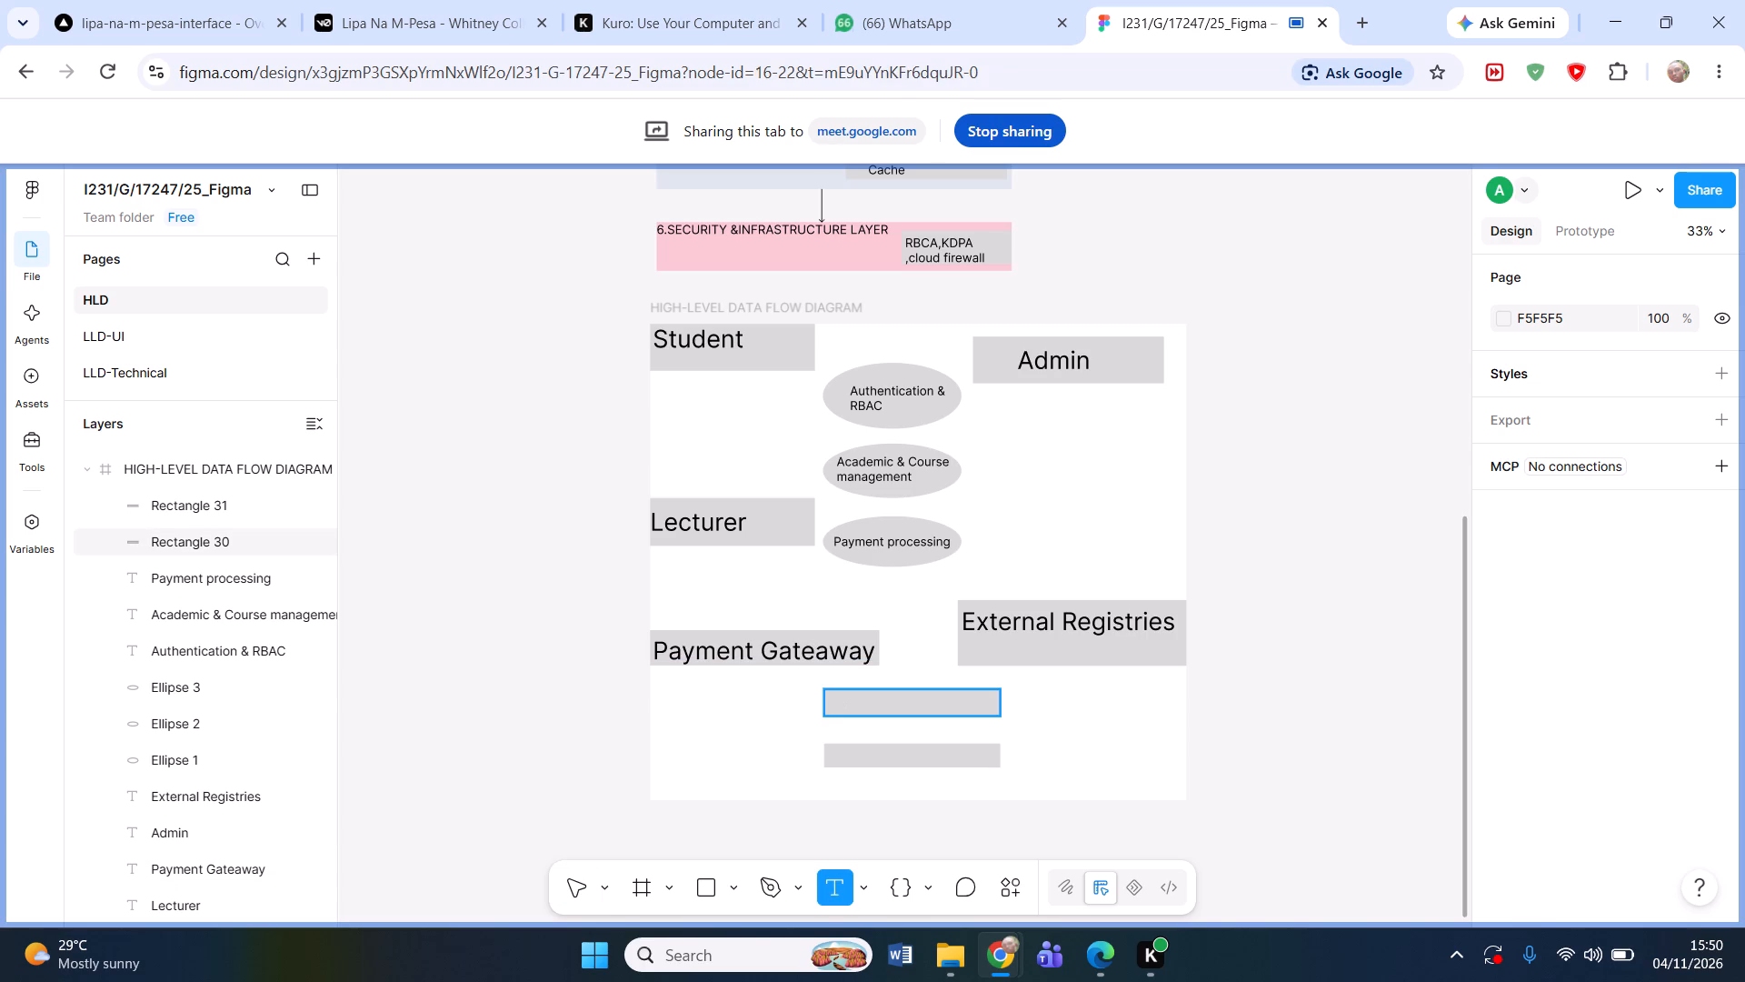
key("s")
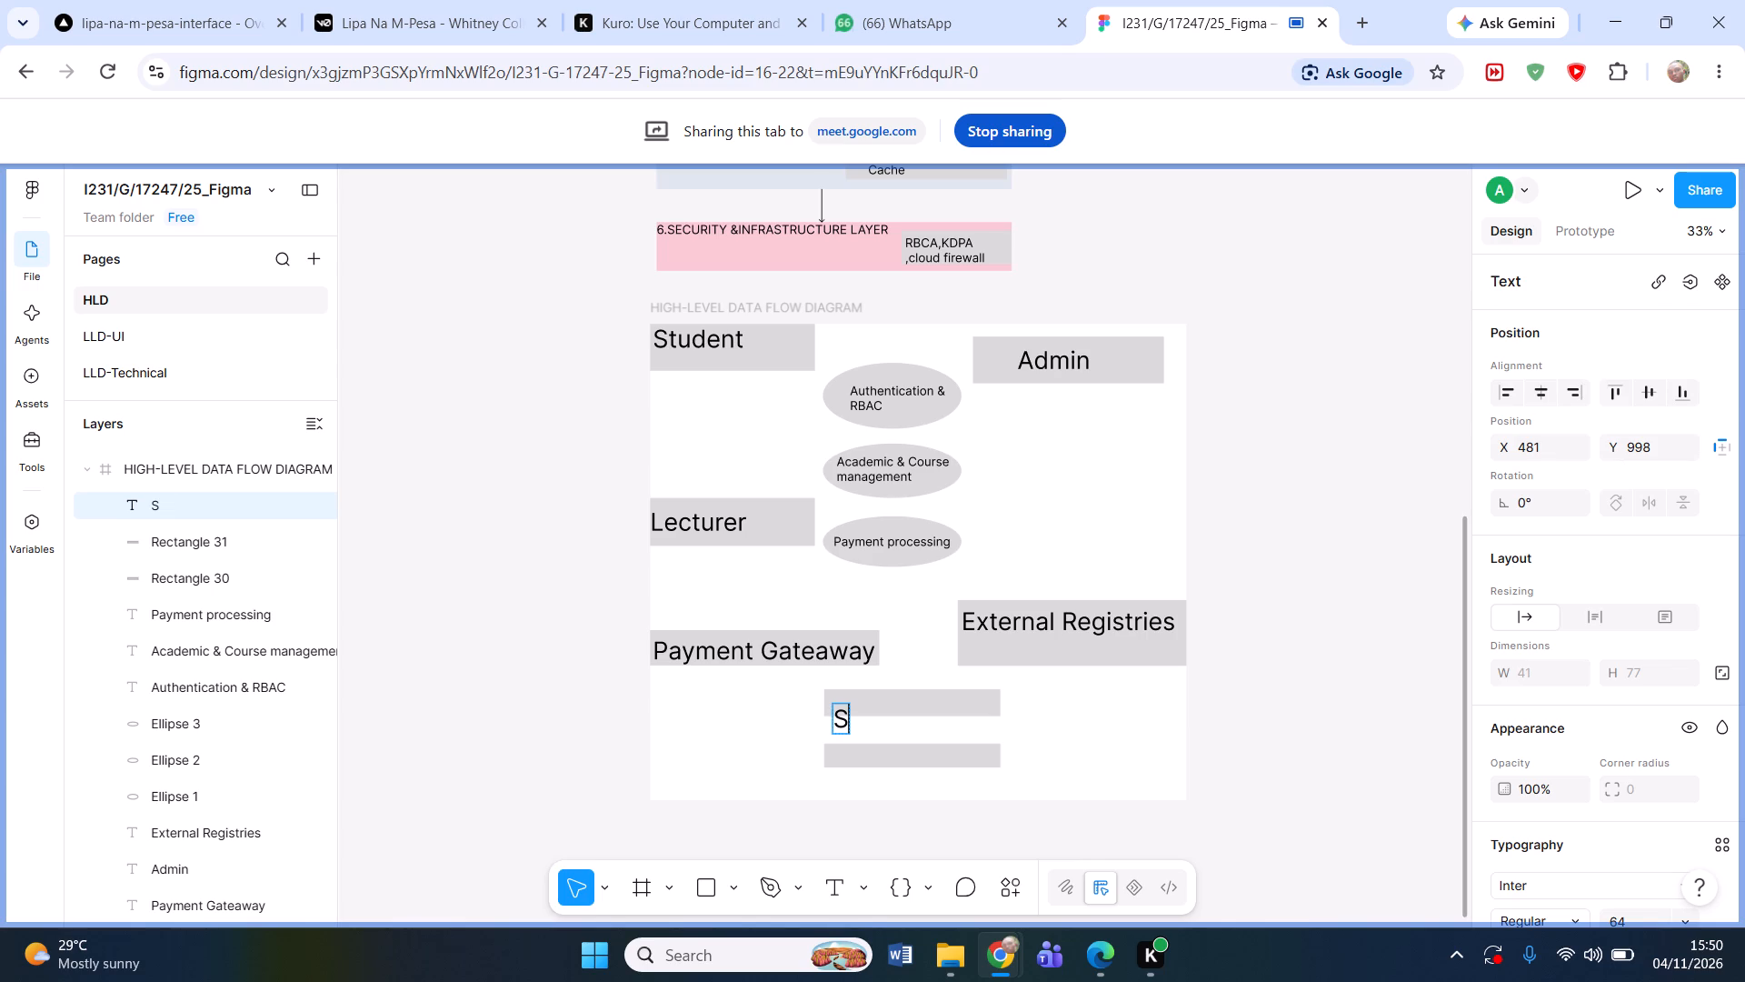
type("tudents")
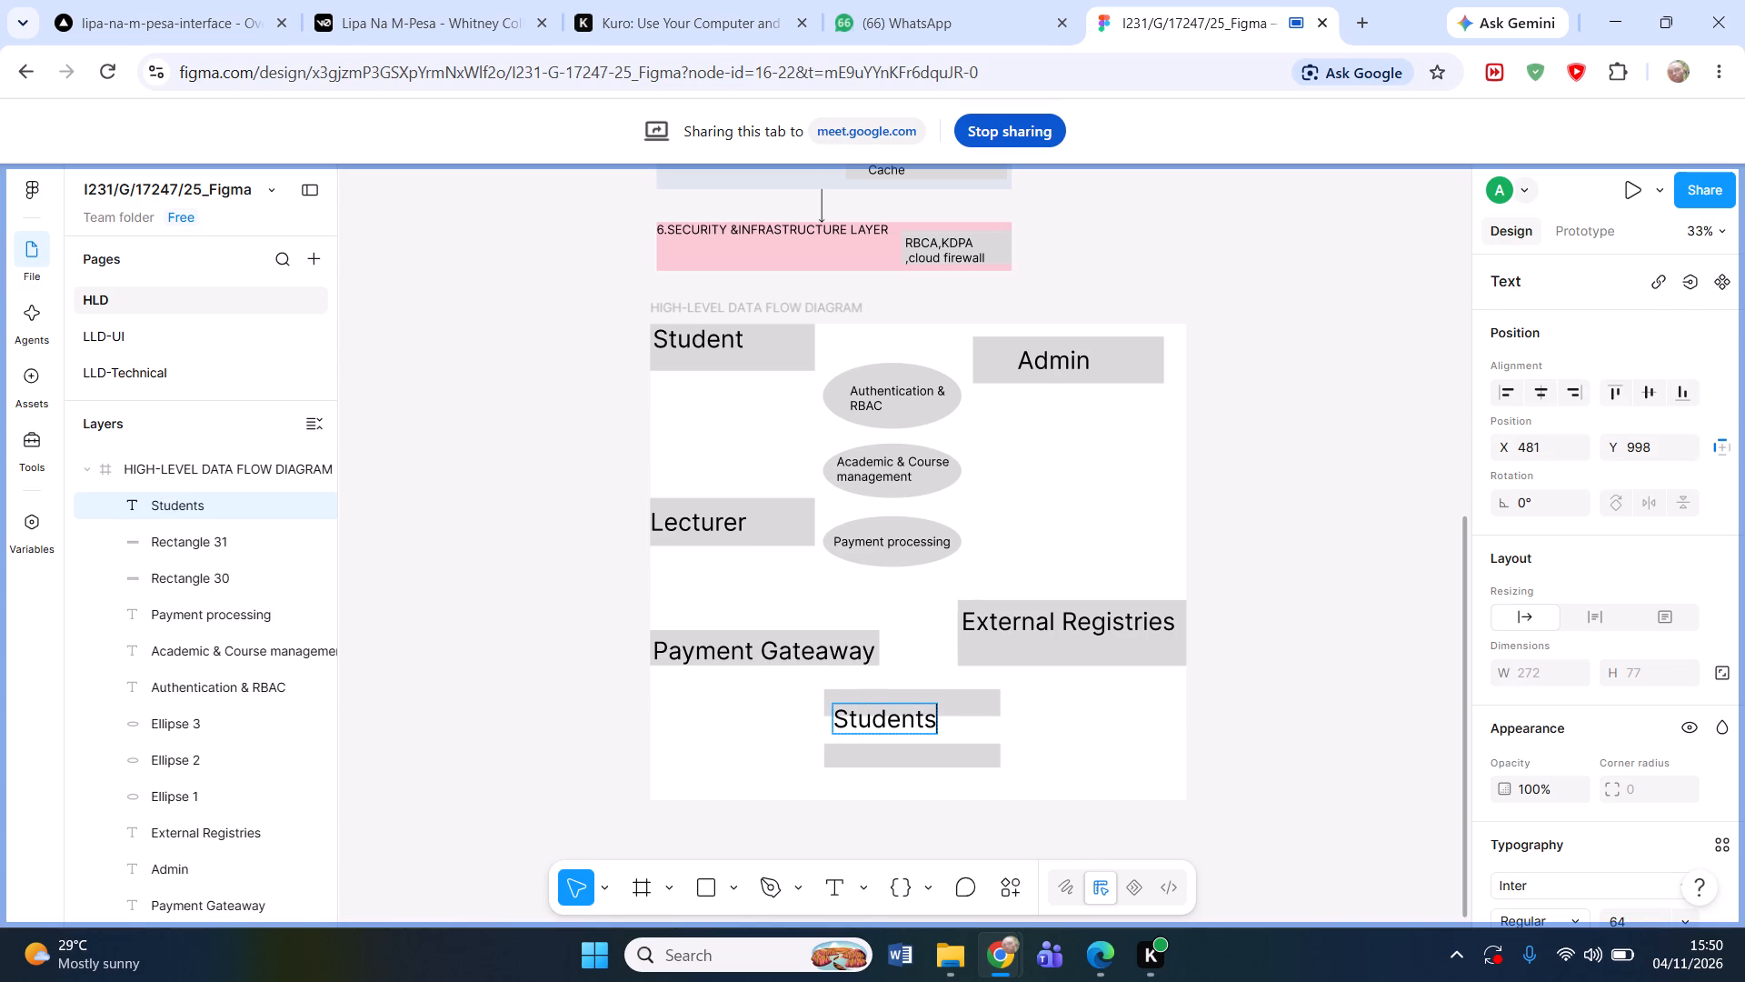
key("space")
type("RE=")
key("BackSpace")
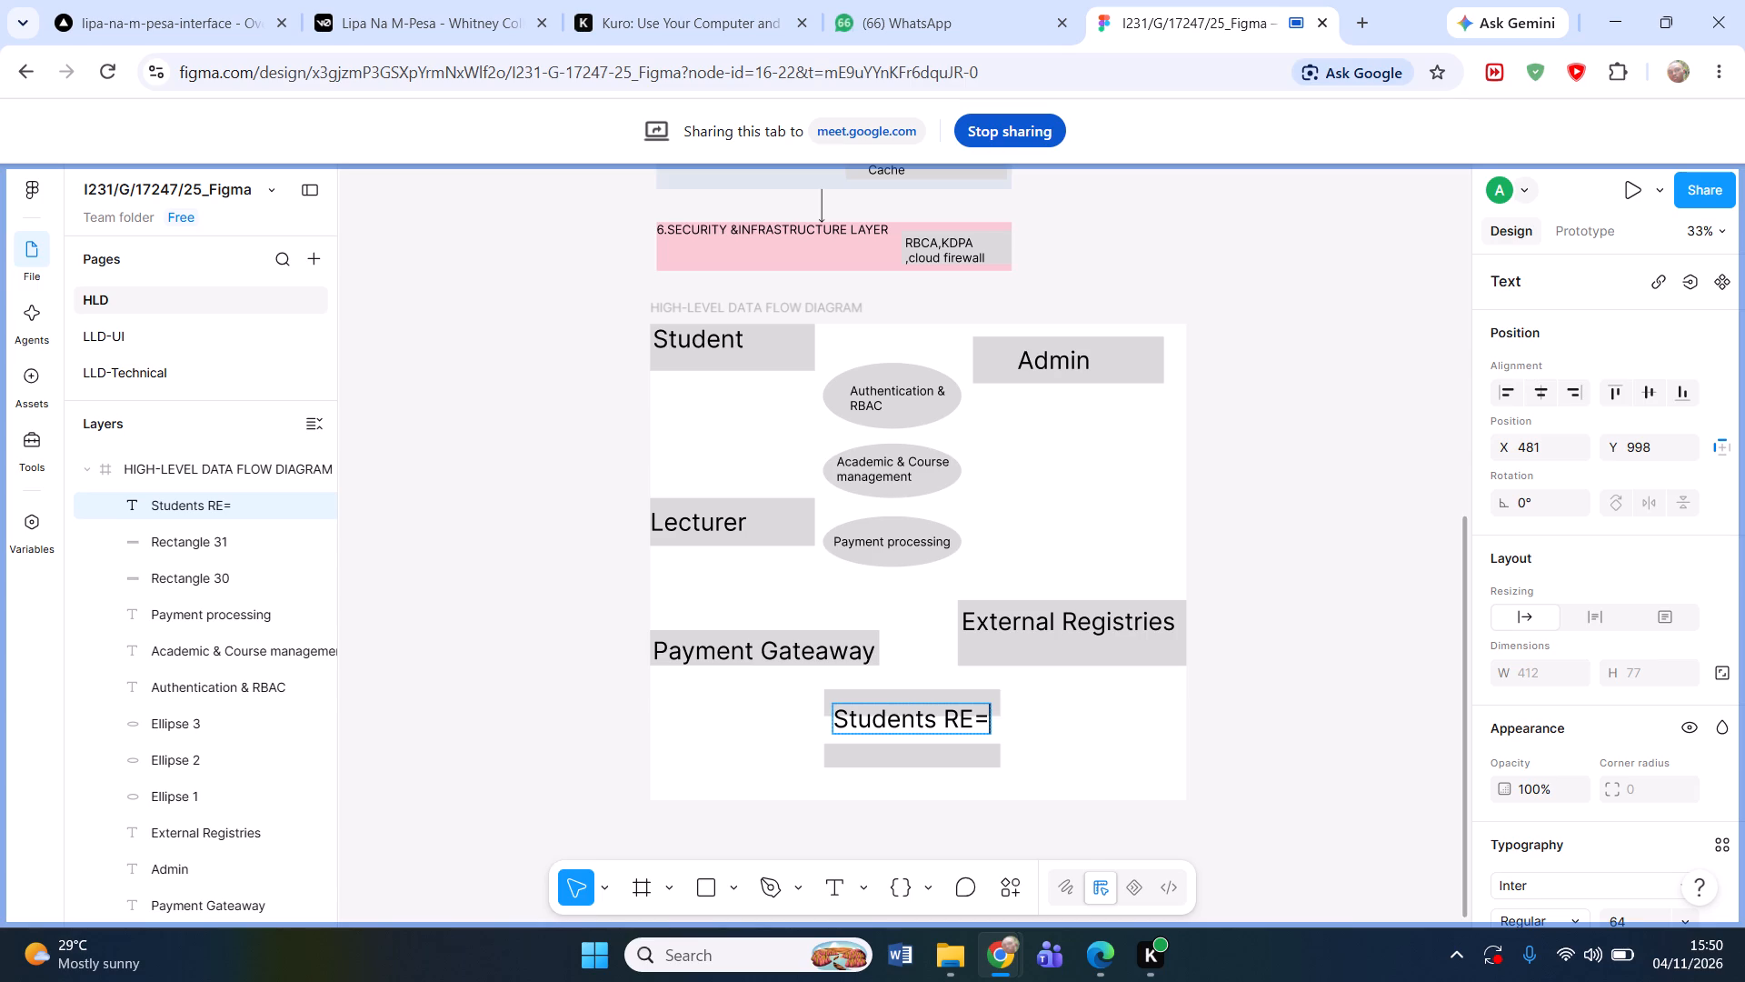
key("BackSpace")
key("e")
type("cord")
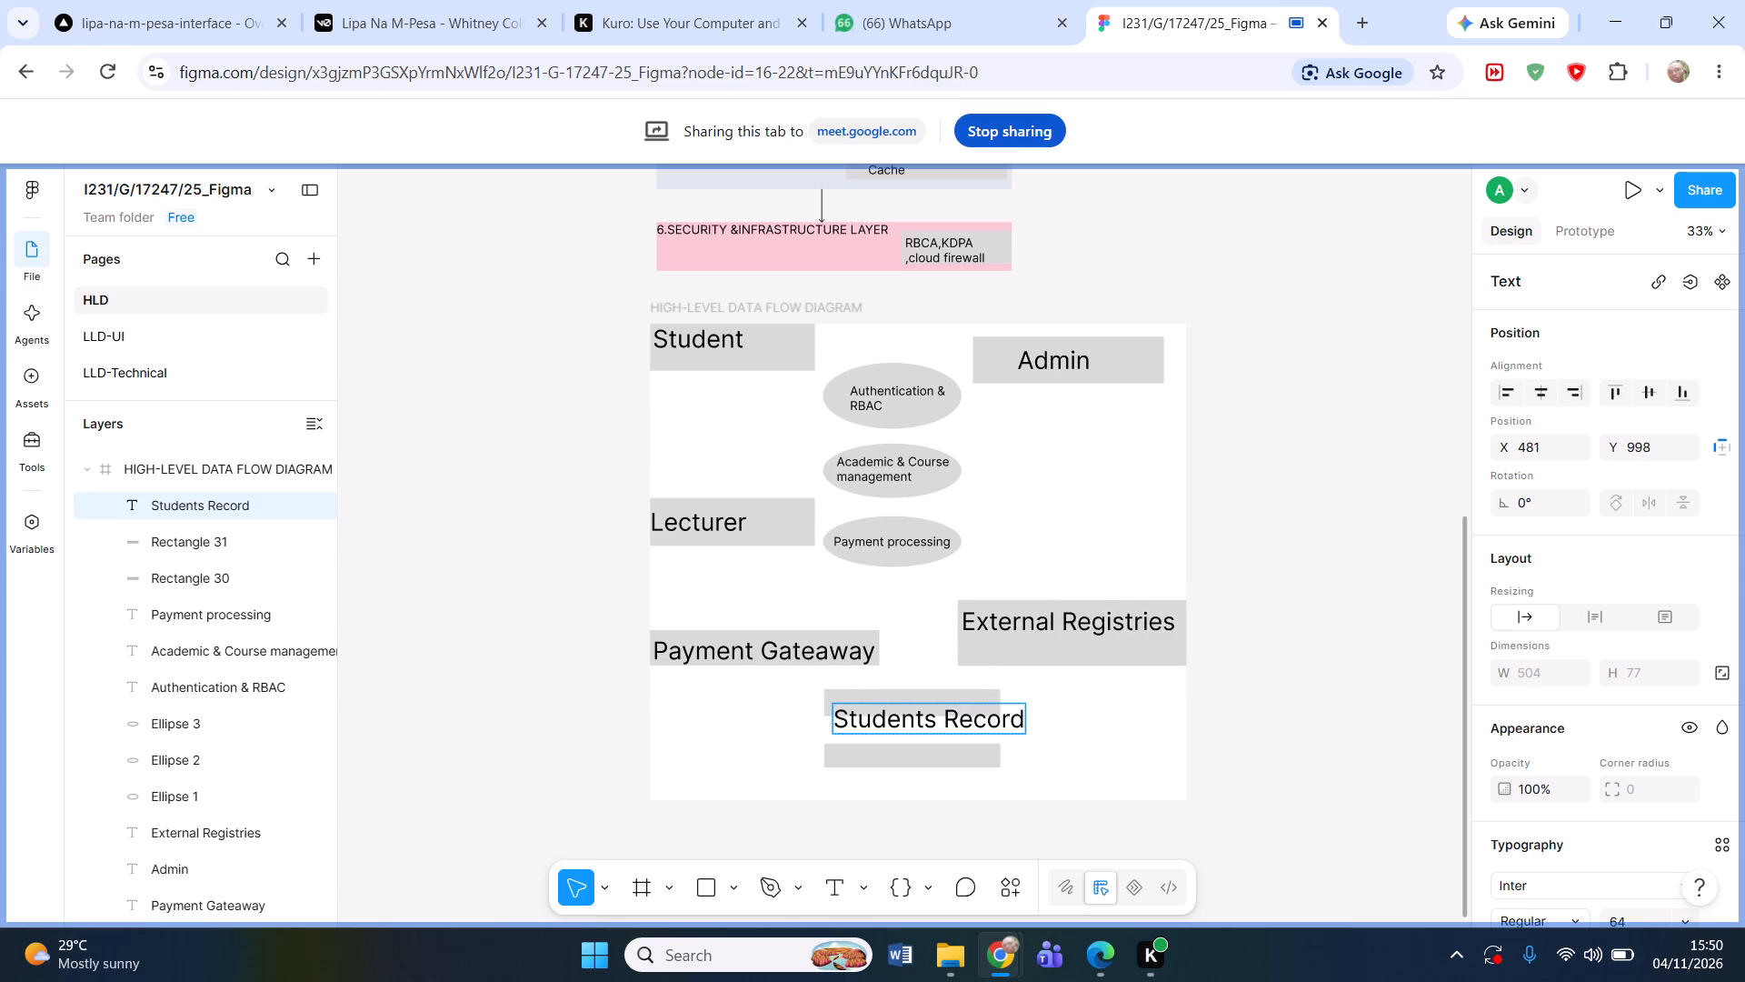
type("s")
key("space")
key("d")
key("b")
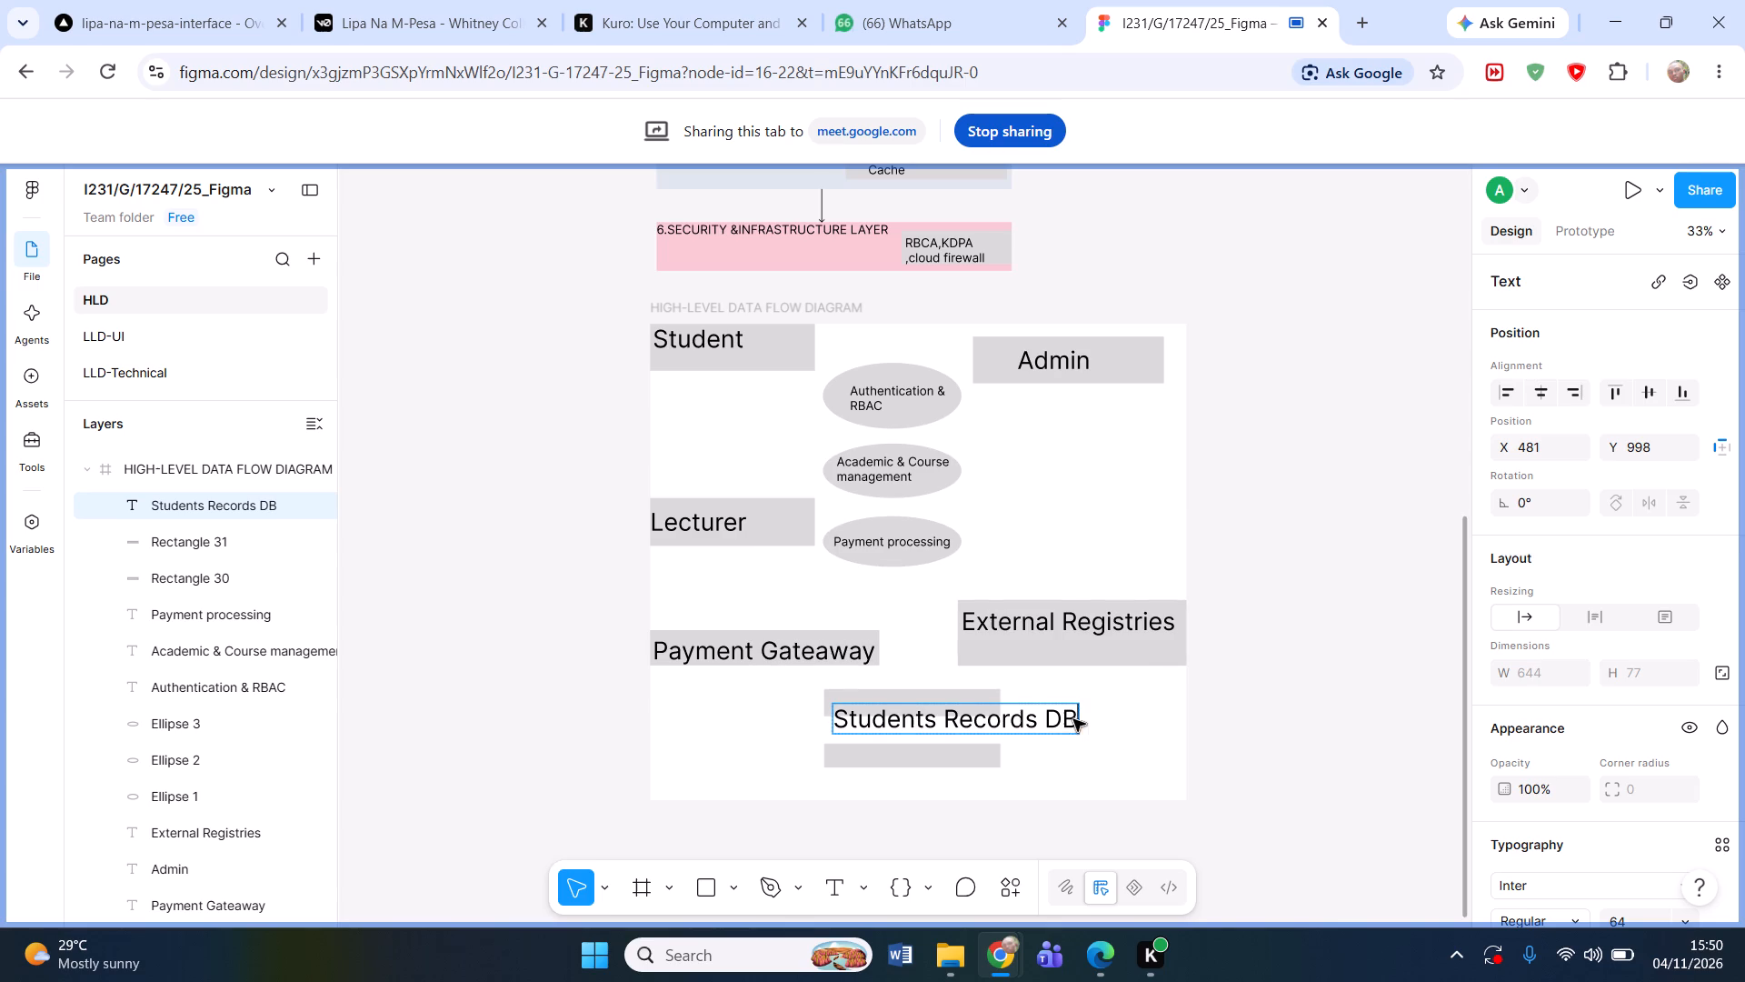
Set the font size of the whole "Students Records DB" text to 36.
left_click_drag(1079, 720, 939, 698)
left_click_drag(939, 698, 907, 714)
left_click_drag(1073, 715, 887, 718)
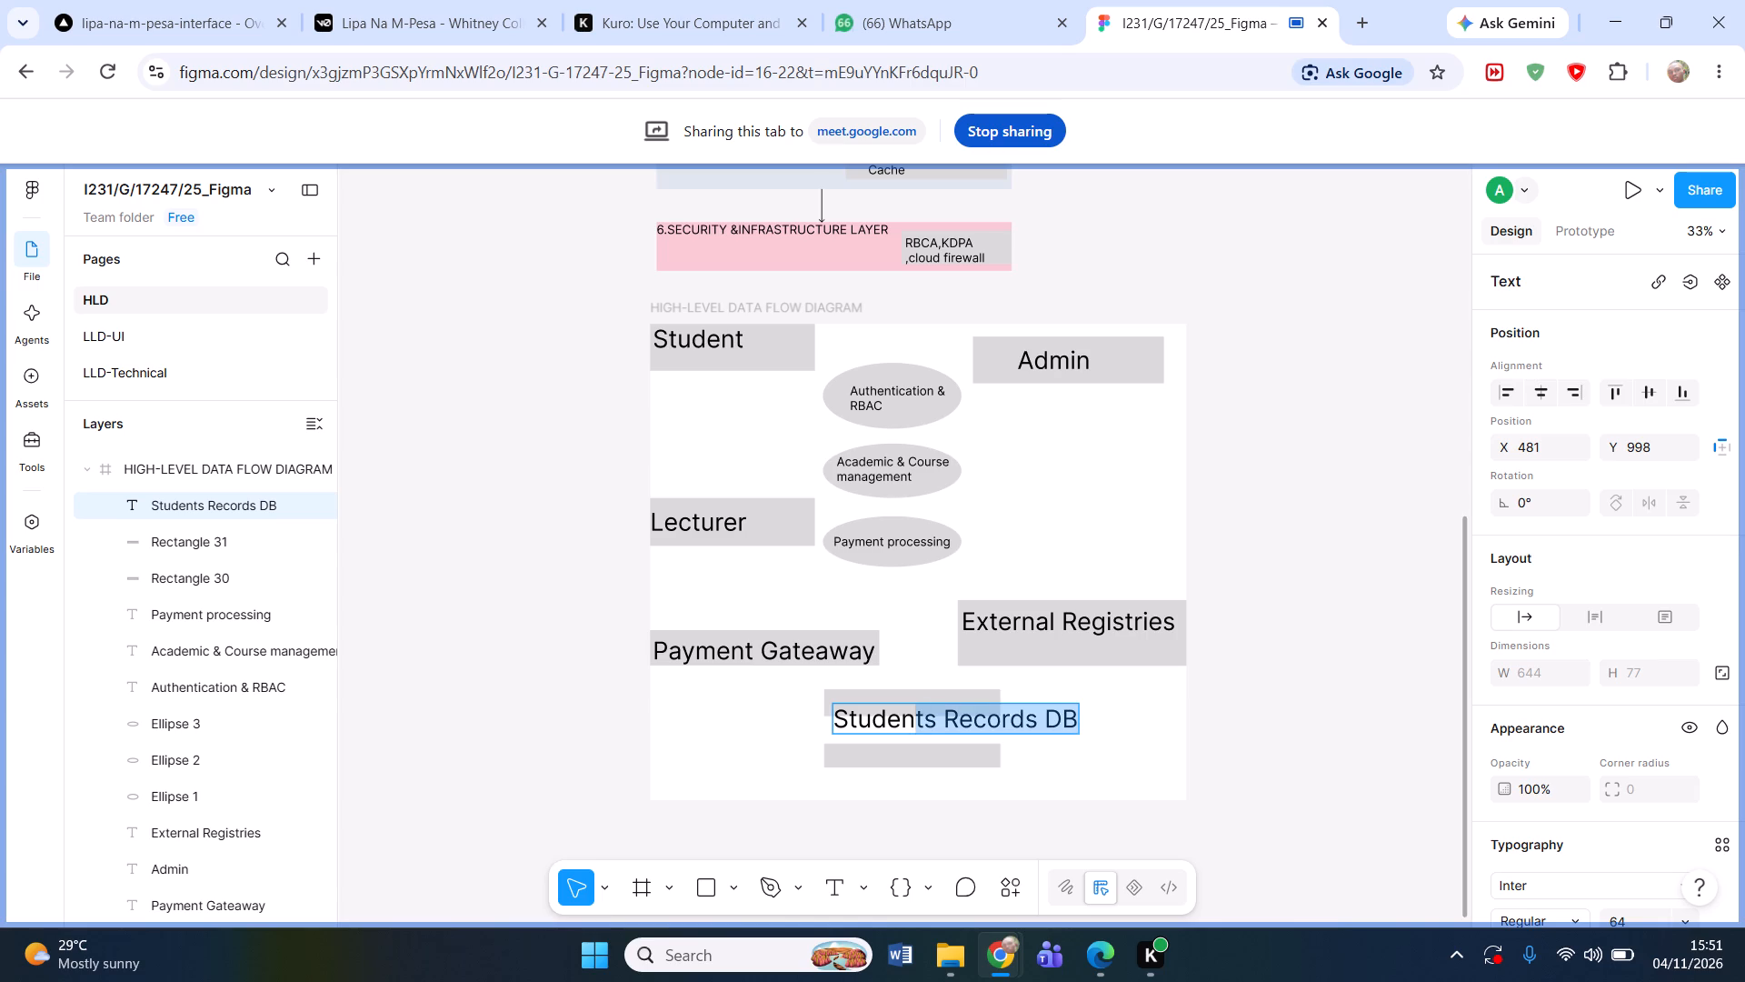
left_click_drag(887, 718, 825, 718)
scroll(1672, 791, "down", 1)
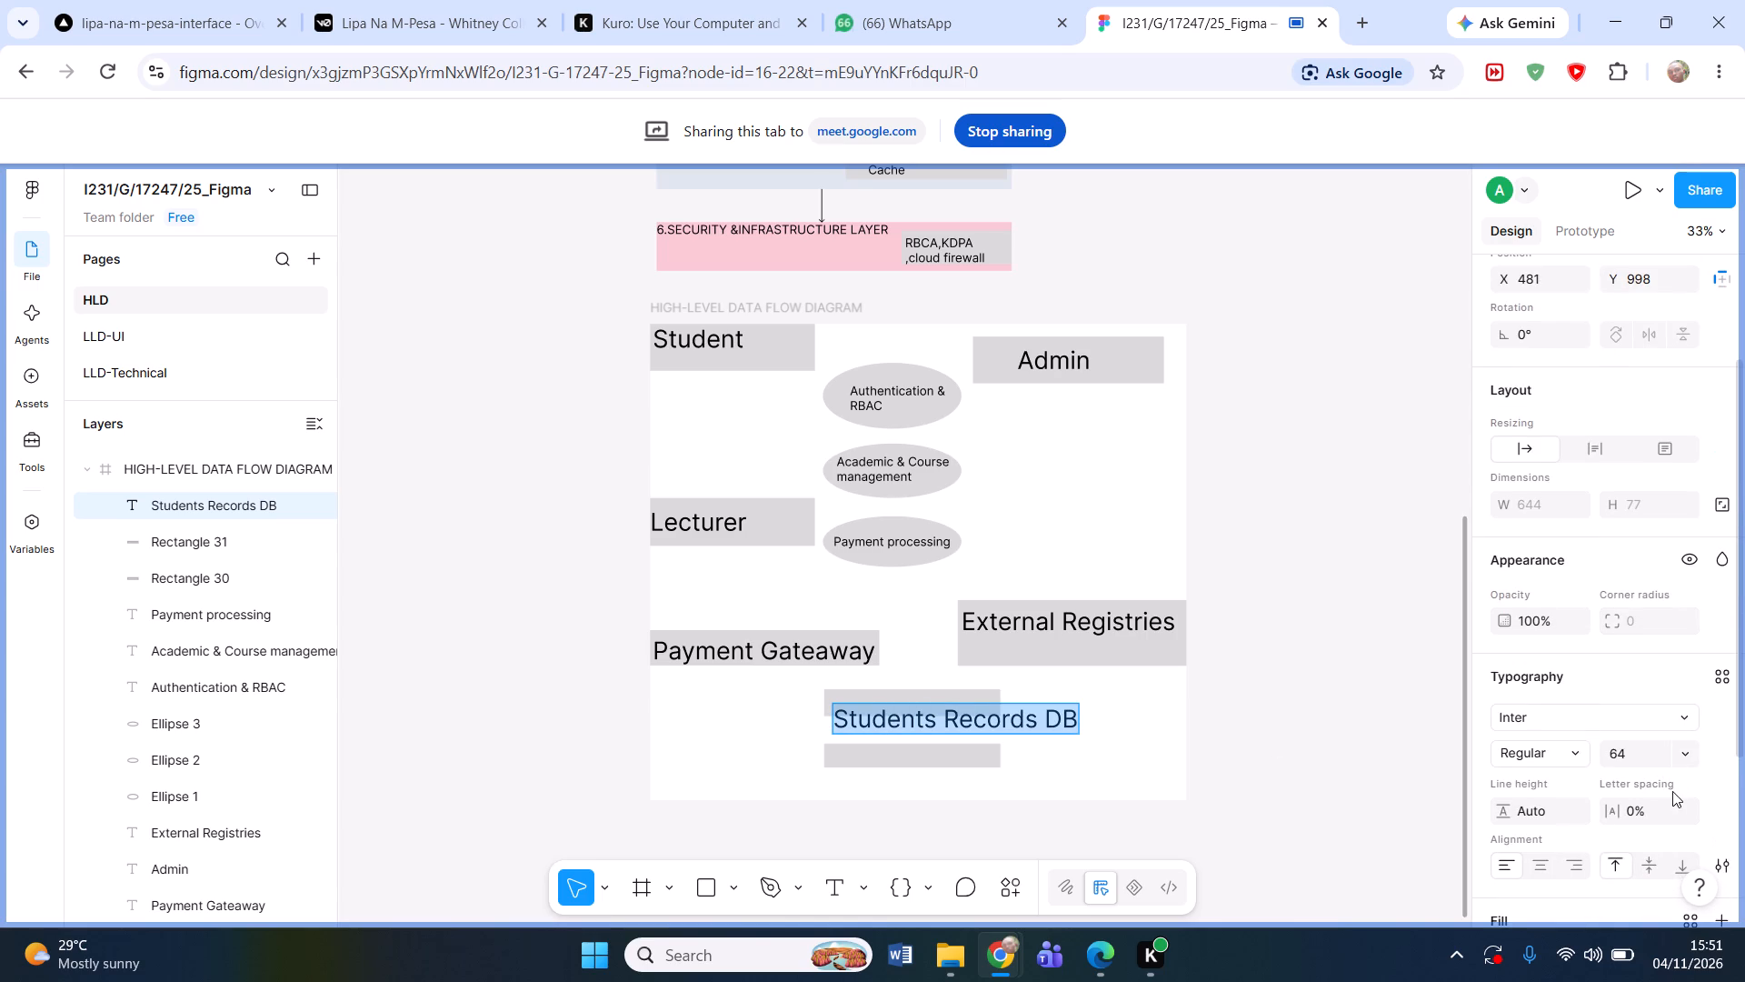
left_click(1686, 758)
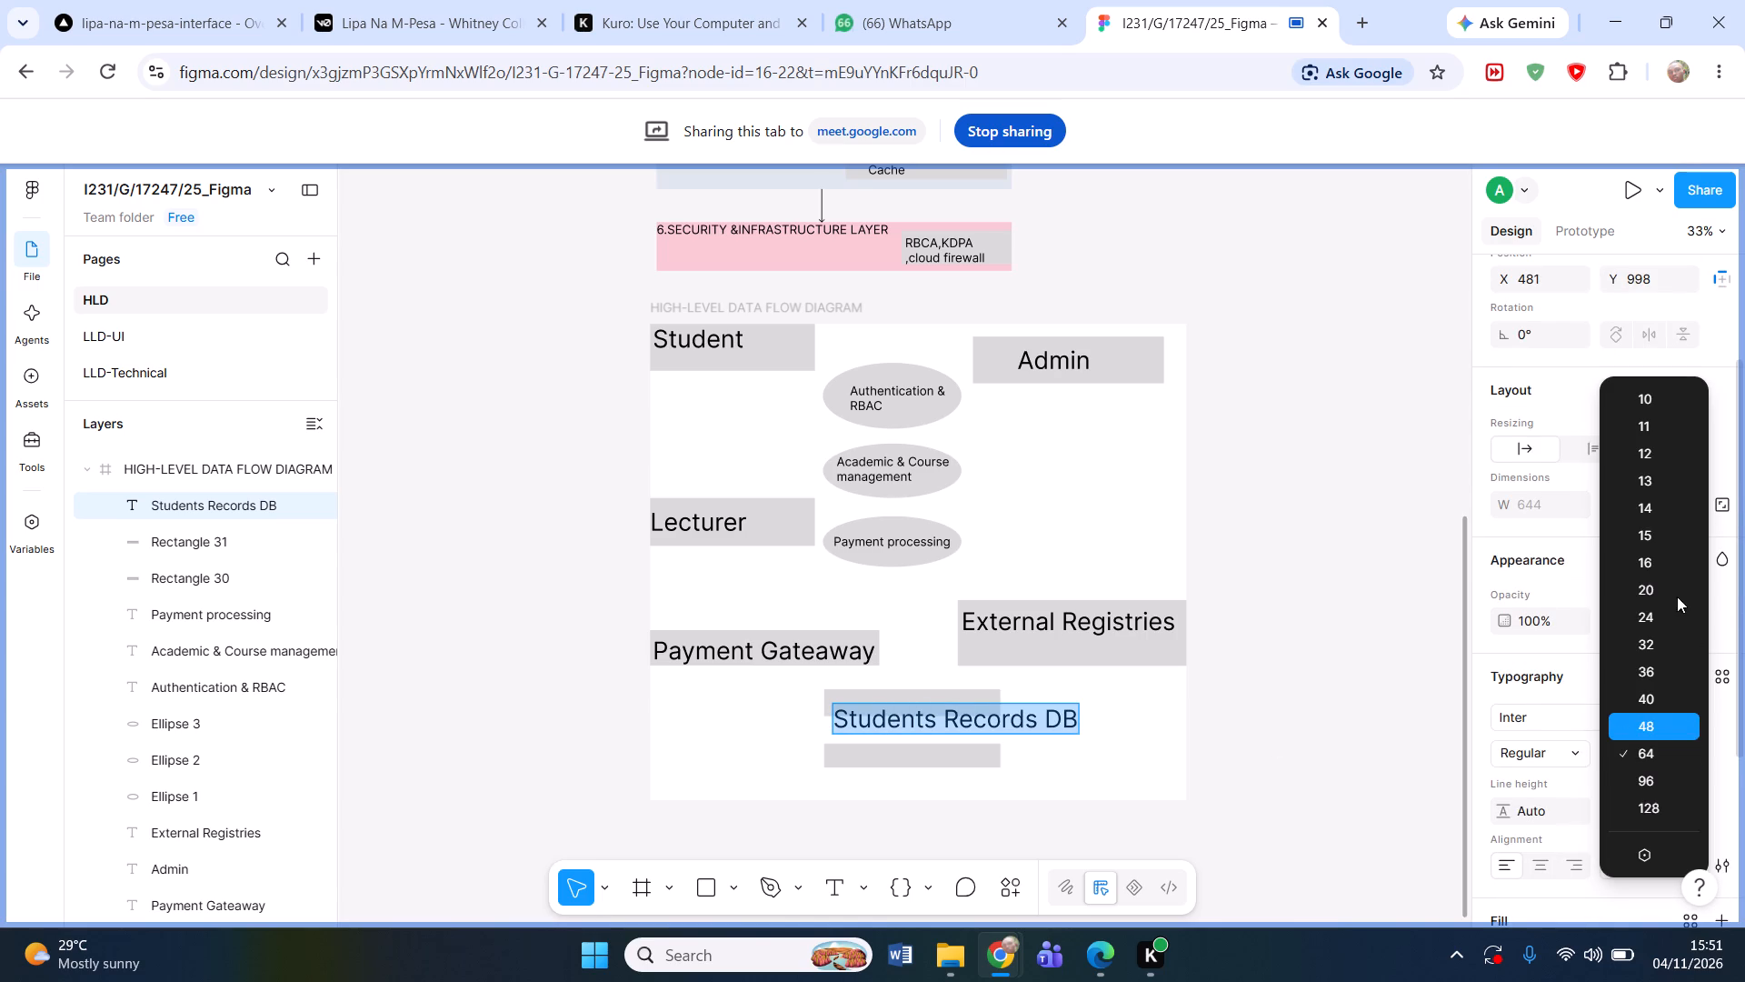
left_click(1643, 665)
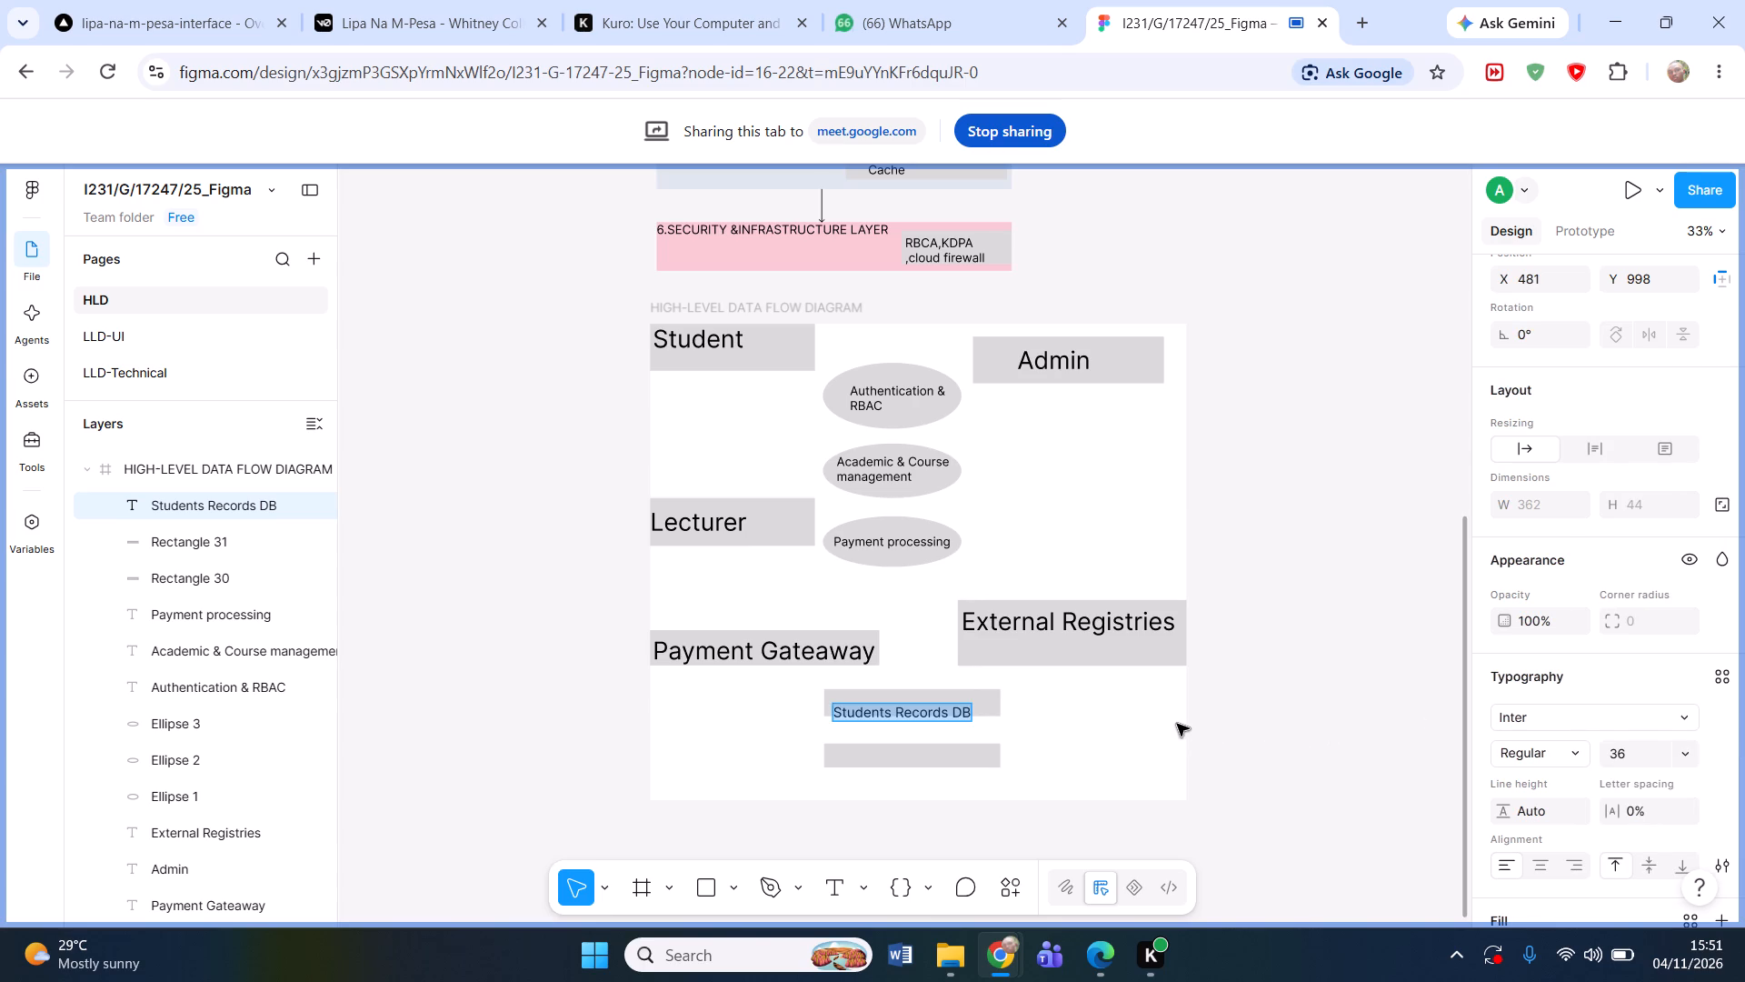
left_click(1123, 728)
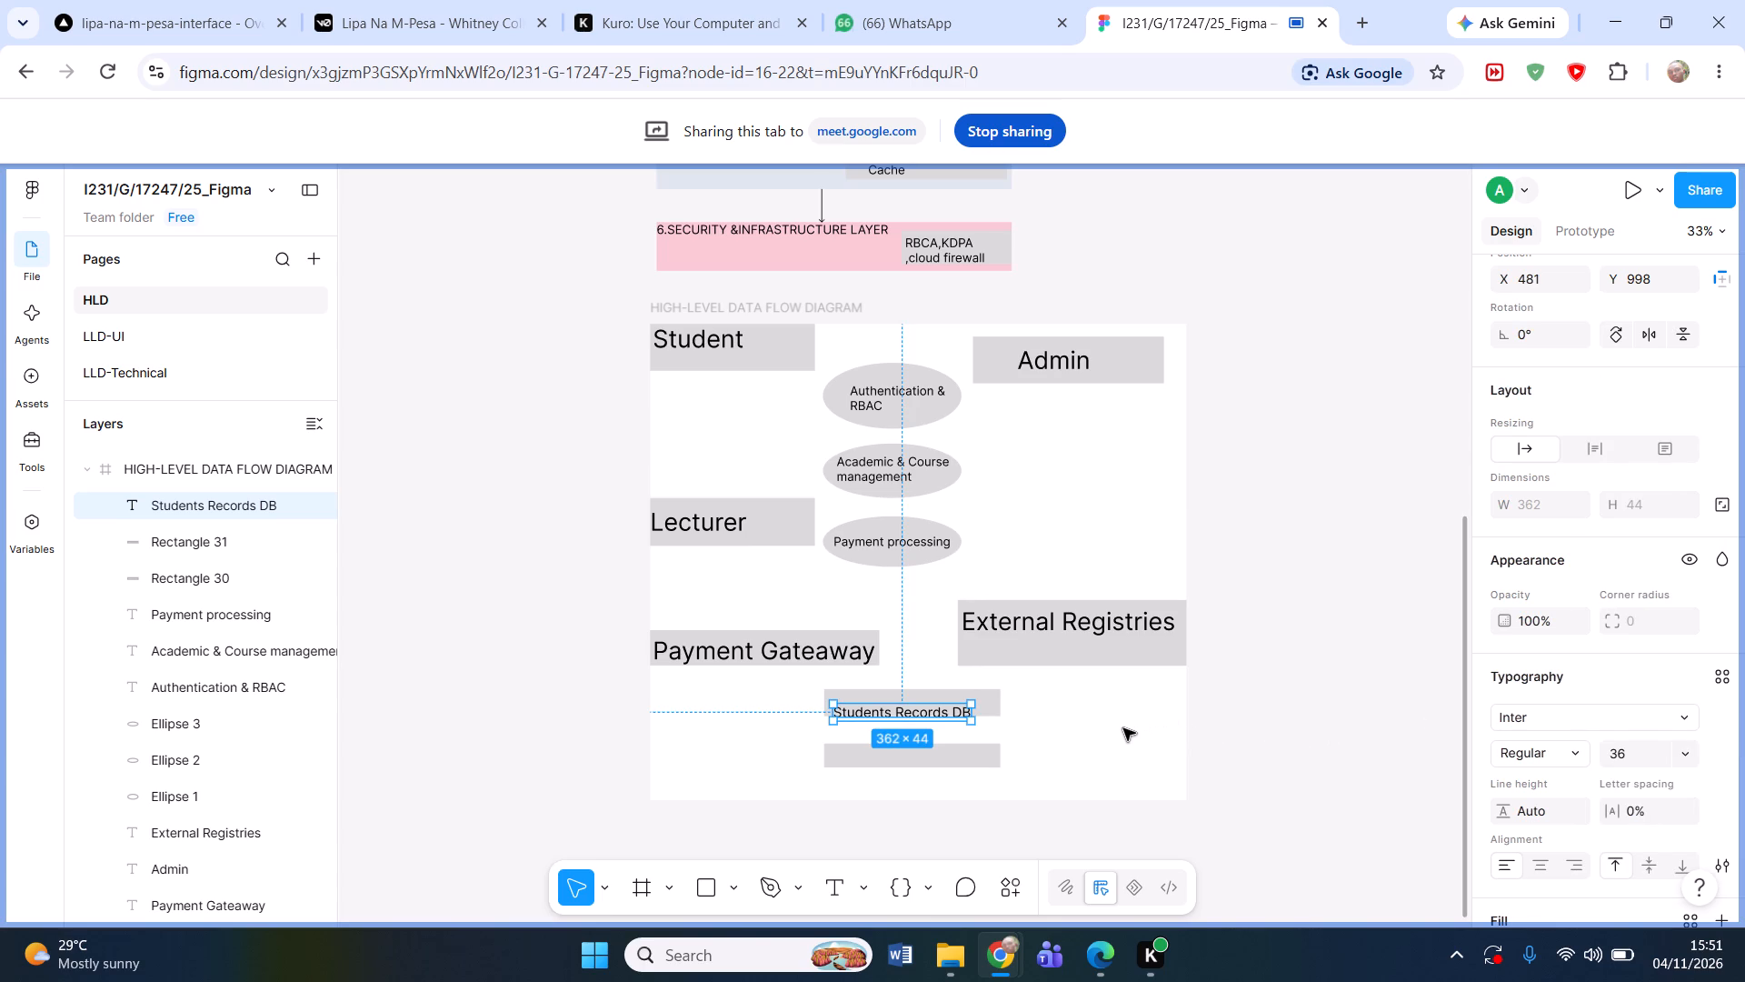
left_click(1123, 728)
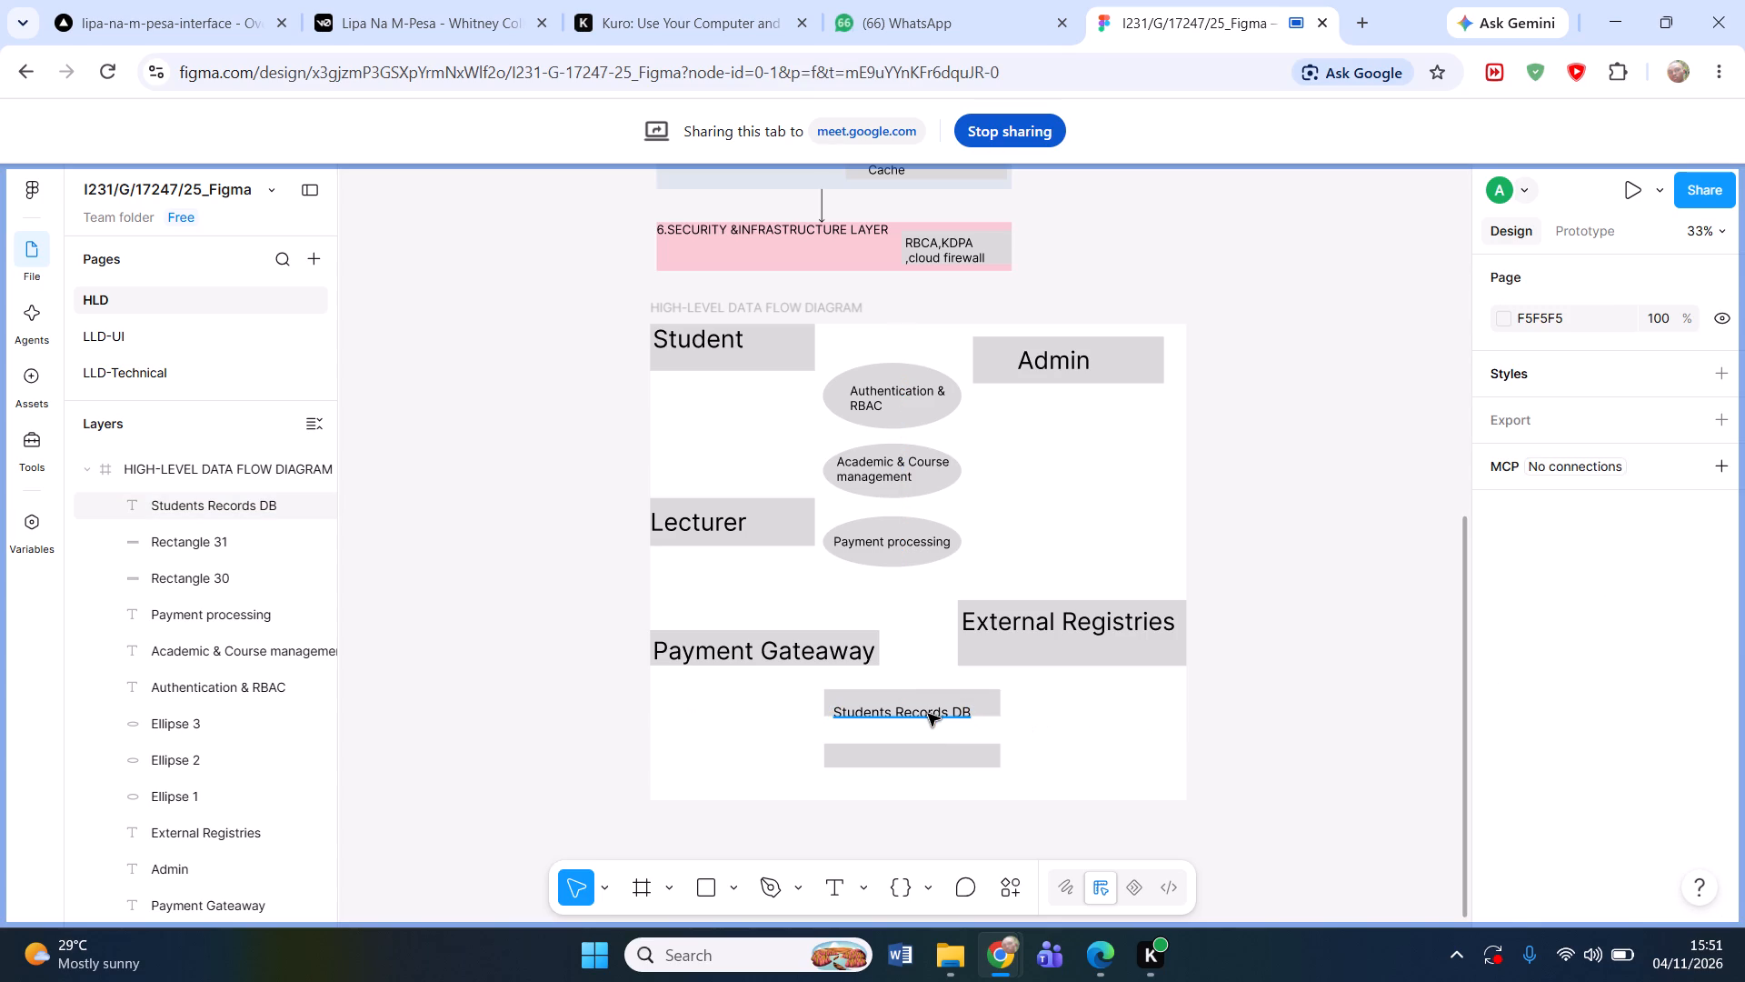
Move the "Students Records DB" label slightly up and right so it sits inside the upper new rectangle.
left_click_drag(928, 714, 932, 704)
left_click(1063, 708)
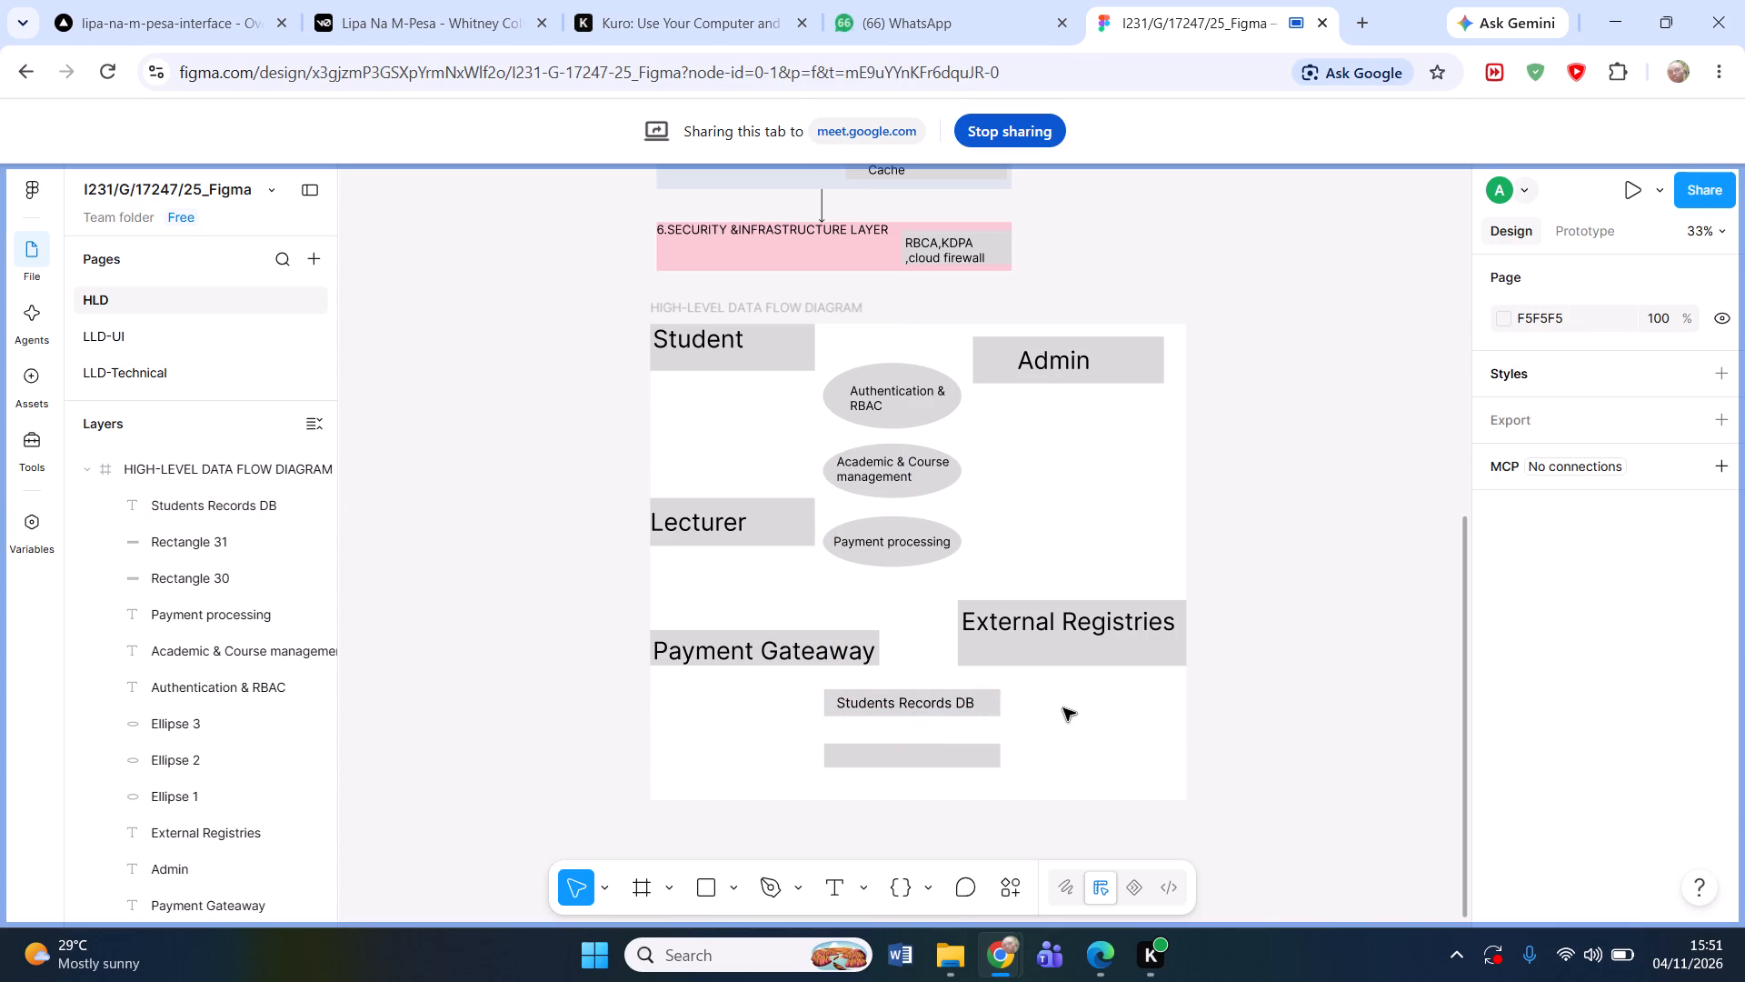
Add the text "Financial Ledger DB" at size 36 over the lower of the two new rectangles.
key("t")
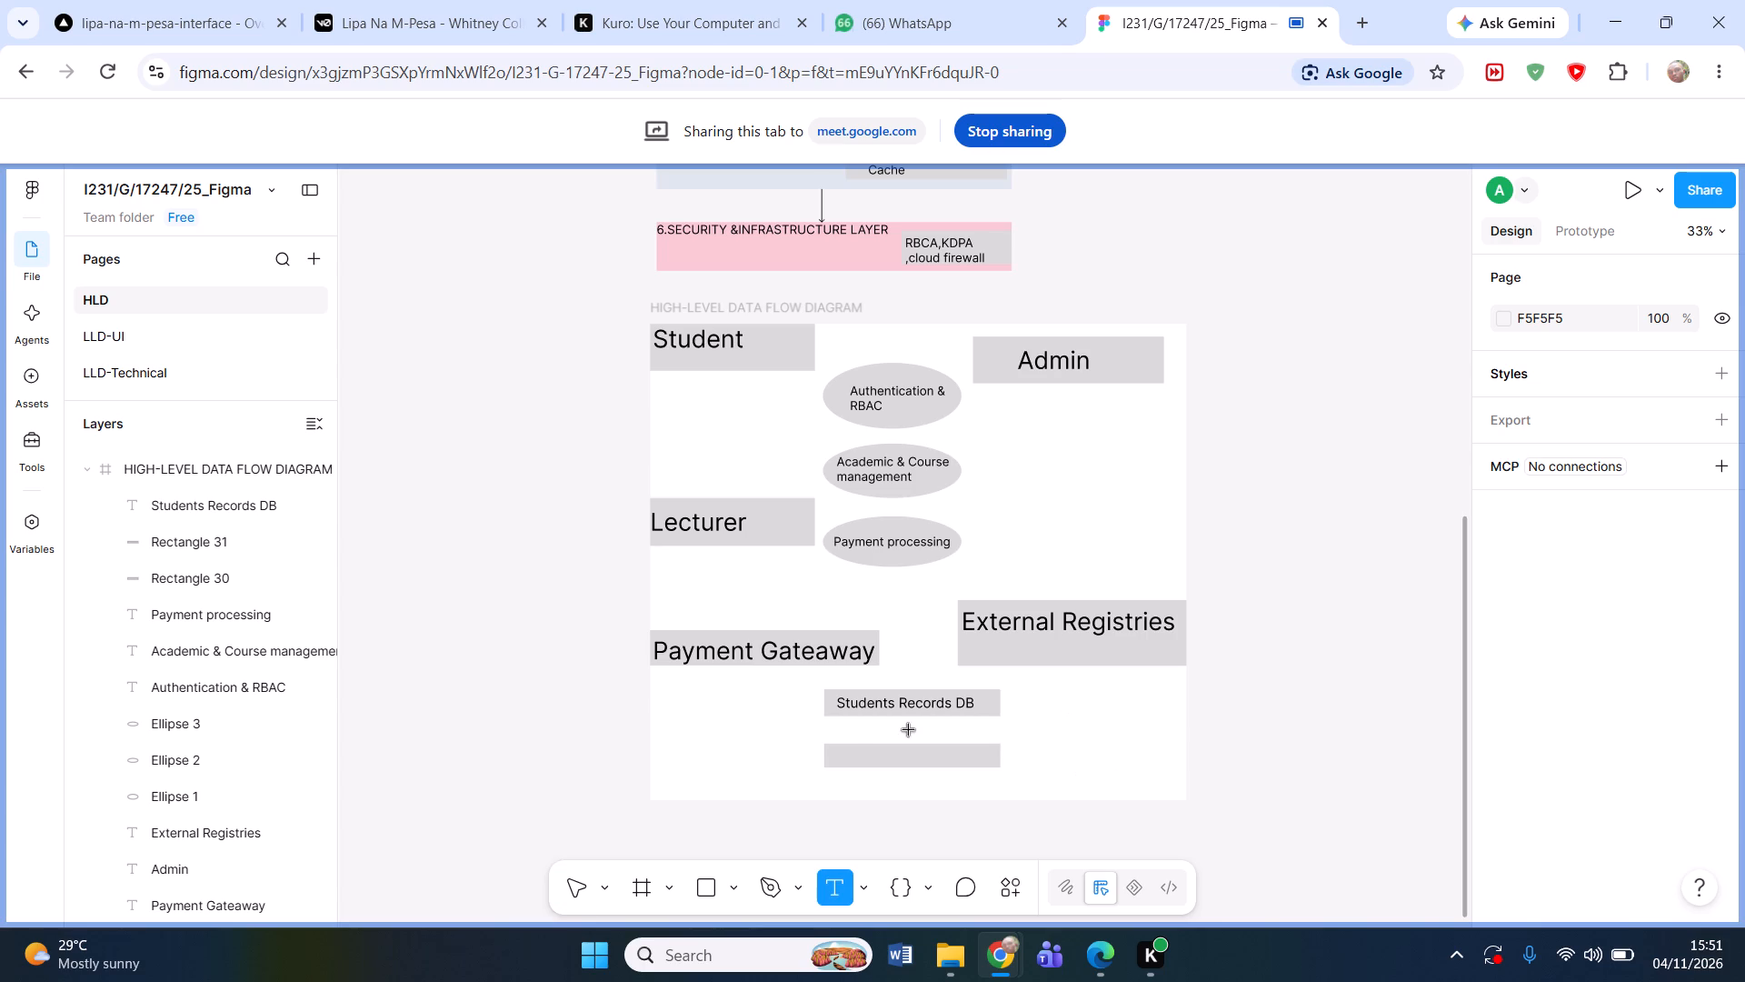
left_click(833, 756)
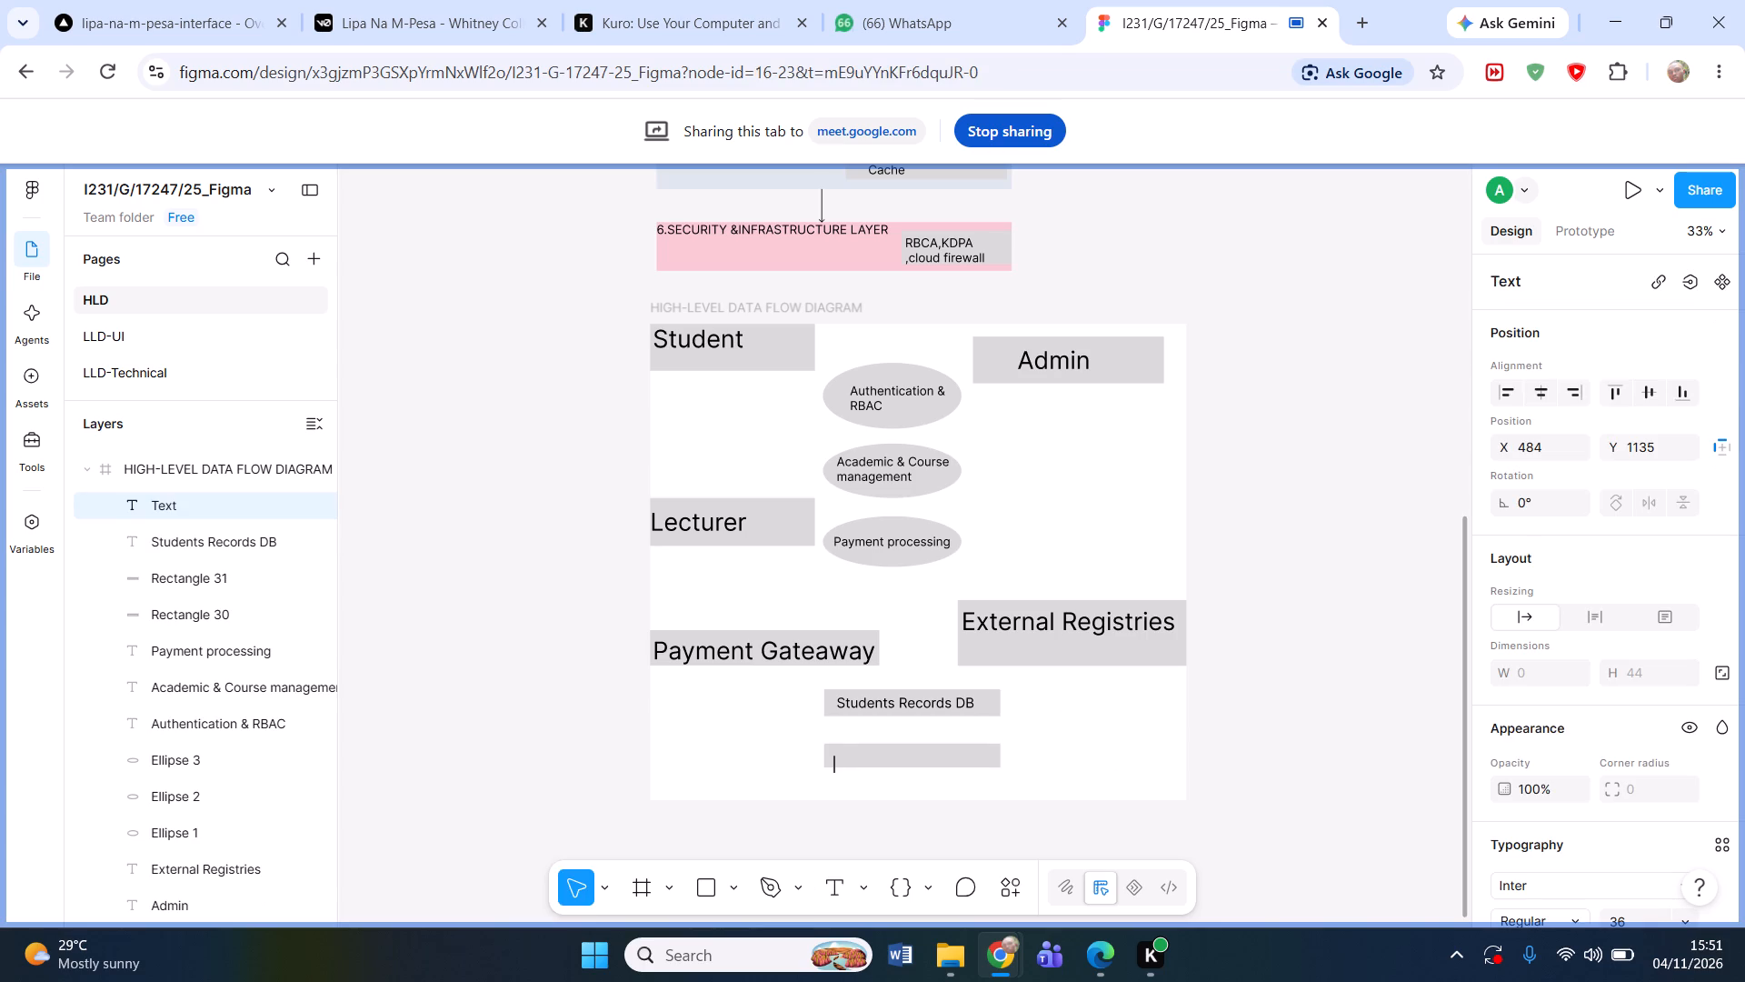
key("f")
key("BackSpace")
key("f")
key("u")
key("BackSpace")
type("in")
type("anci")
type("al l")
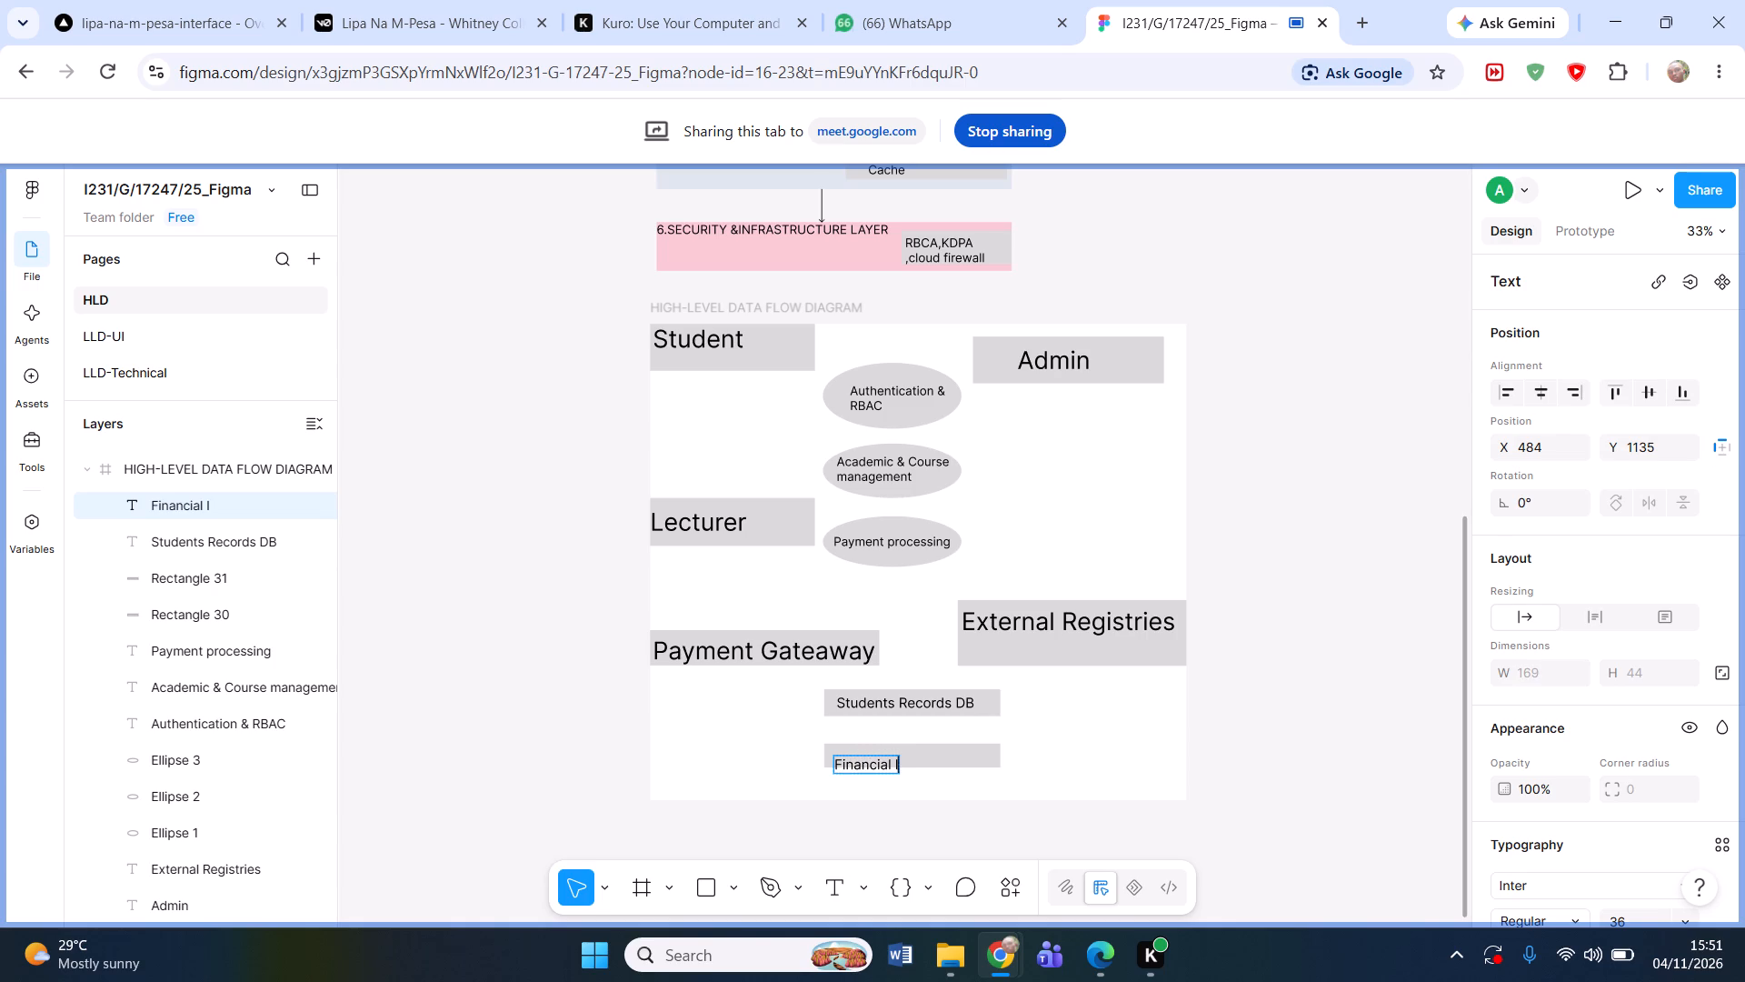
key("BackSpace")
key("l")
type("edger")
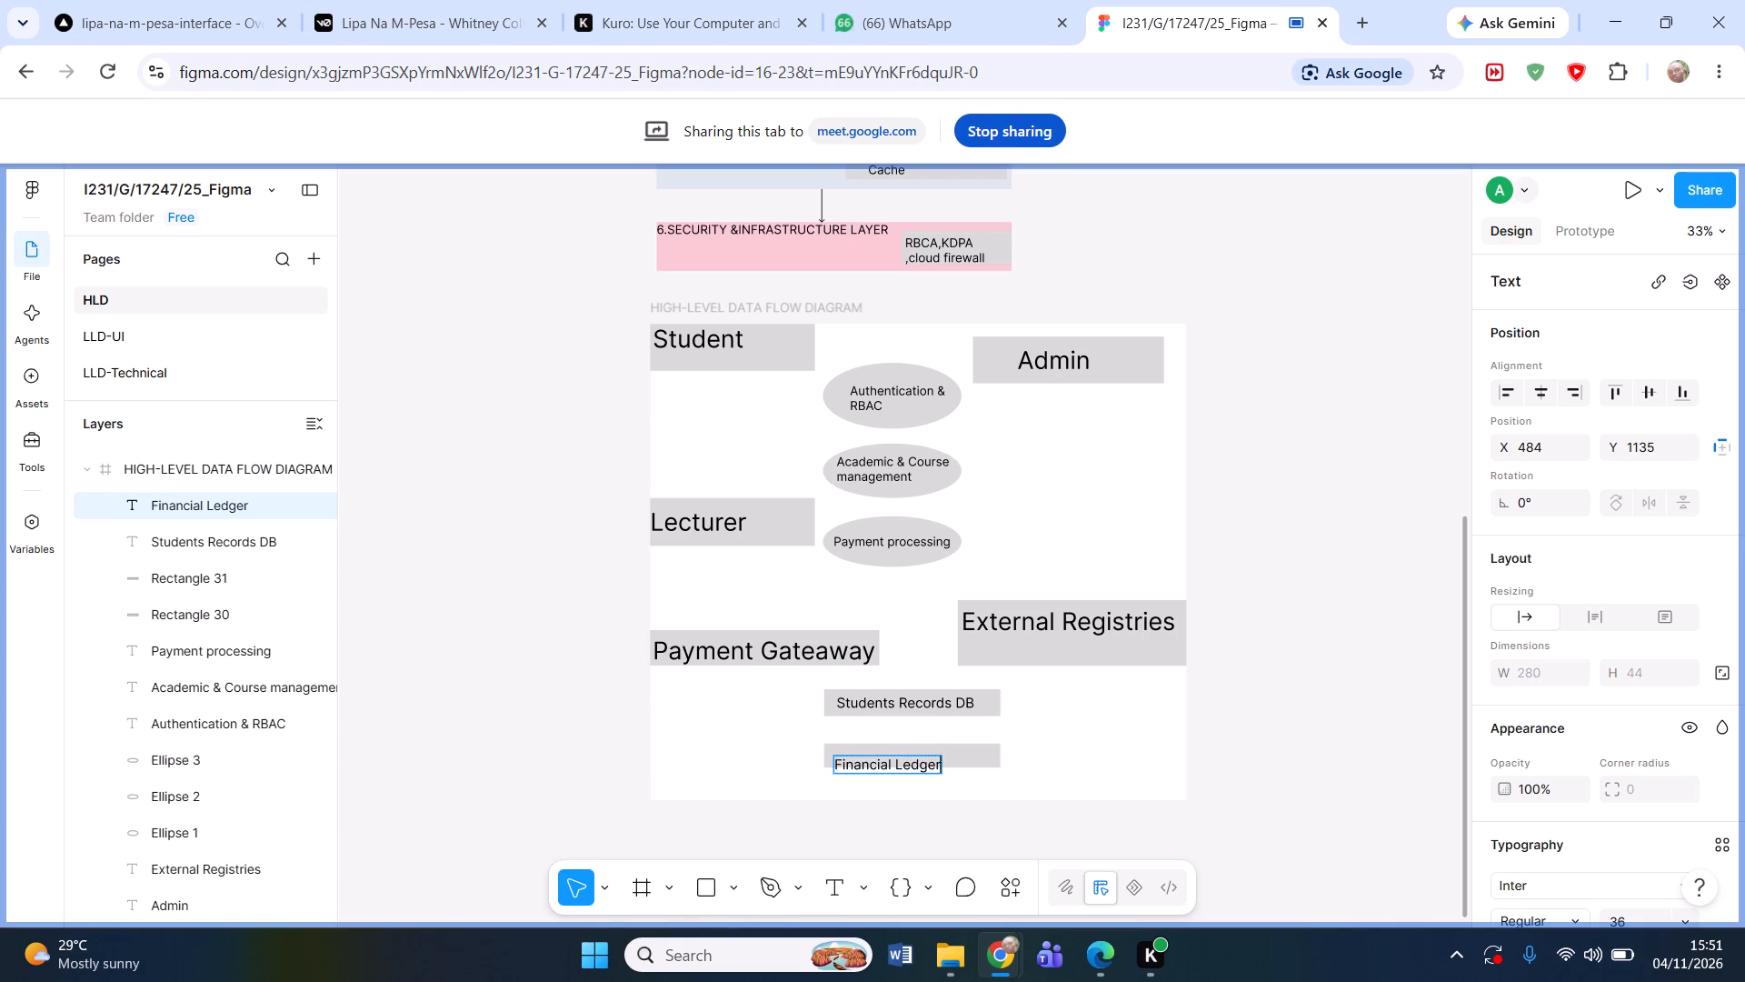
key("space")
type("DB")
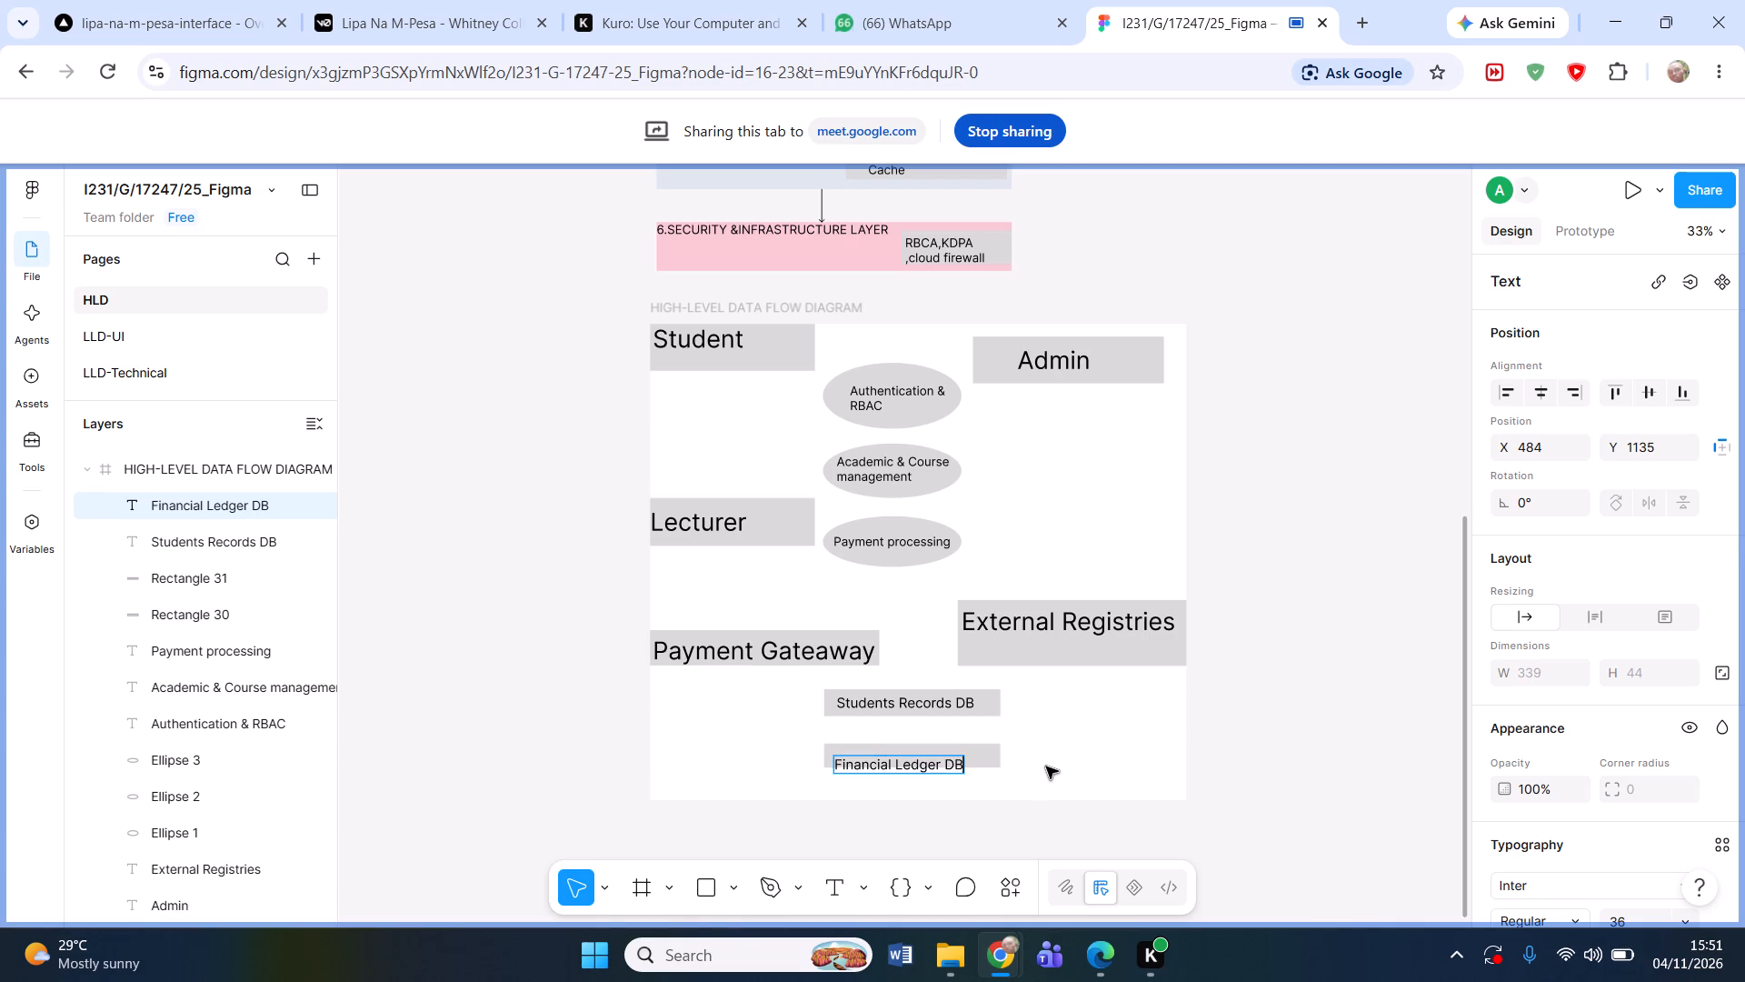
left_click(1039, 771)
left_click(1039, 771)
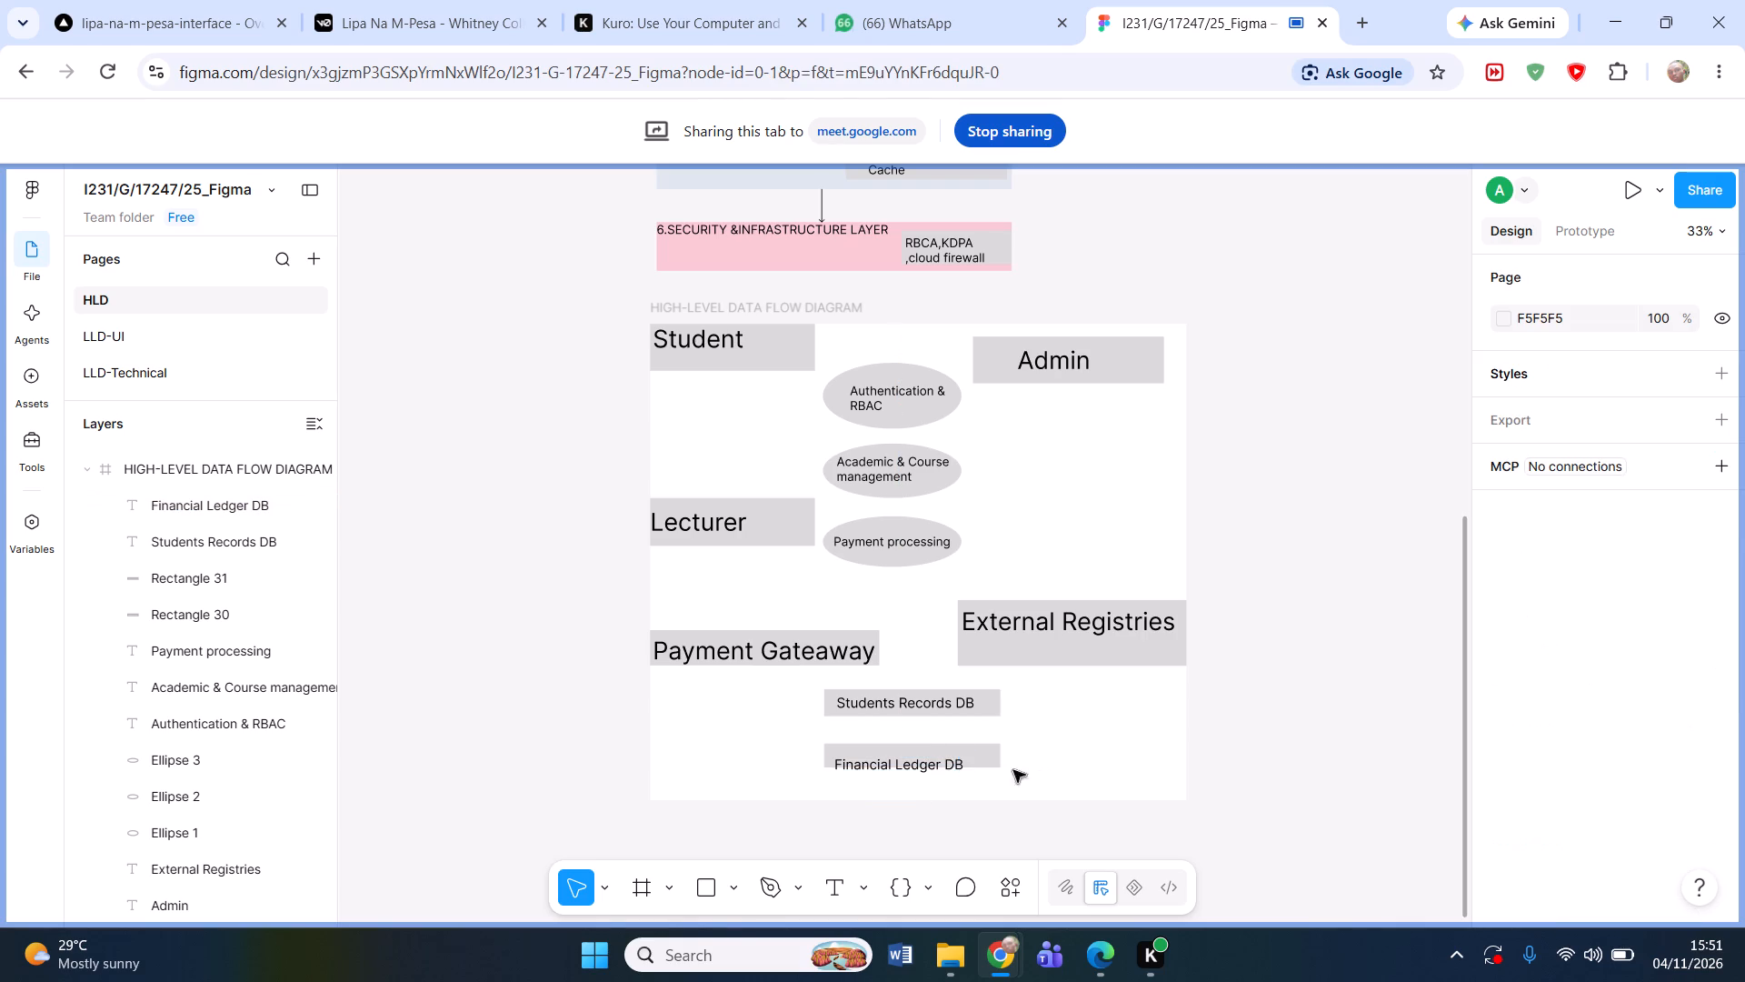
Move the "Financial Ledger DB" label to about X 497, Y 1112 so it sits inside the lower rectangle.
left_click_drag(925, 764, 927, 753)
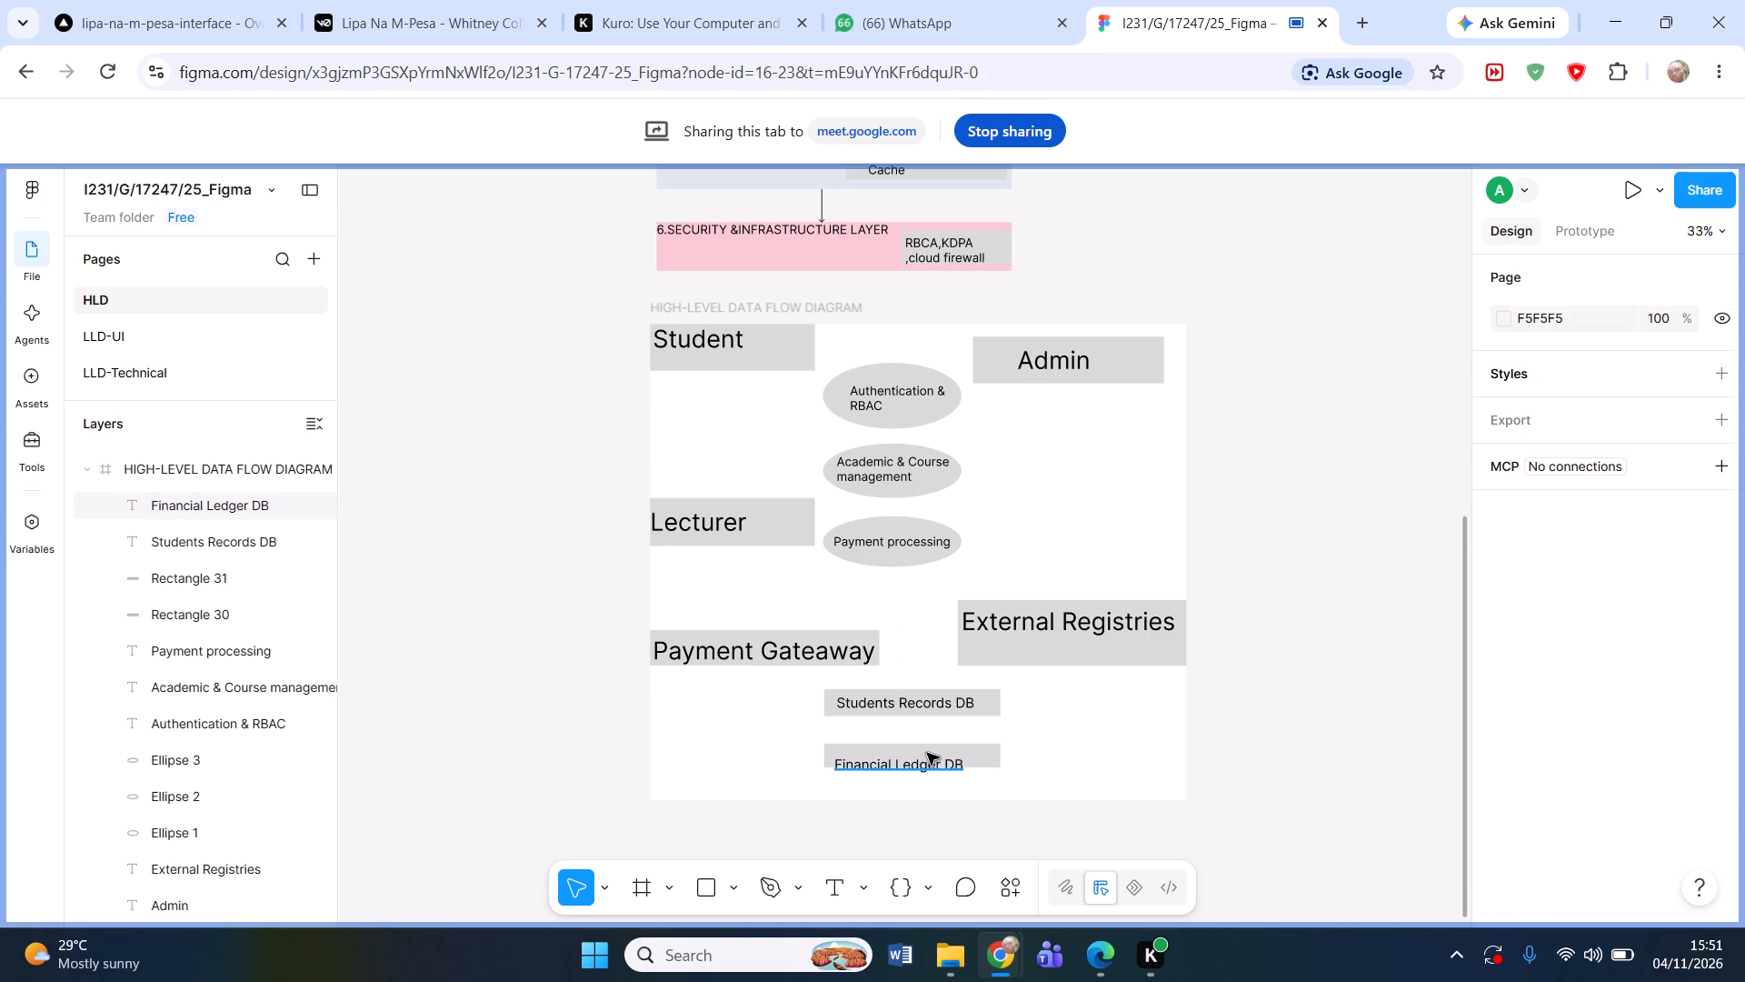
left_click_drag(927, 753, 930, 755)
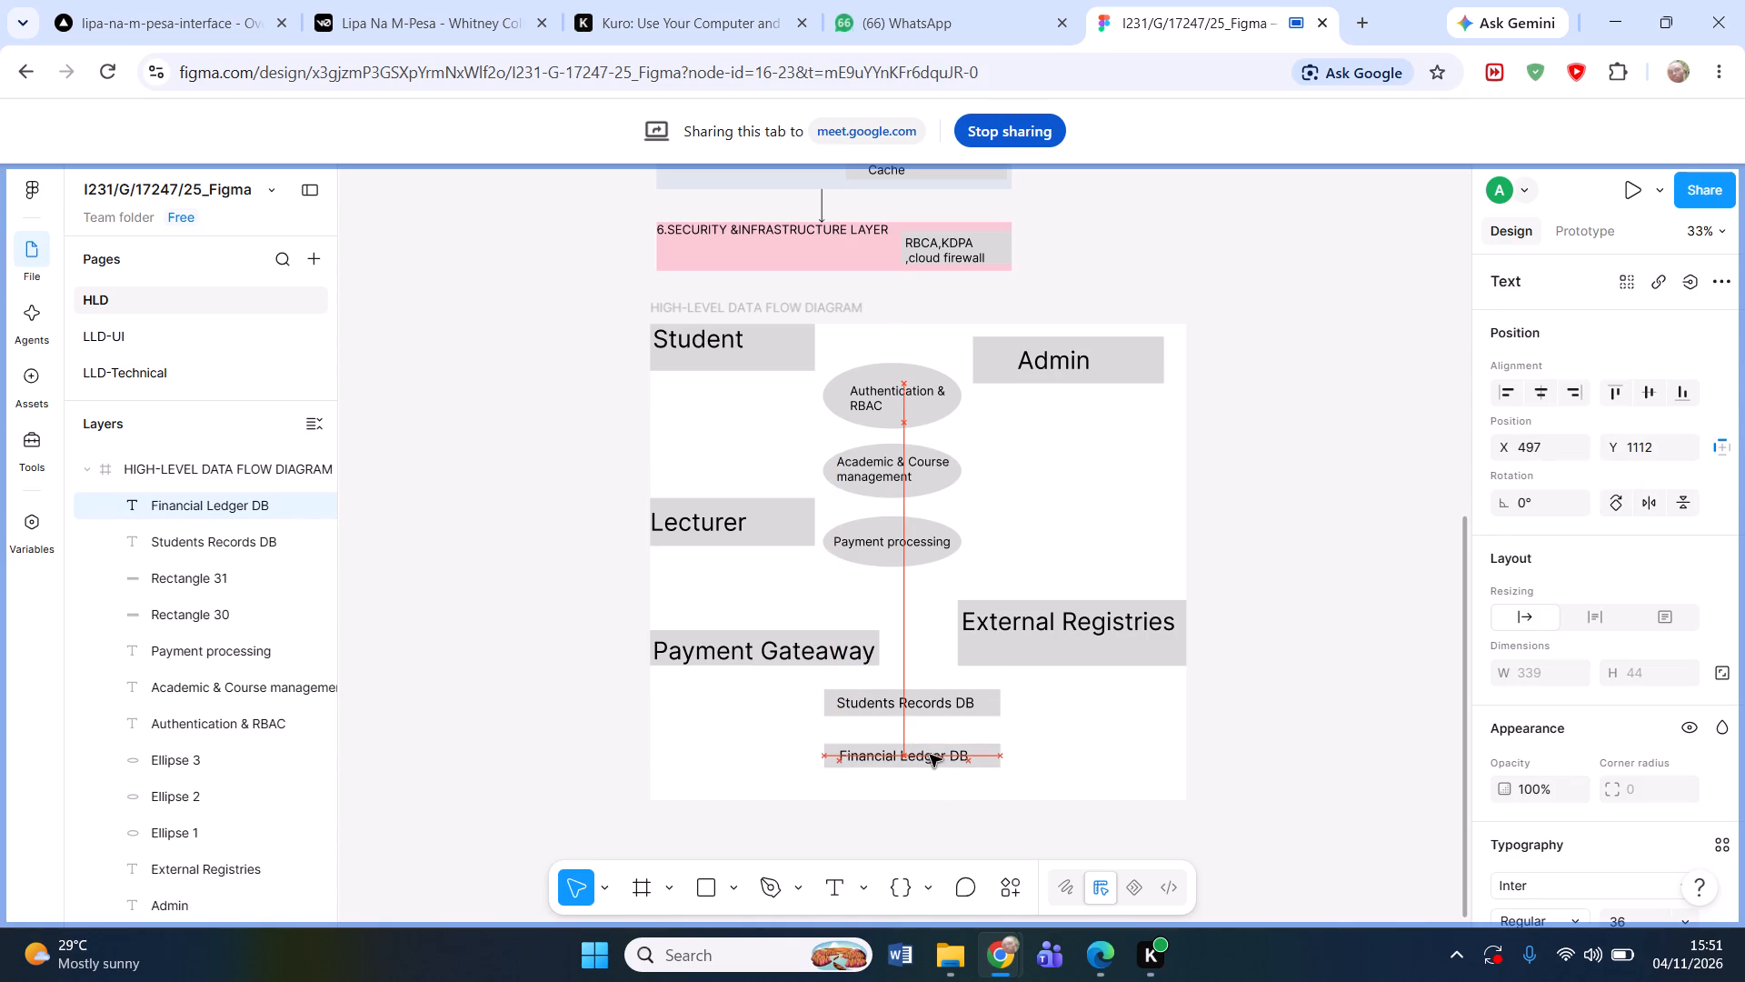
left_click(1040, 757)
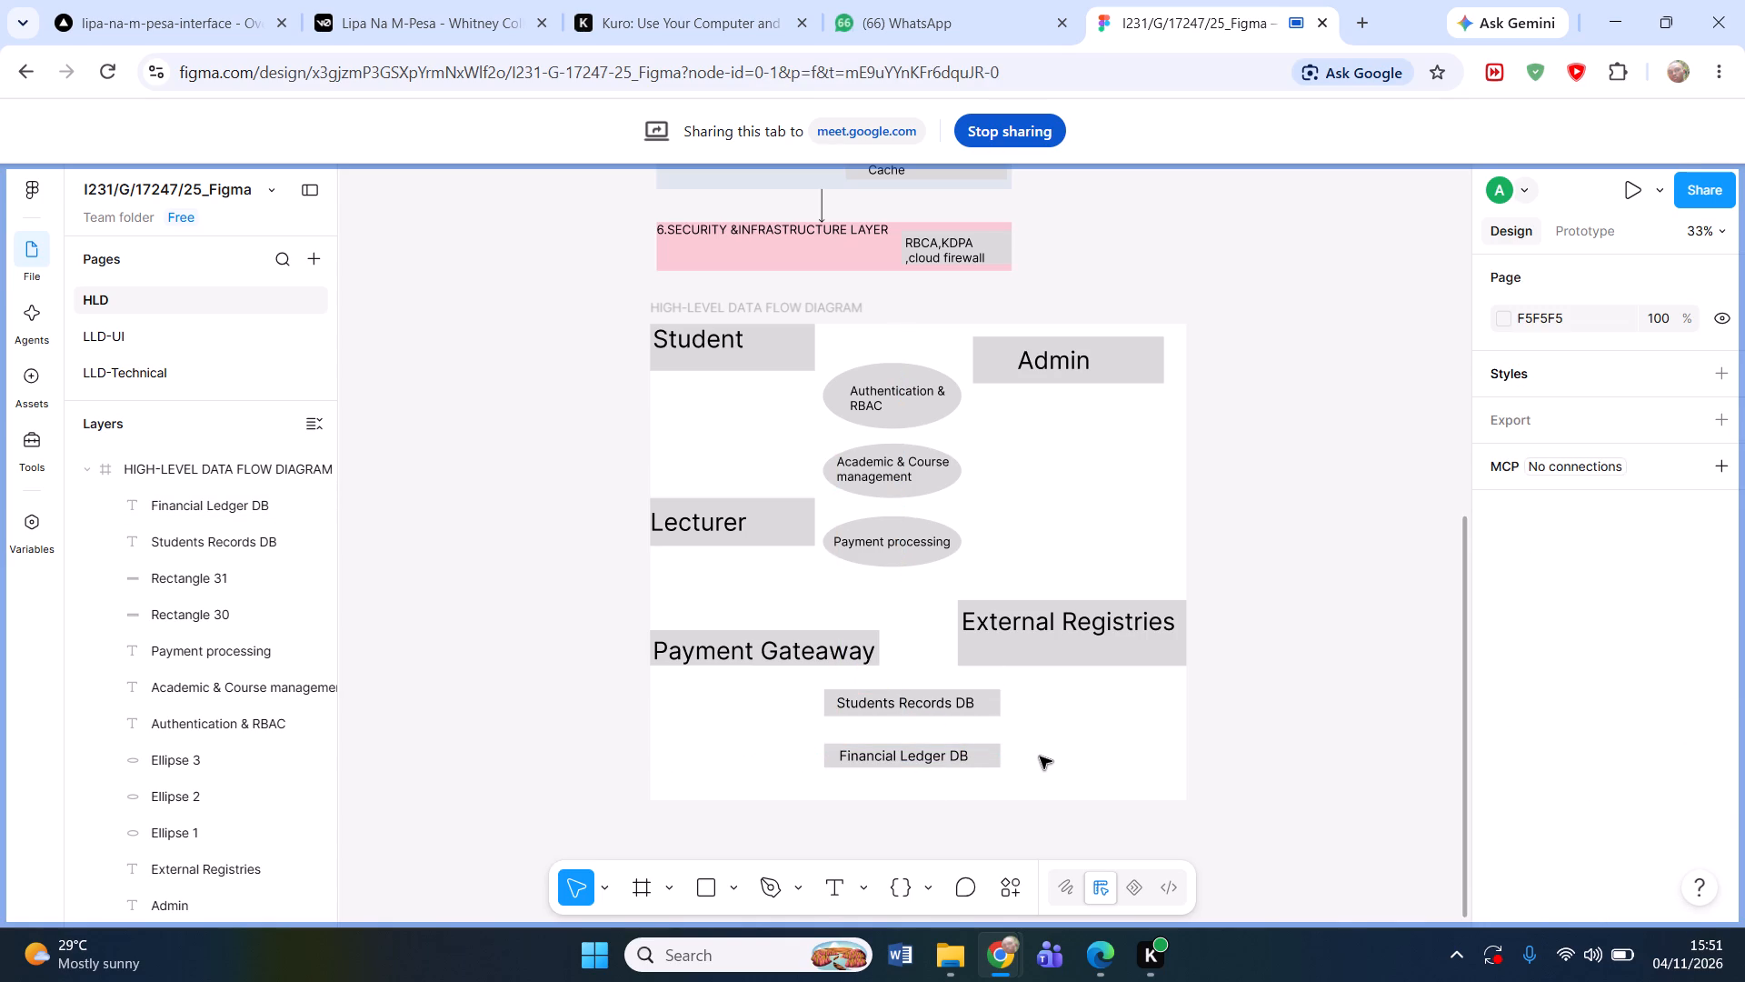
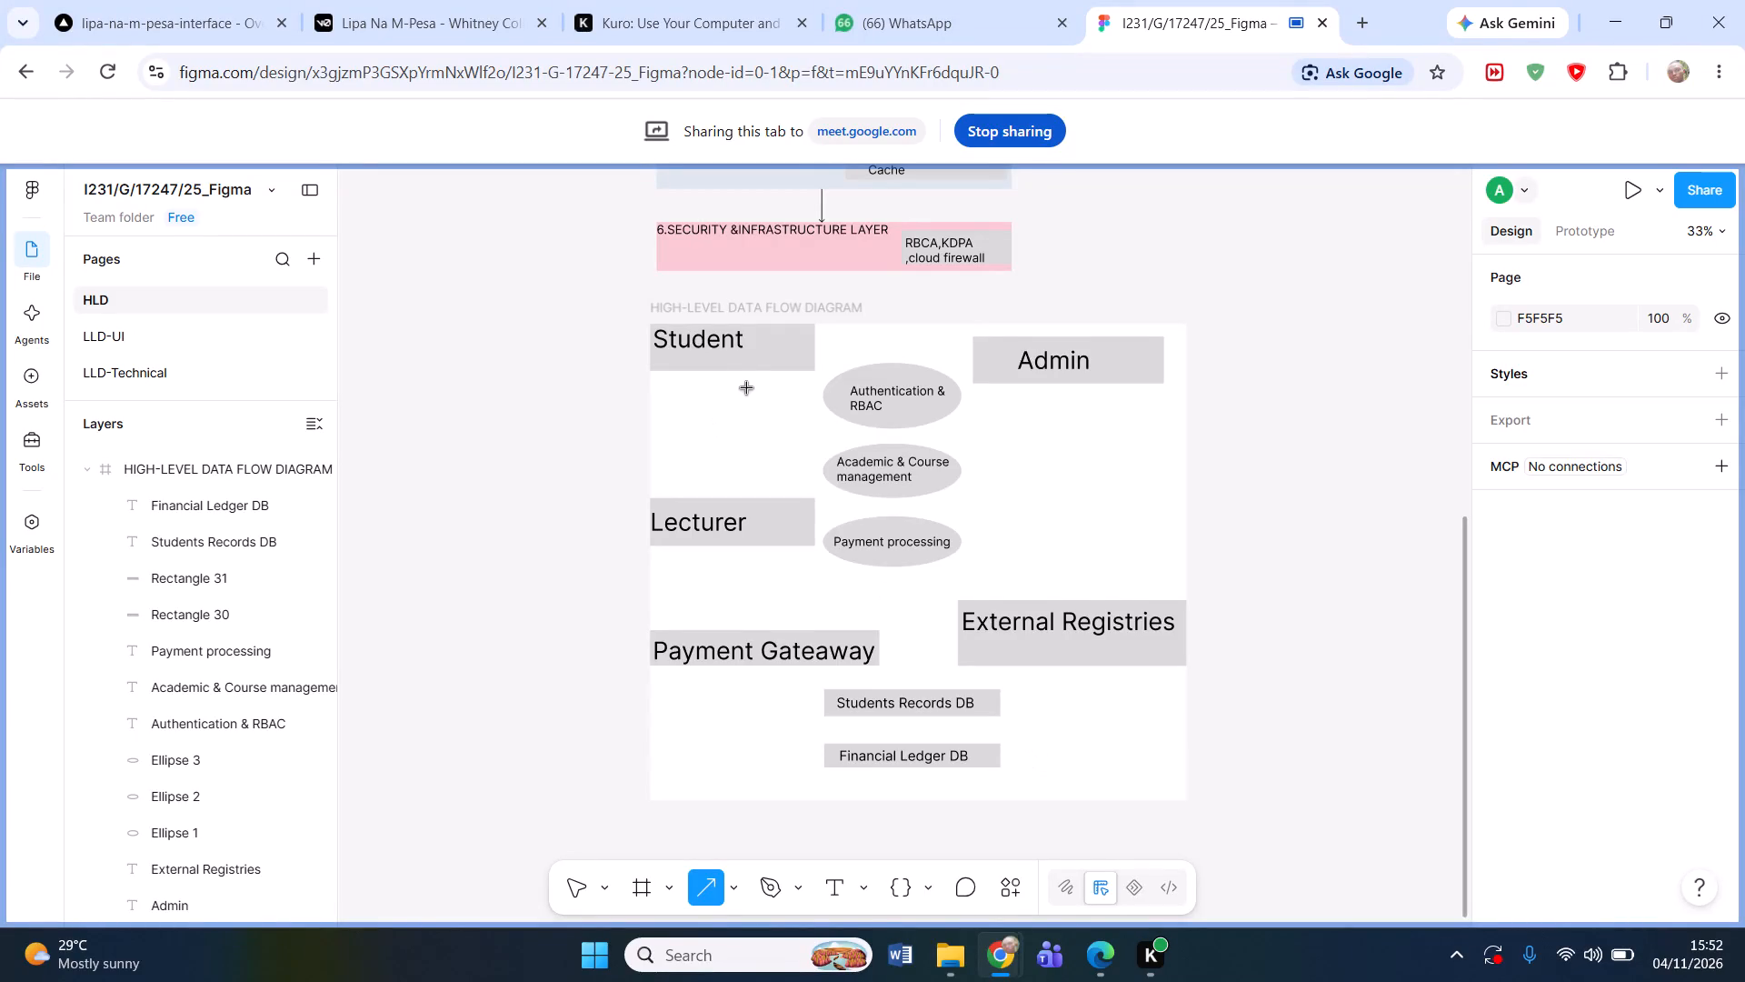
Draw an arrow about 154 long from just below the Student box toward the Authentication & RBAC ellipse.
left_click_drag(761, 378, 825, 401)
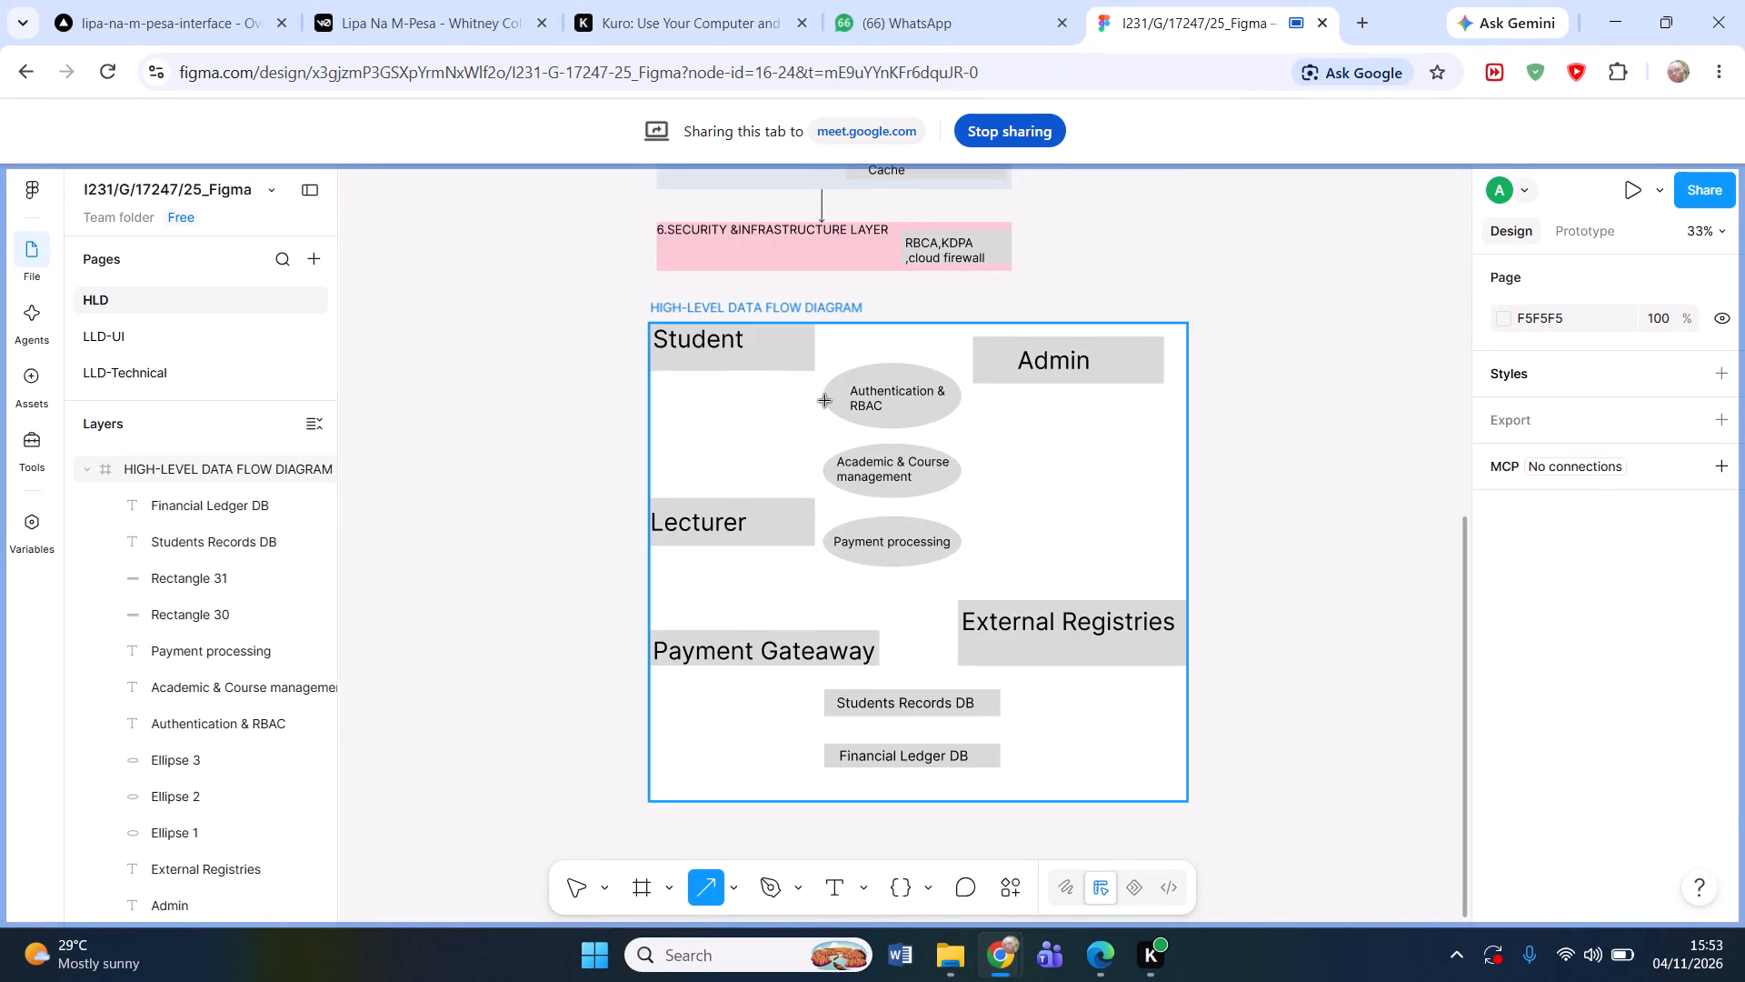
left_click_drag(825, 401, 813, 401)
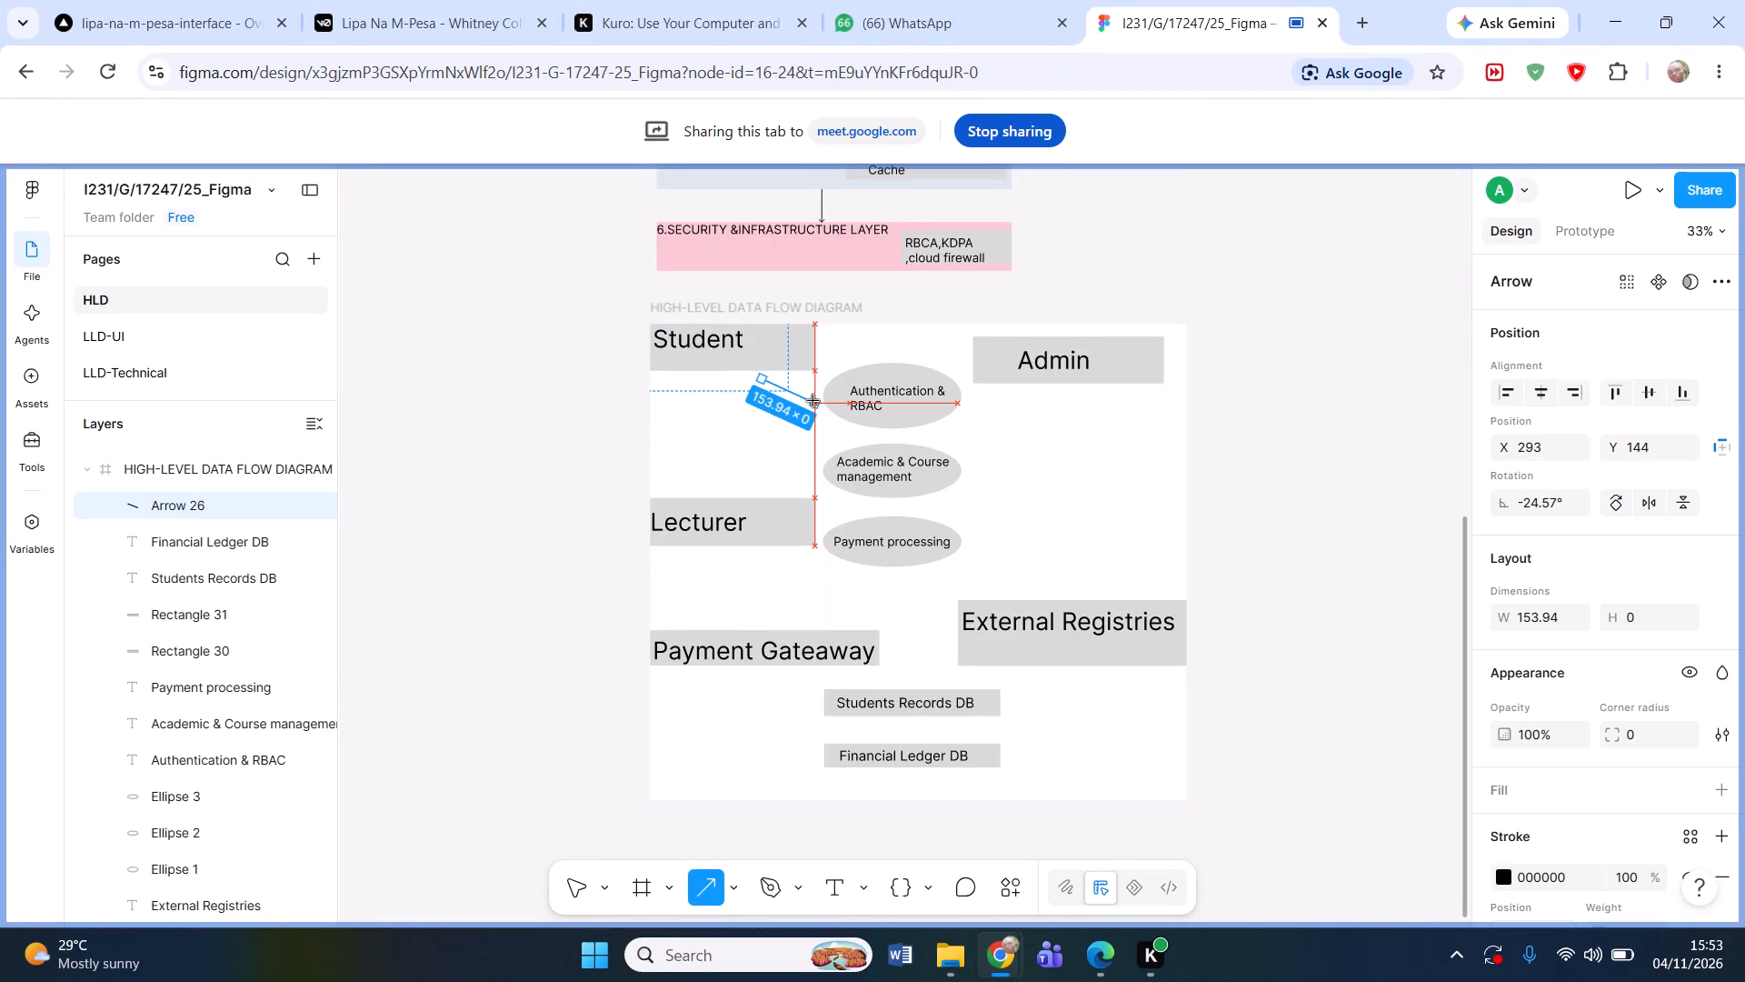
left_click_drag(813, 401, 812, 401)
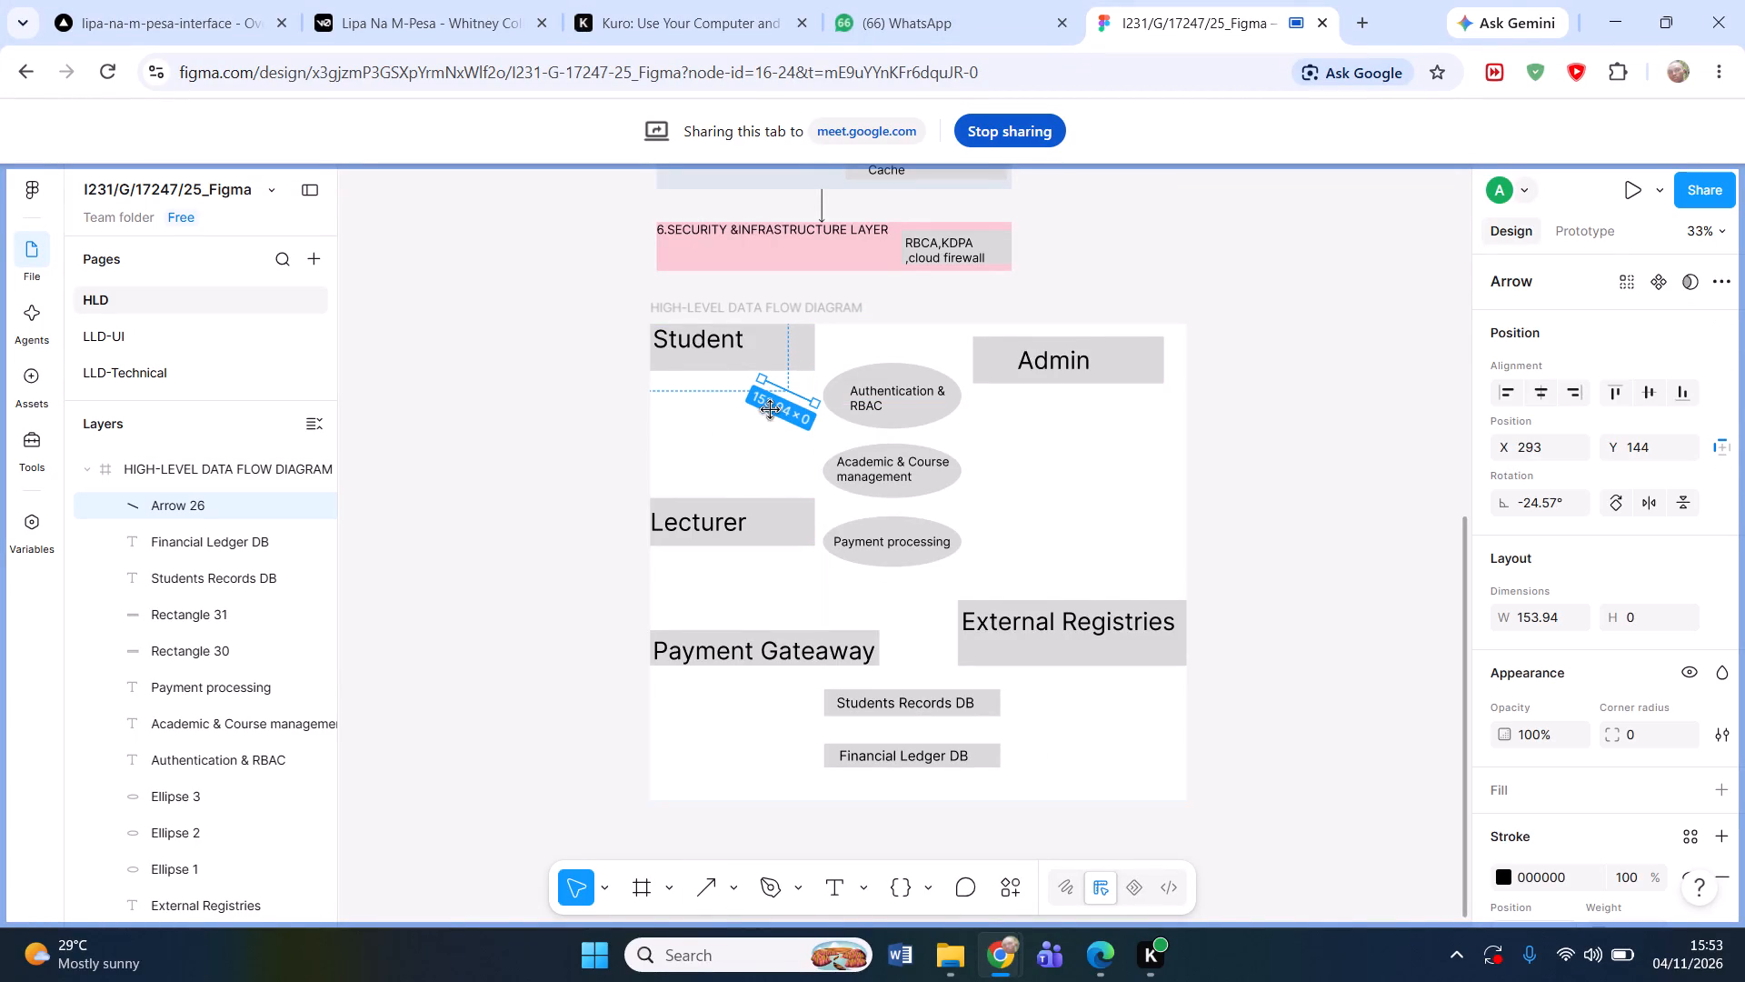
left_click(745, 426)
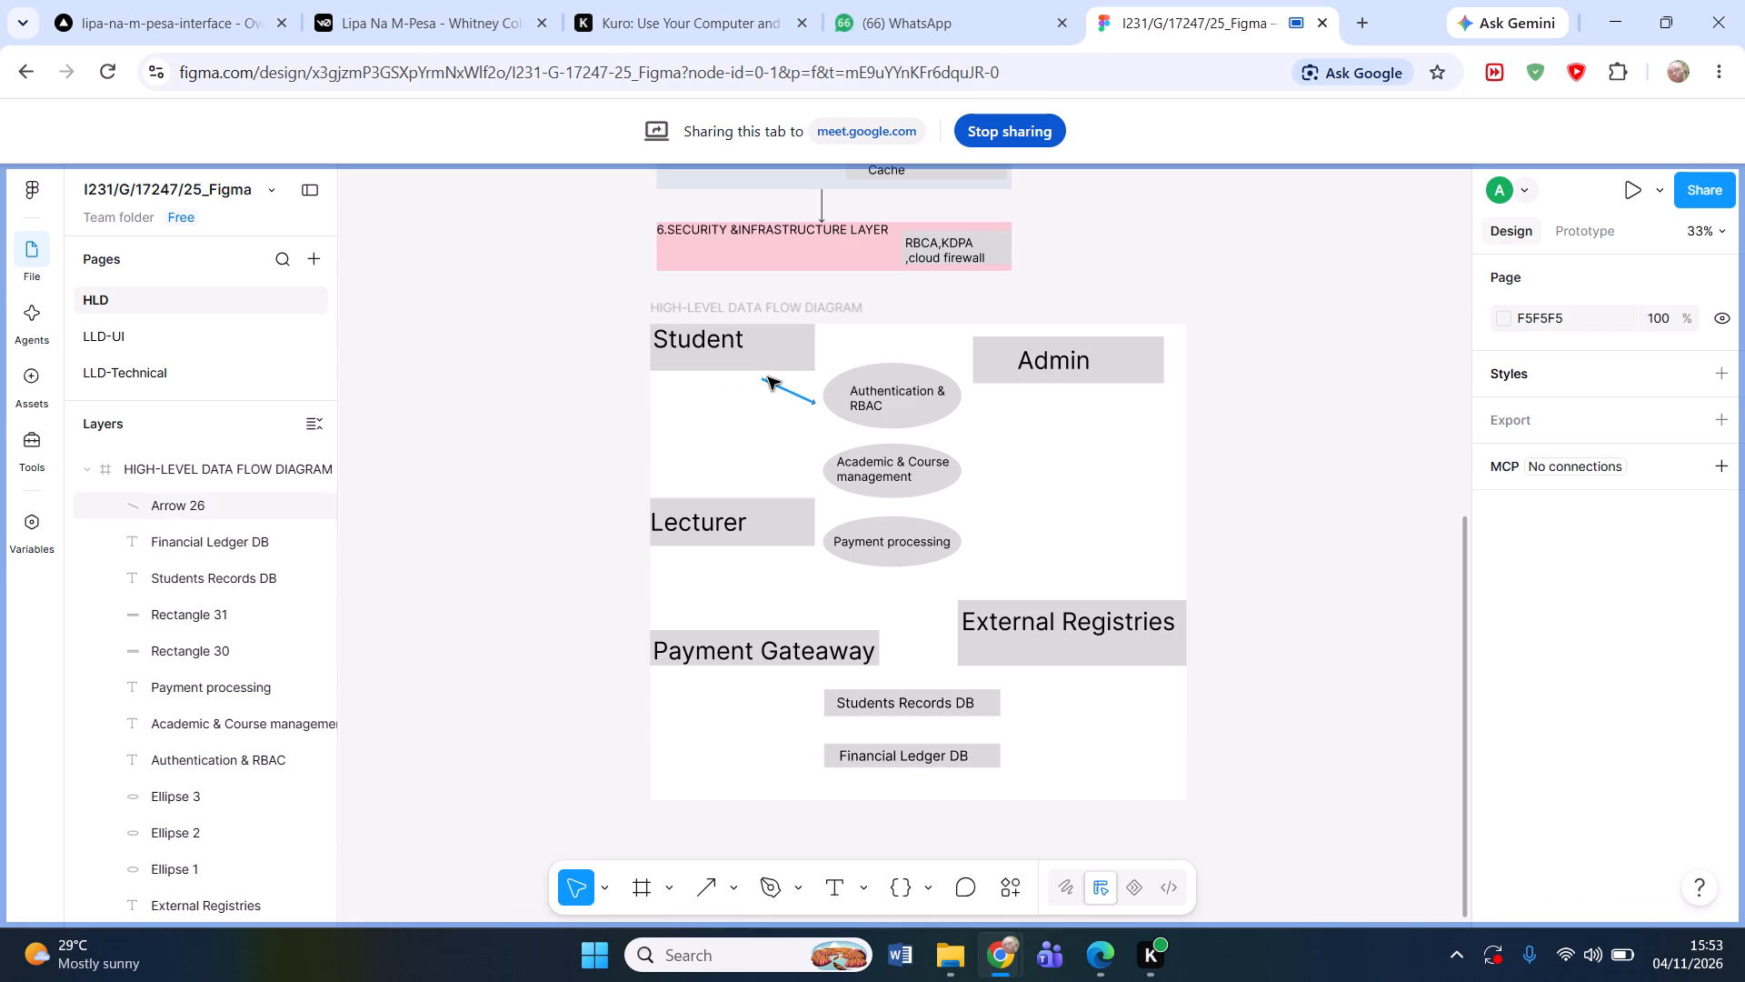
Adjust the arrow's ends so it runs from inside the Student box, about X 269, Y 95, into the Authentication & RBAC ellipse, about 232 long.
left_click(762, 382)
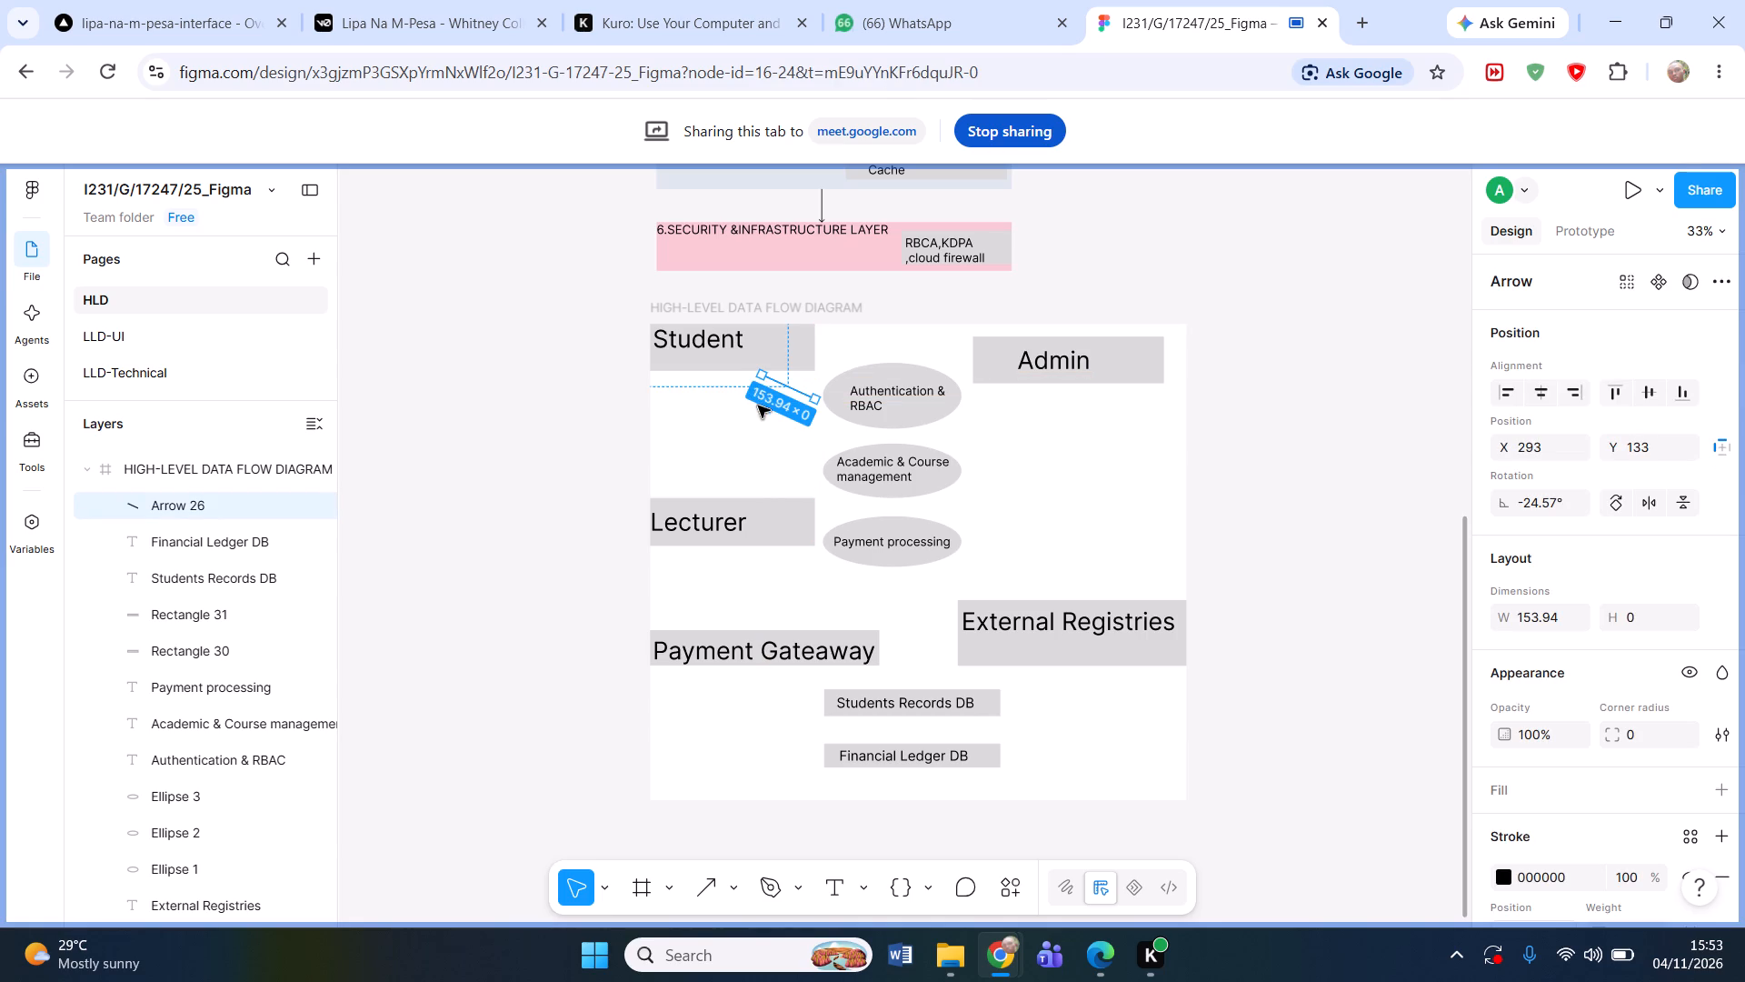
left_click(753, 413)
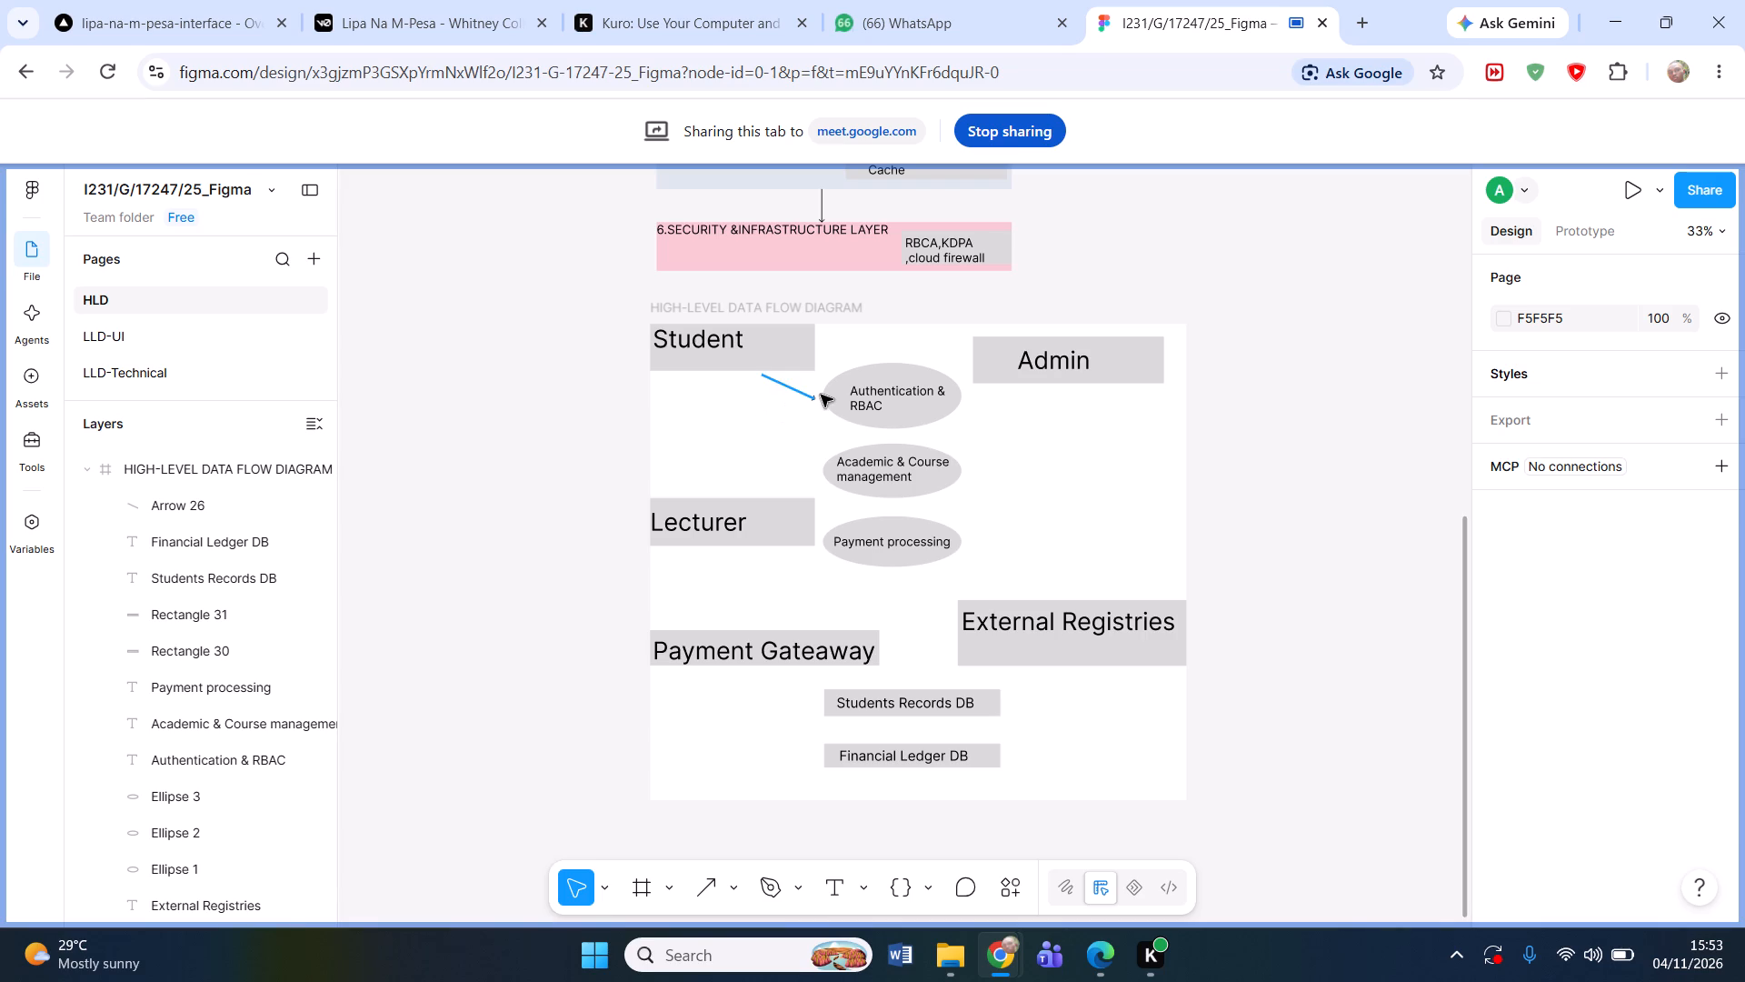
left_click(811, 396)
left_click(811, 396)
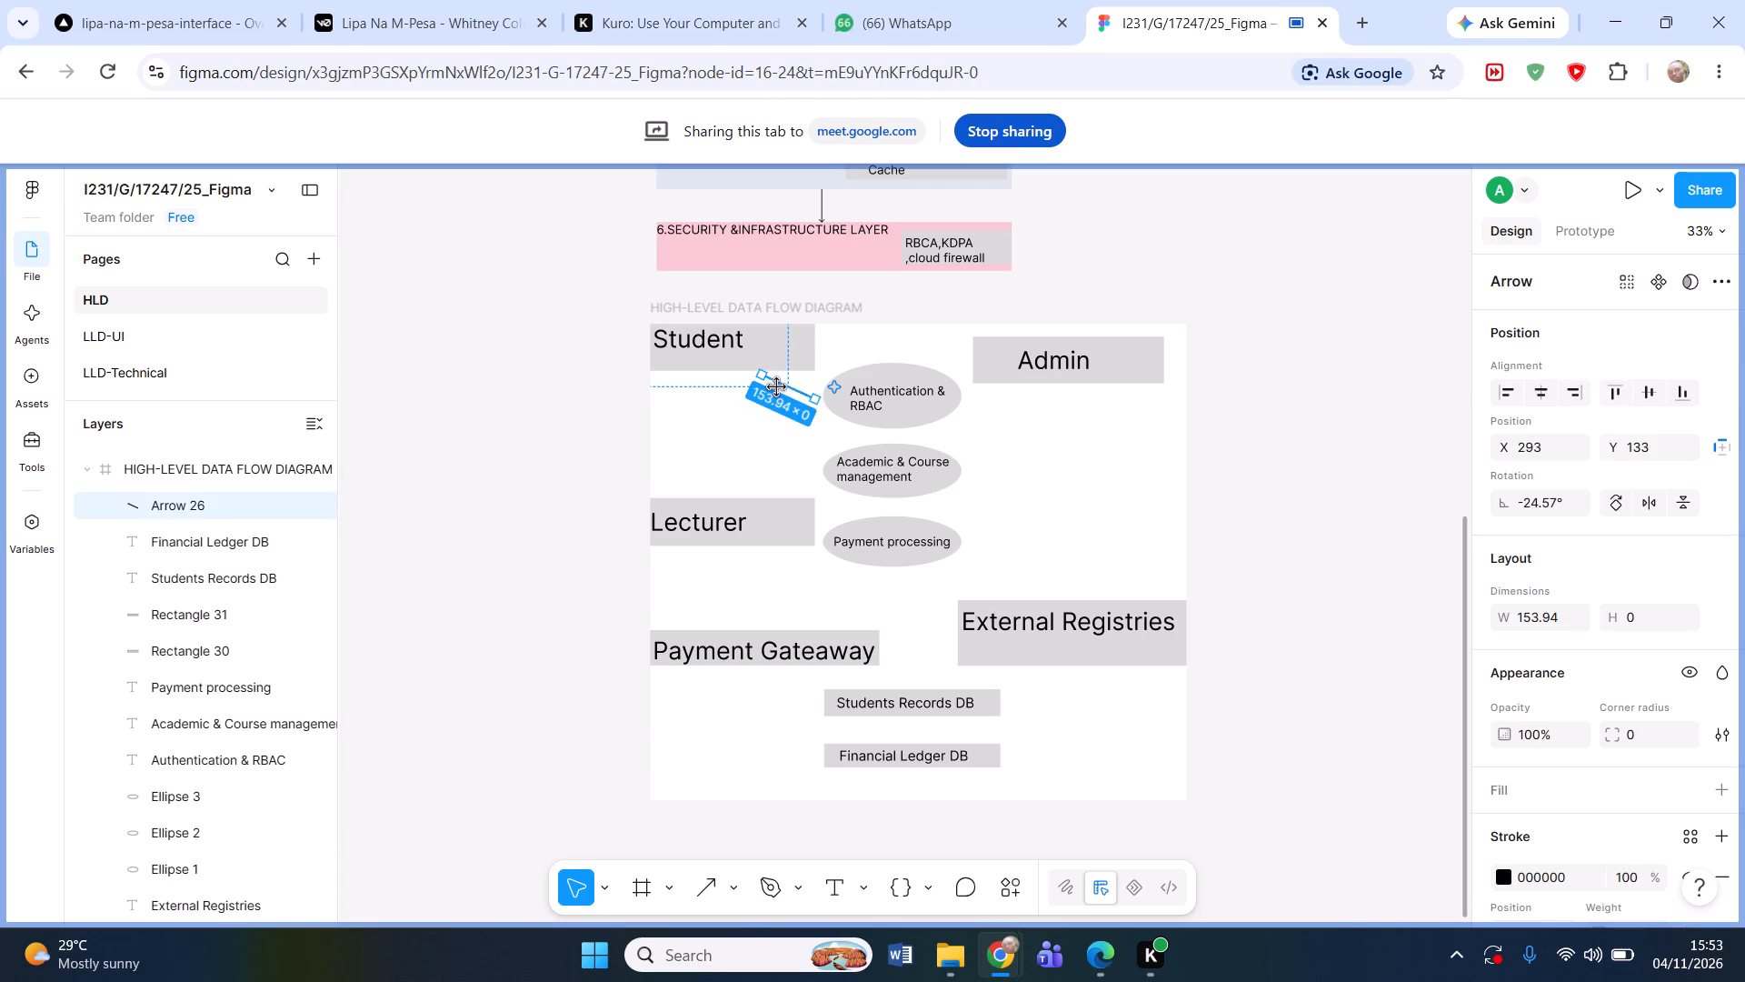
left_click_drag(766, 376, 764, 367)
left_click_drag(764, 367, 753, 356)
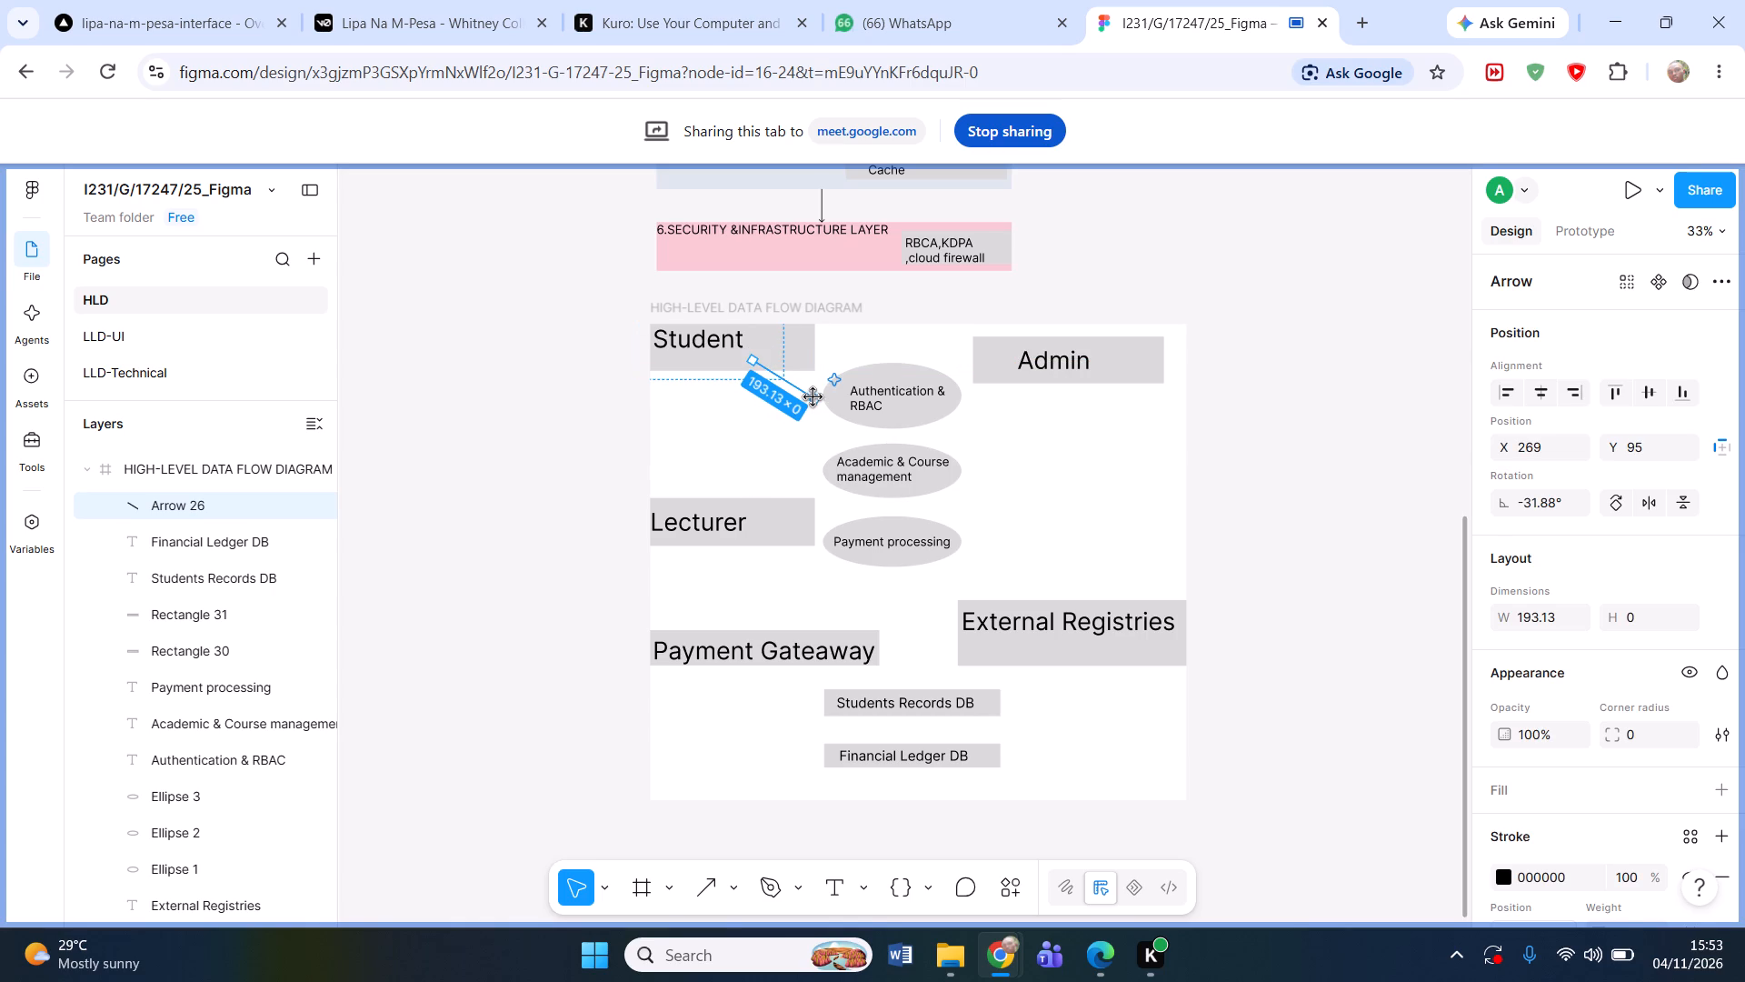
left_click_drag(813, 397, 804, 386)
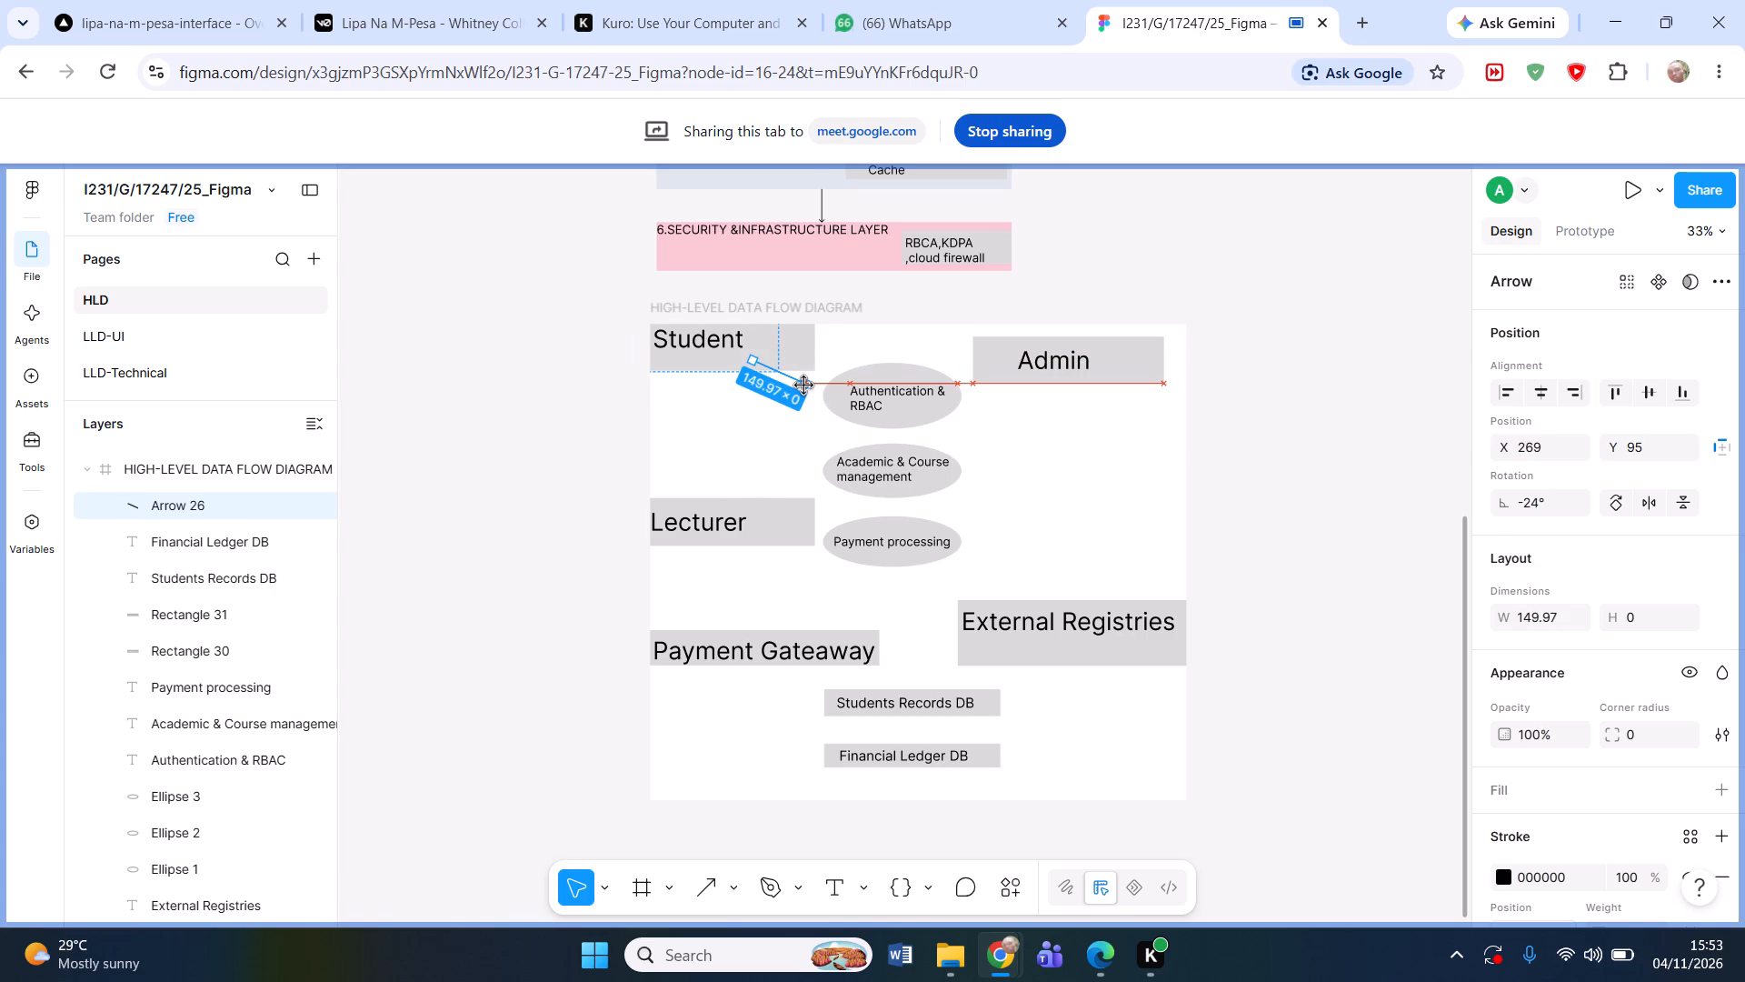
left_click_drag(804, 386, 812, 389)
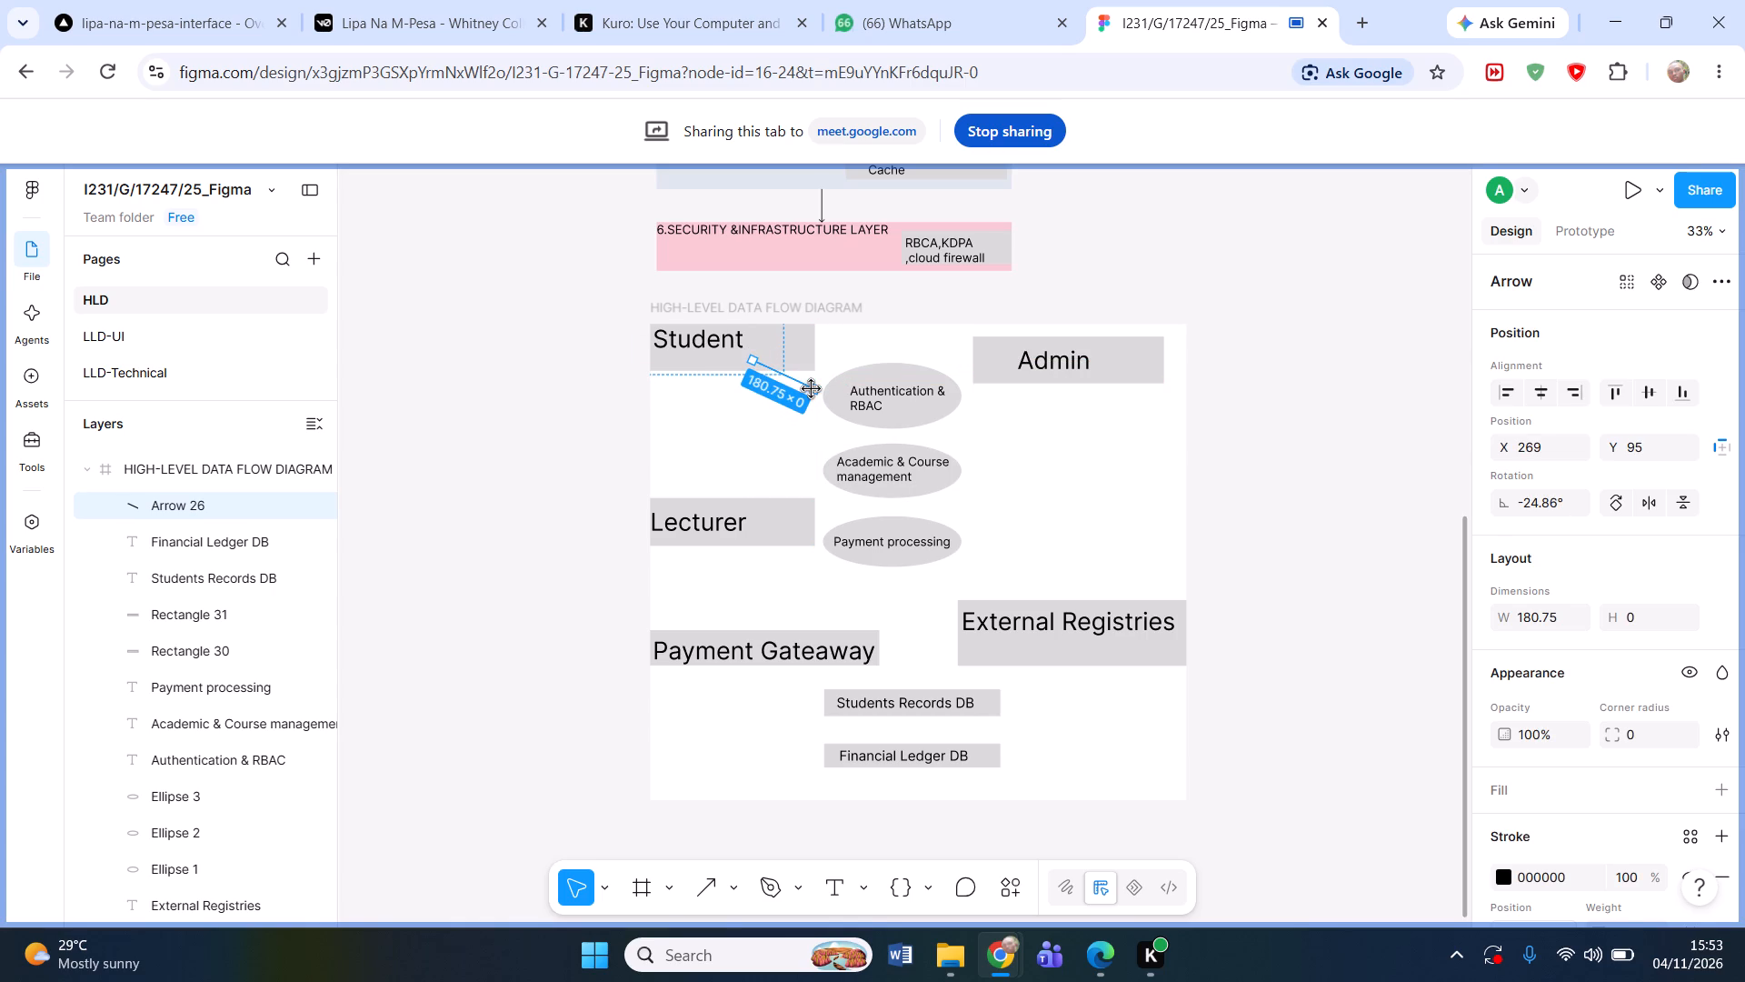
left_click(763, 444)
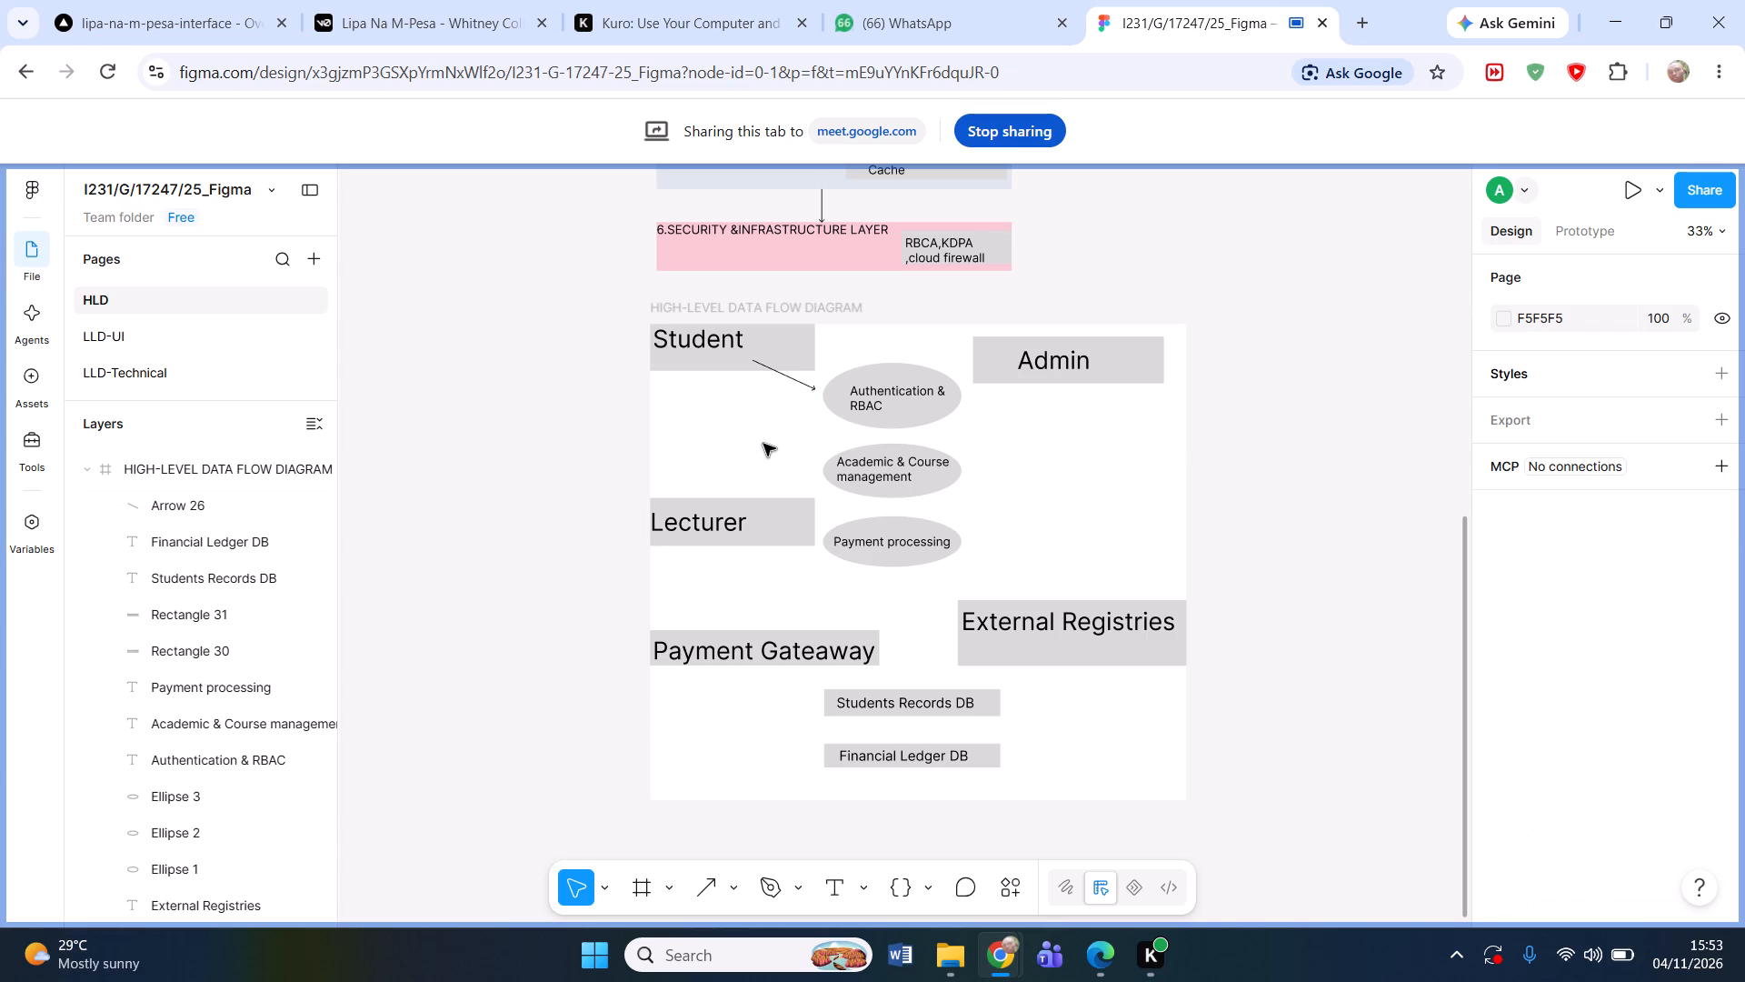
left_click(804, 388)
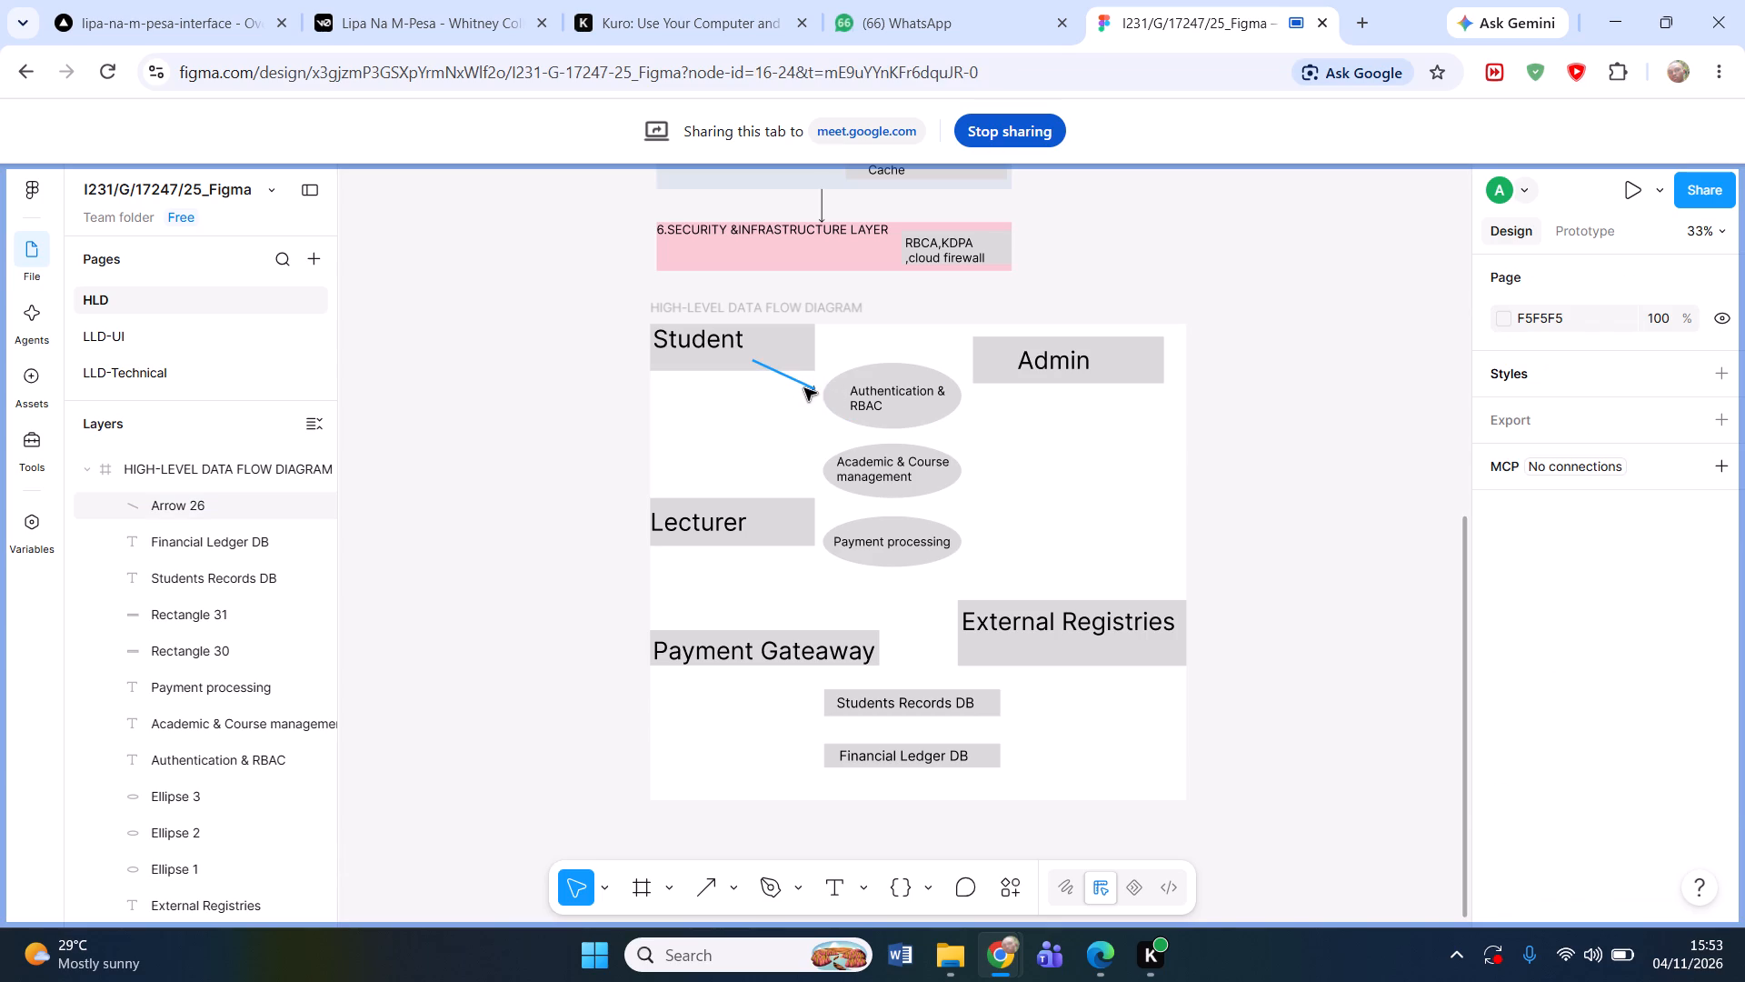
left_click_drag(815, 388, 833, 389)
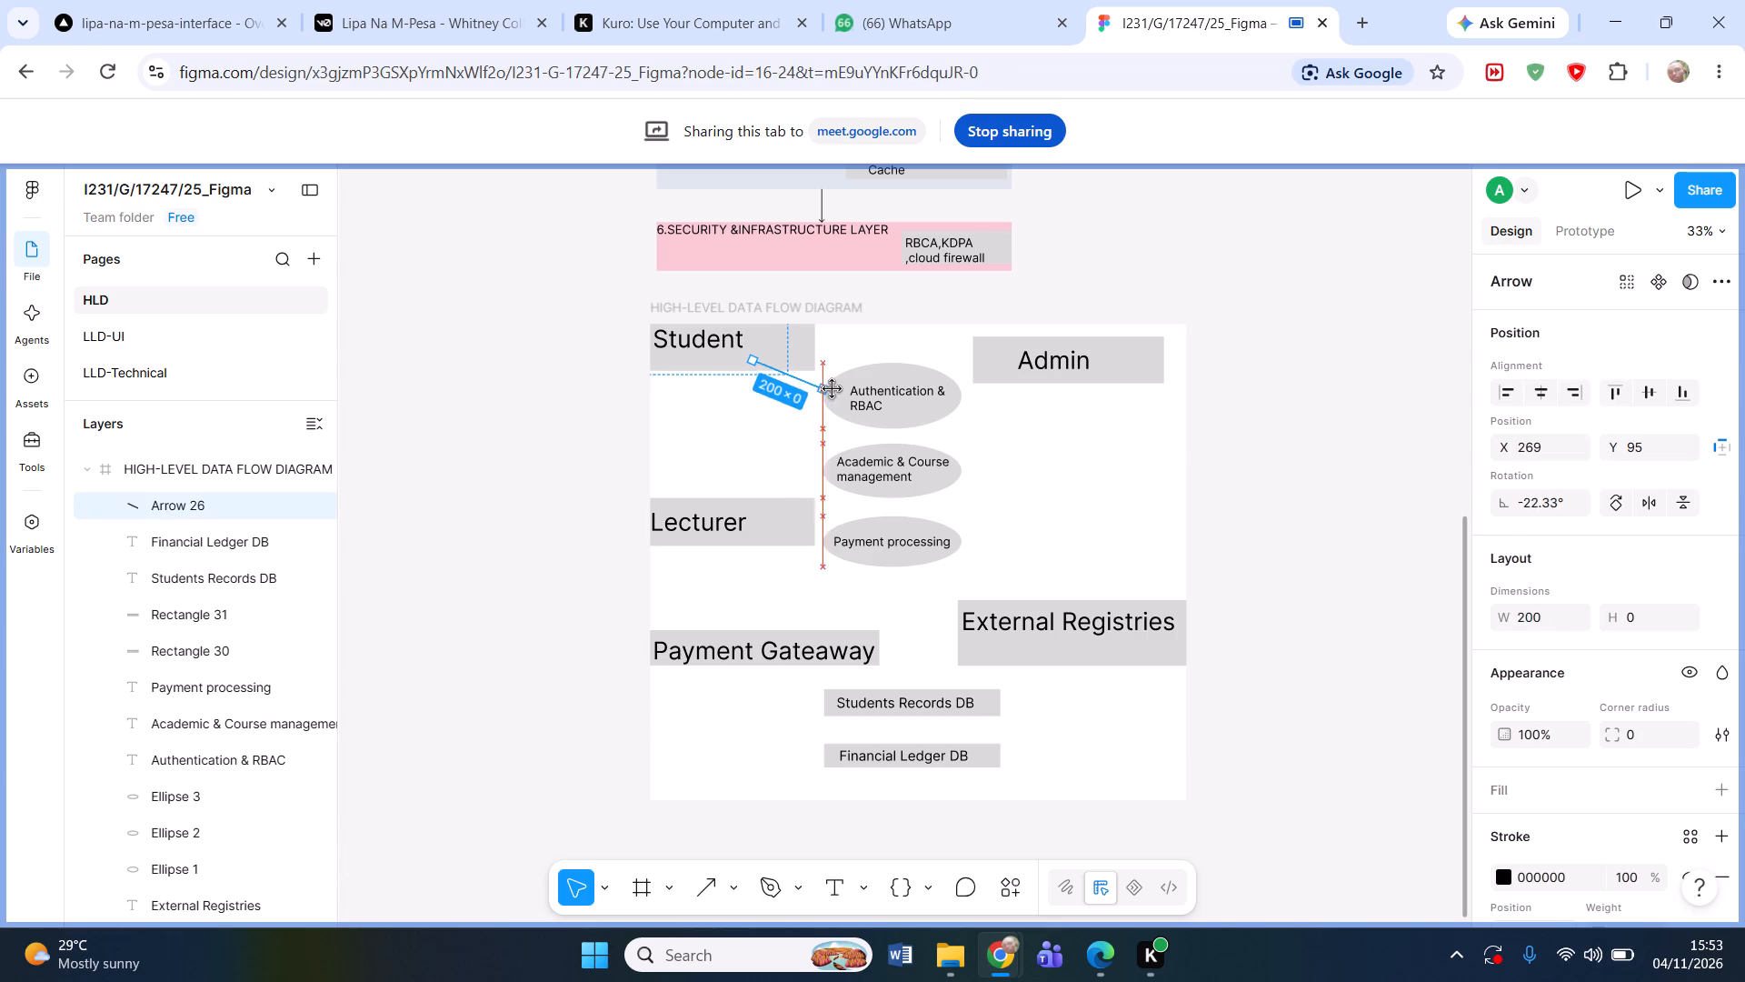
left_click_drag(833, 389, 834, 391)
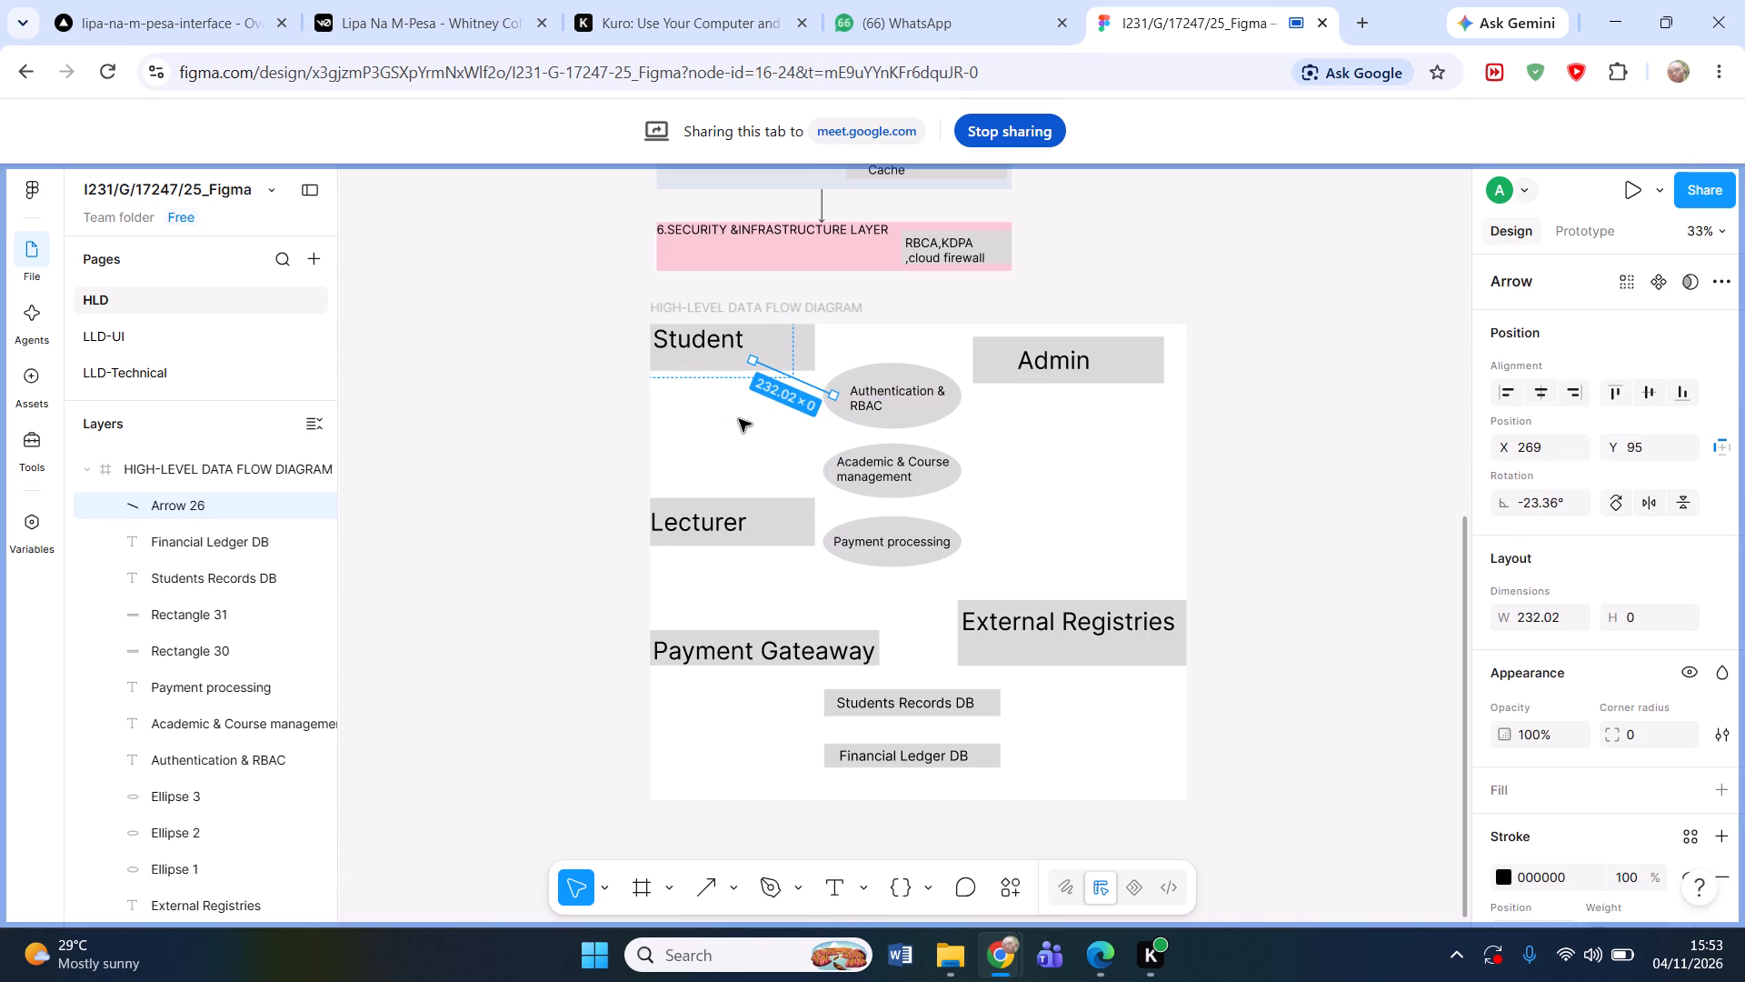
left_click(743, 419)
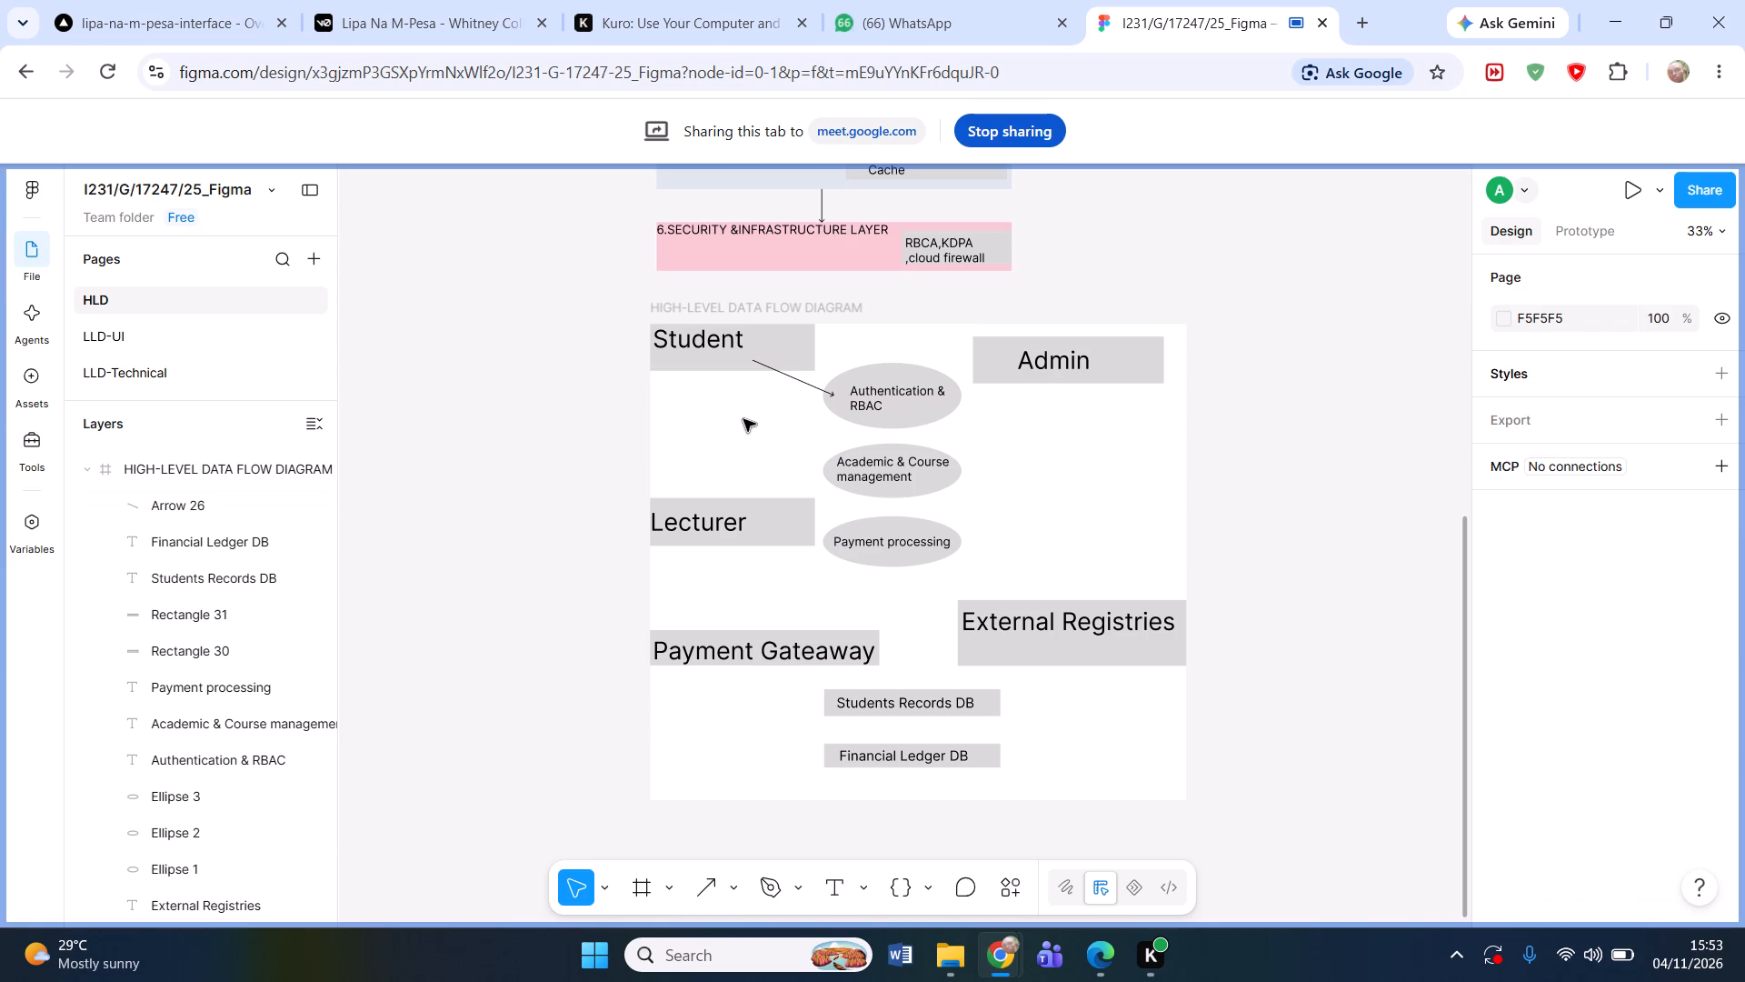
Draw a second arrow about 327 long from the Student box to the Academic & Course management ellipse.
key("shift+l")
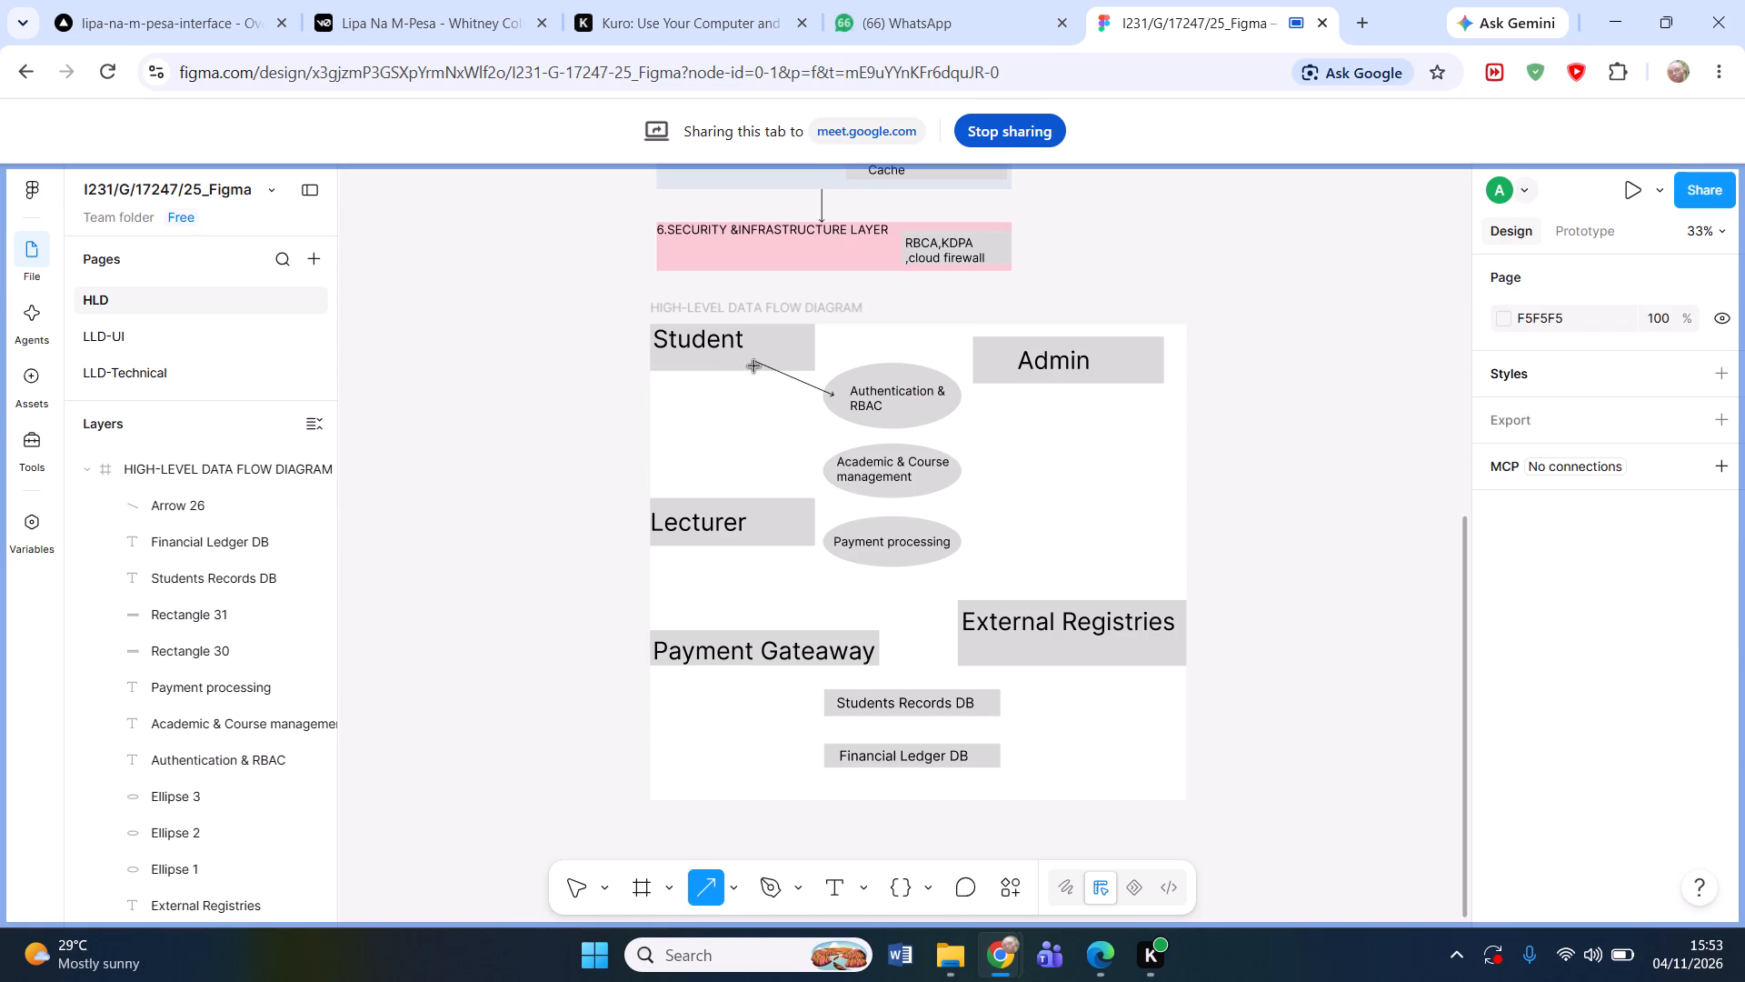
left_click_drag(754, 363, 816, 437)
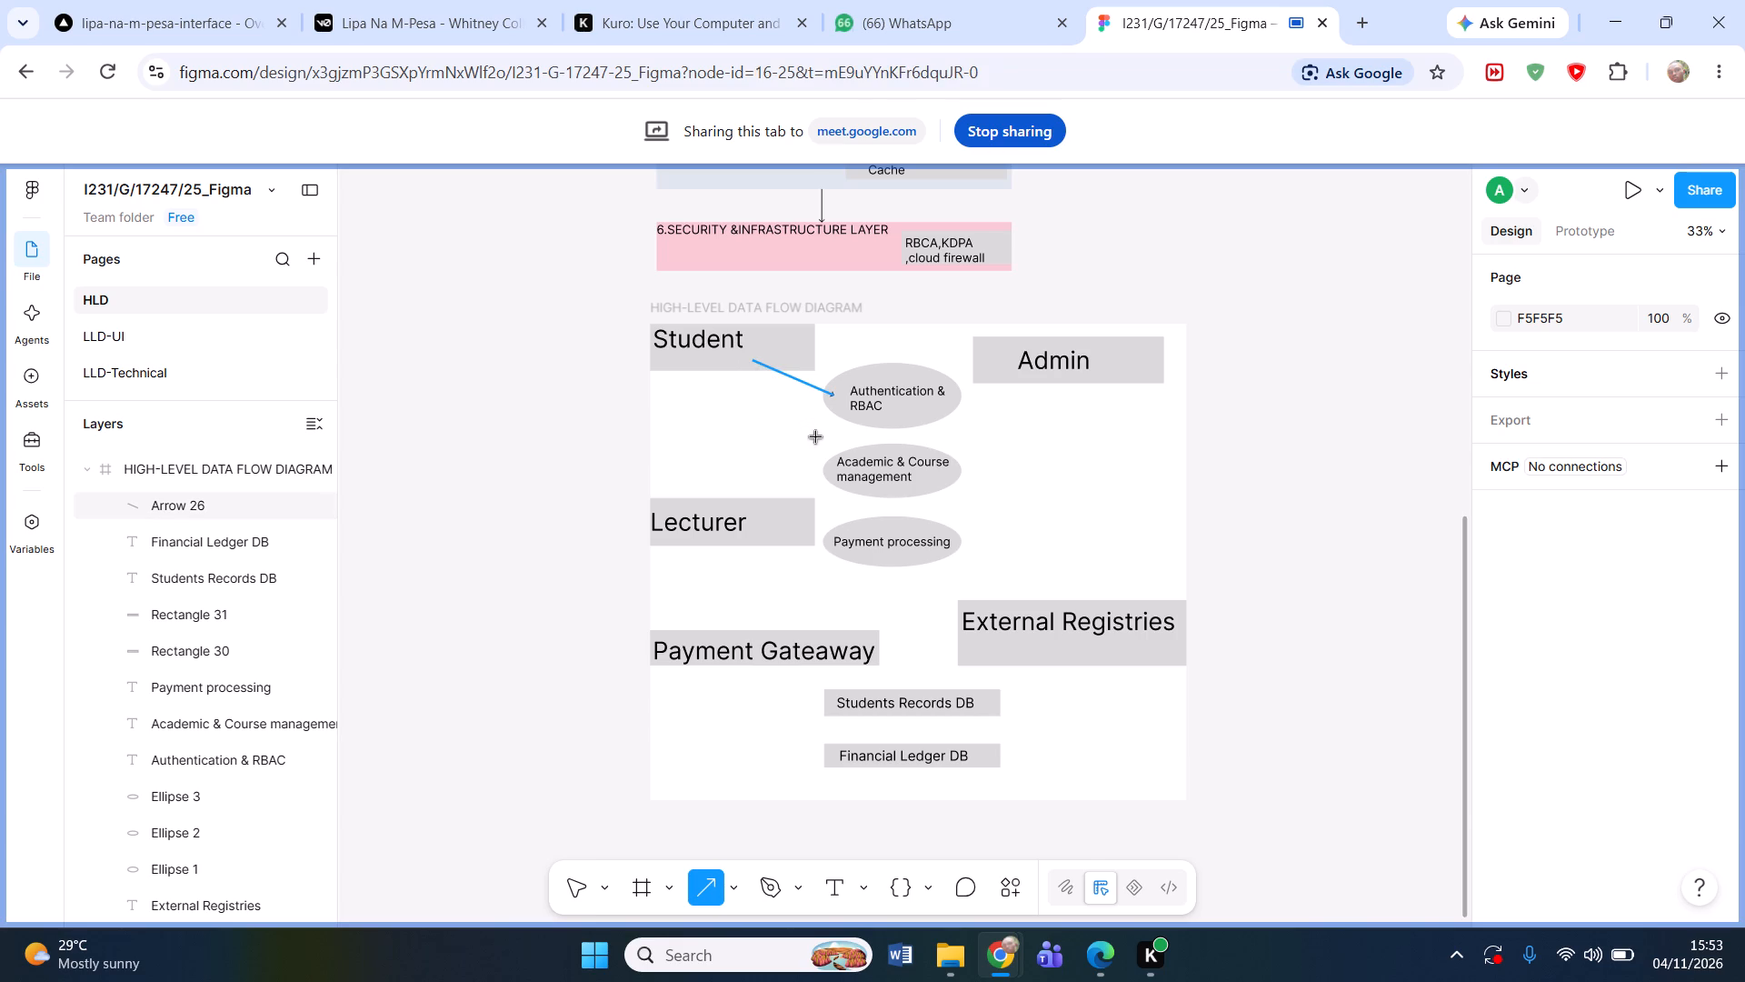
left_click_drag(816, 437, 841, 450)
left_click(1032, 486)
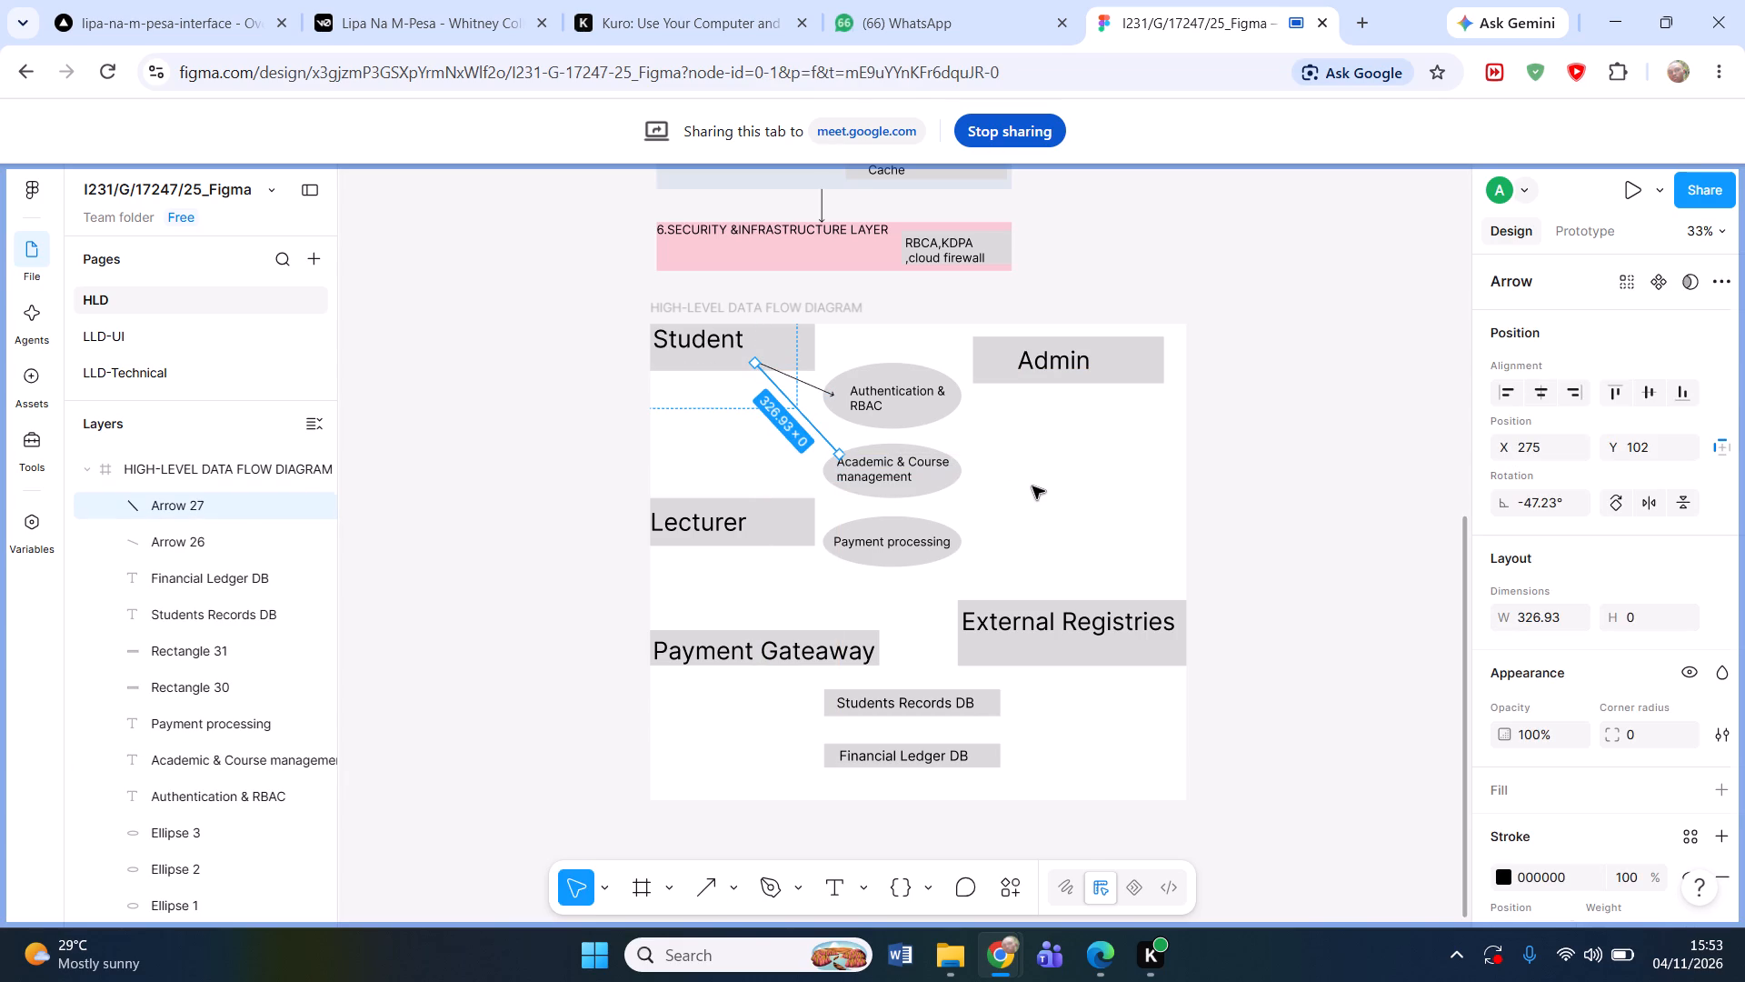
Move the second arrow's start to about X 221, Y 95 inside the Student box, apart from the first arrow's start.
double_click(761, 367)
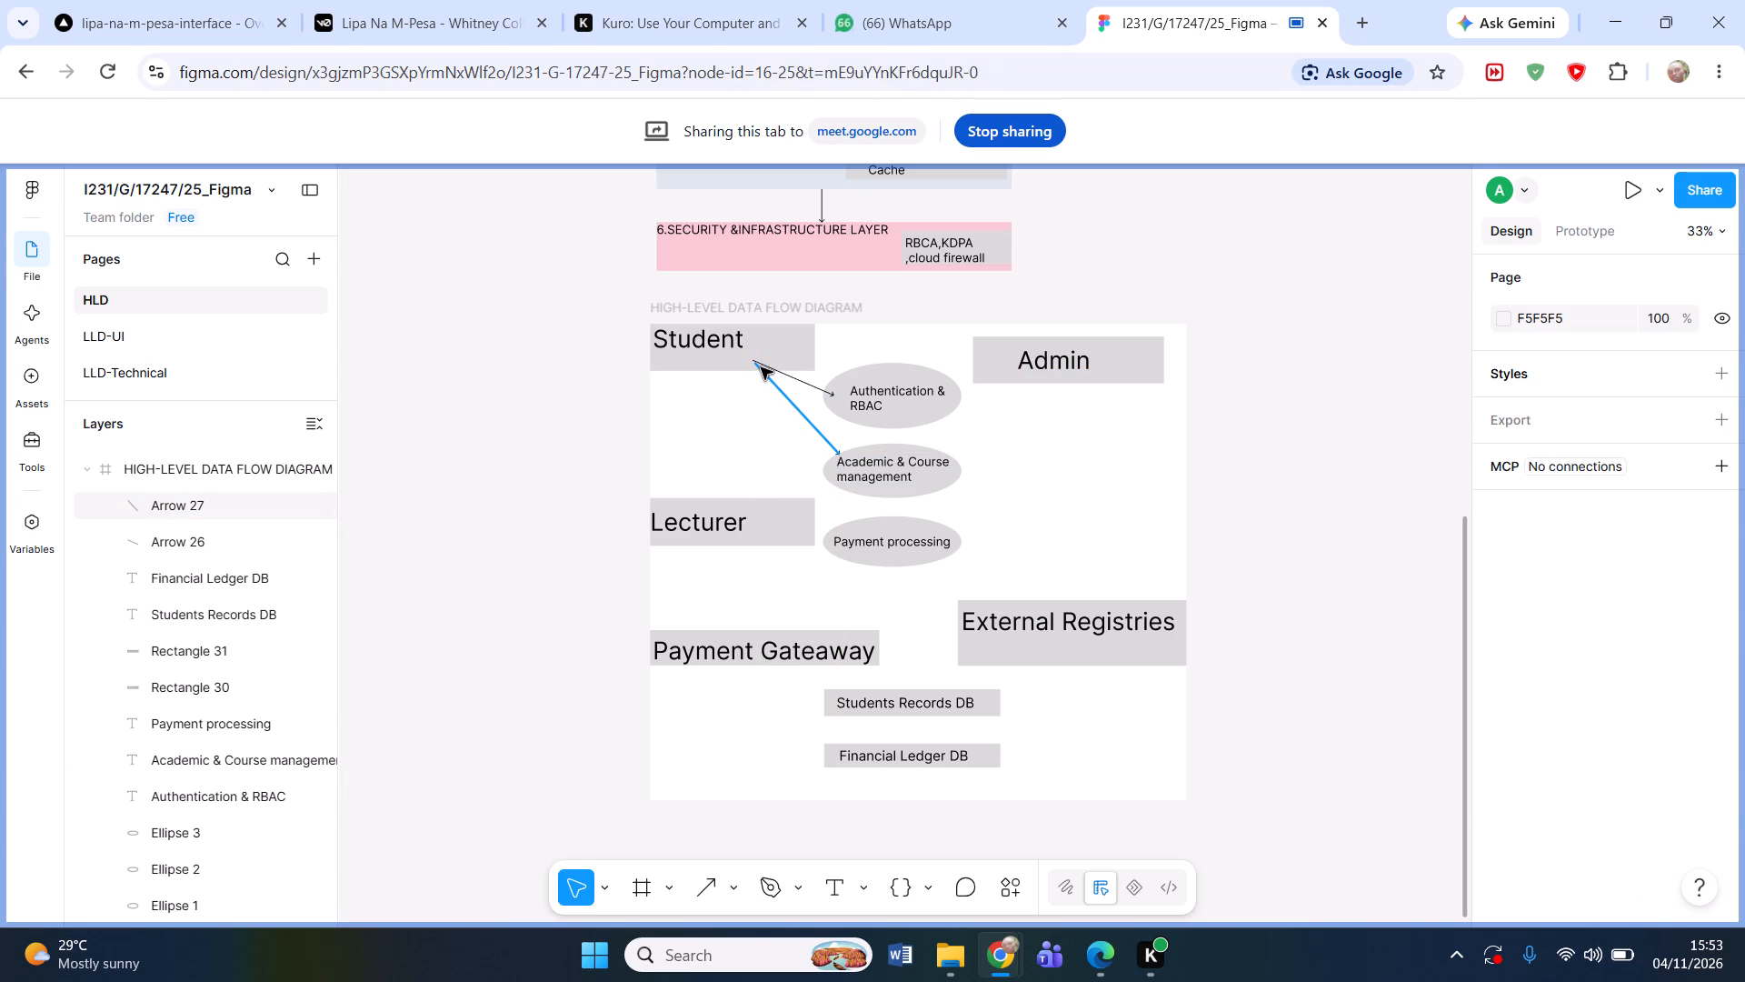
left_click_drag(757, 366, 746, 371)
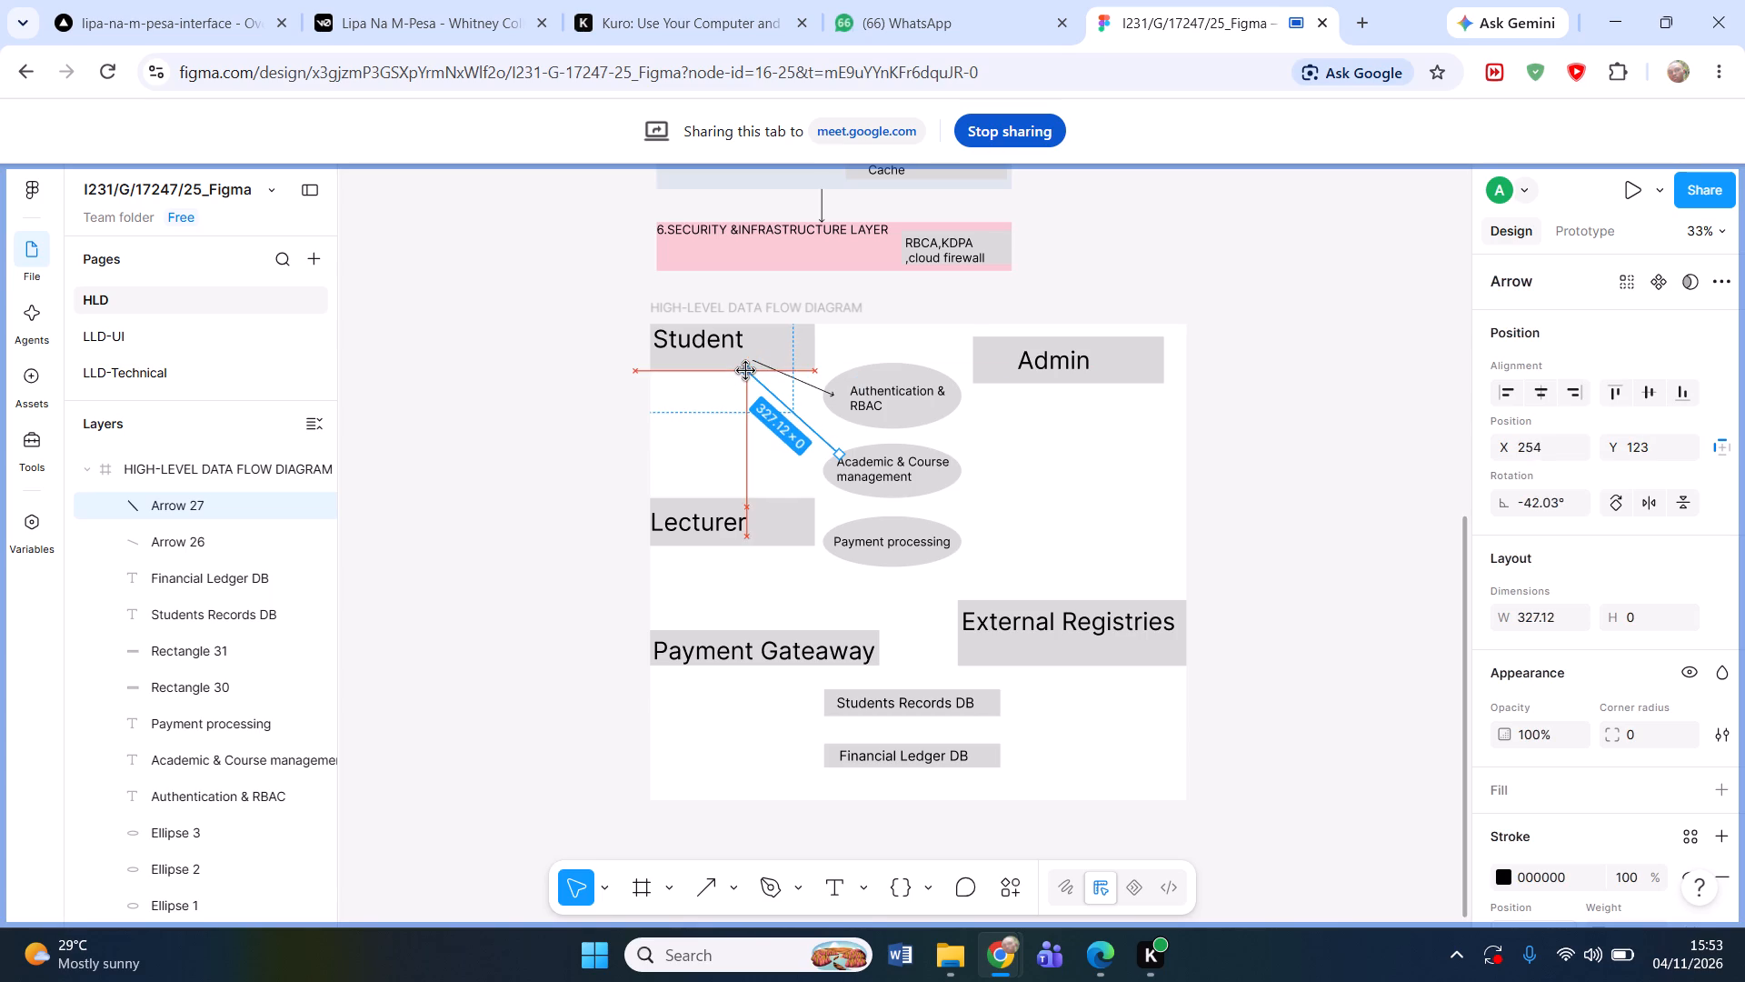
left_click_drag(746, 371, 732, 360)
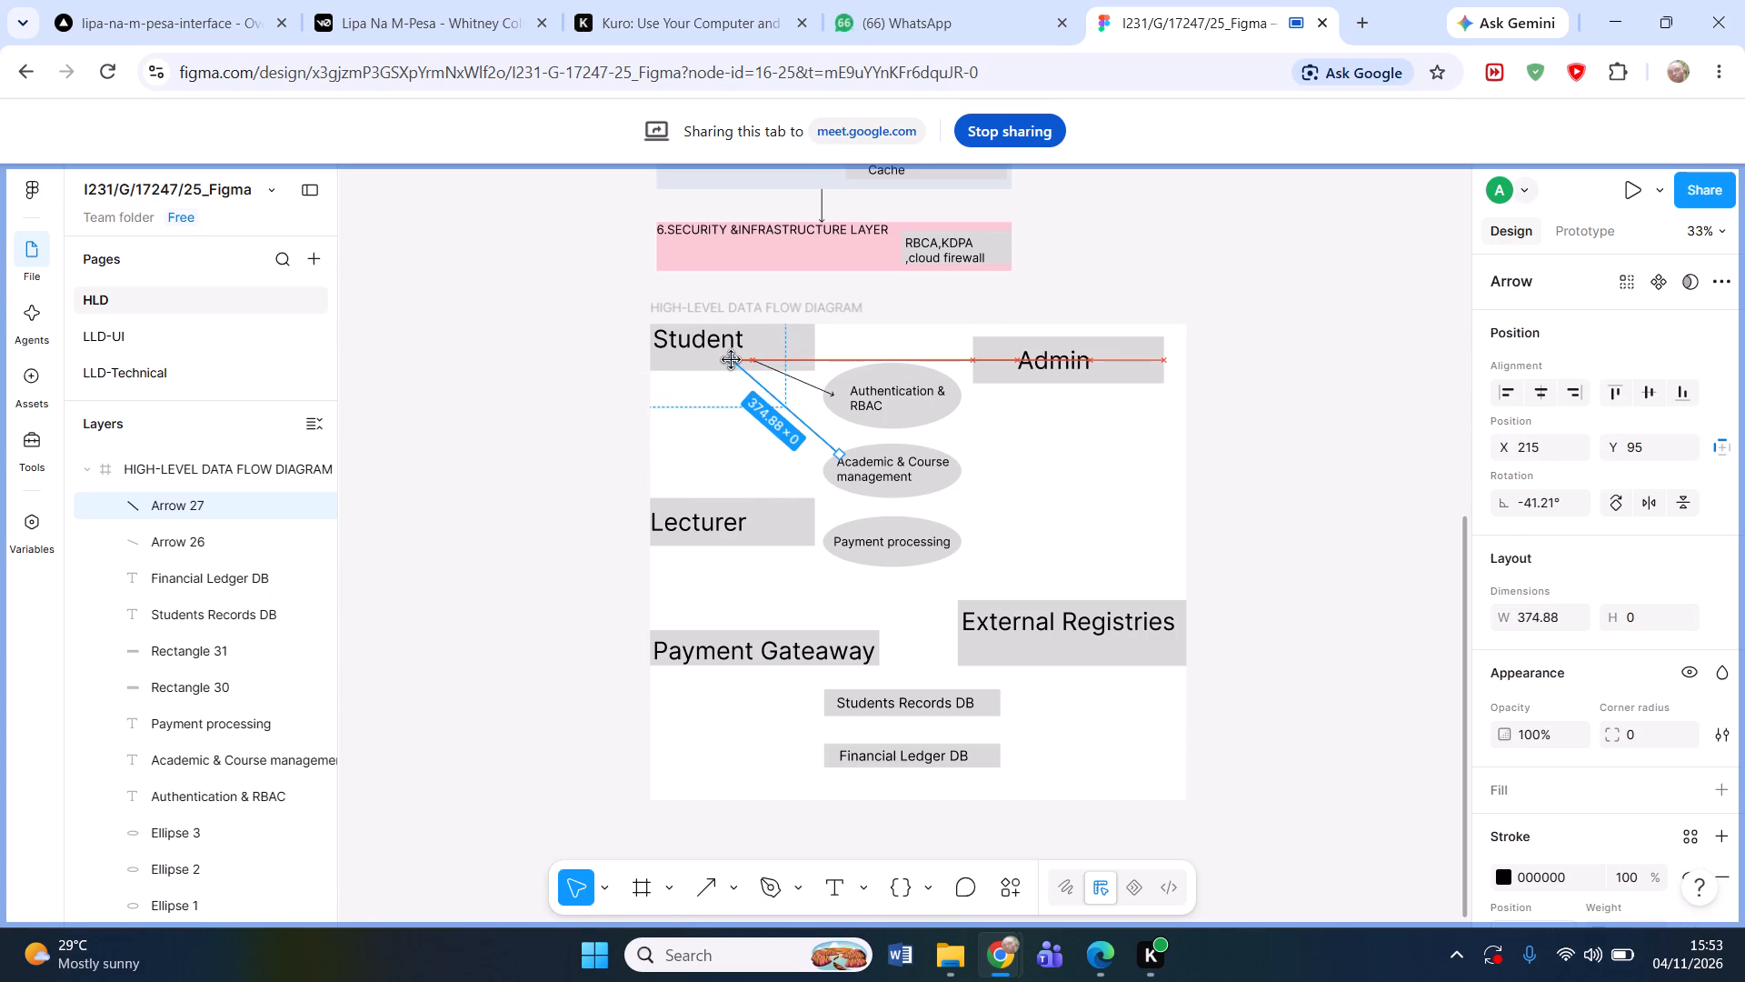
left_click_drag(732, 360, 714, 359)
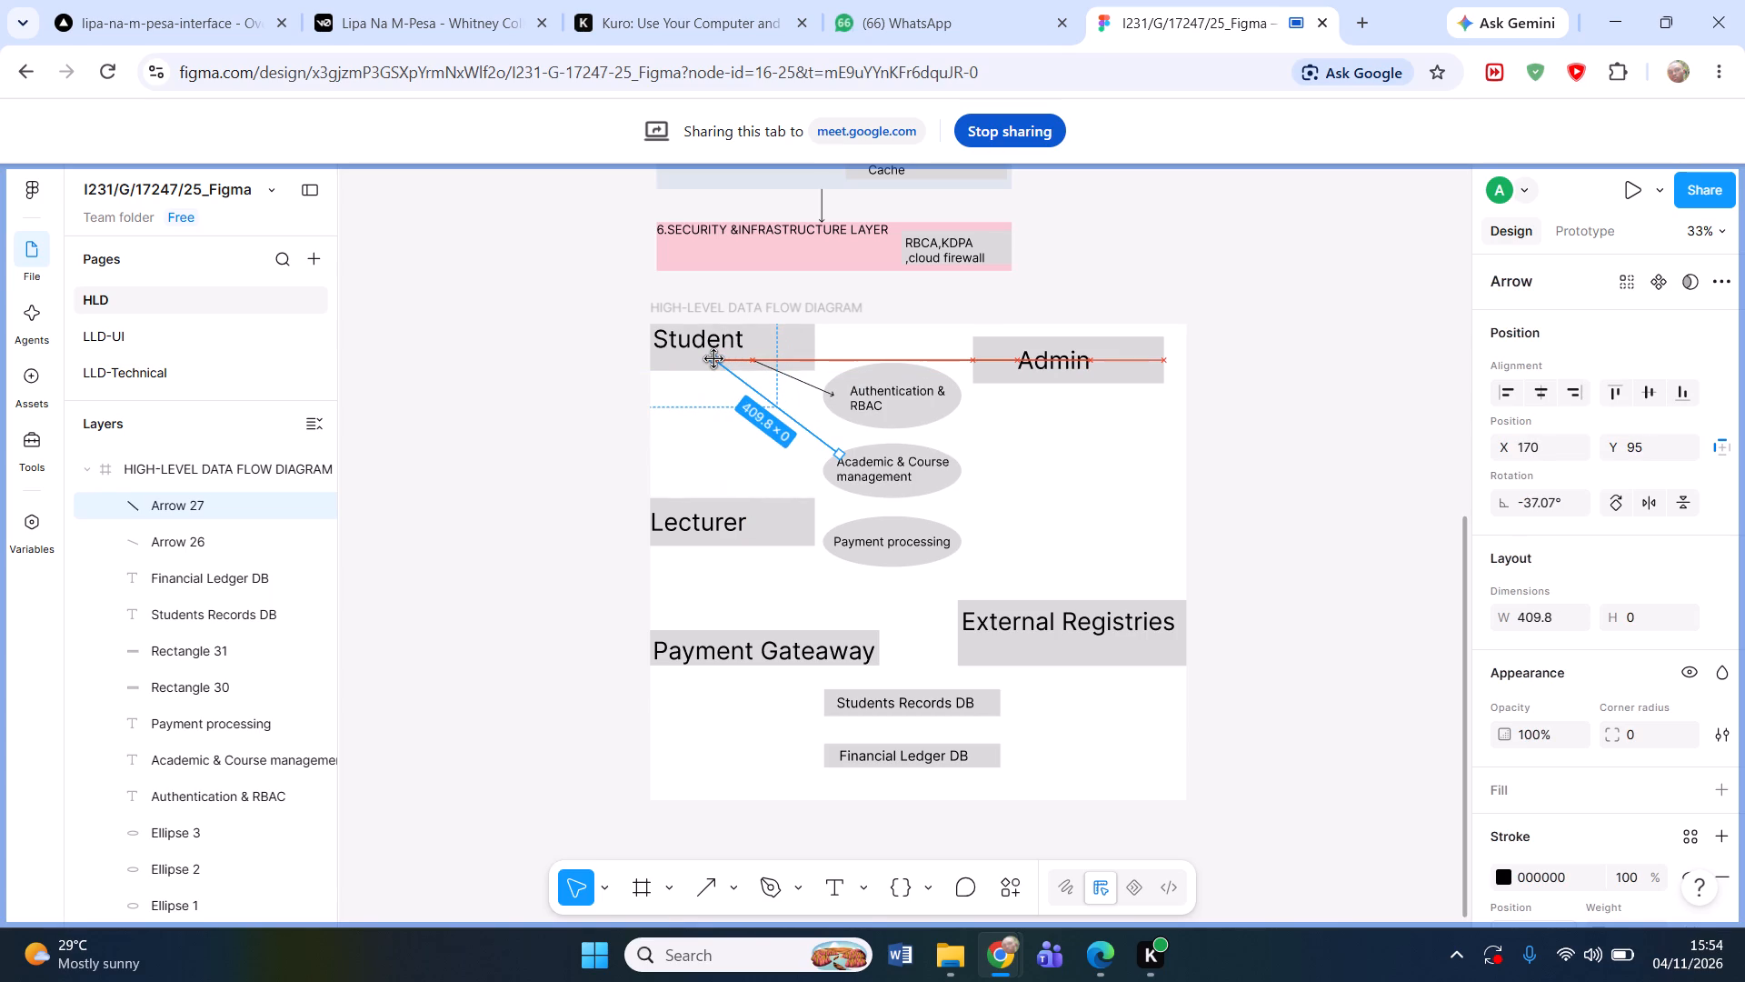
left_click_drag(714, 359, 713, 360)
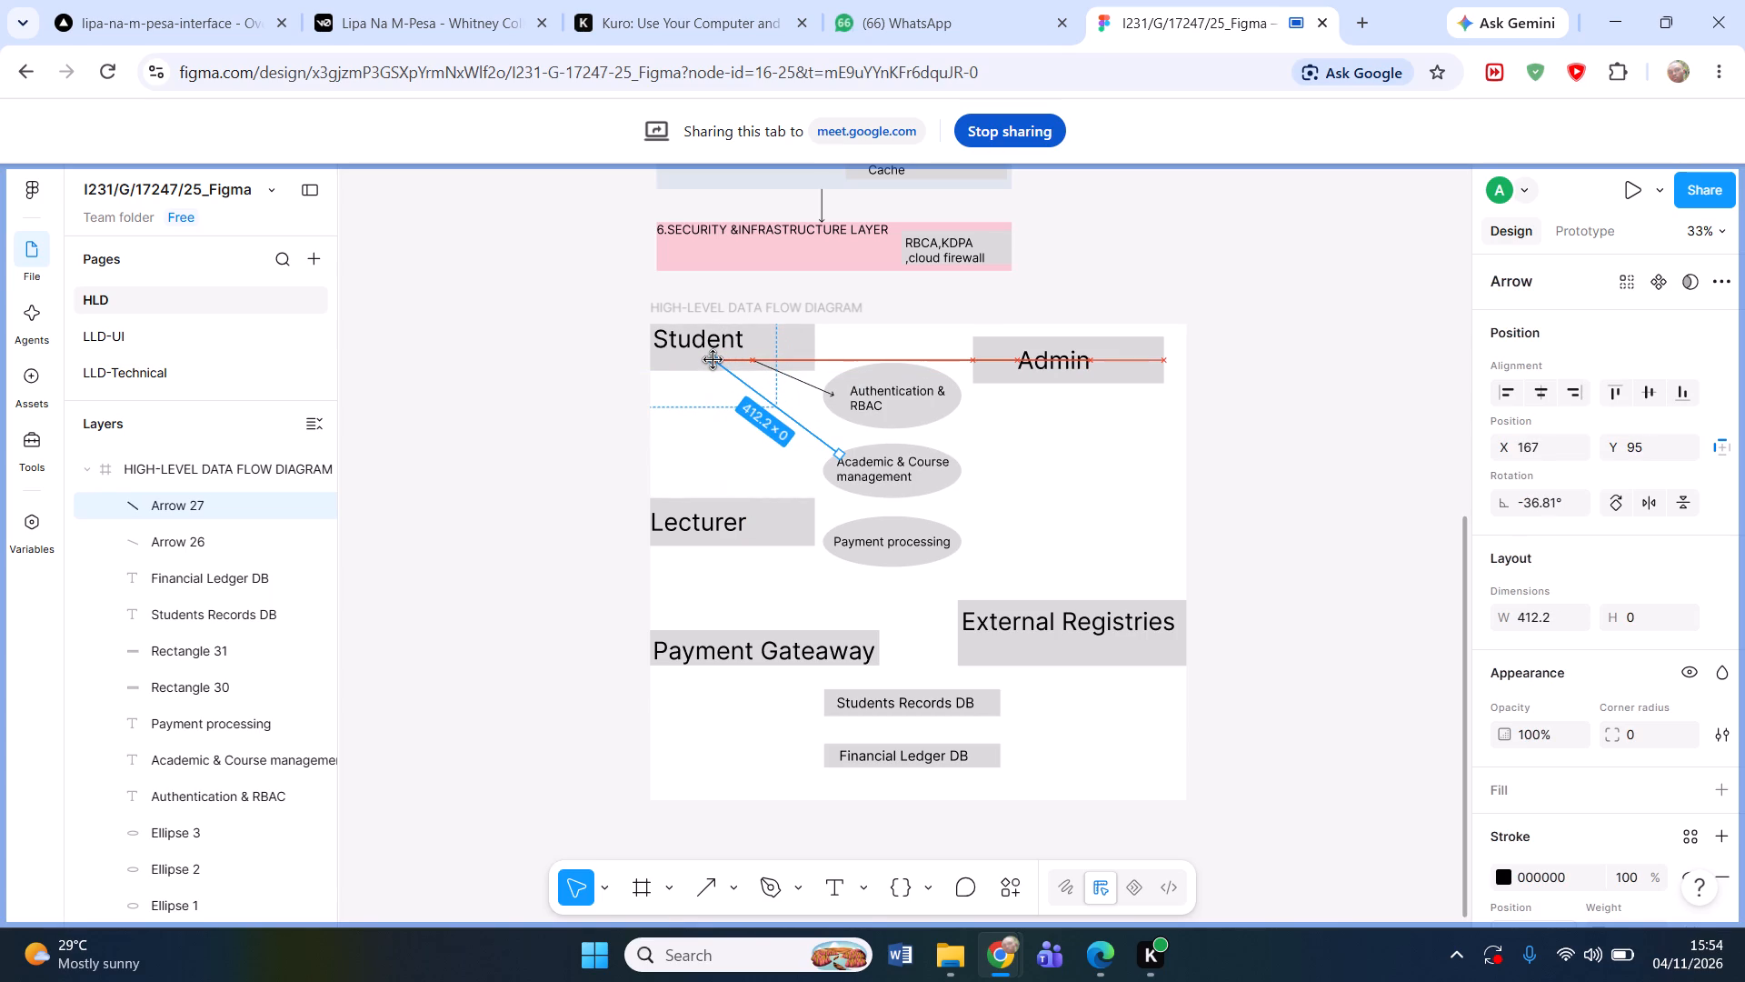
left_click_drag(713, 360, 718, 346)
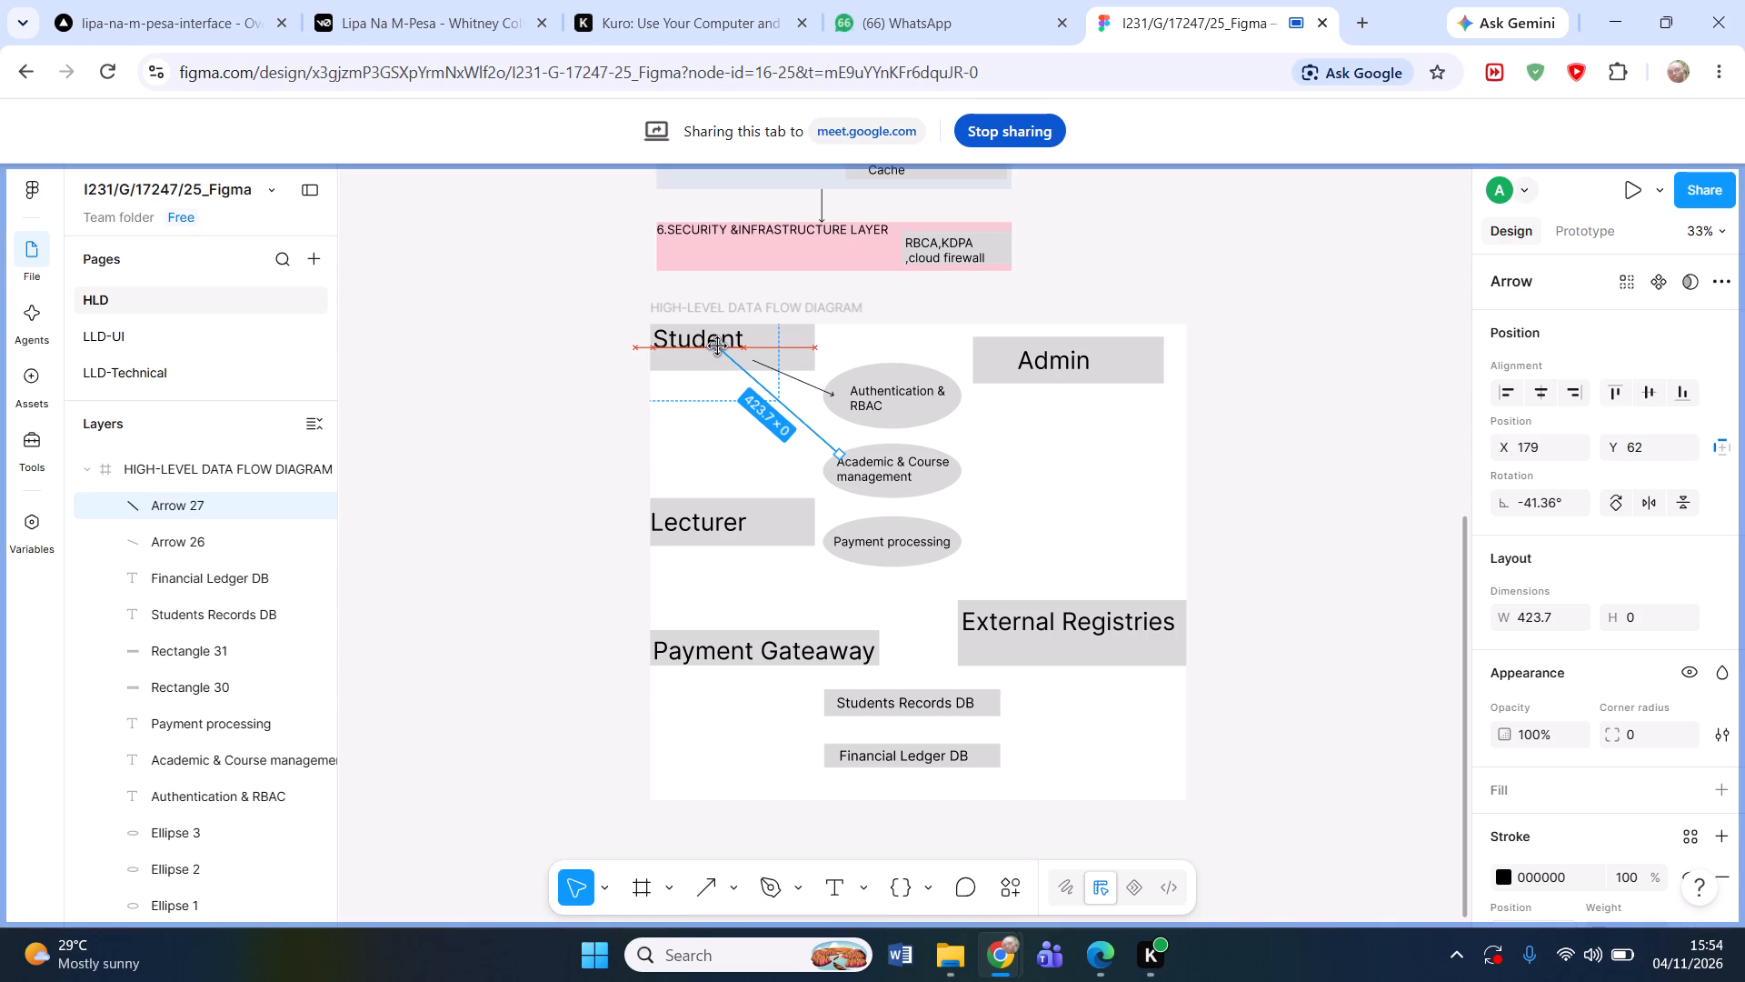
left_click_drag(718, 346, 719, 345)
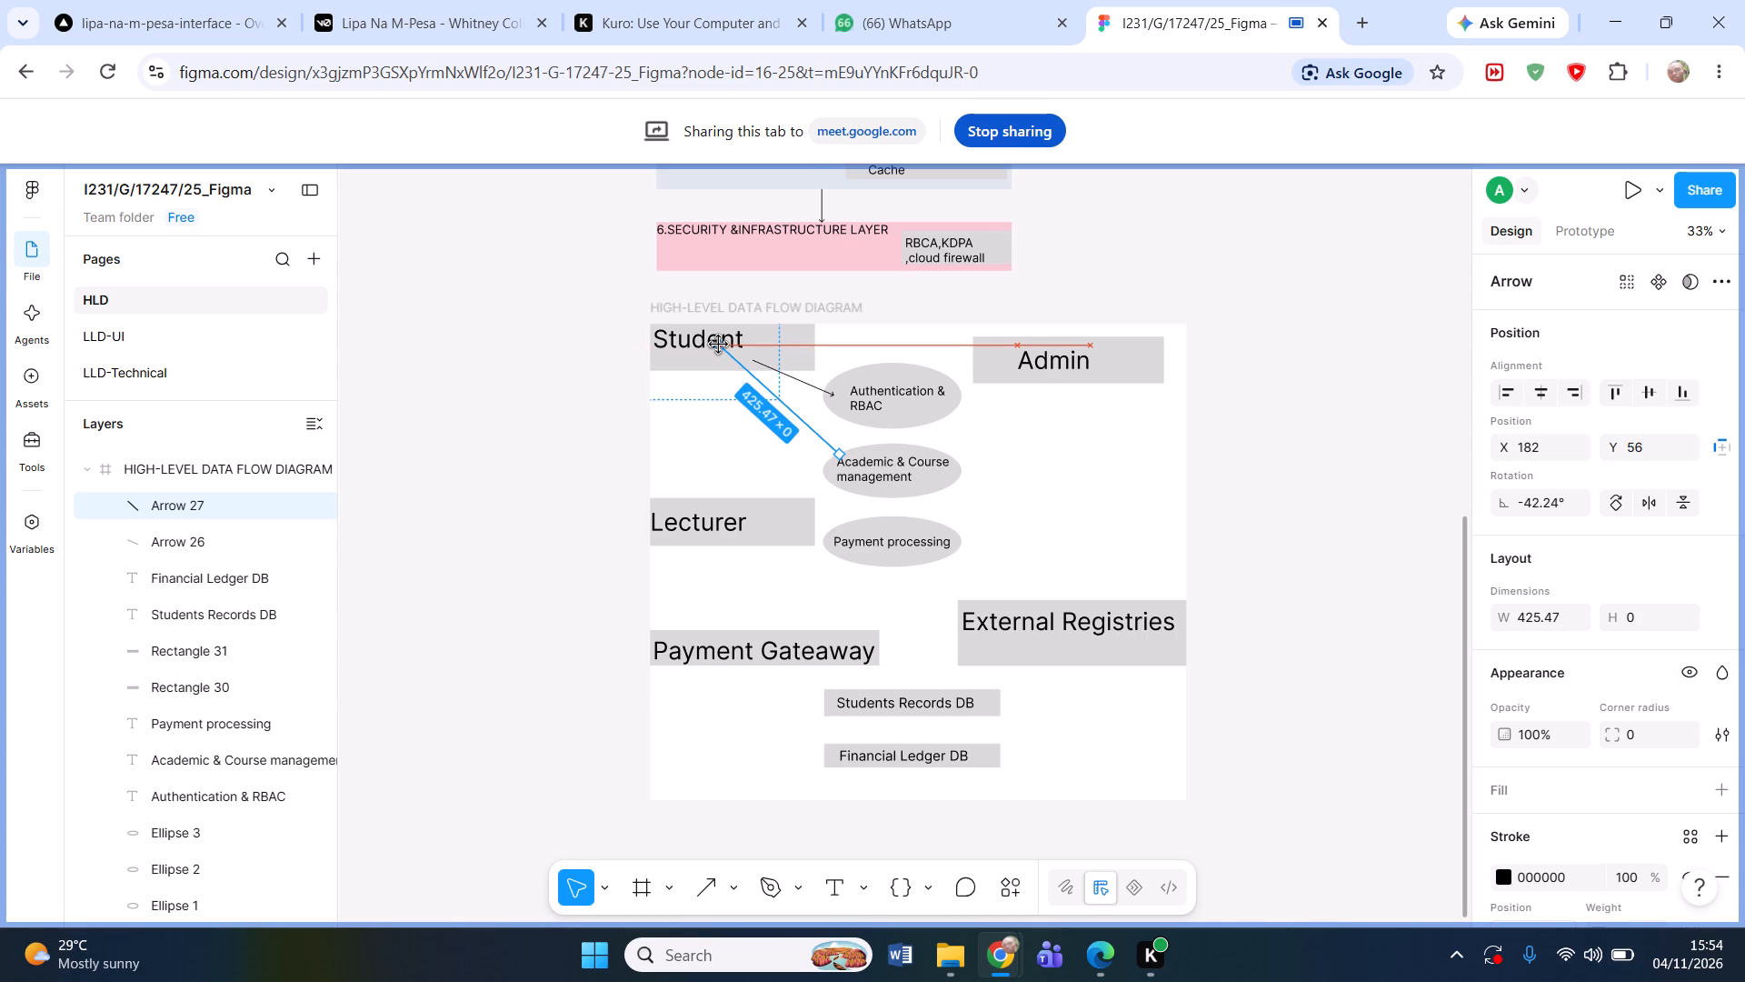
left_click_drag(719, 345, 719, 356)
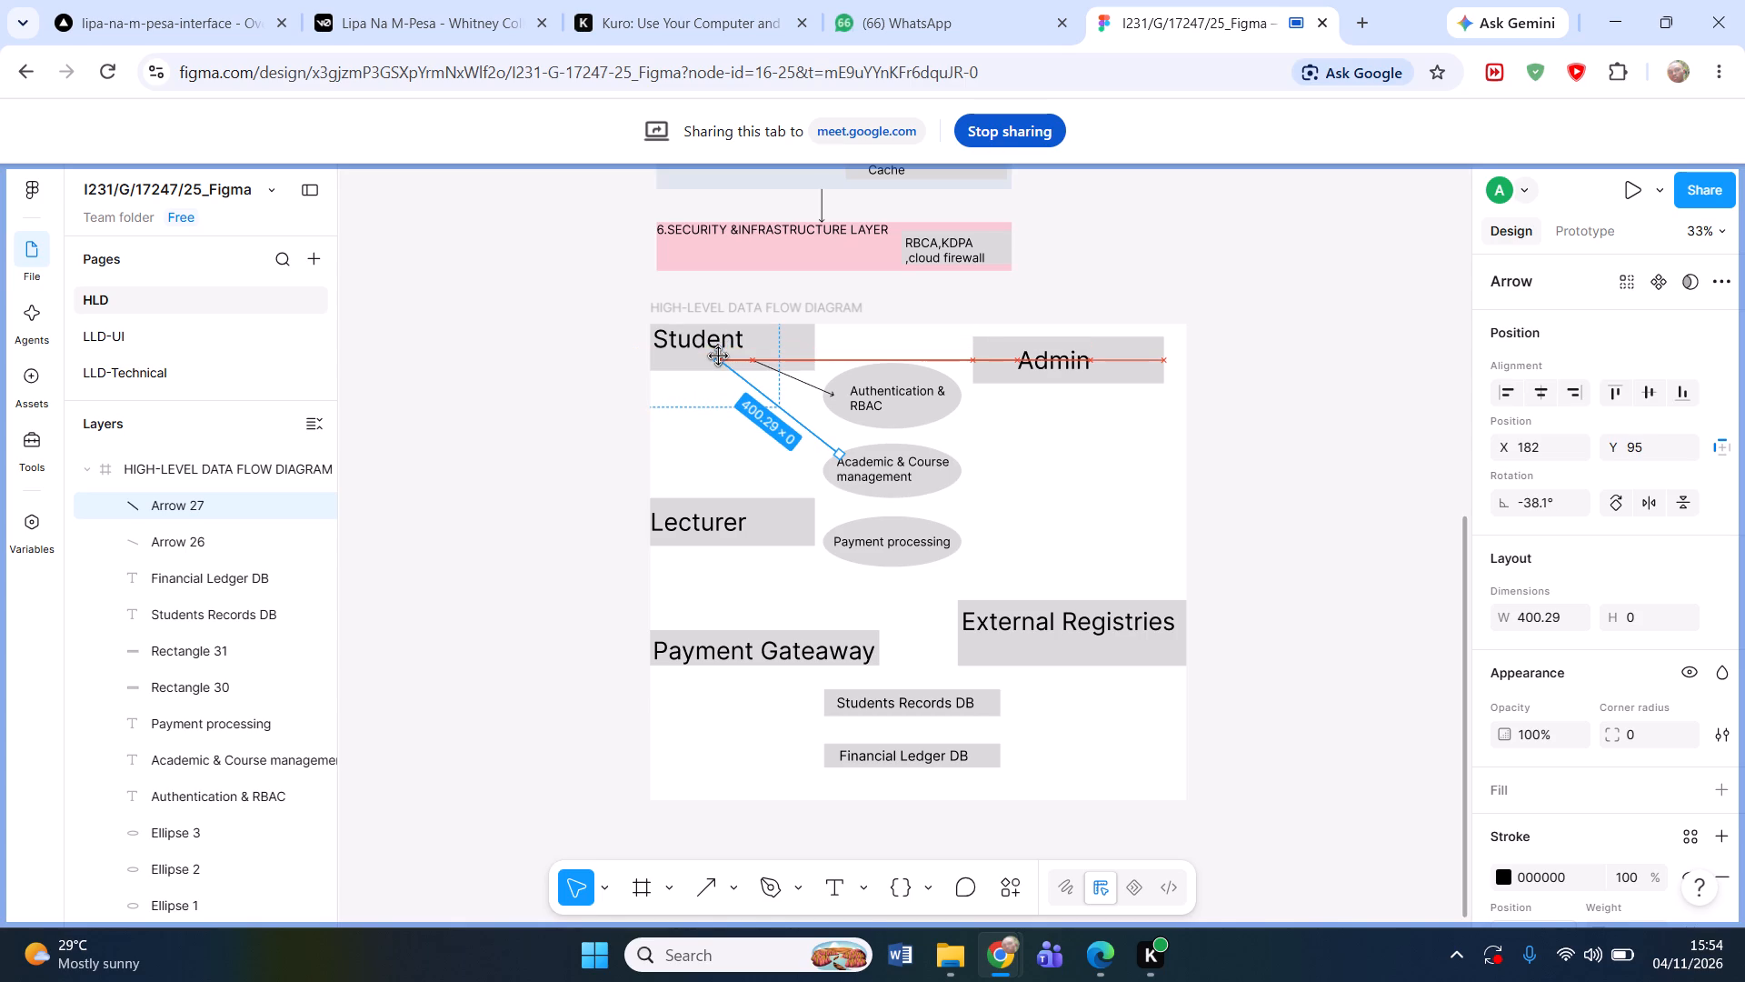
left_click_drag(719, 356, 733, 359)
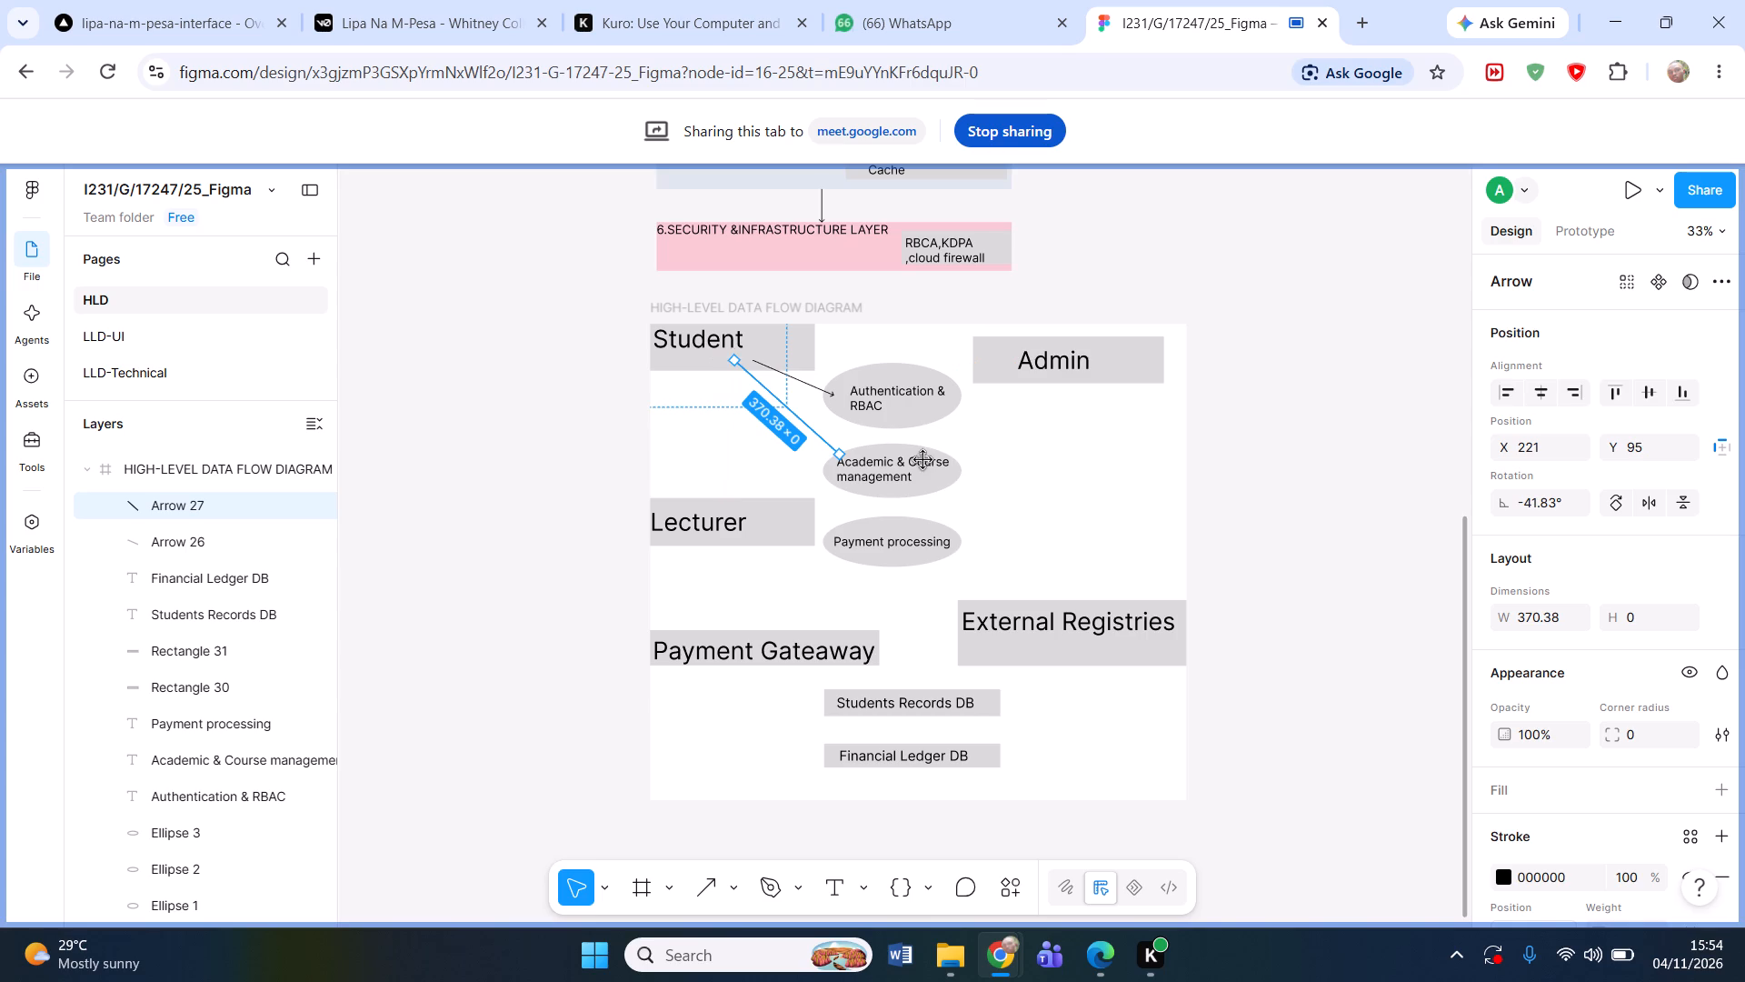
left_click(1032, 475)
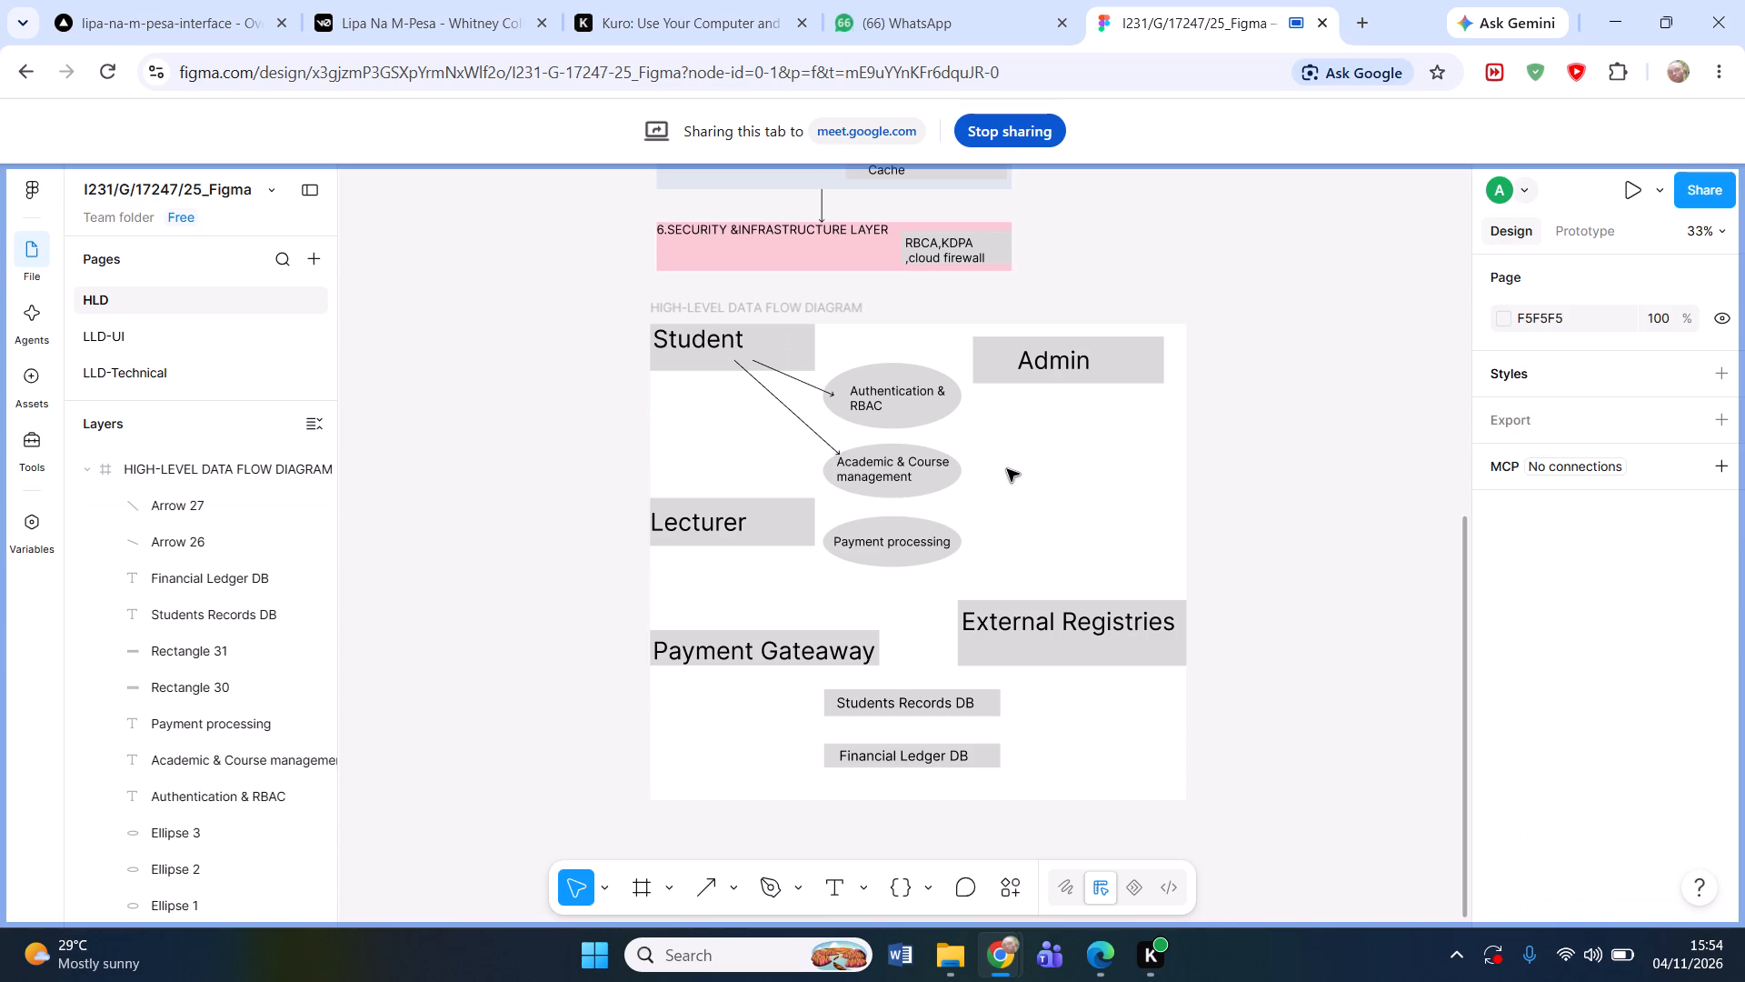
Draw a third arrow from the Student box's lower edge, about X 185, Y 117, to the top of the Payment processing ellipse.
key("shift+l")
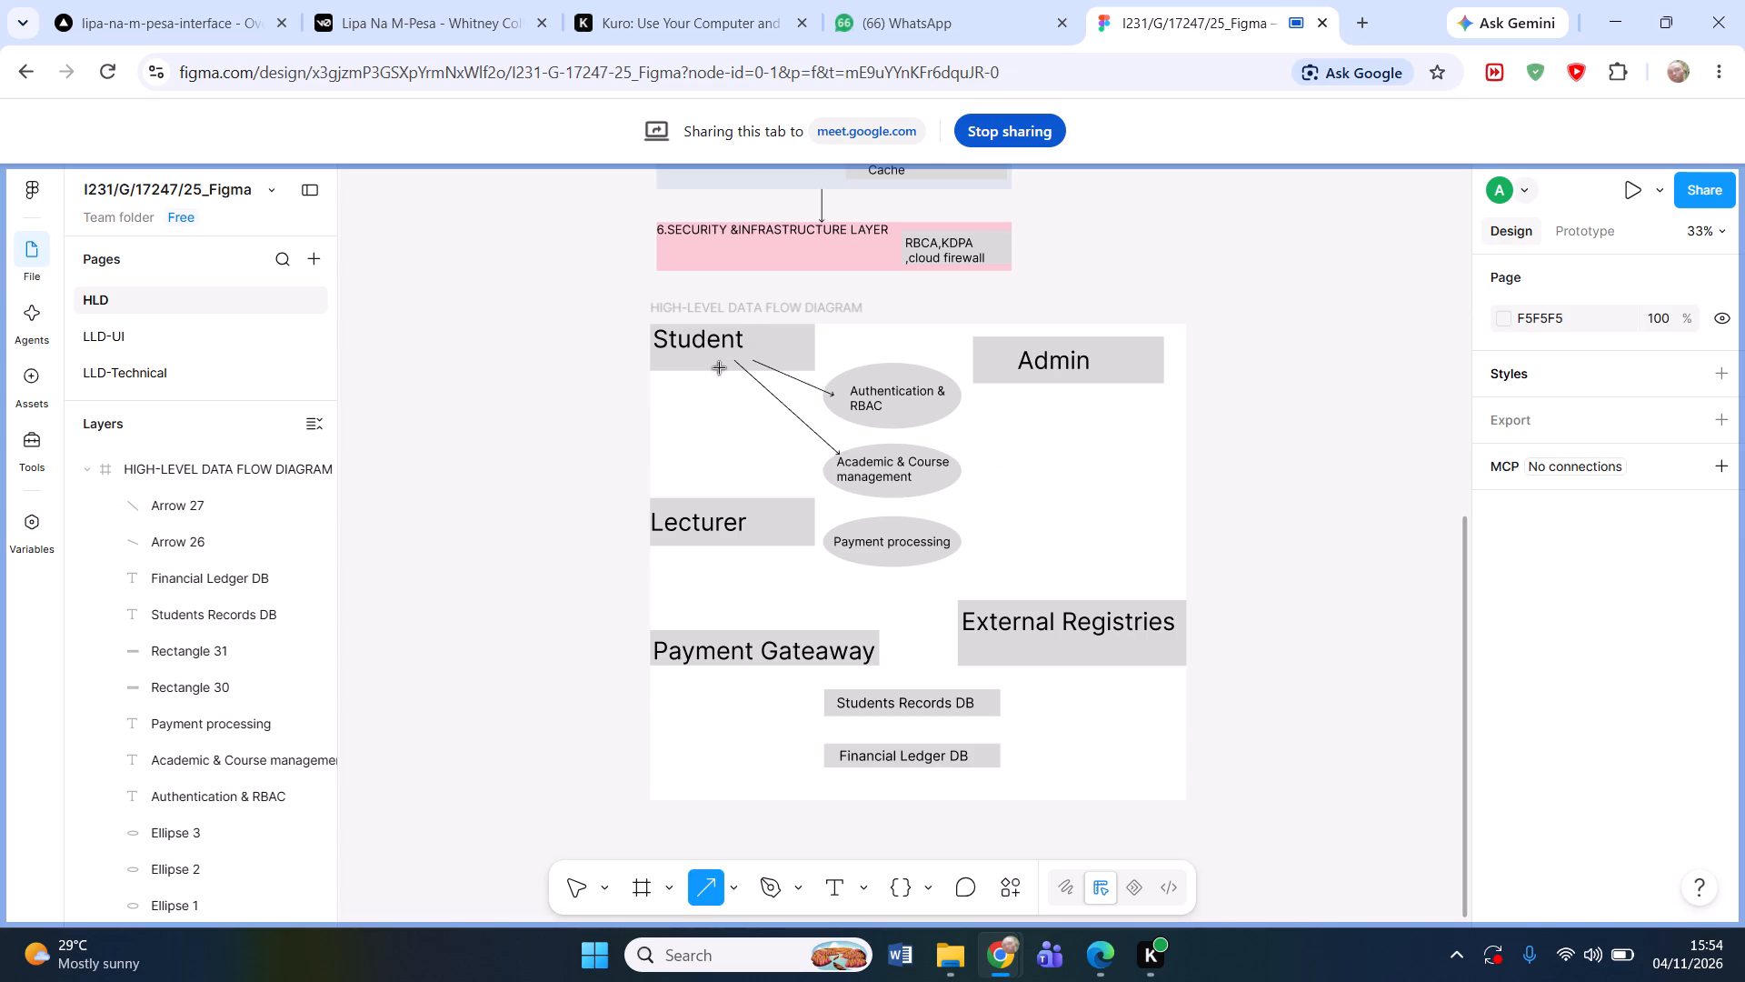
left_click_drag(720, 368, 857, 516)
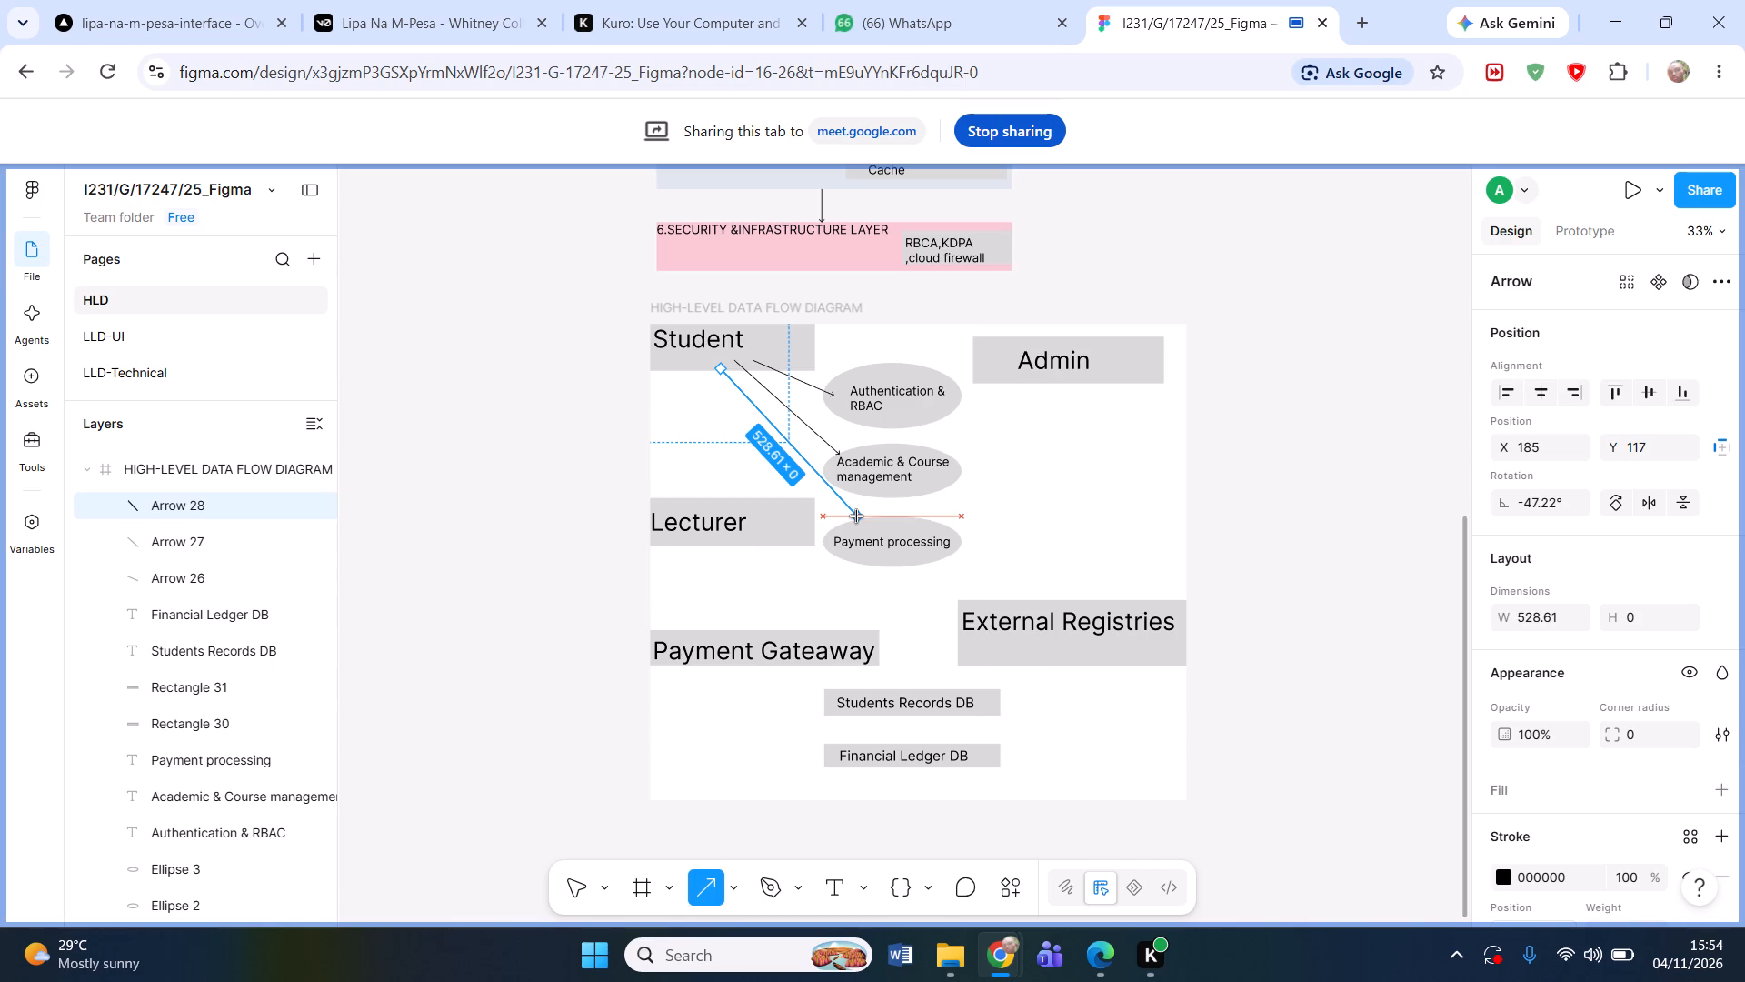
left_click_drag(857, 516, 857, 520)
left_click_drag(857, 520, 851, 520)
left_click(1039, 518)
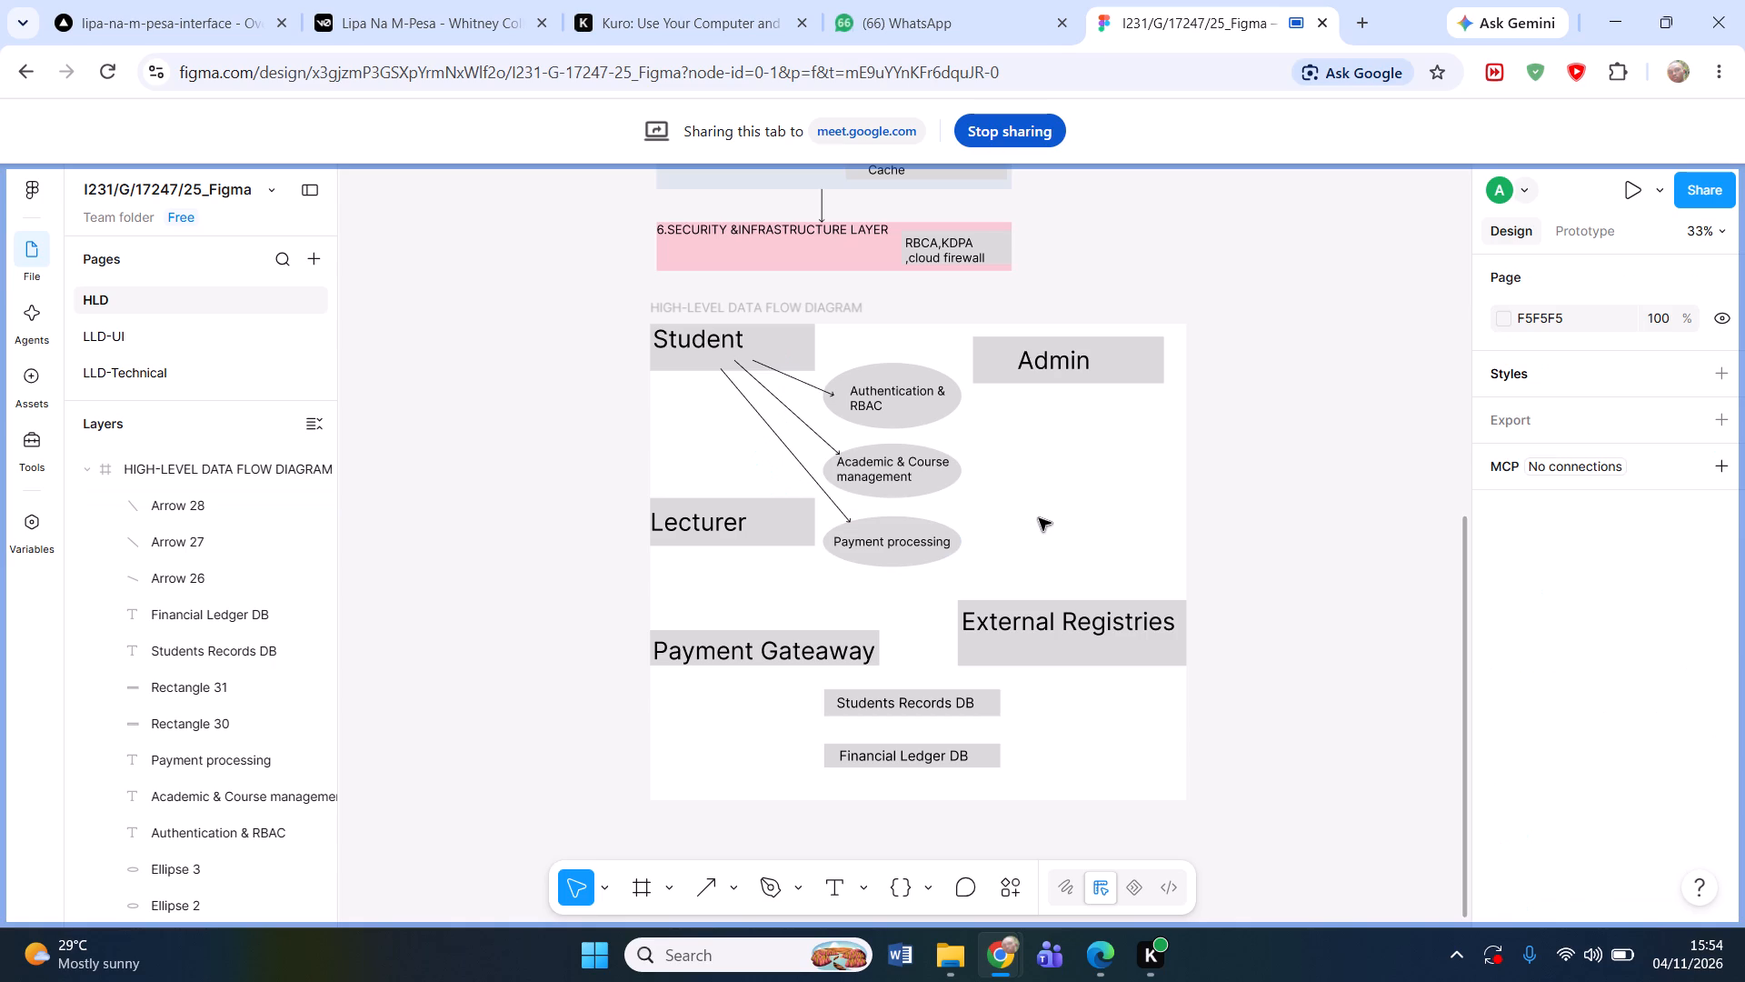
Draw an arrow from just above the Payment Gateaway box up to the lower edge of the Payment processing ellipse.
key("shift+l")
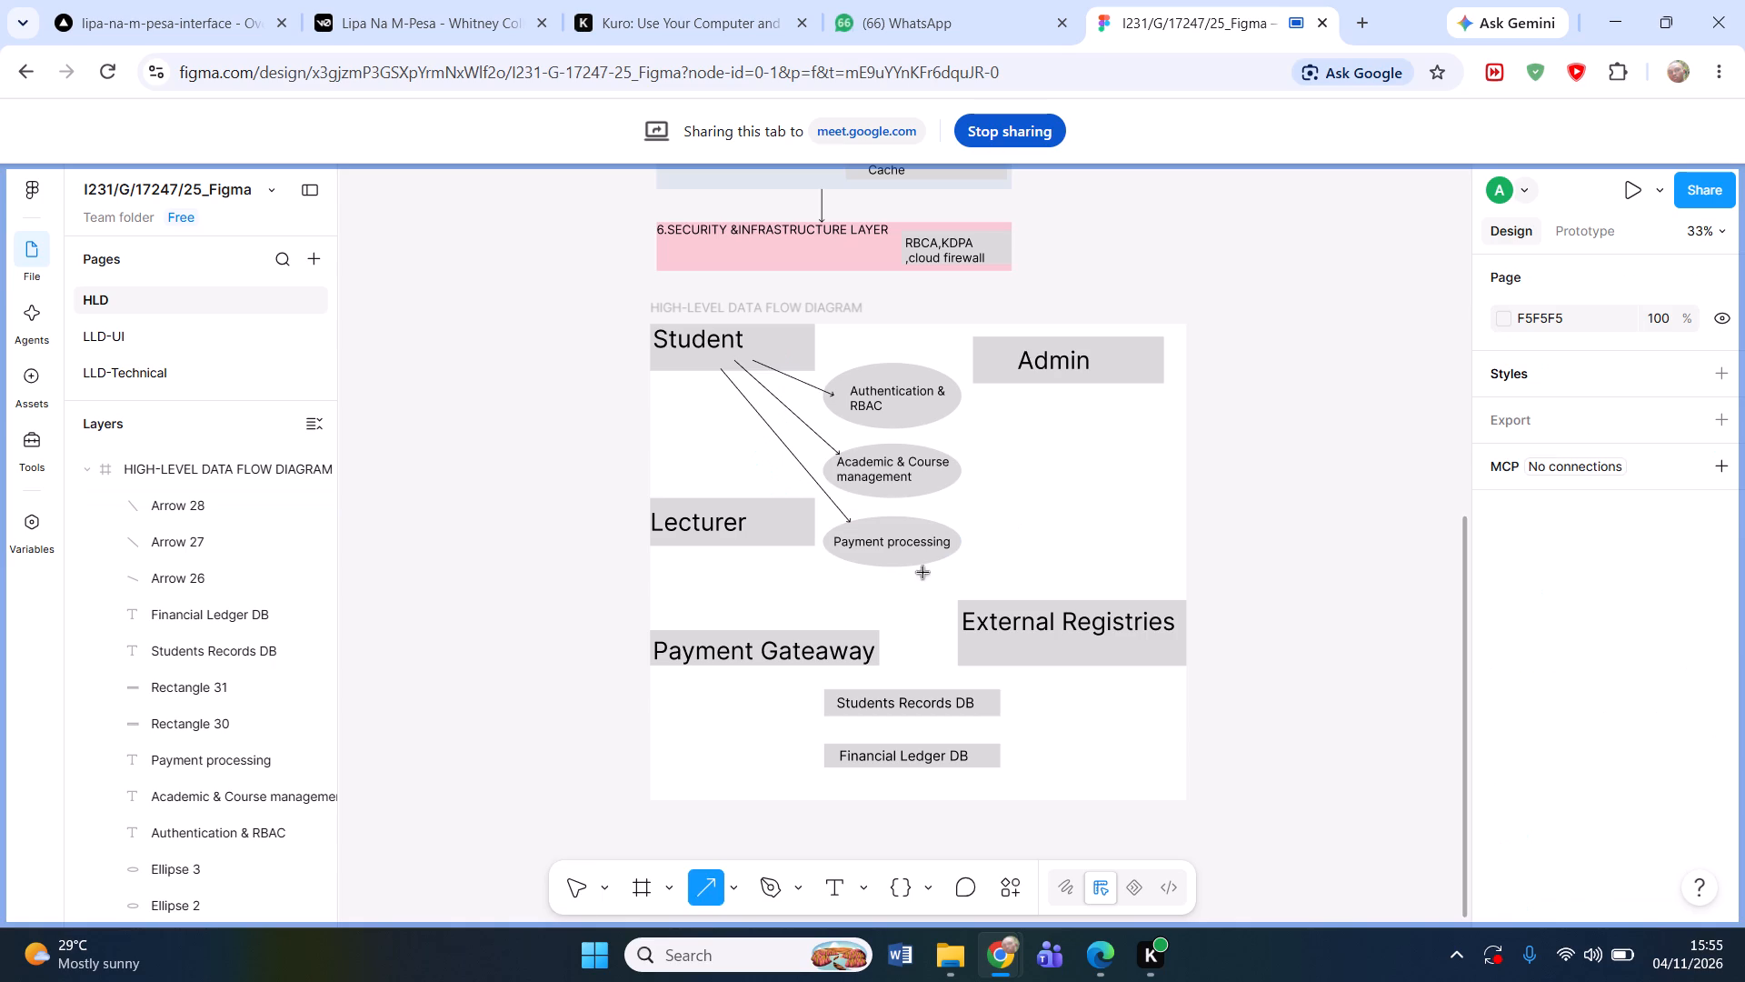
left_click_drag(752, 626, 848, 563)
left_click(1135, 521)
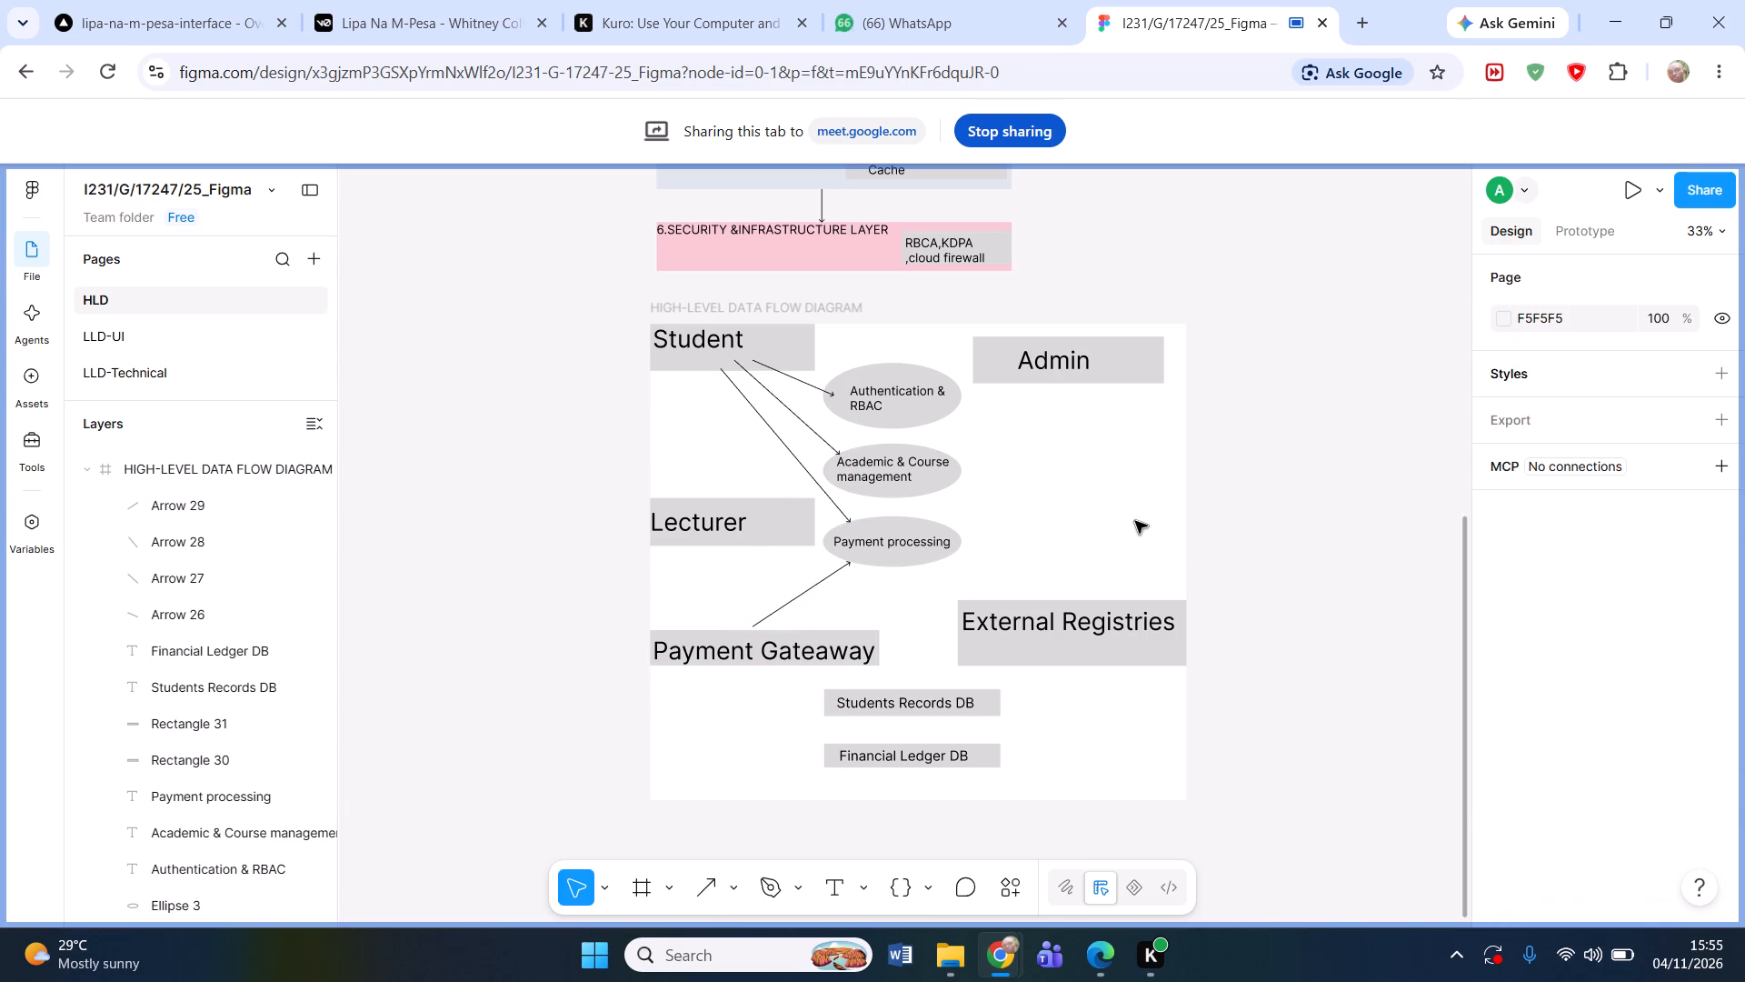
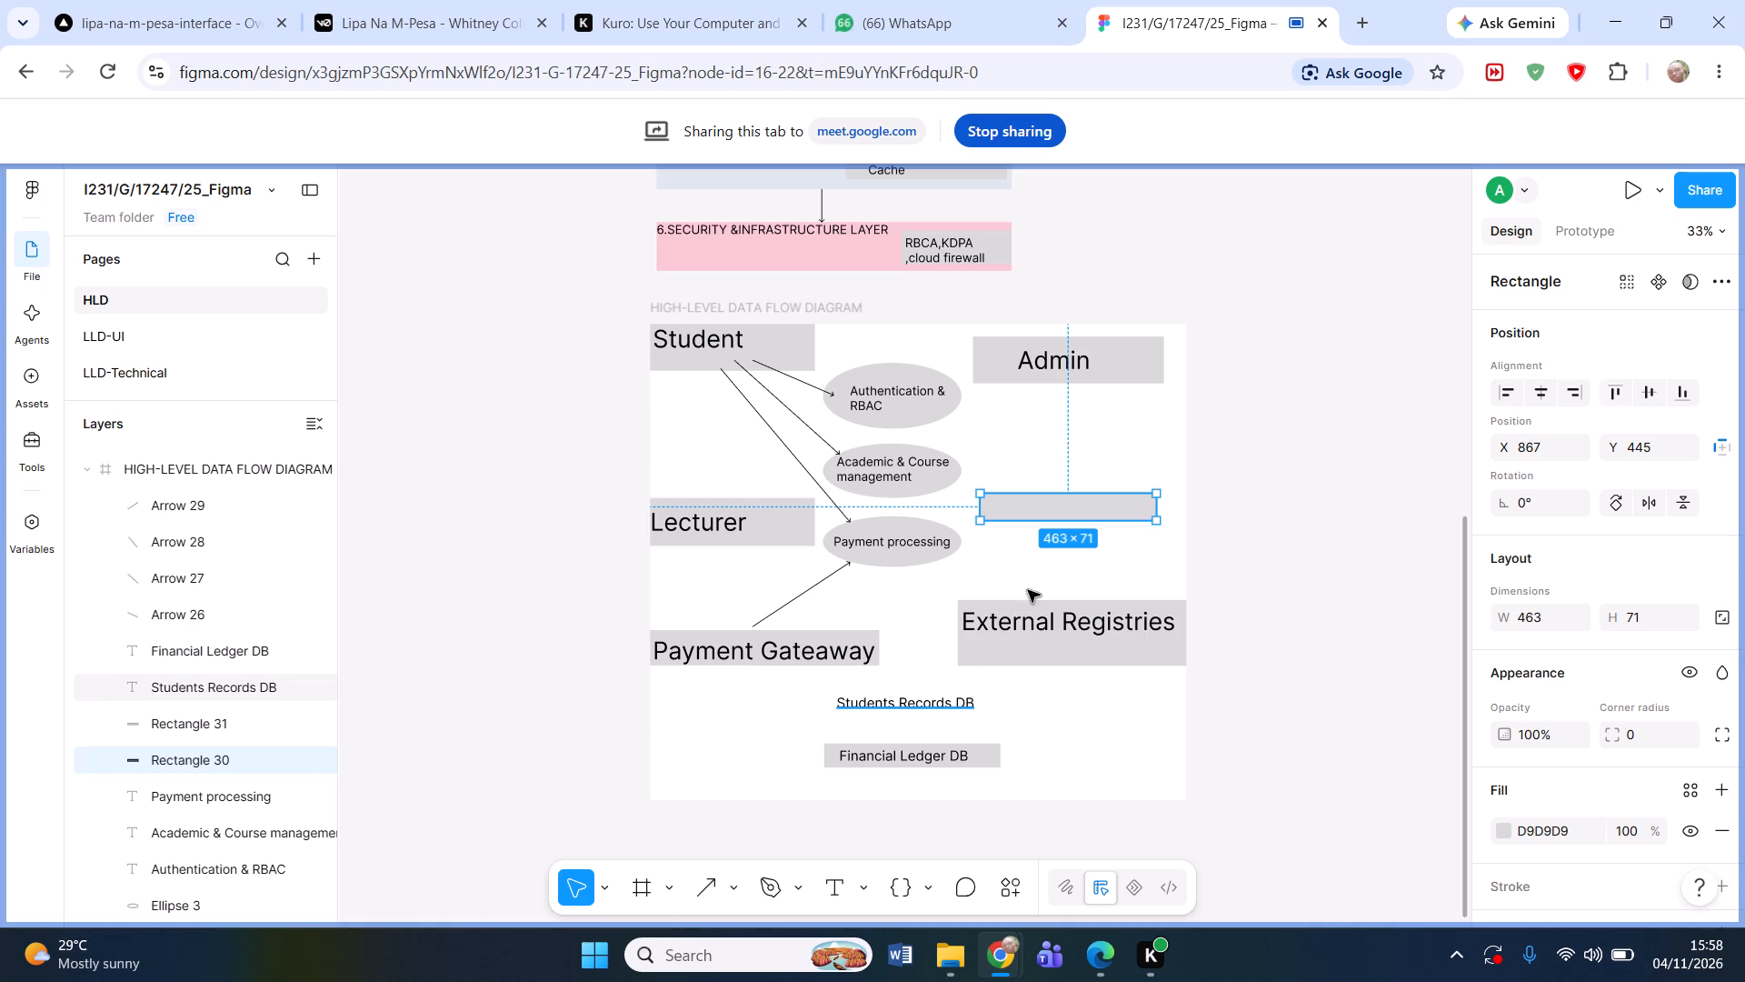
Move the Students Records DB label onto the blank grey box below Admin, at about X 867, Y 457.
left_click_drag(1028, 590, 1077, 505)
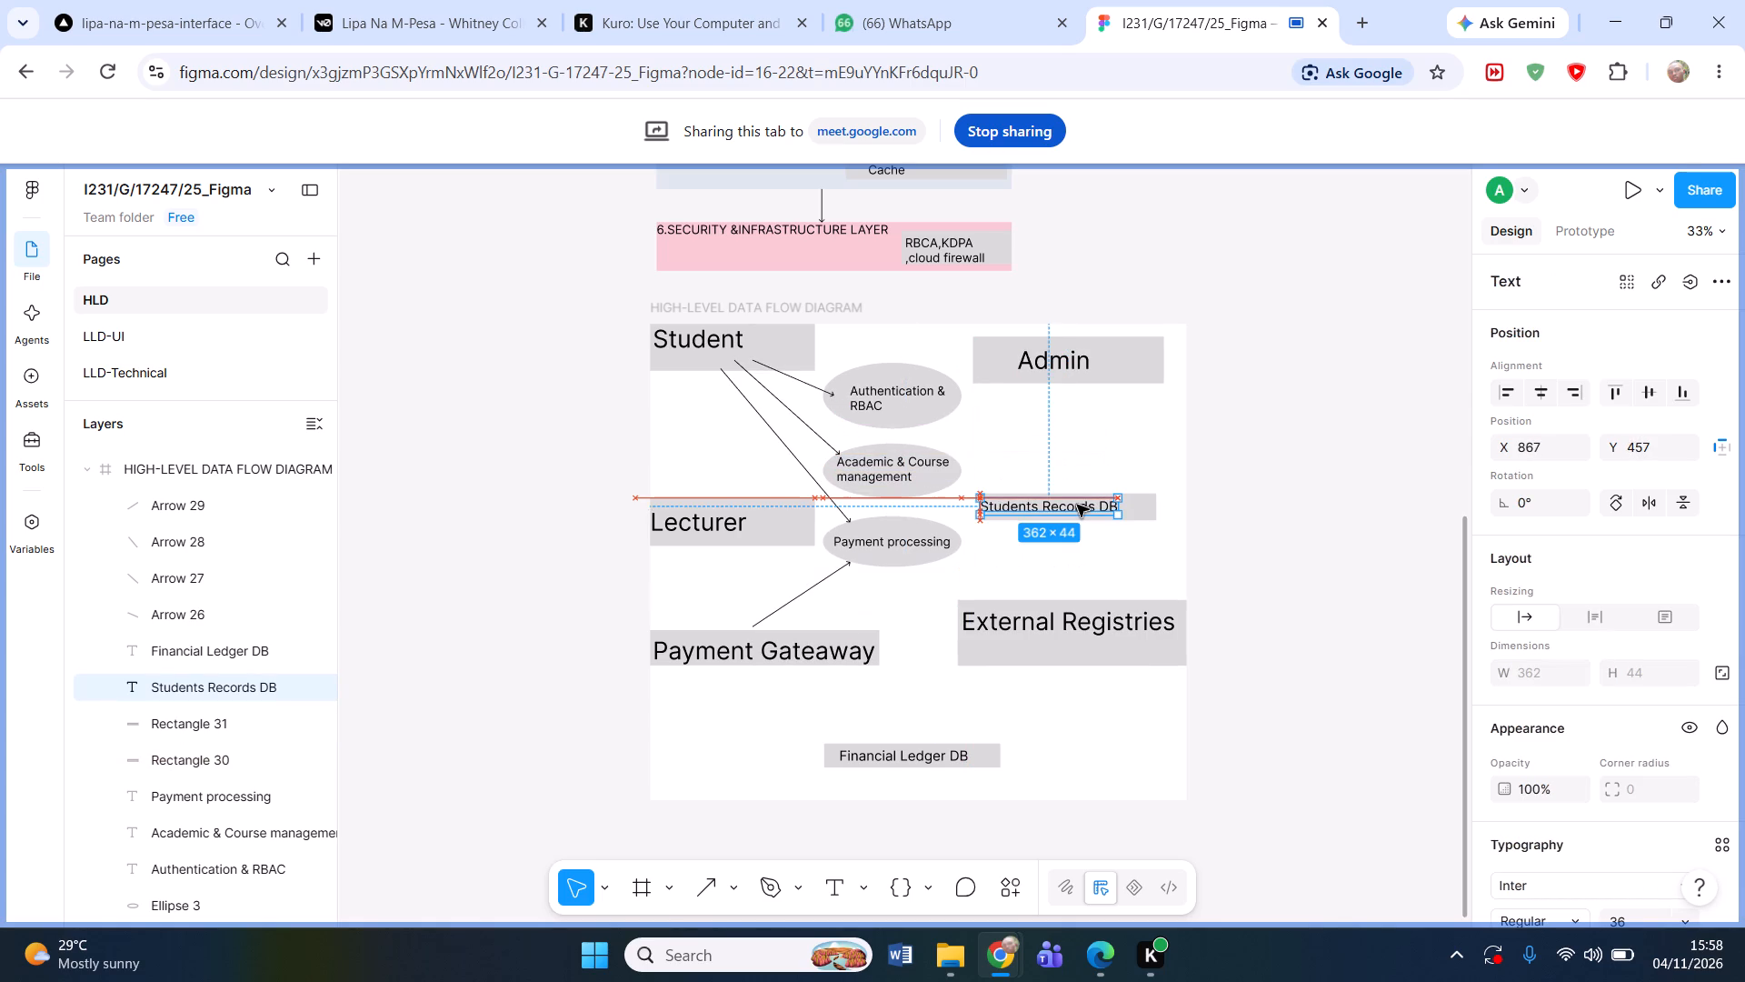
left_click(1092, 707)
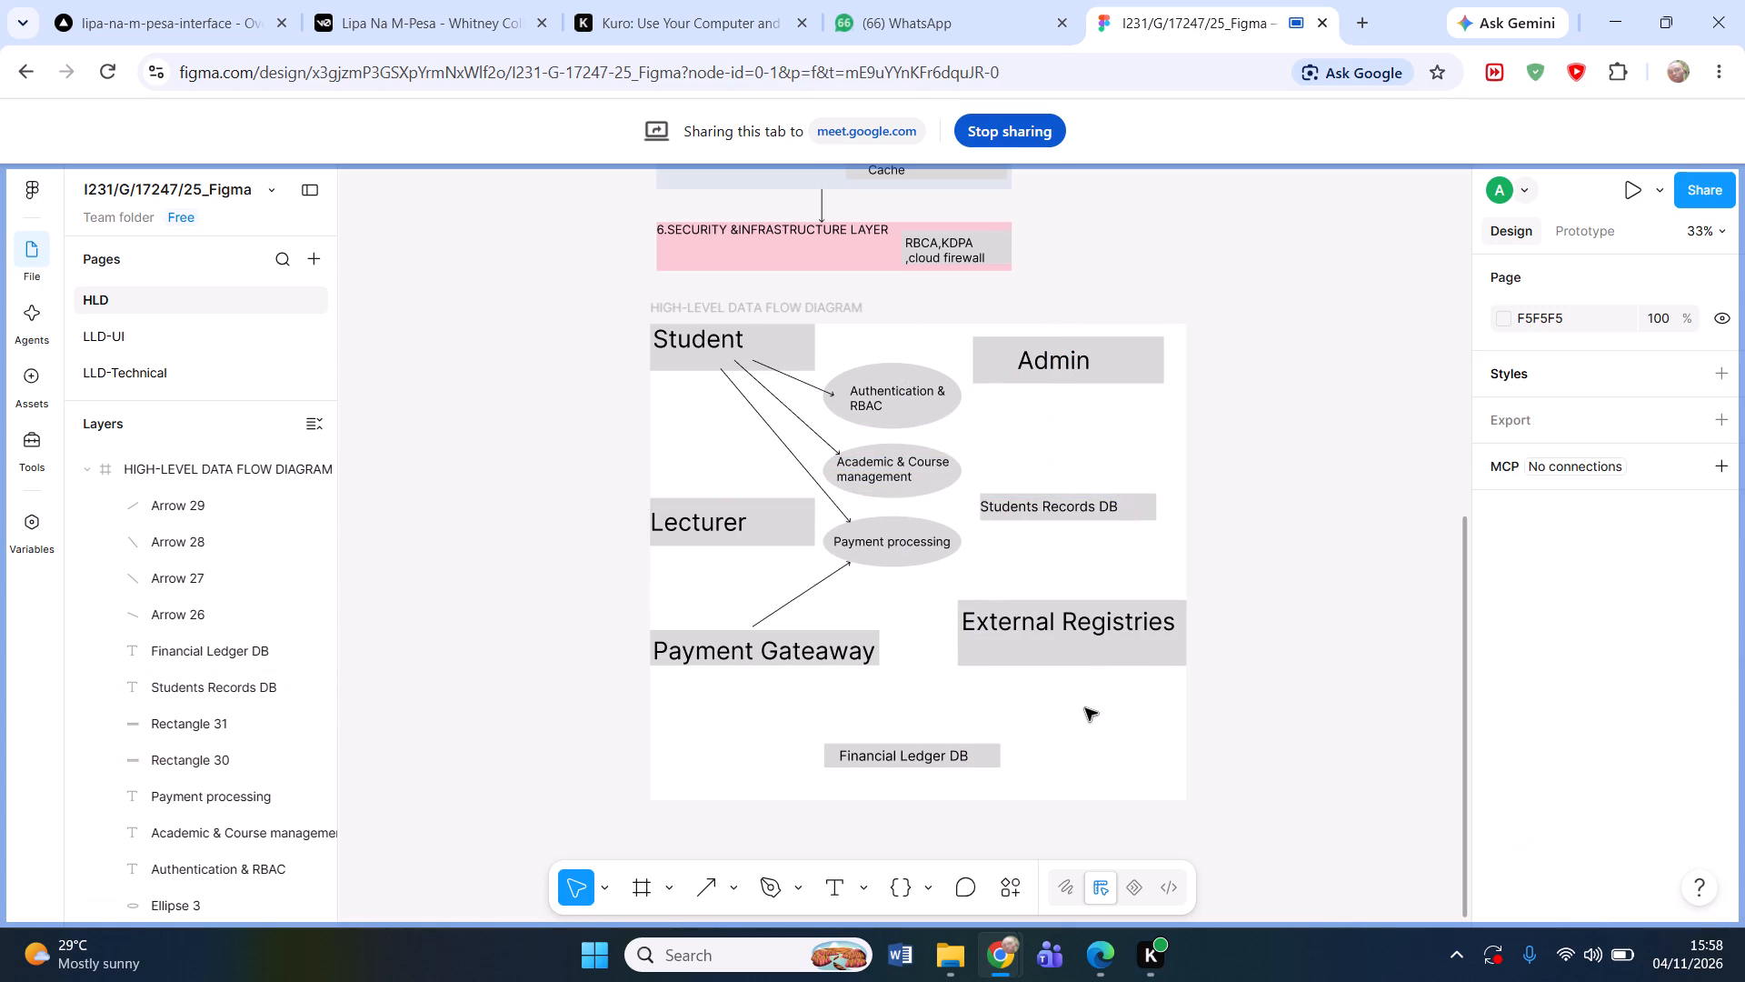
Move the Financial Ledger DB label's grey background box to about X 867, Y 626, between Students Records DB and External Registries.
left_click_drag(986, 759, 984, 676)
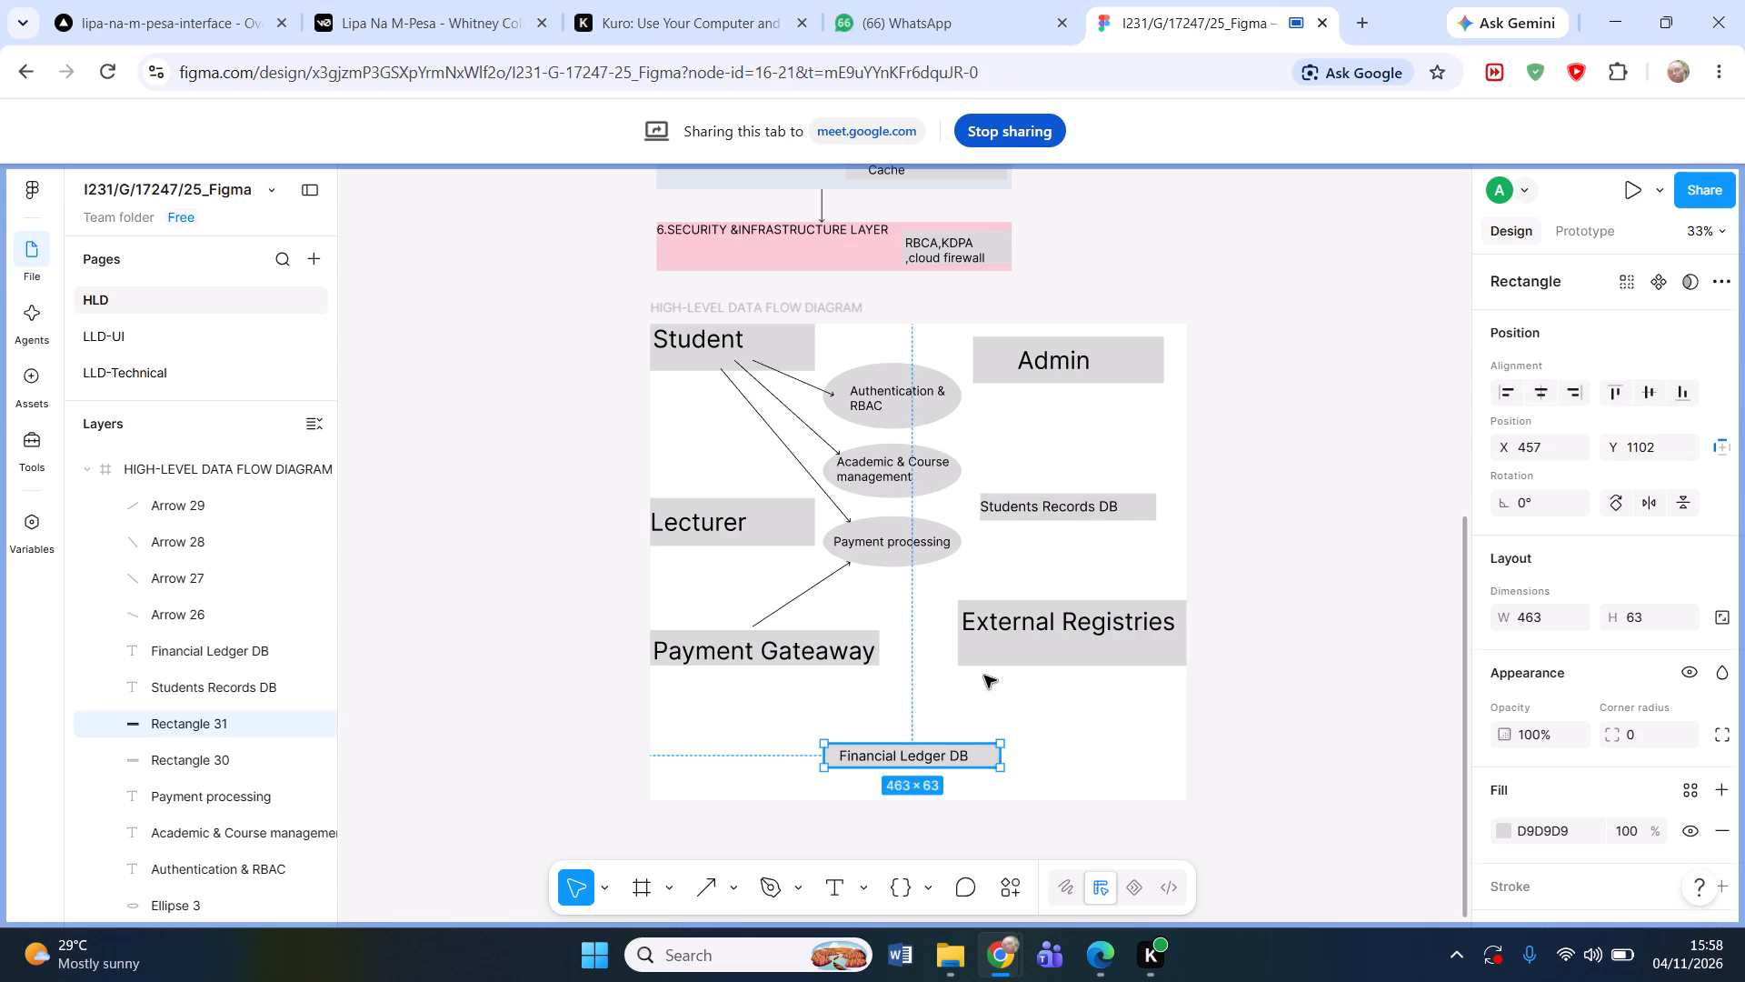
left_click_drag(984, 676, 970, 581)
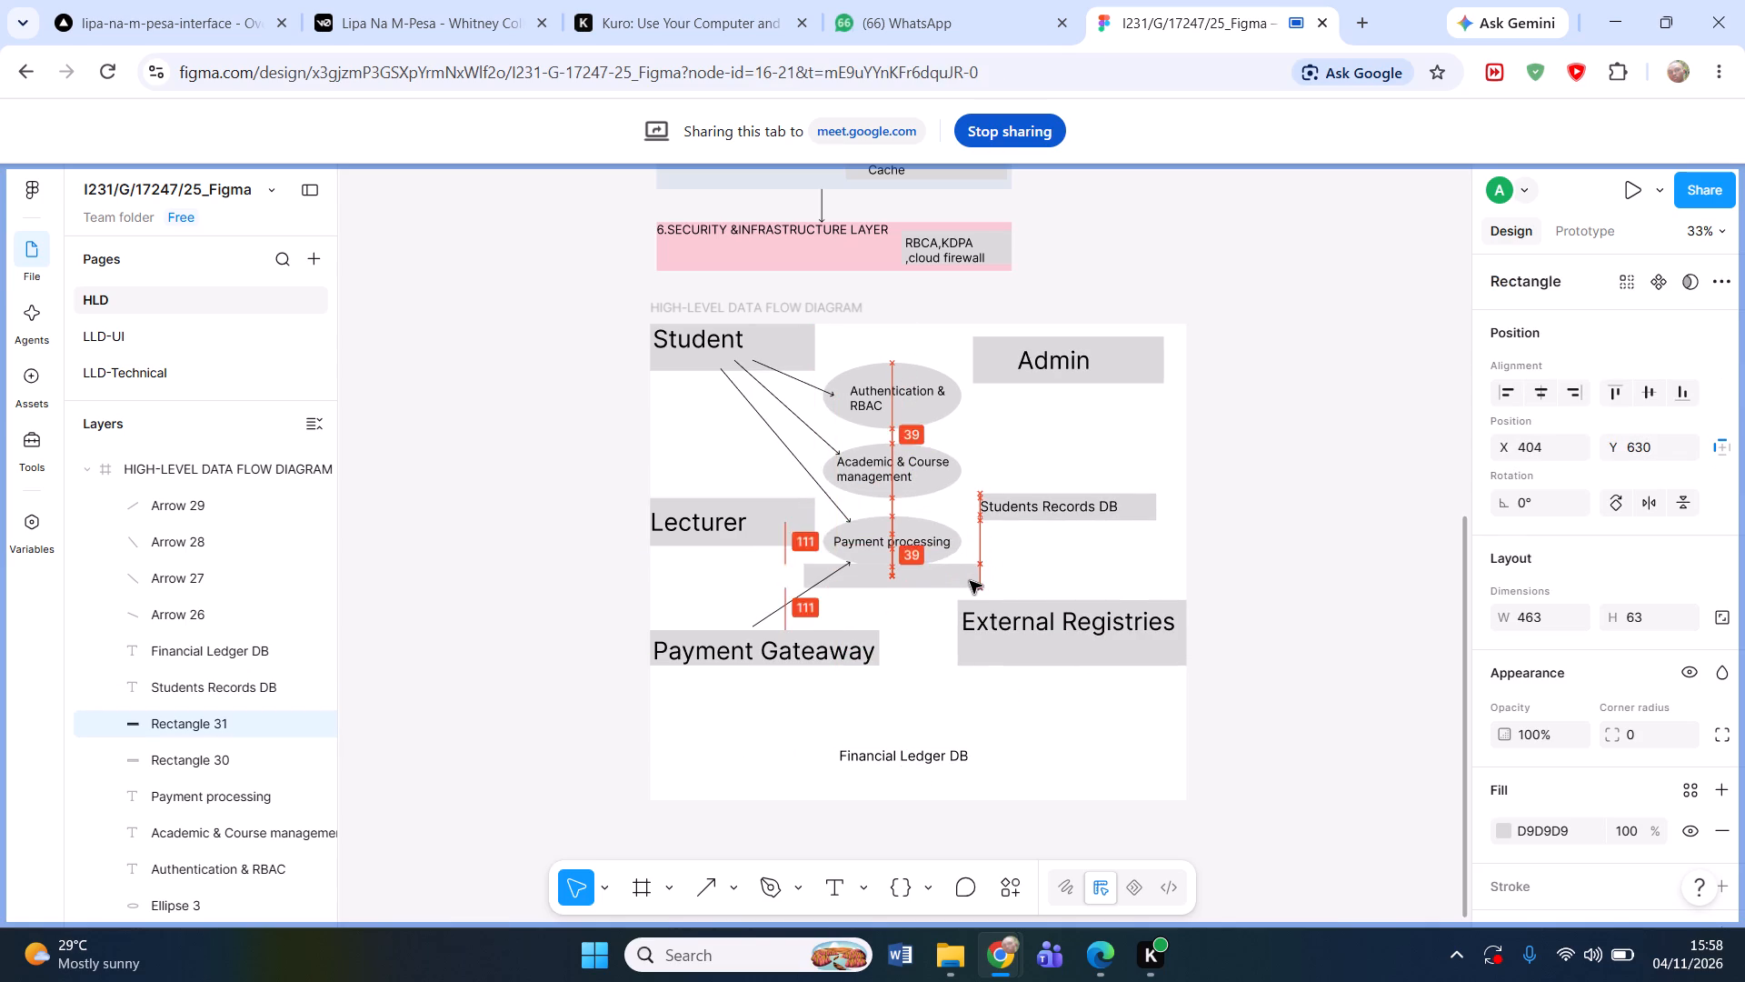
left_click_drag(970, 581, 1084, 579)
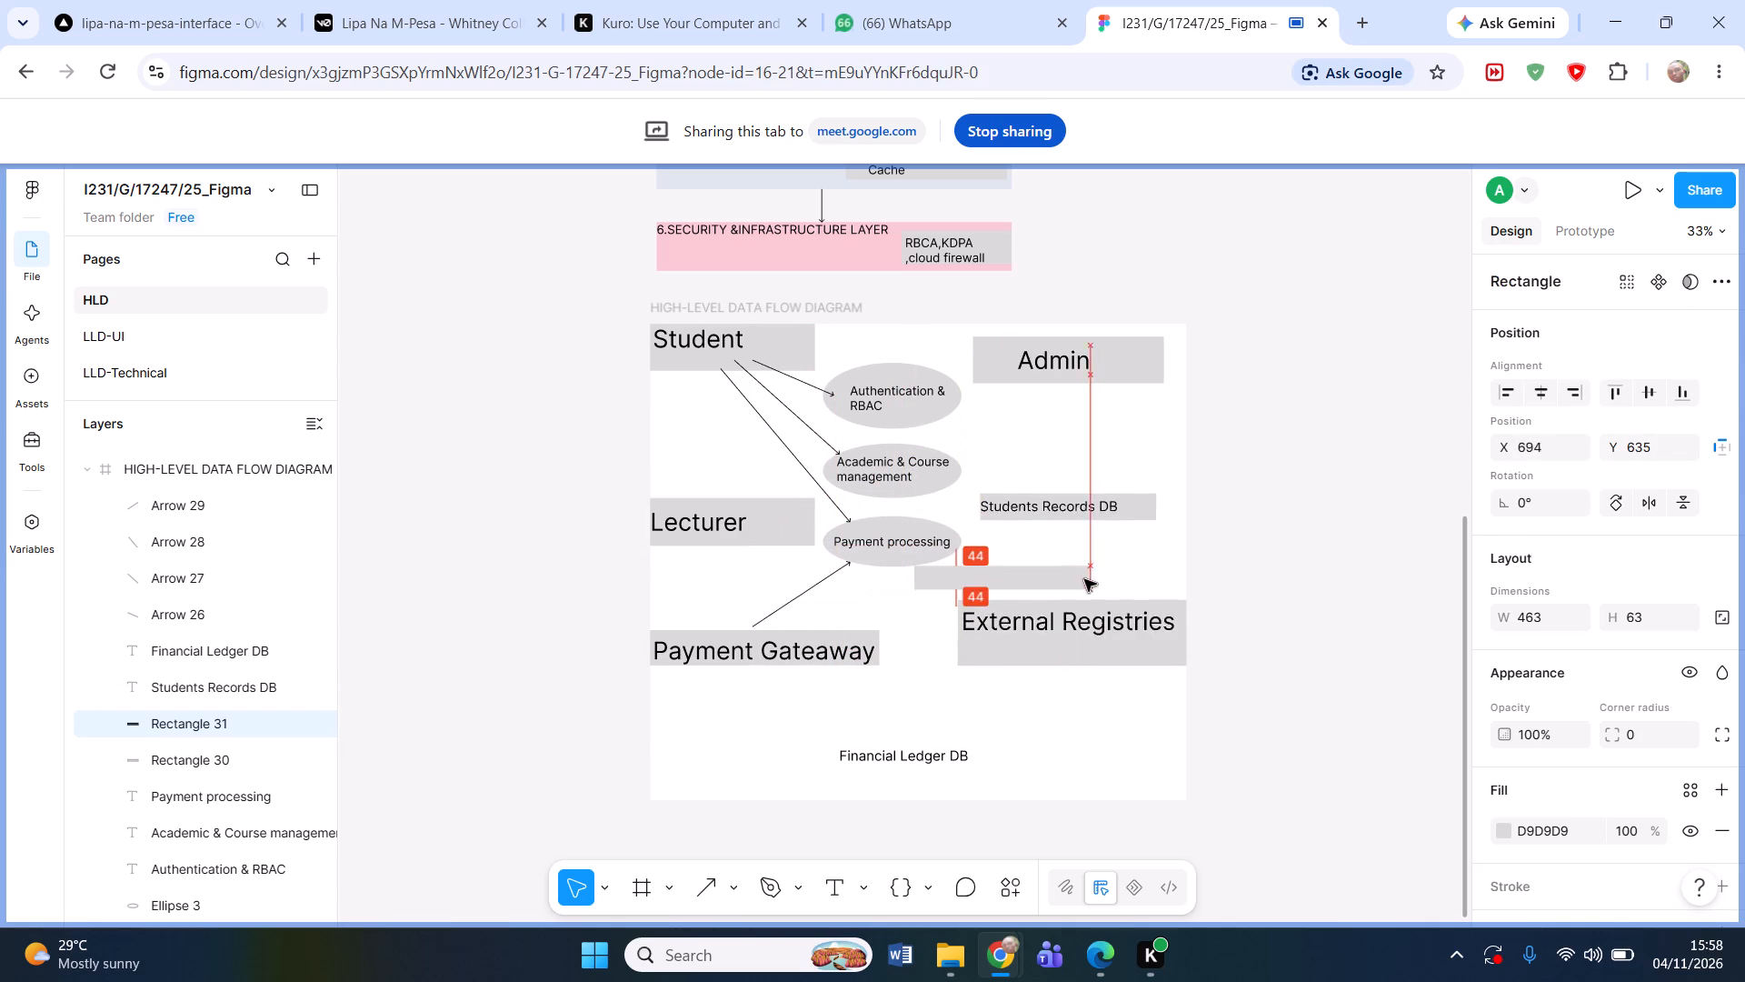
left_click_drag(1084, 579, 1142, 577)
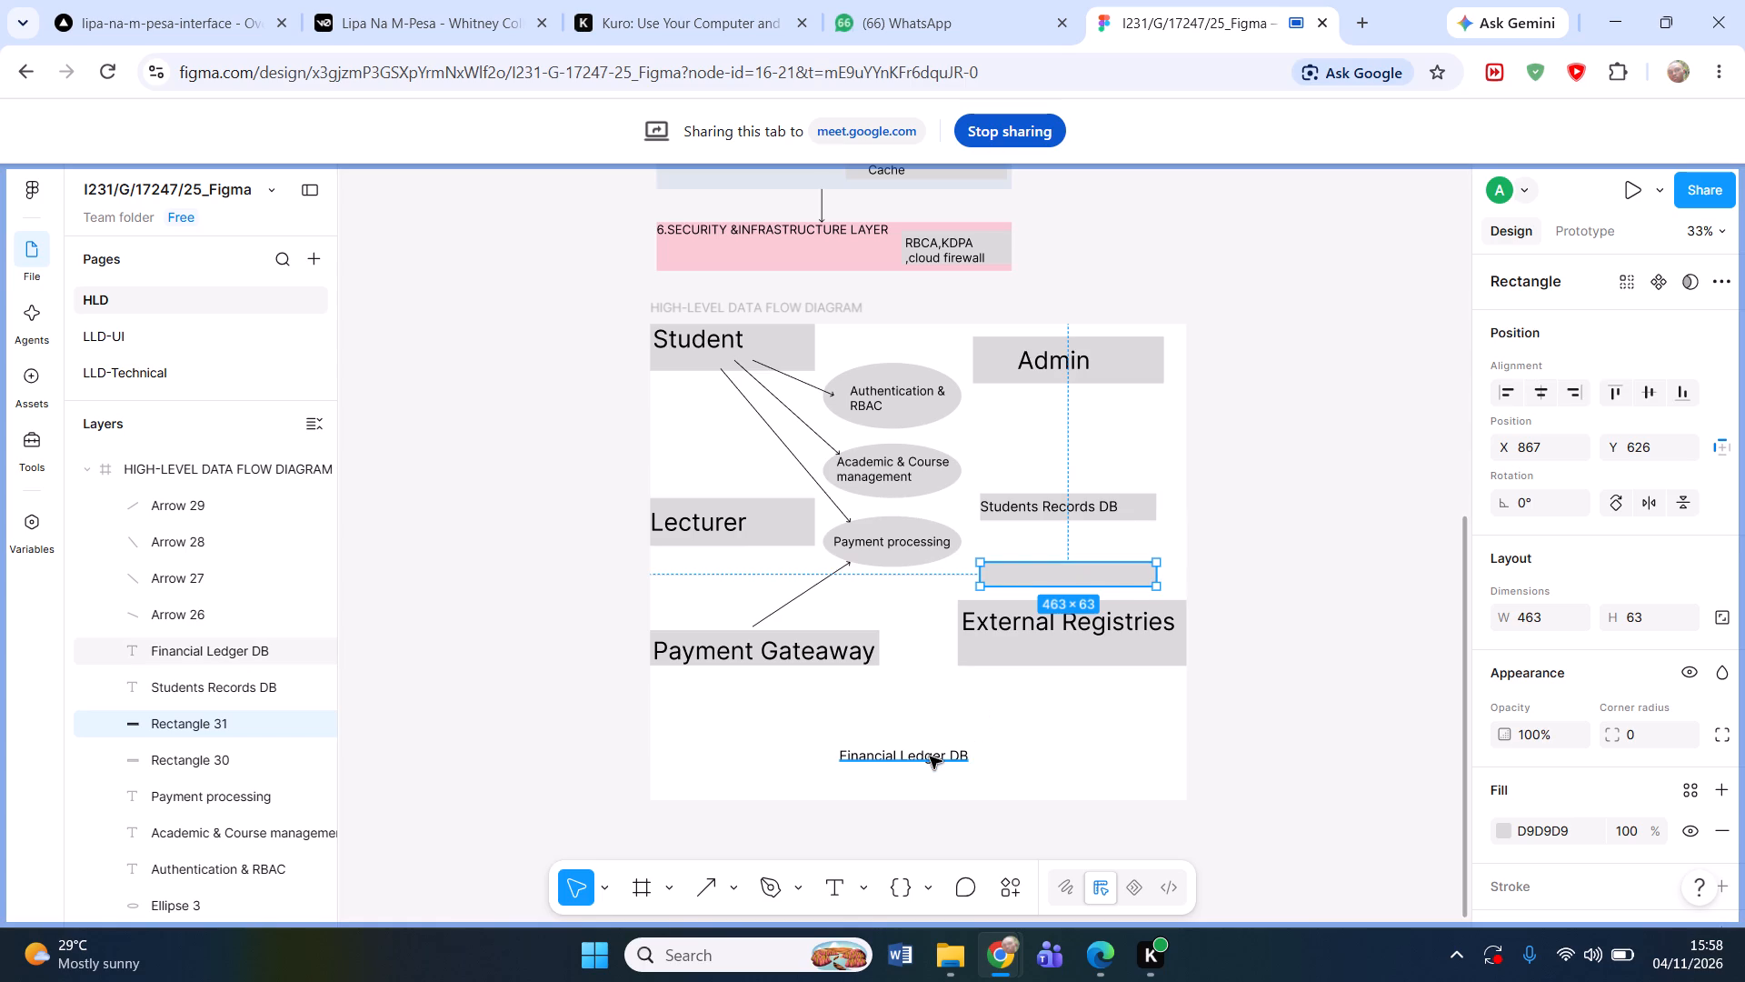
Move the Financial Ledger DB label onto the blank grey box above External Registries, at about X 891, Y 626.
left_click_drag(930, 757, 1072, 523)
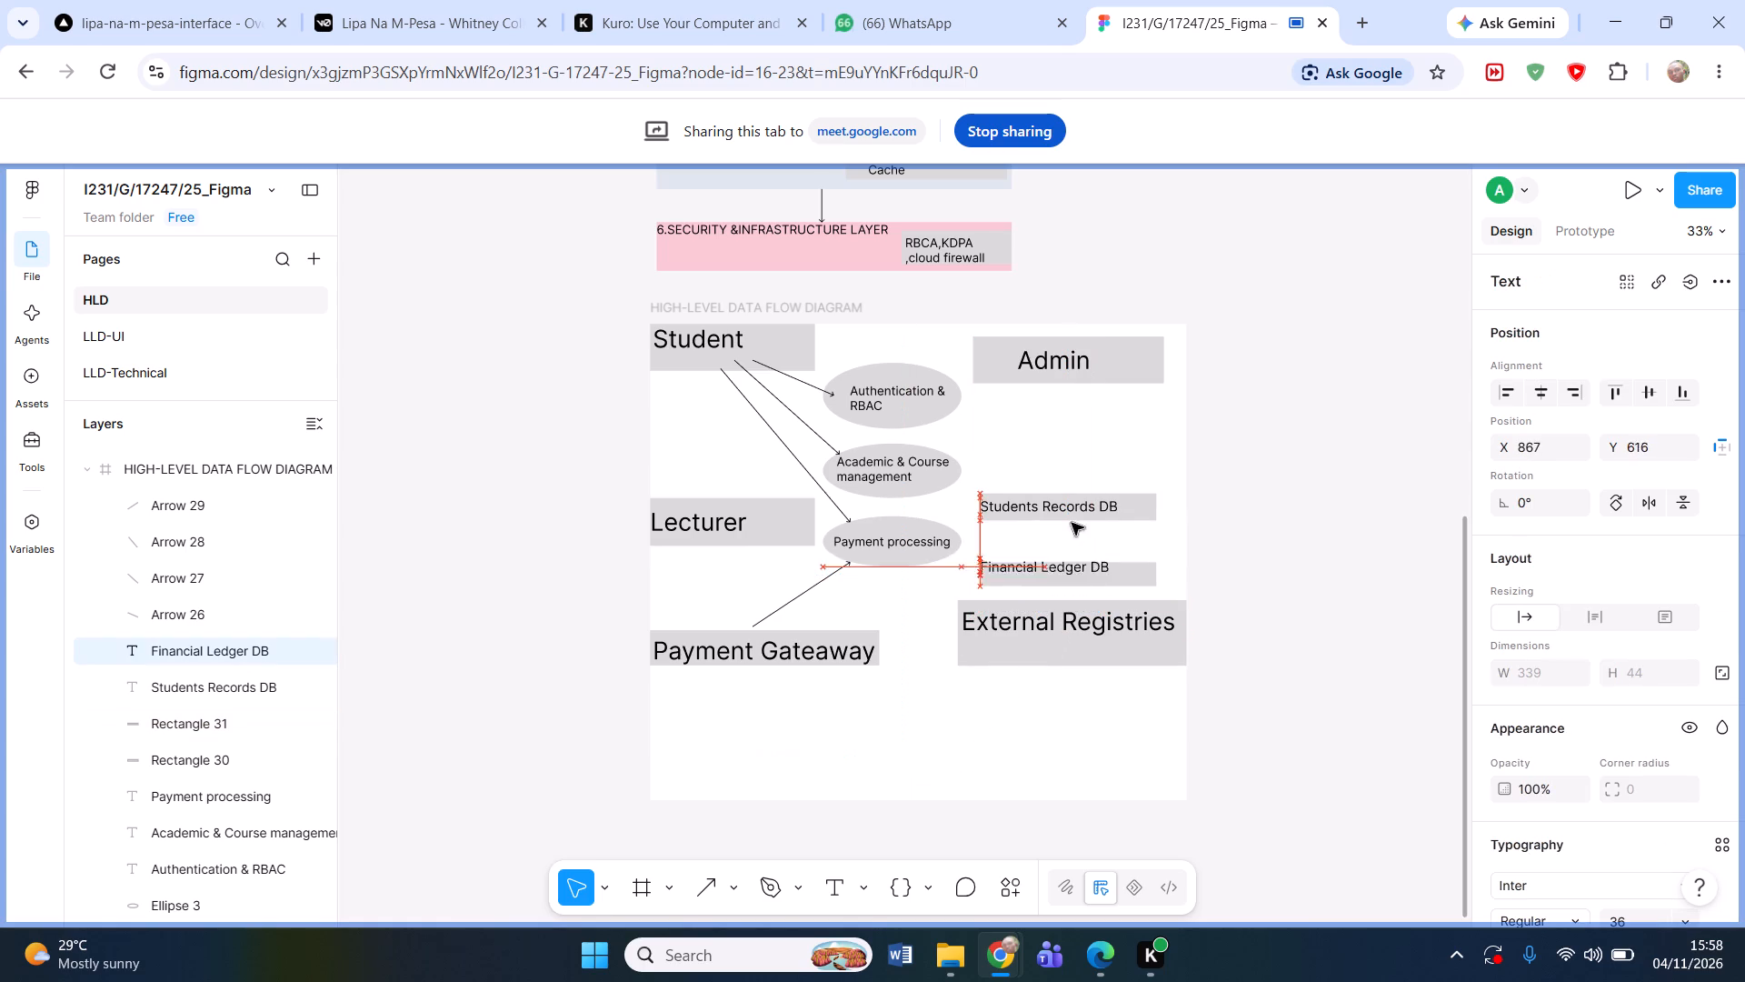
left_click_drag(1072, 523, 1077, 568)
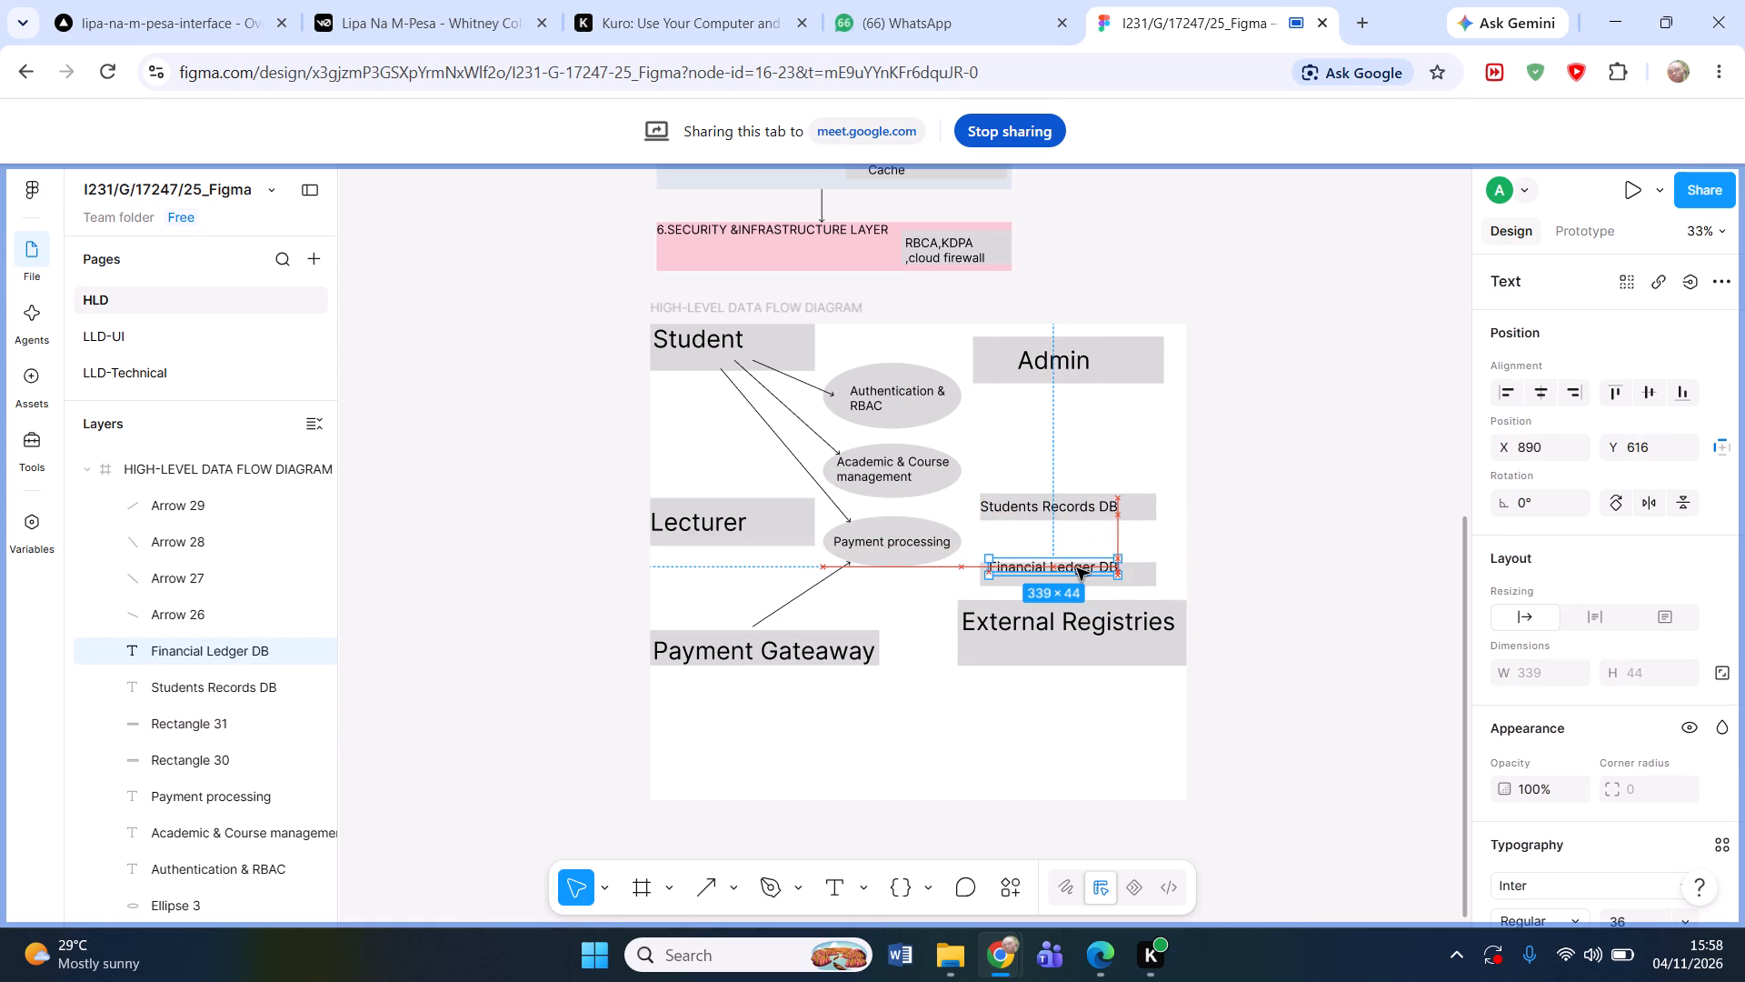
left_click_drag(1077, 568, 1082, 574)
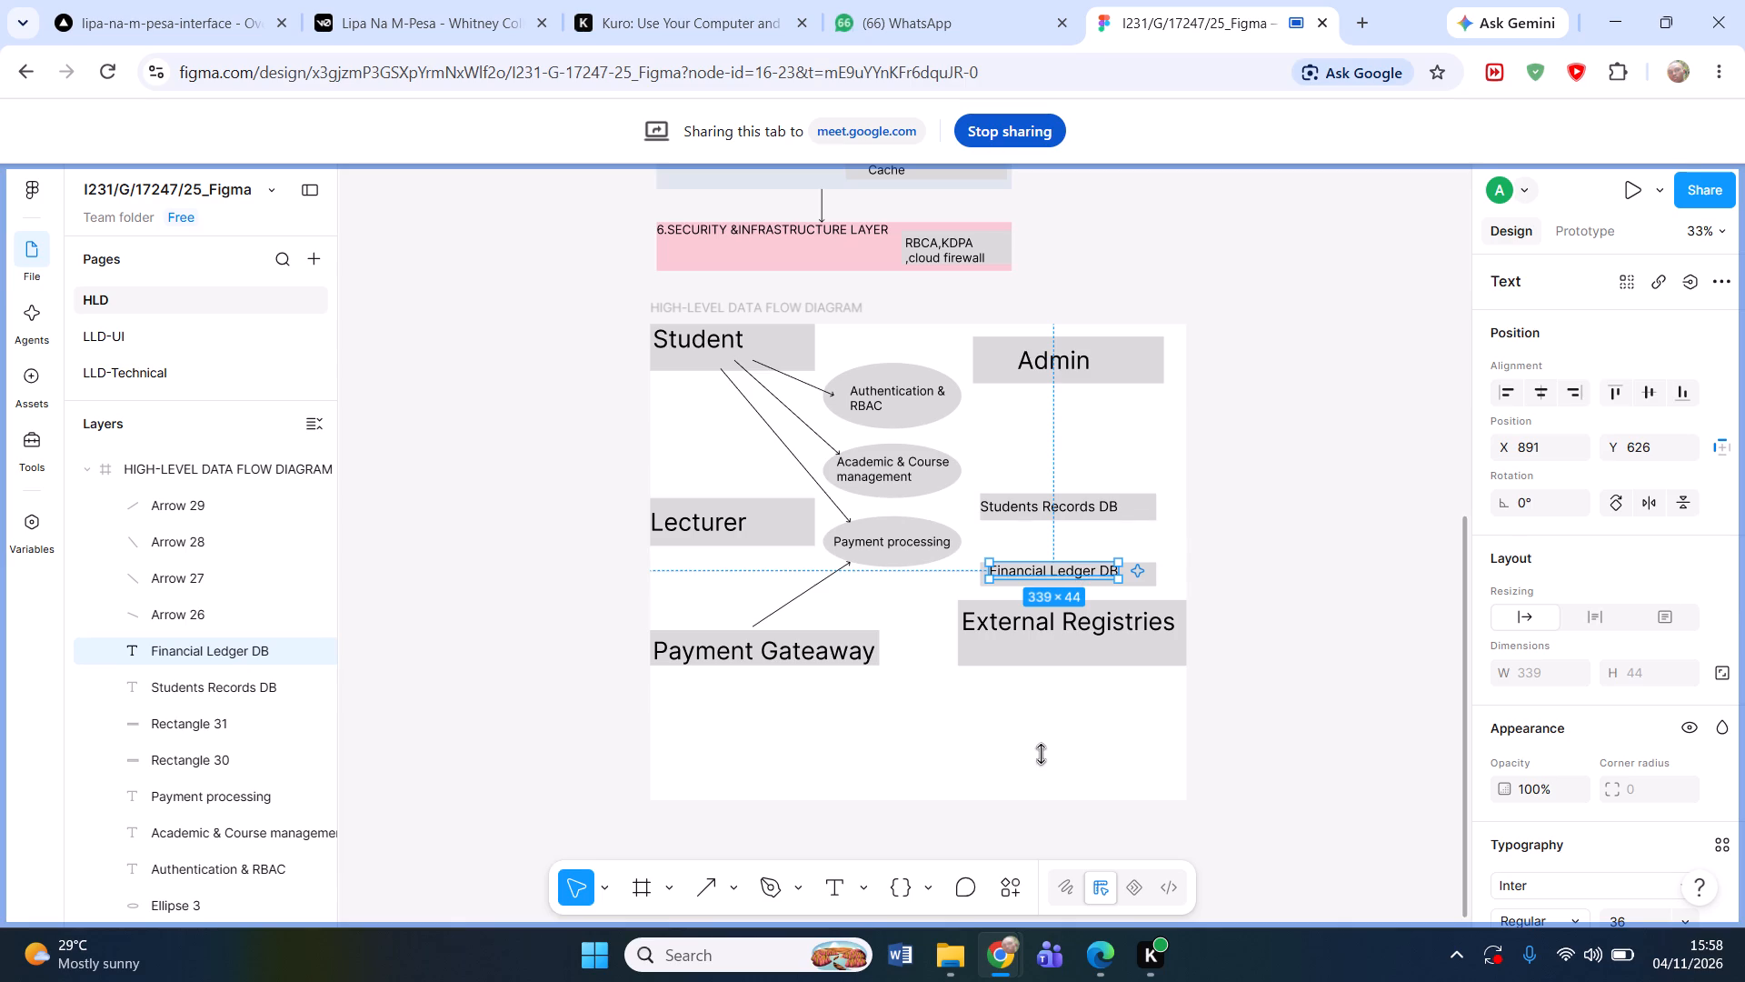
left_click(1041, 754)
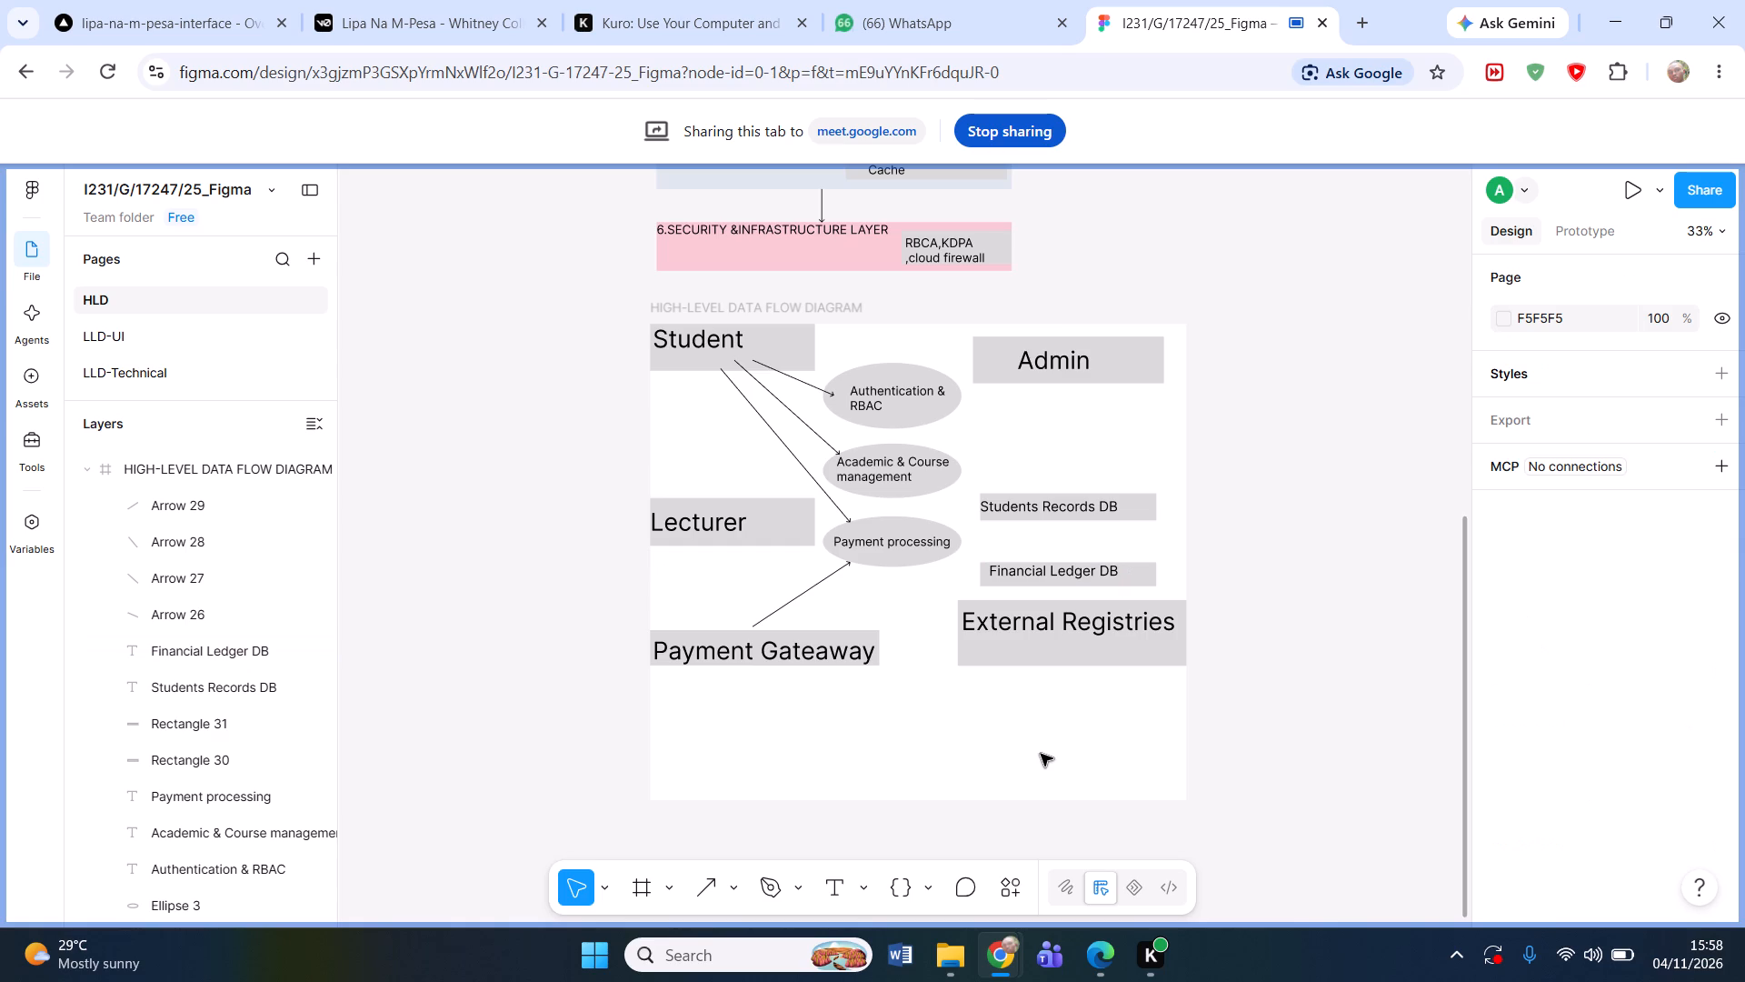
Draw an arrow about 122 long from the Academic & Course management ellipse to the Students Records DB box.
key("shift+l")
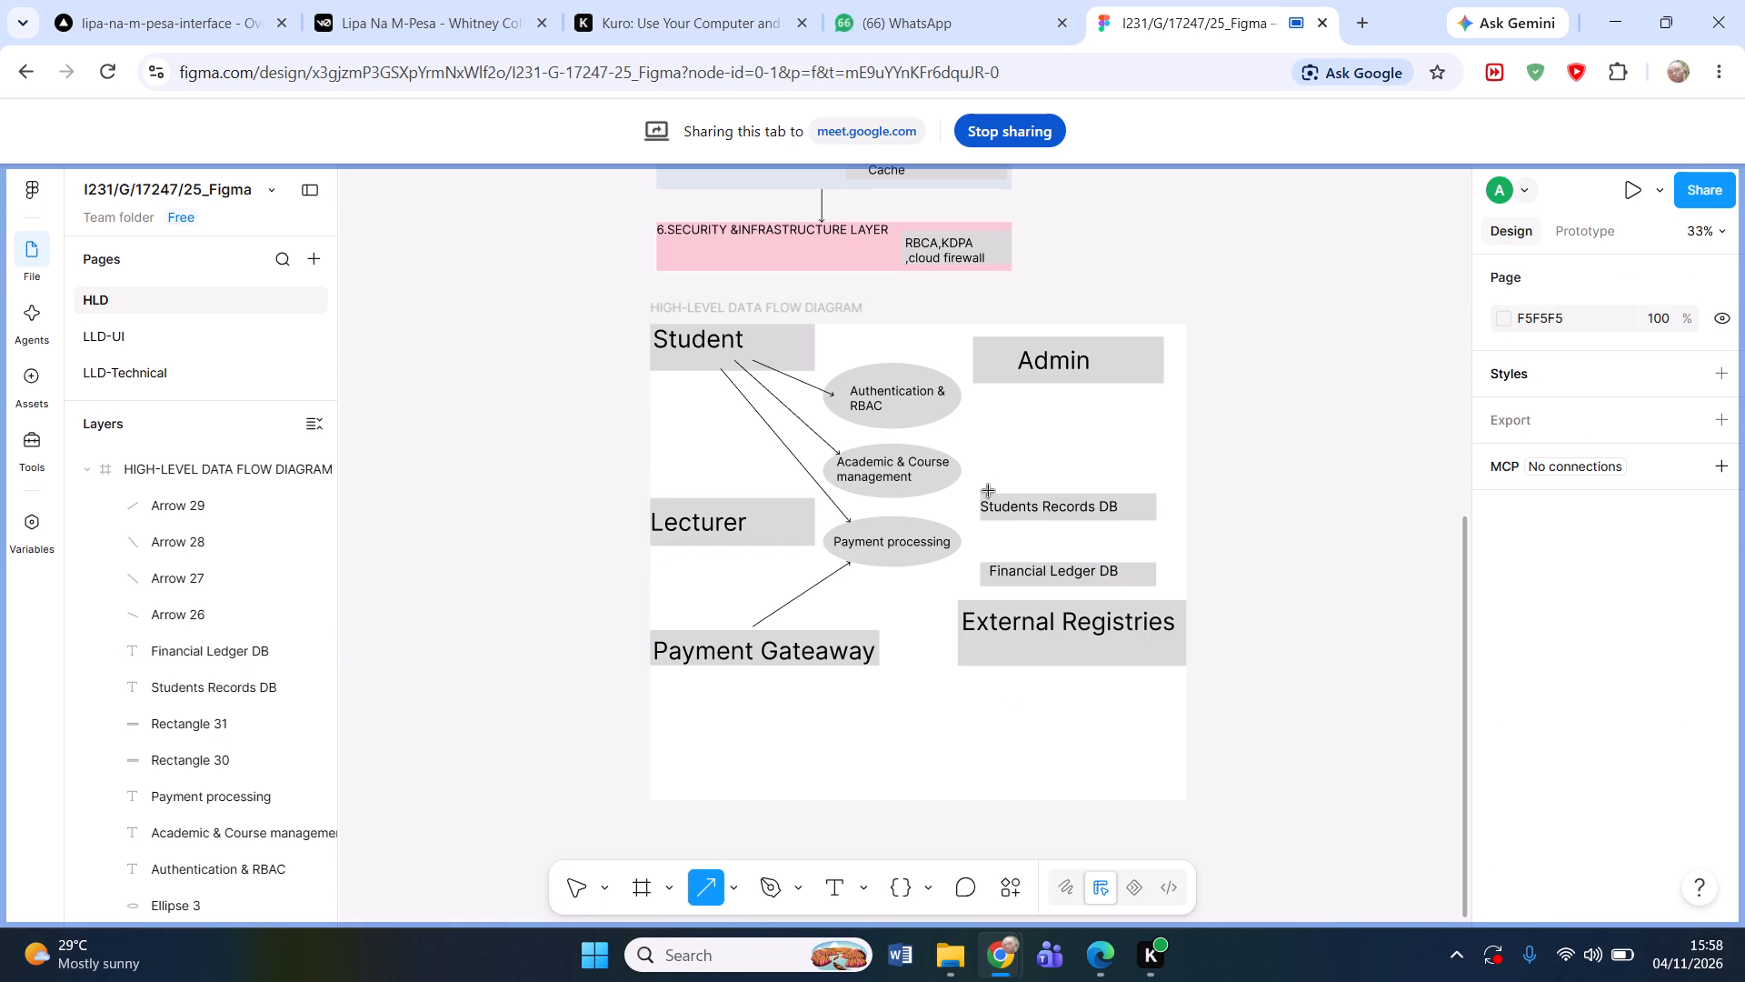
left_click_drag(964, 470, 982, 490)
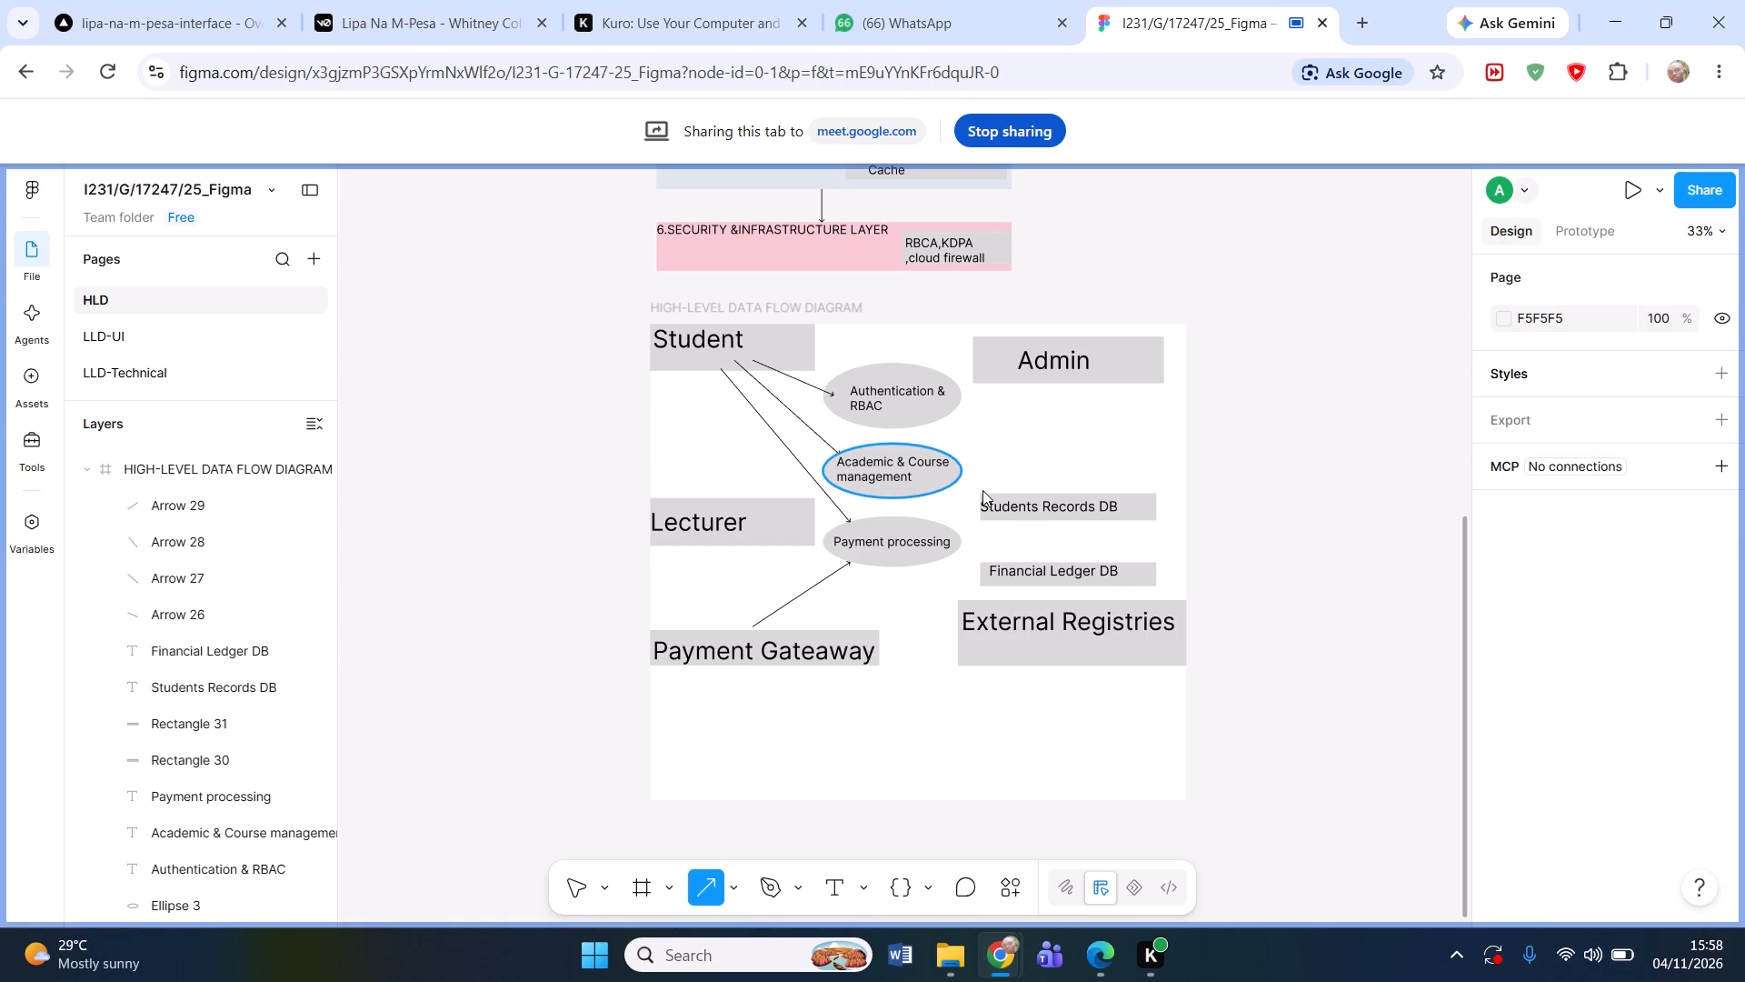
left_click_drag(982, 490, 998, 496)
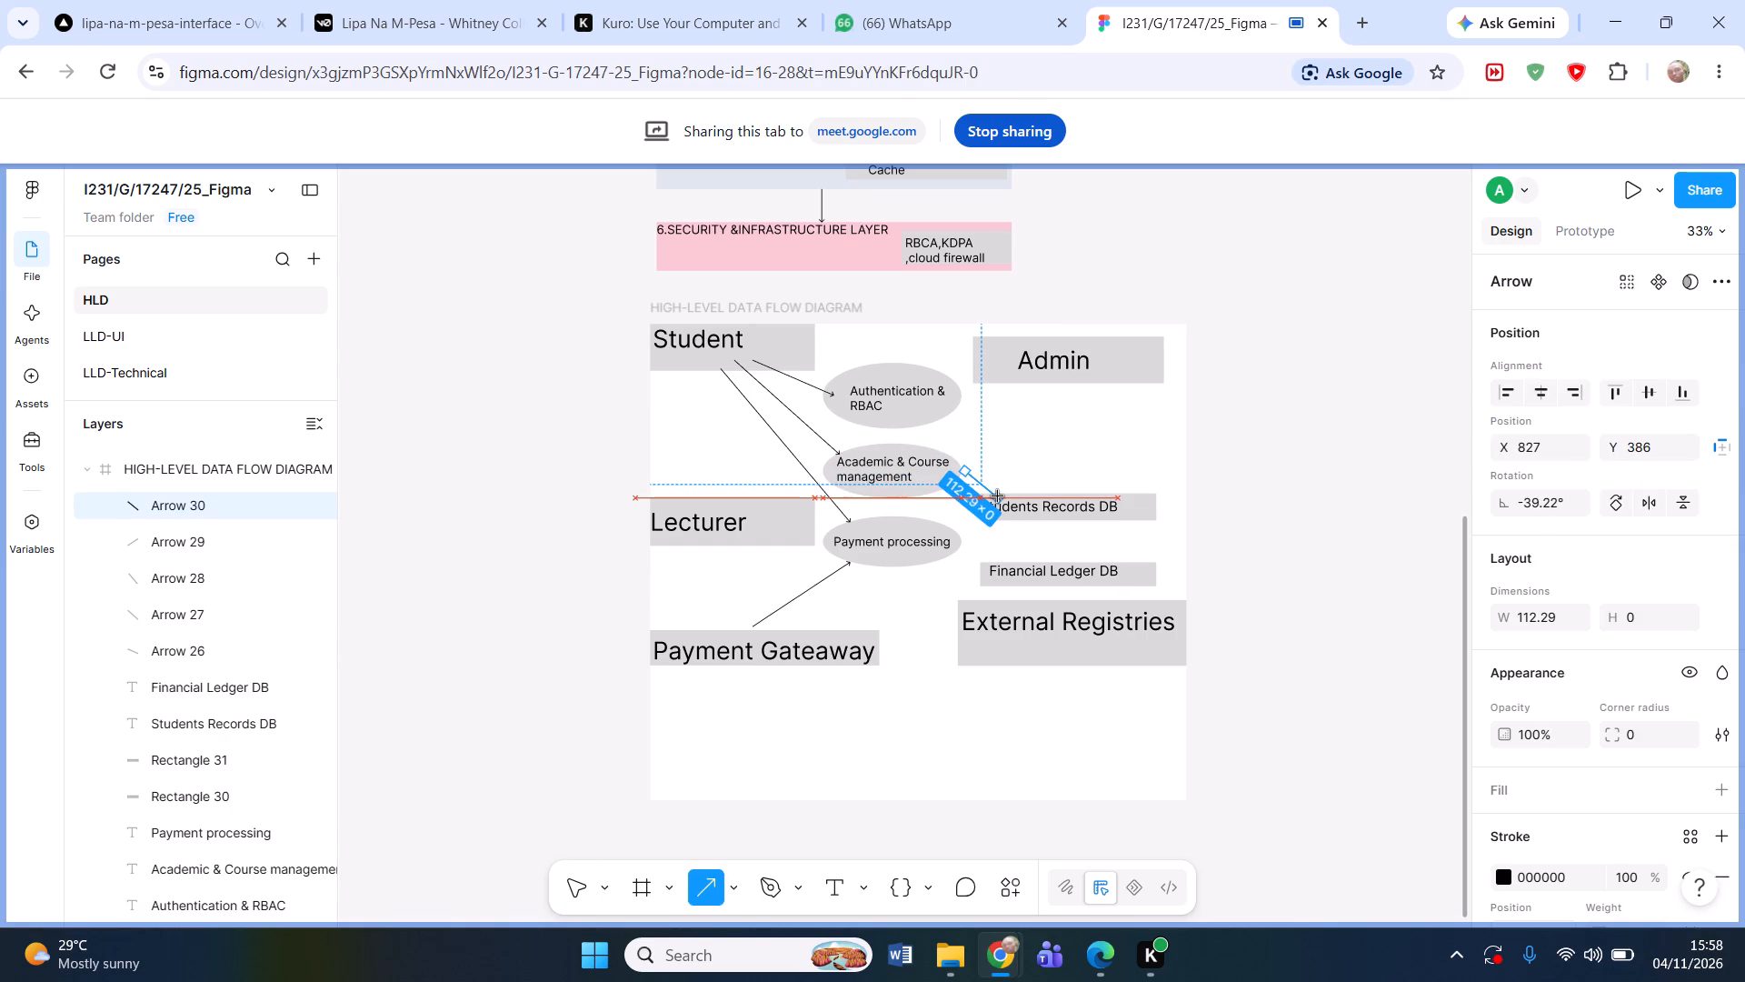
left_click_drag(998, 496, 1002, 496)
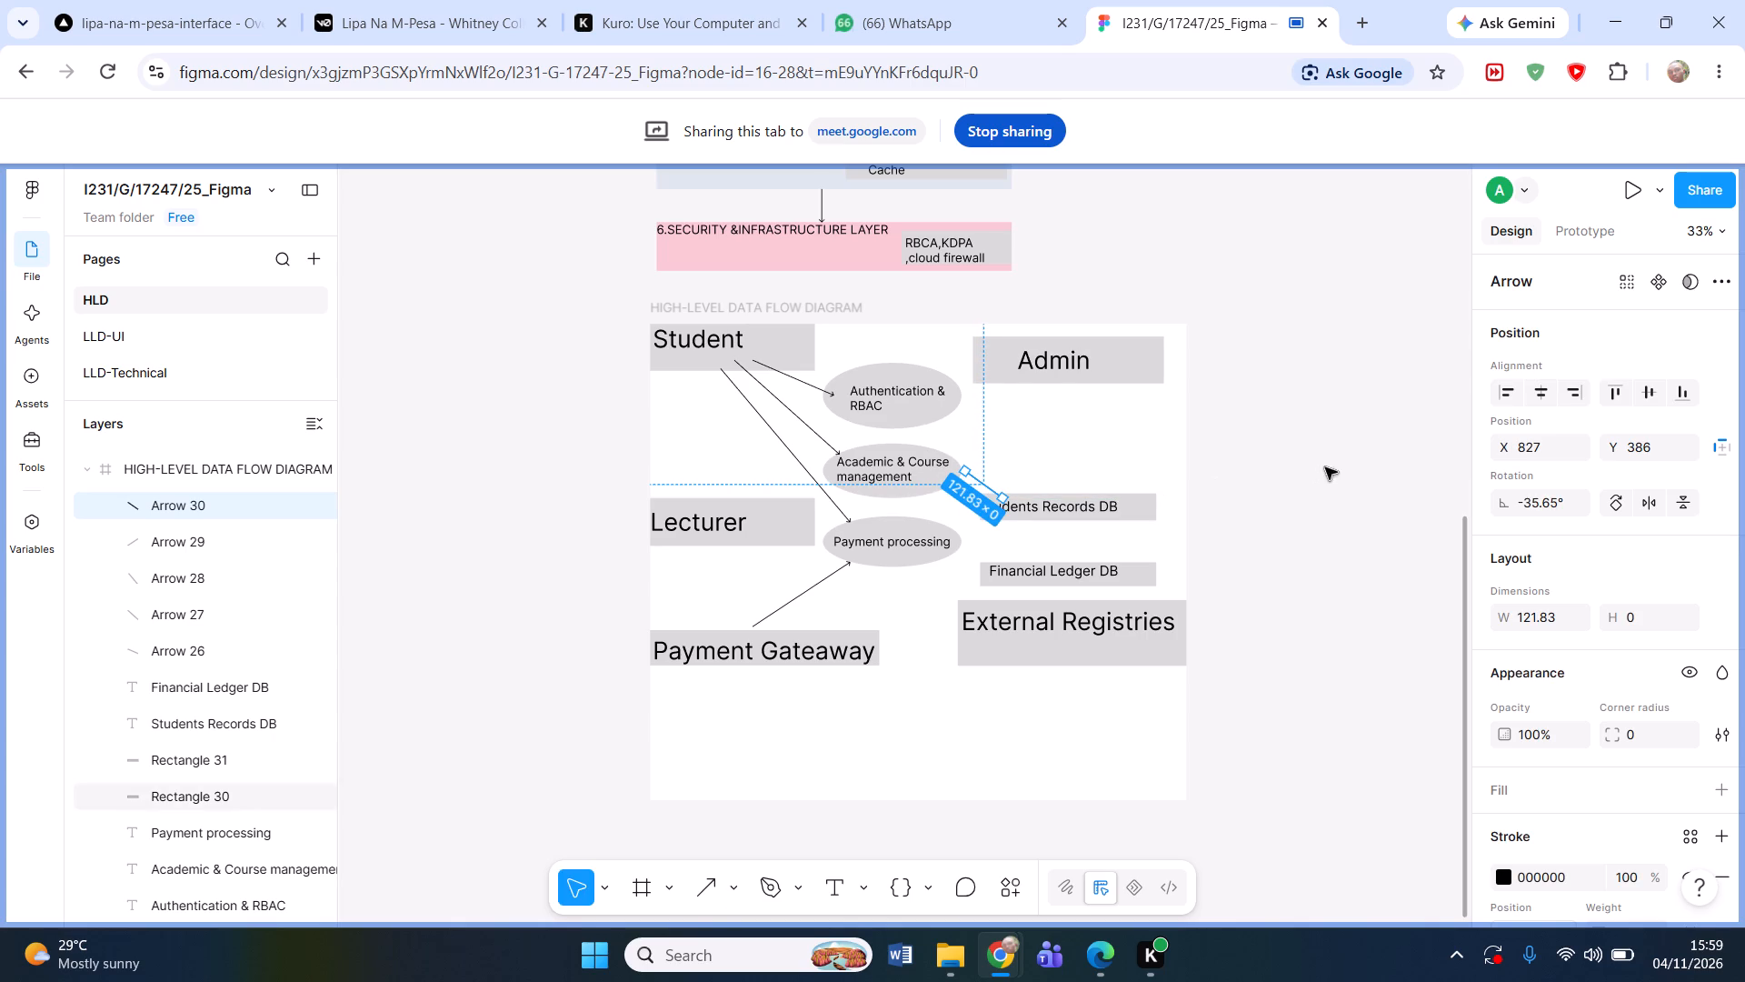
left_click(1325, 467)
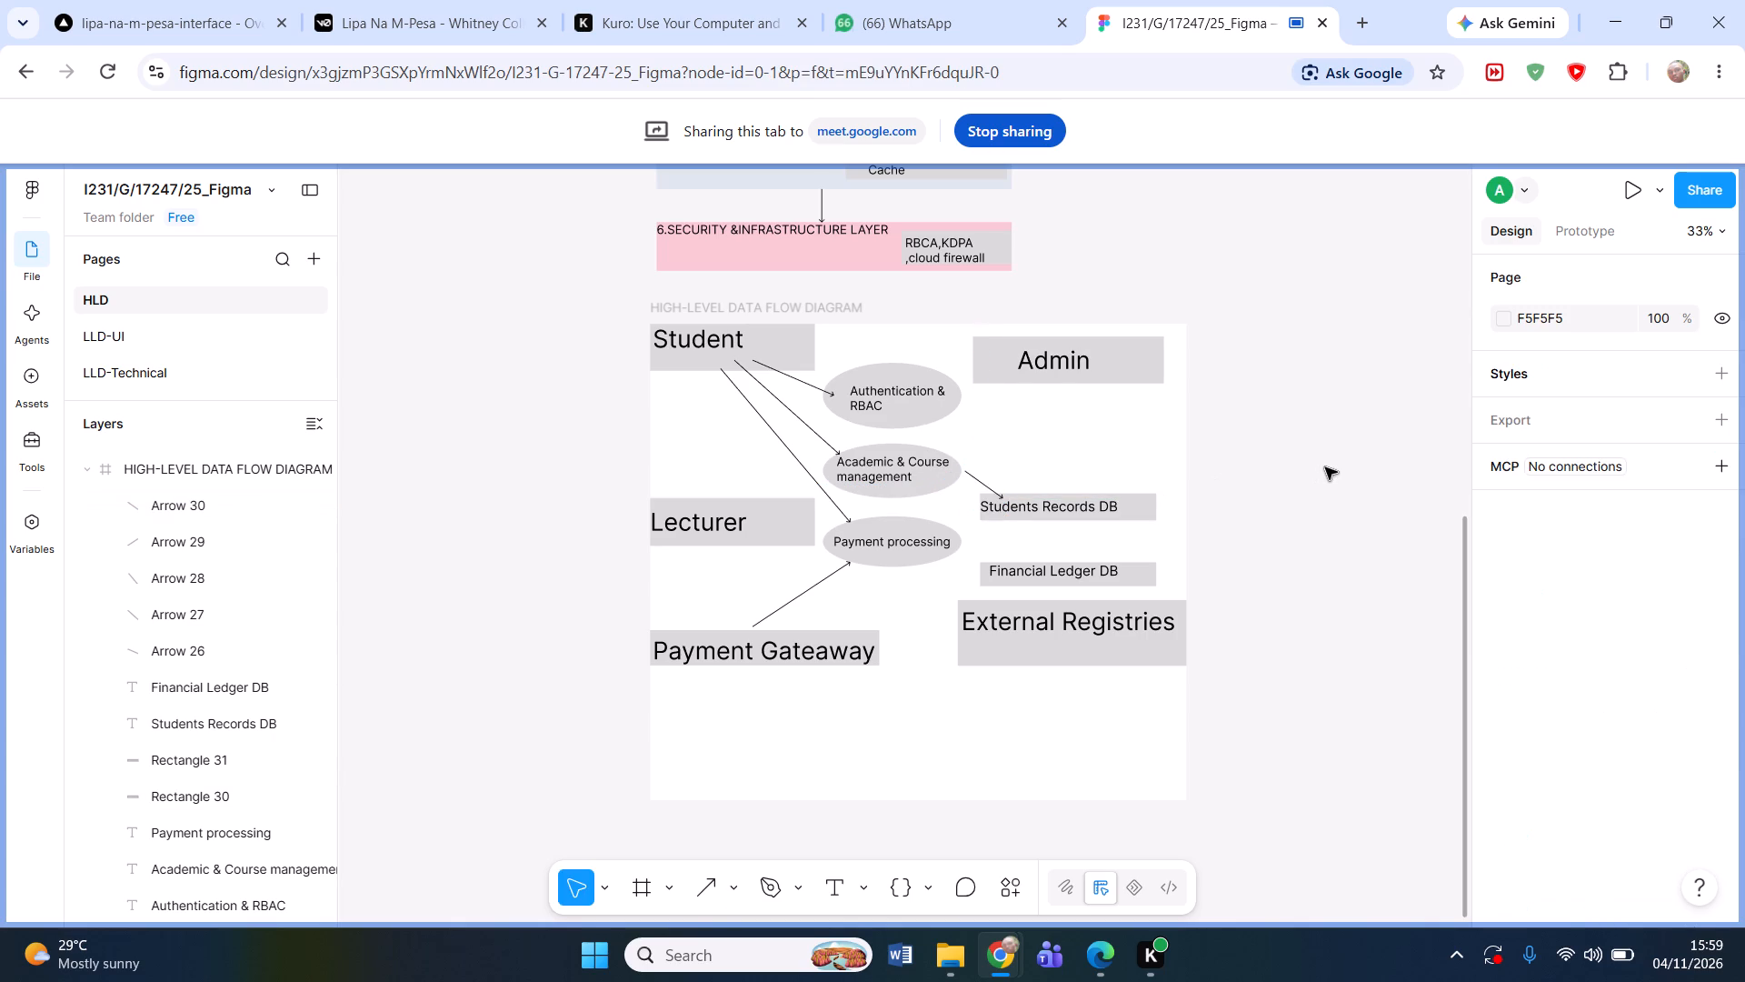
Move the arrow to Students Records DB to about X 792, Y 382 so it starts inside the Academic & Course management ellipse.
left_click(976, 478)
left_click_drag(976, 478, 969, 474)
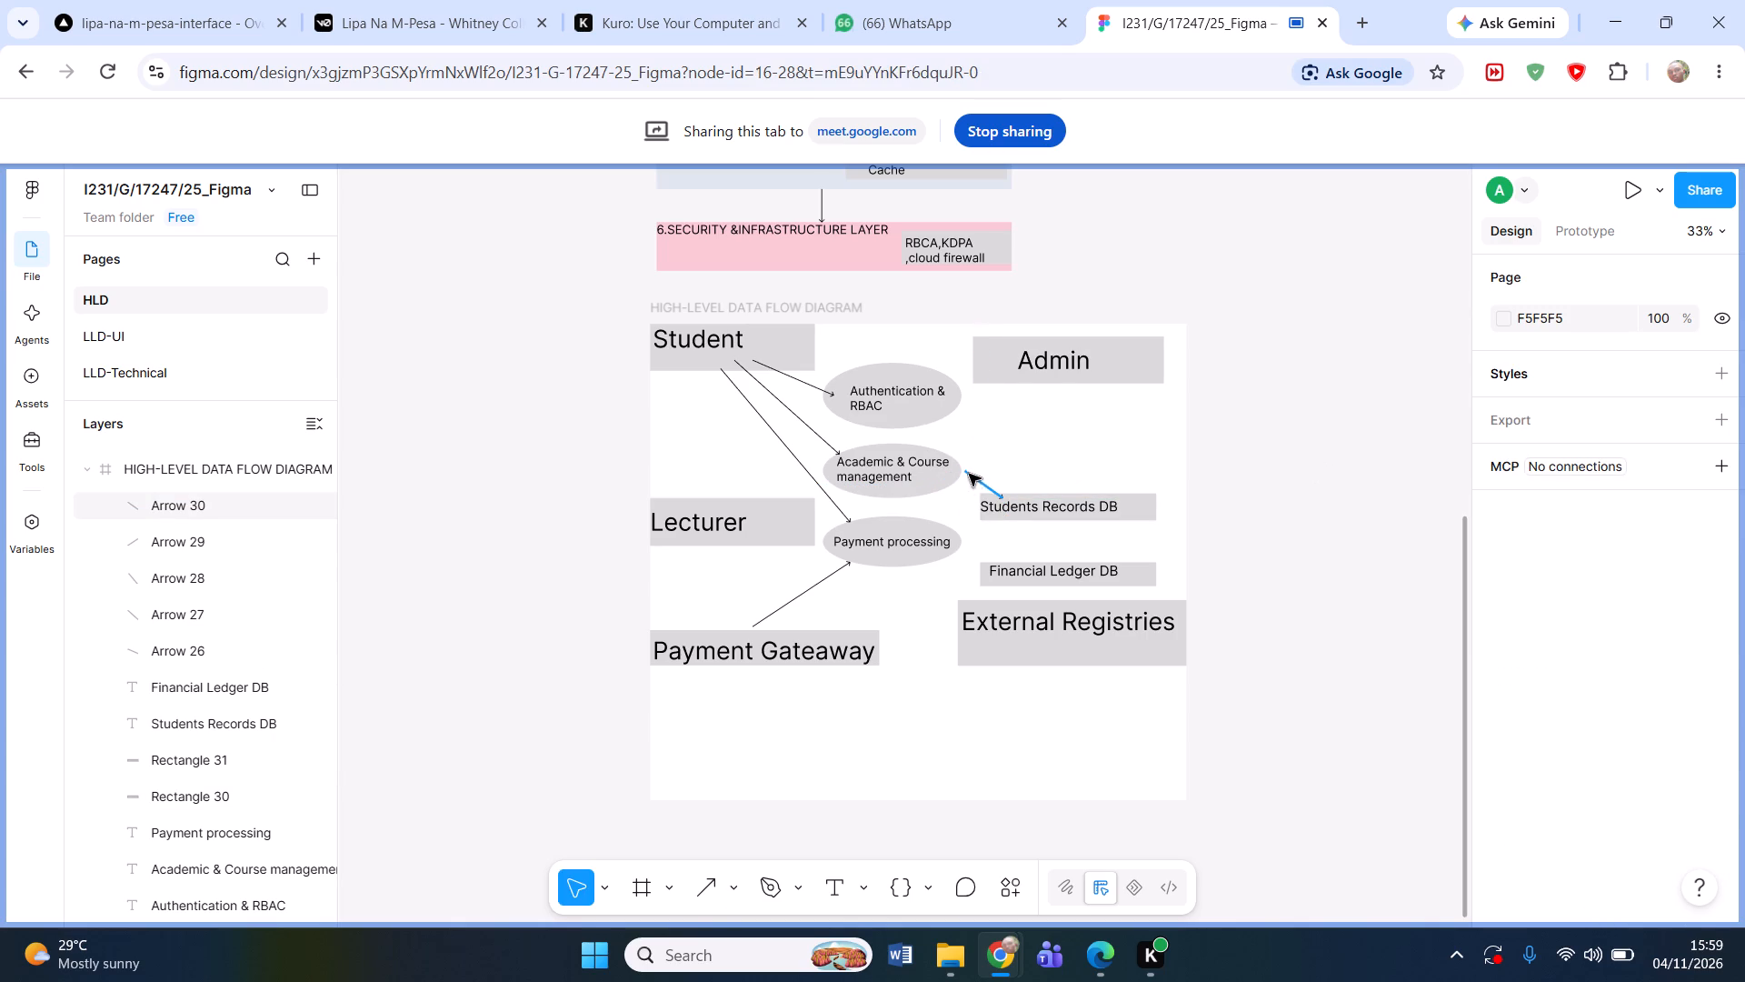
left_click_drag(969, 474, 970, 480)
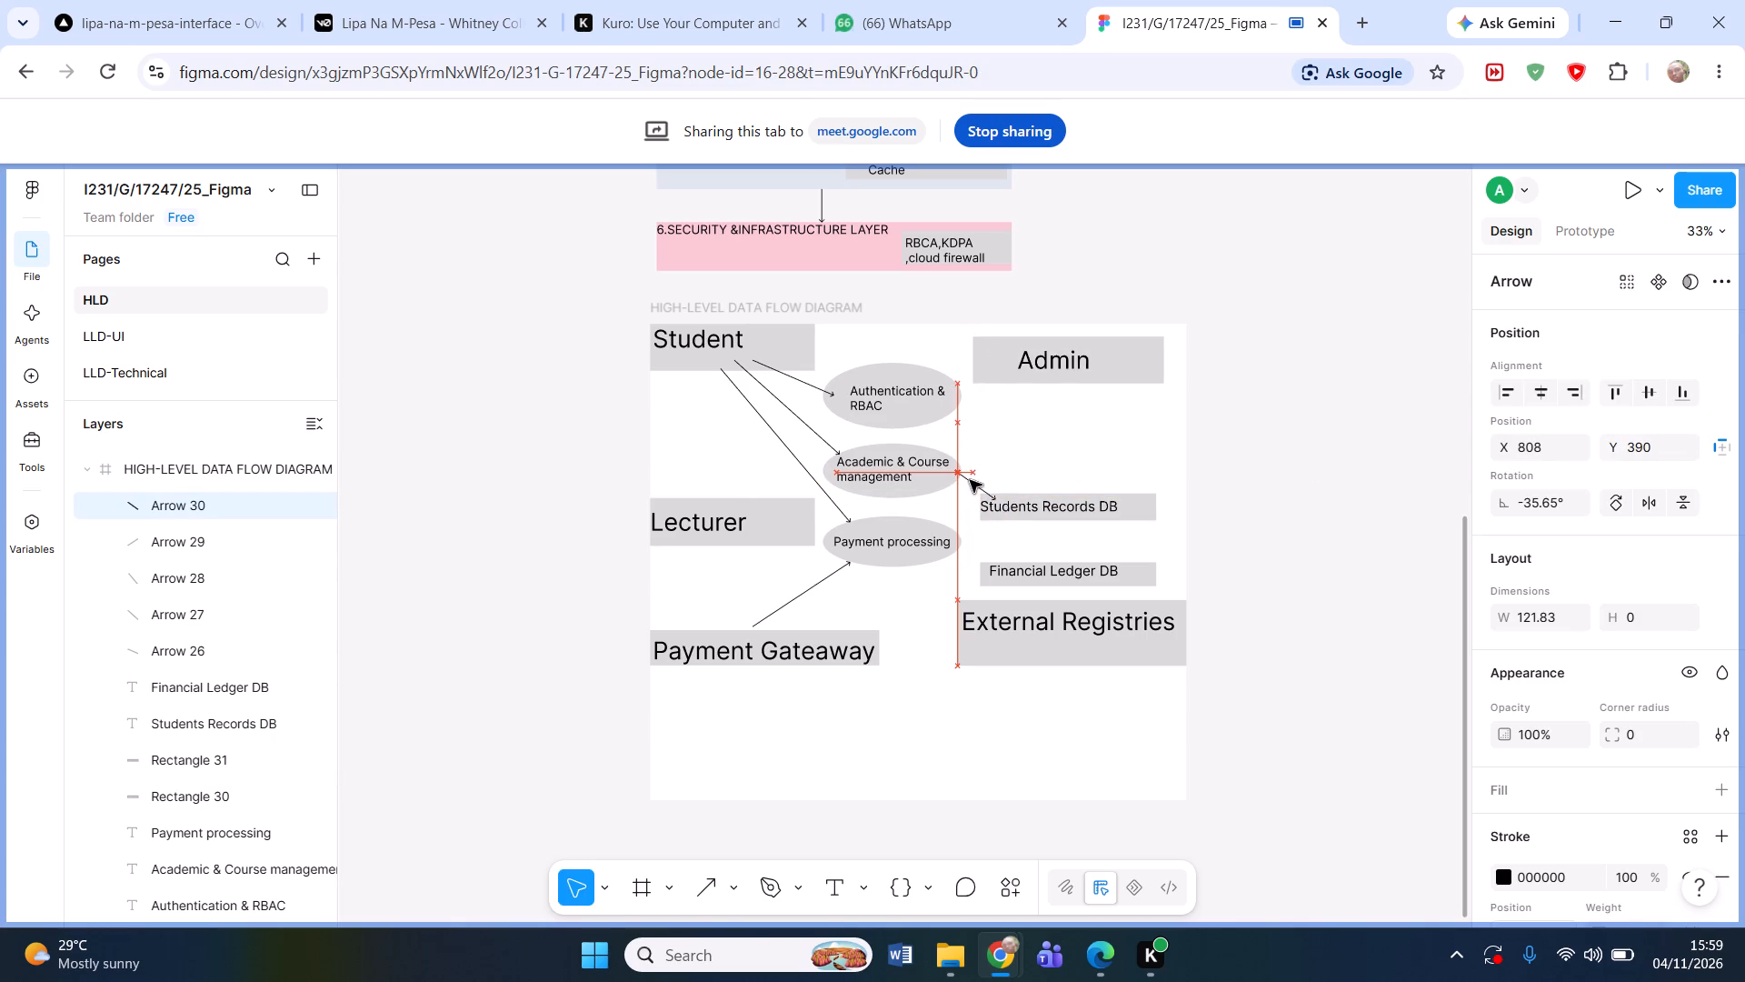
left_click_drag(970, 480, 965, 479)
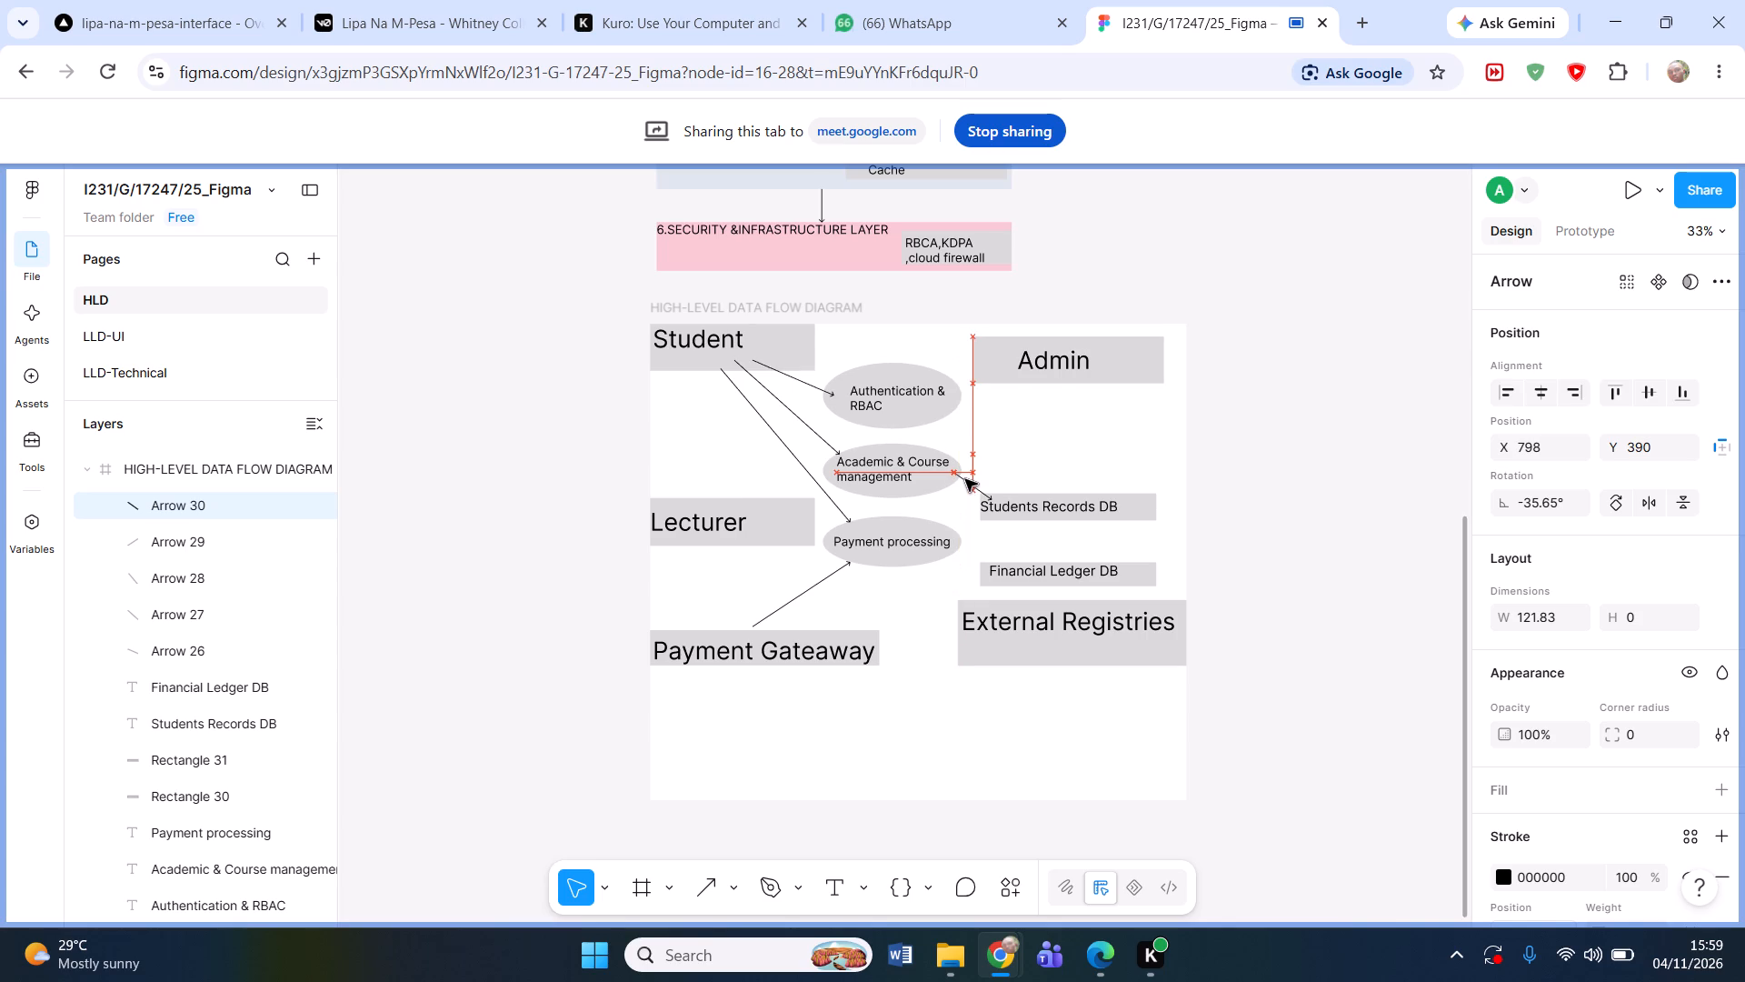
left_click_drag(965, 479, 963, 476)
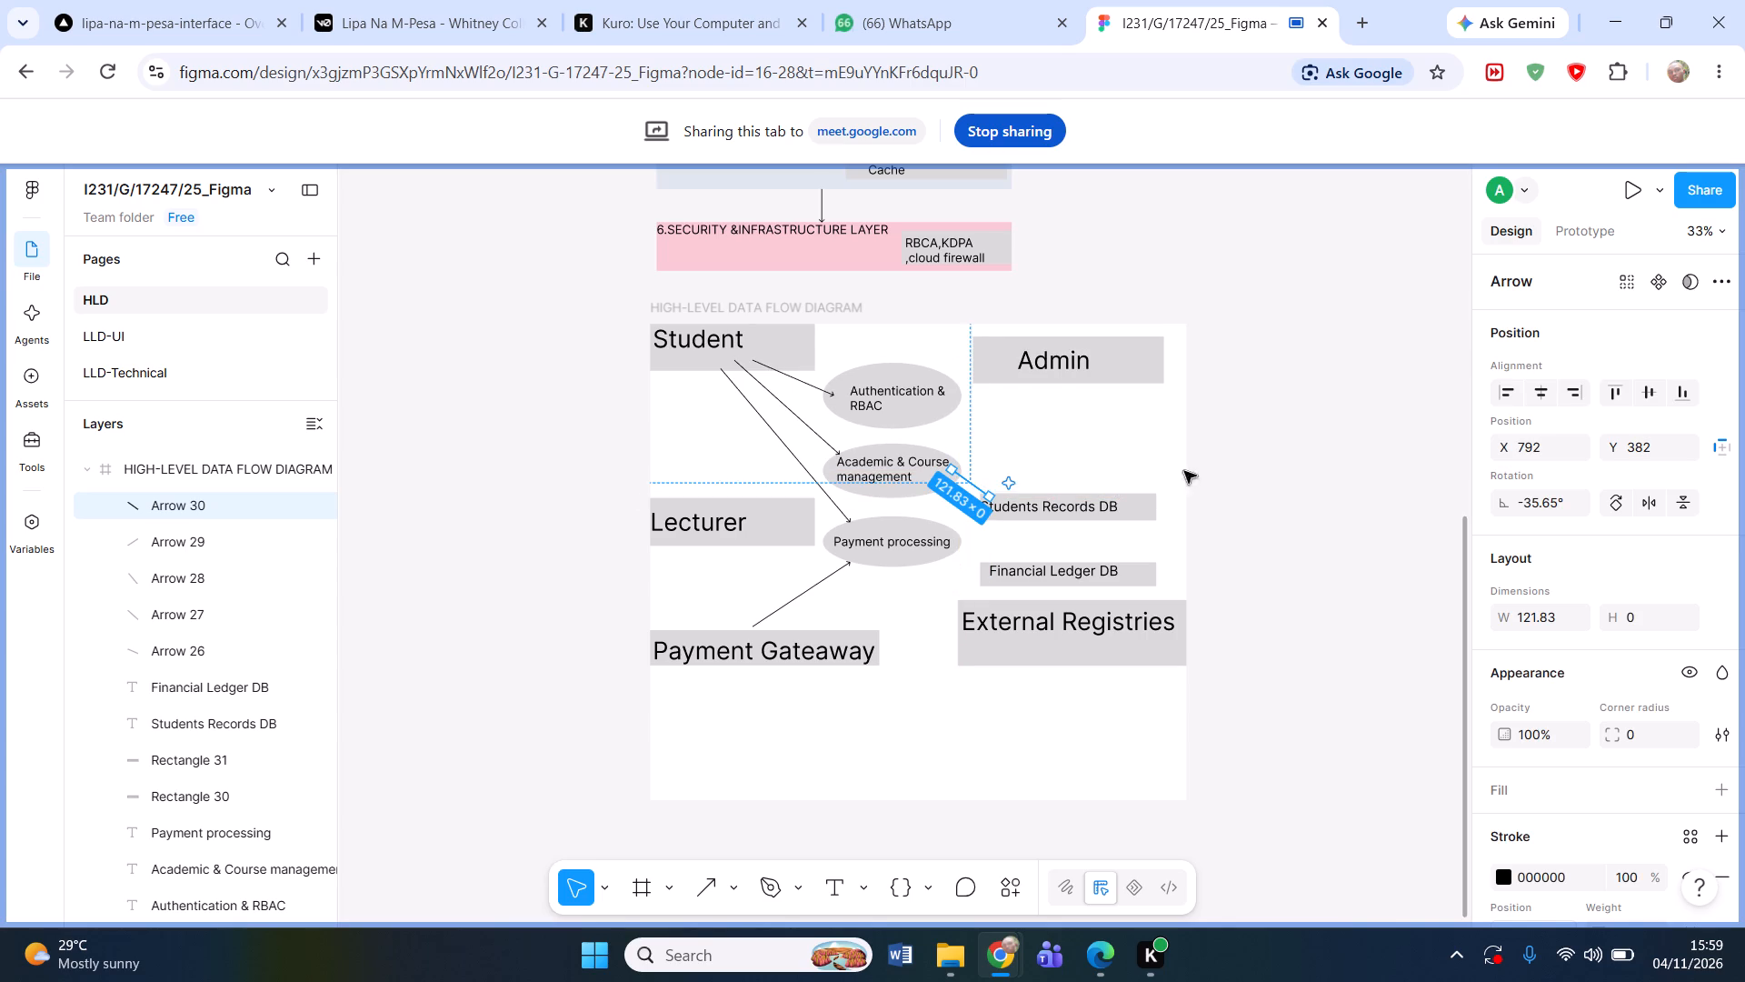
left_click(1212, 476)
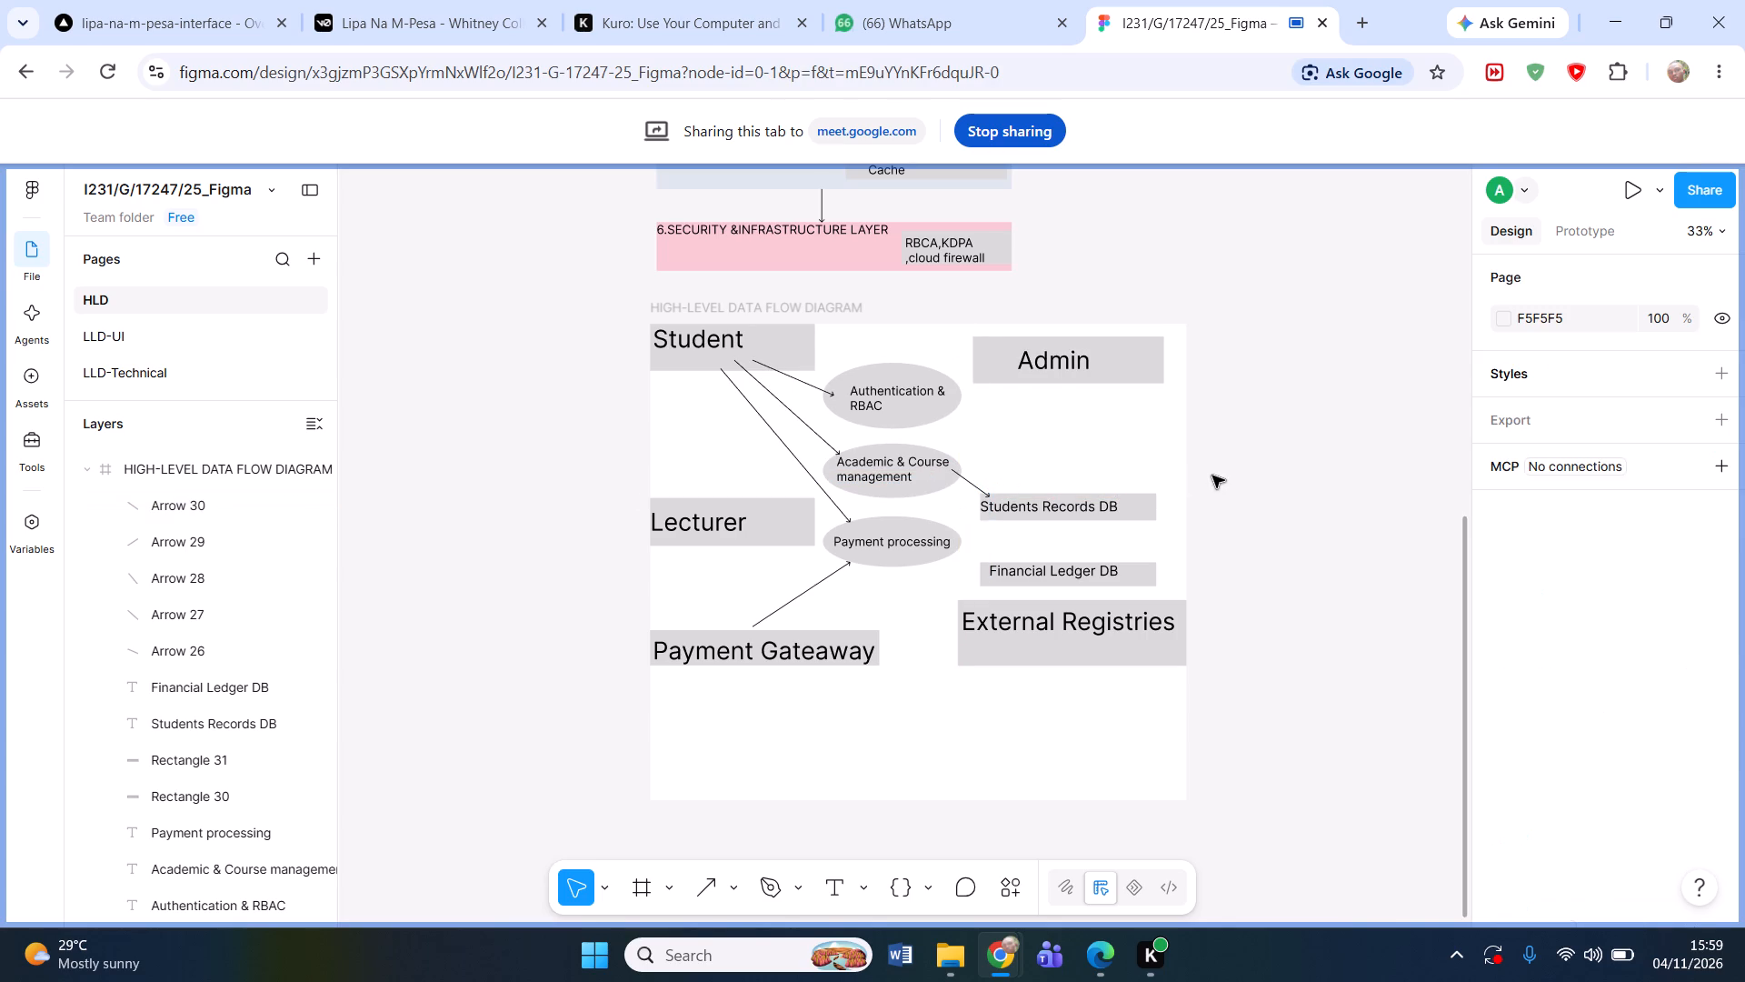
Draw an arrow about 103 long from the Payment processing ellipse to the Financial Ledger DB box.
key("shift+l")
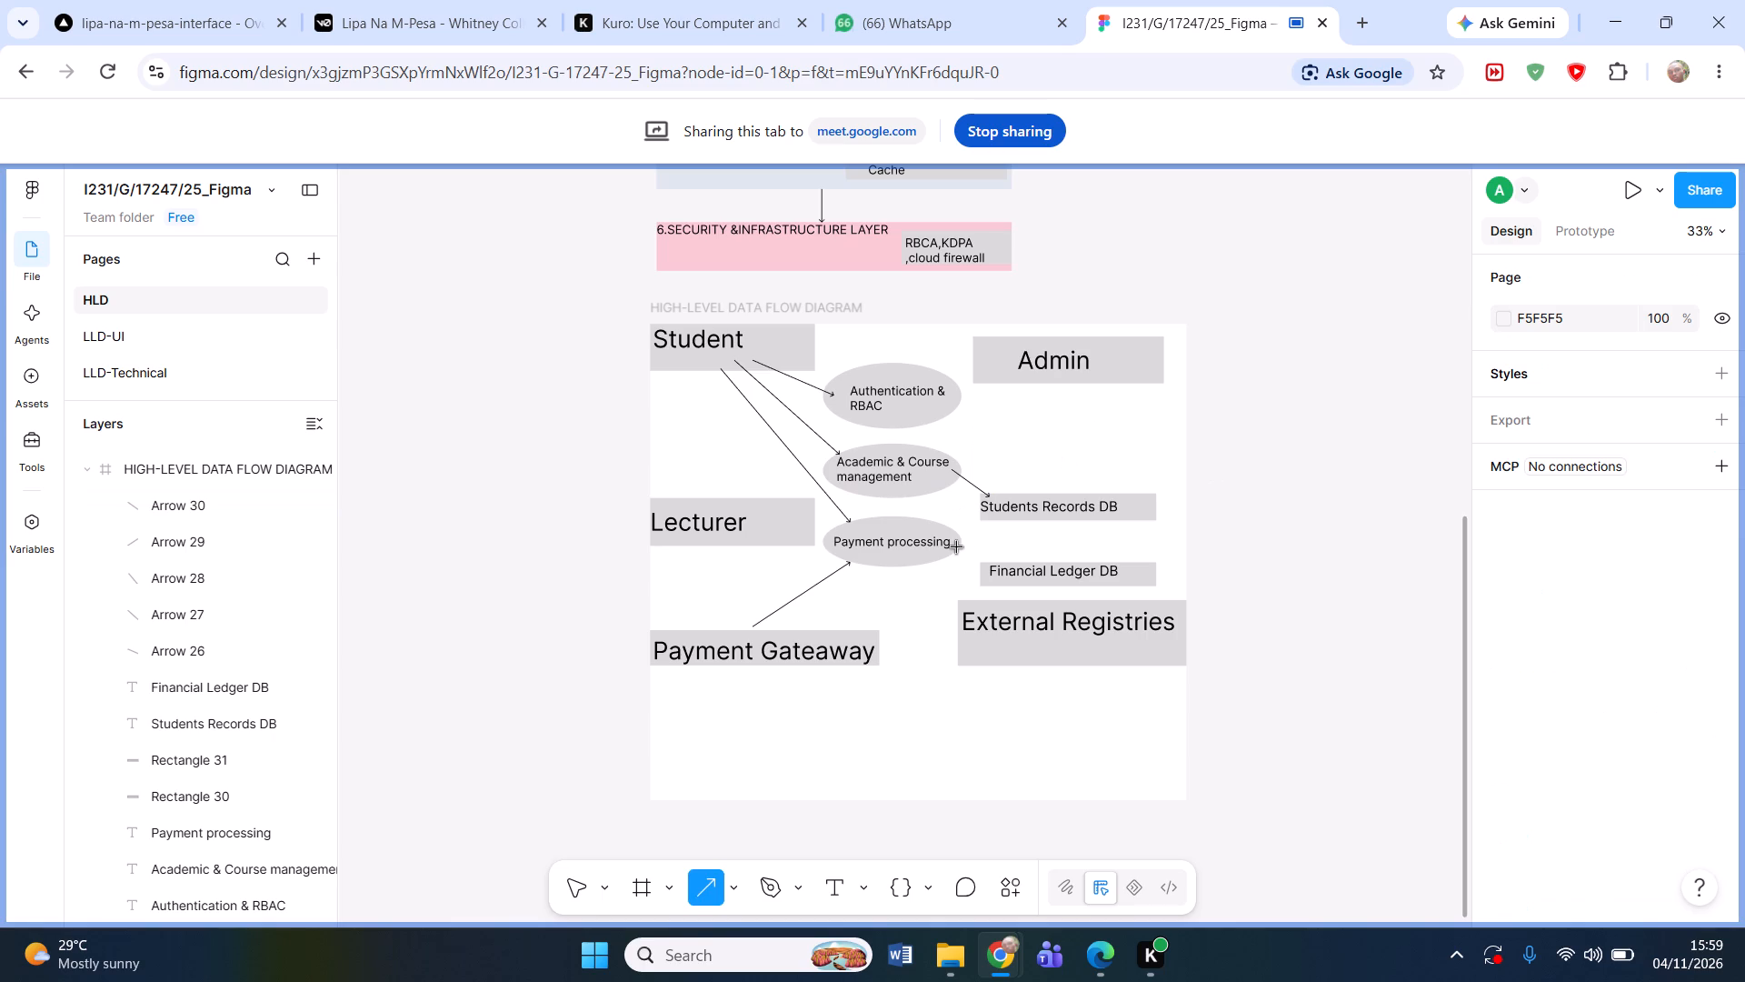
left_click_drag(957, 547, 985, 574)
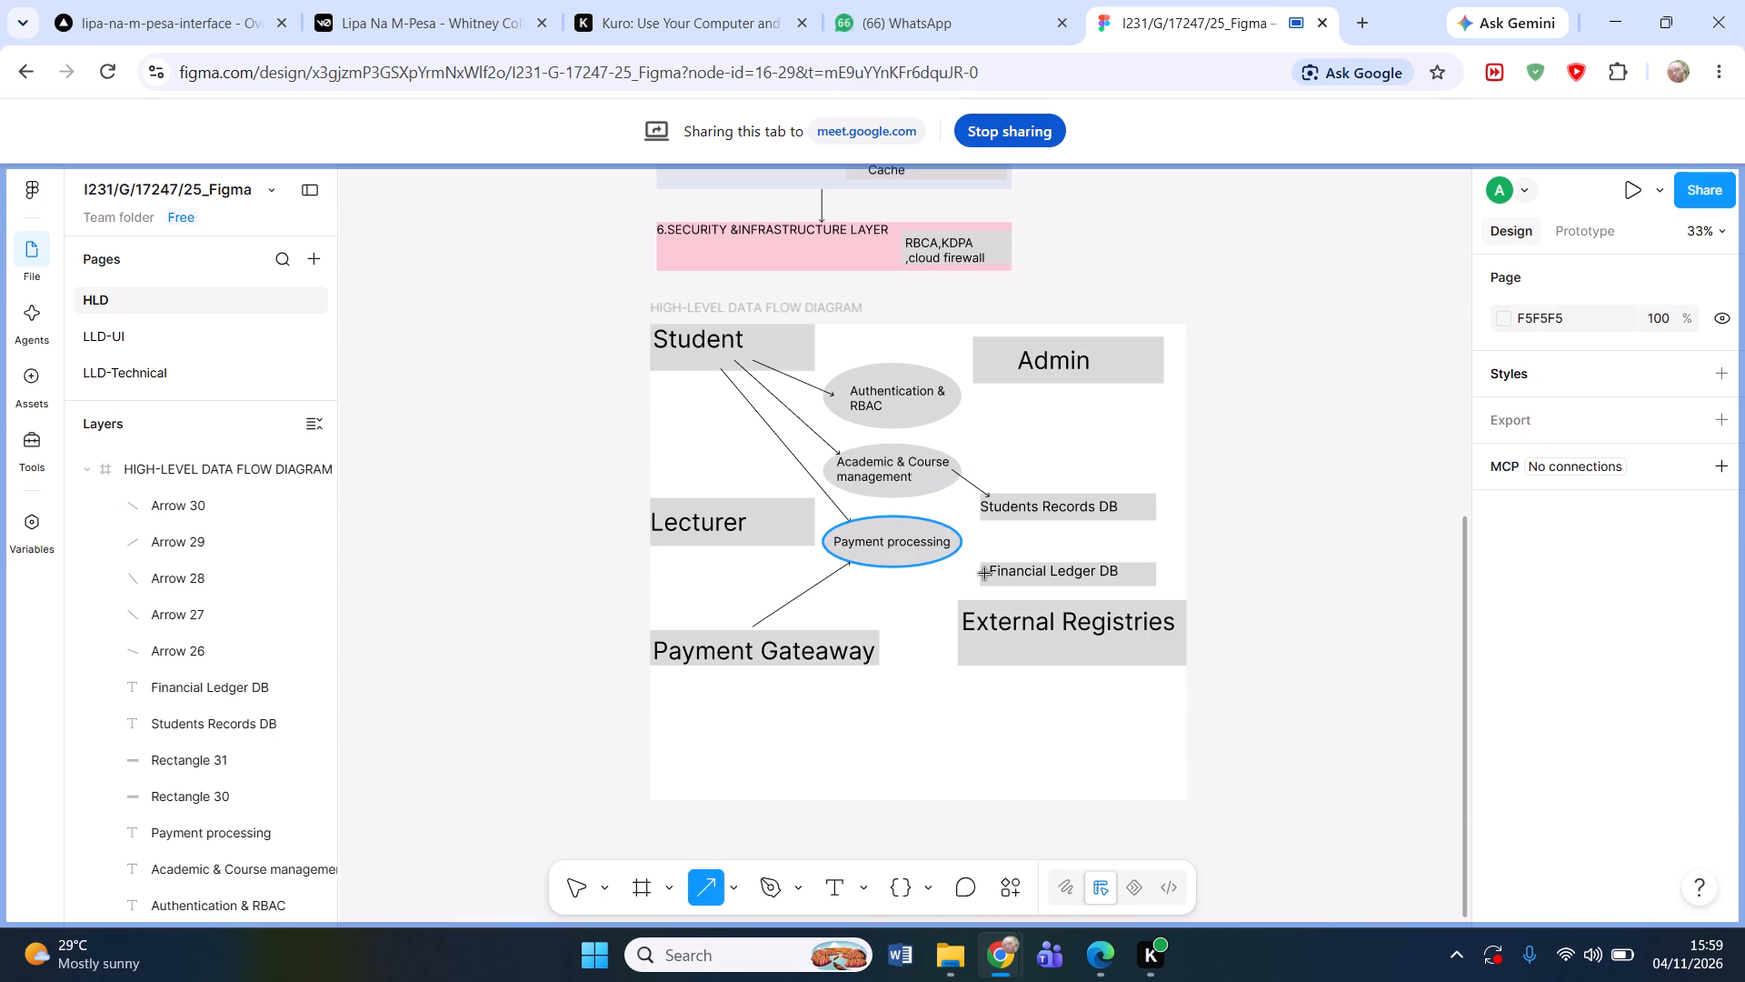
left_click_drag(985, 574, 988, 573)
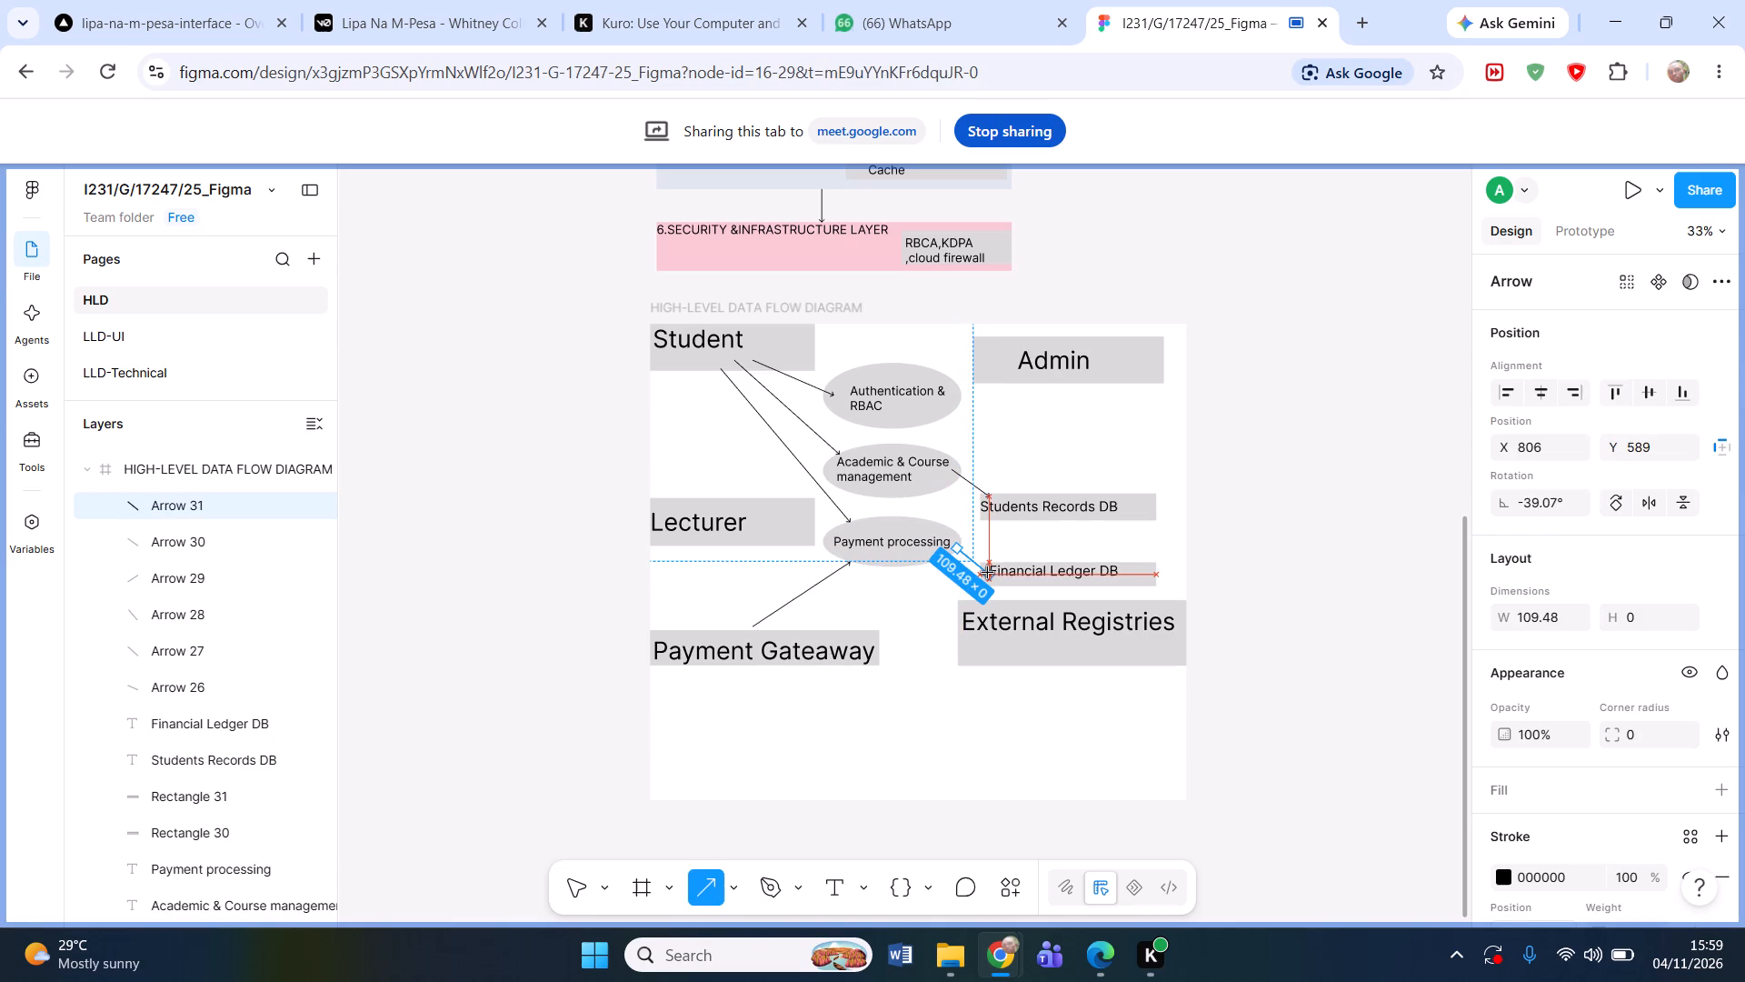
left_click_drag(988, 573, 987, 572)
left_click(1281, 568)
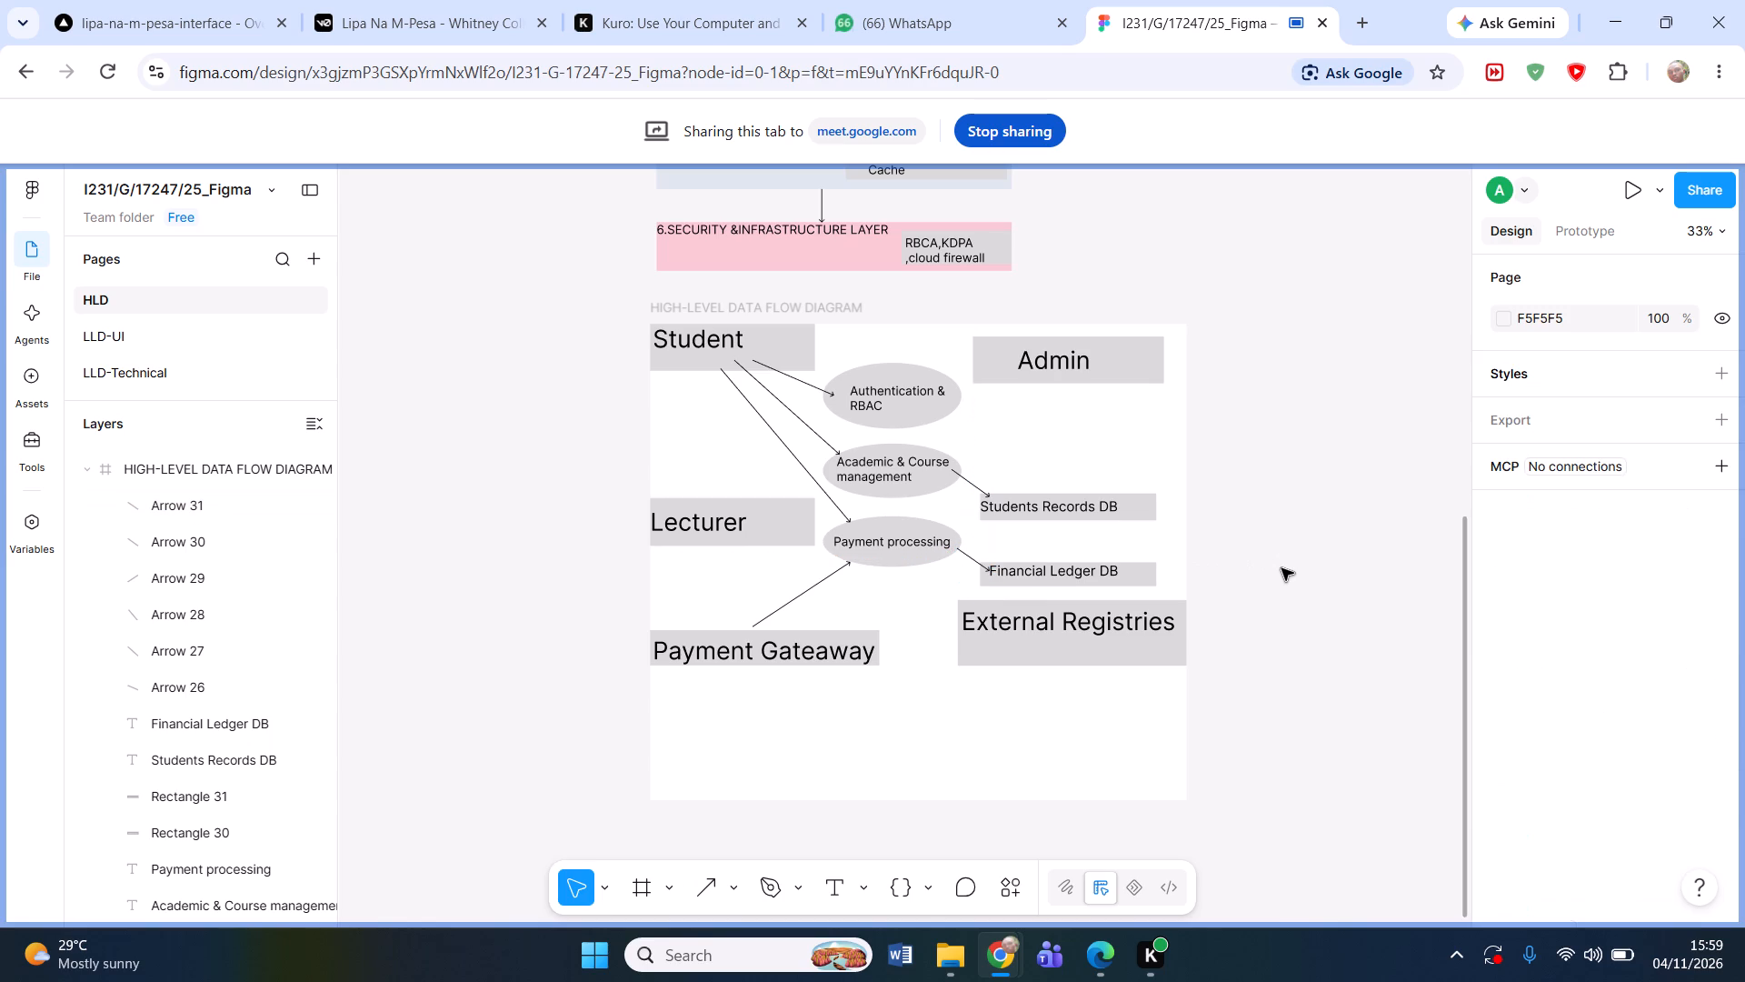
Adjust the position of the arrow from Payment processing to Financial Ledger DB to about X 806, Y 583.
left_click(977, 559)
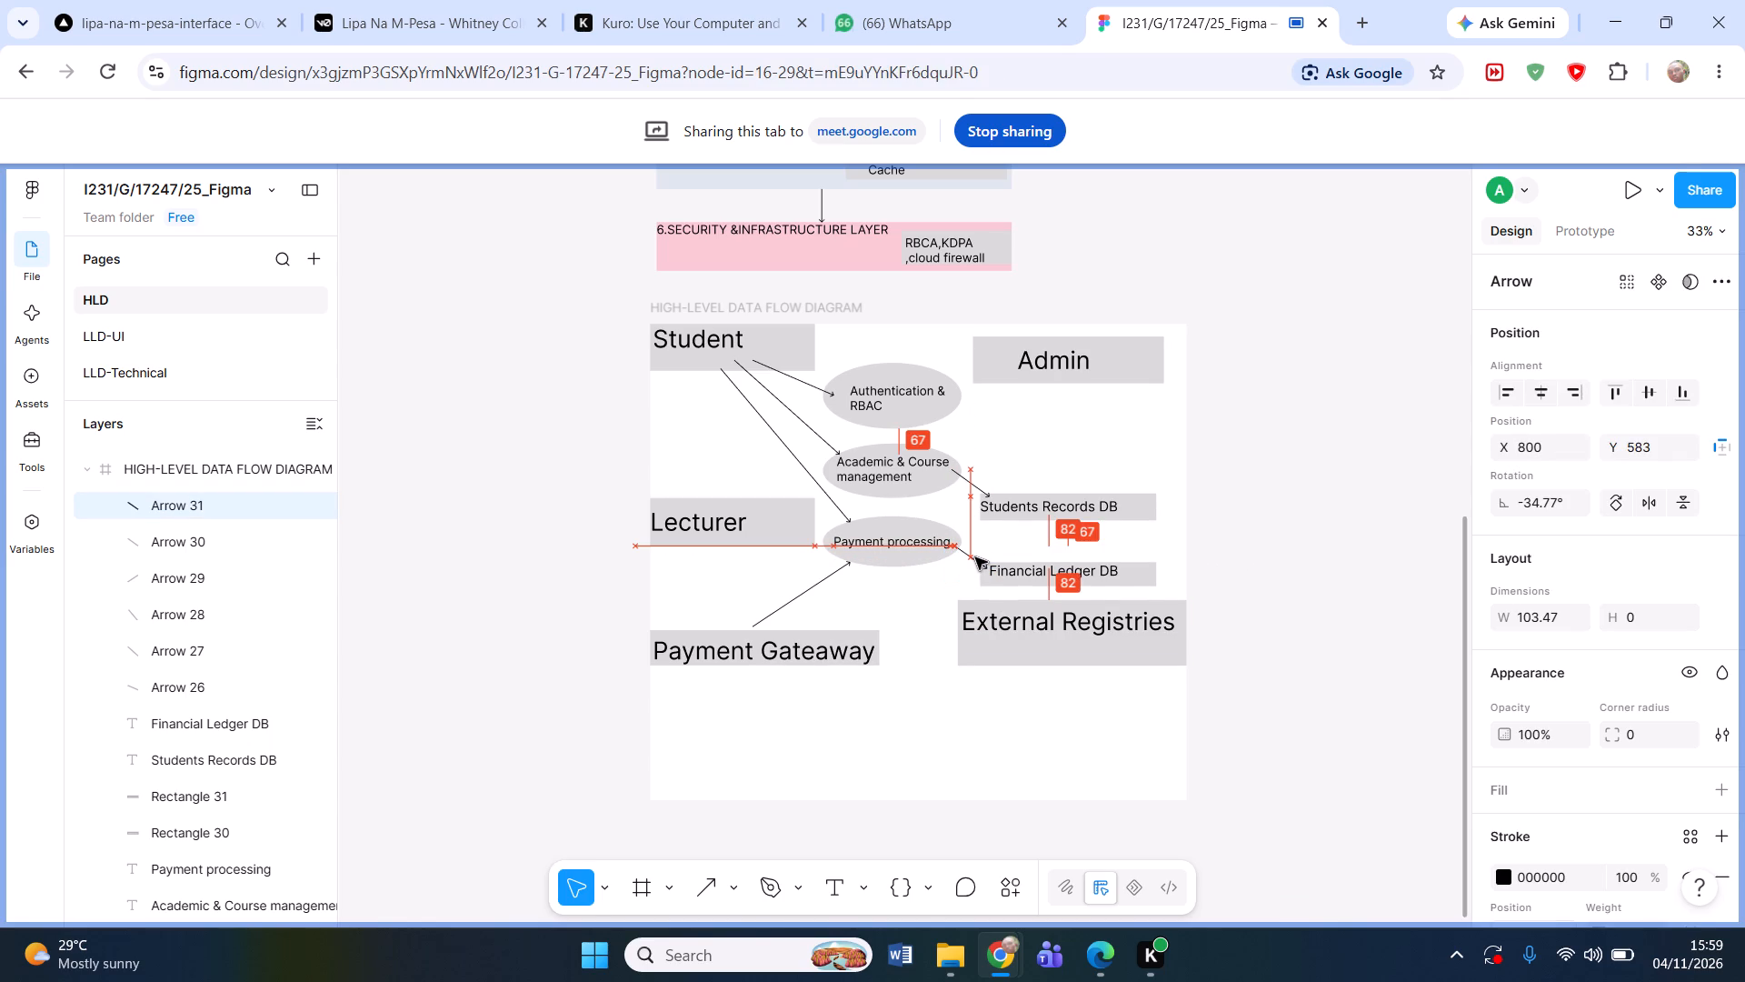
left_click(1255, 531)
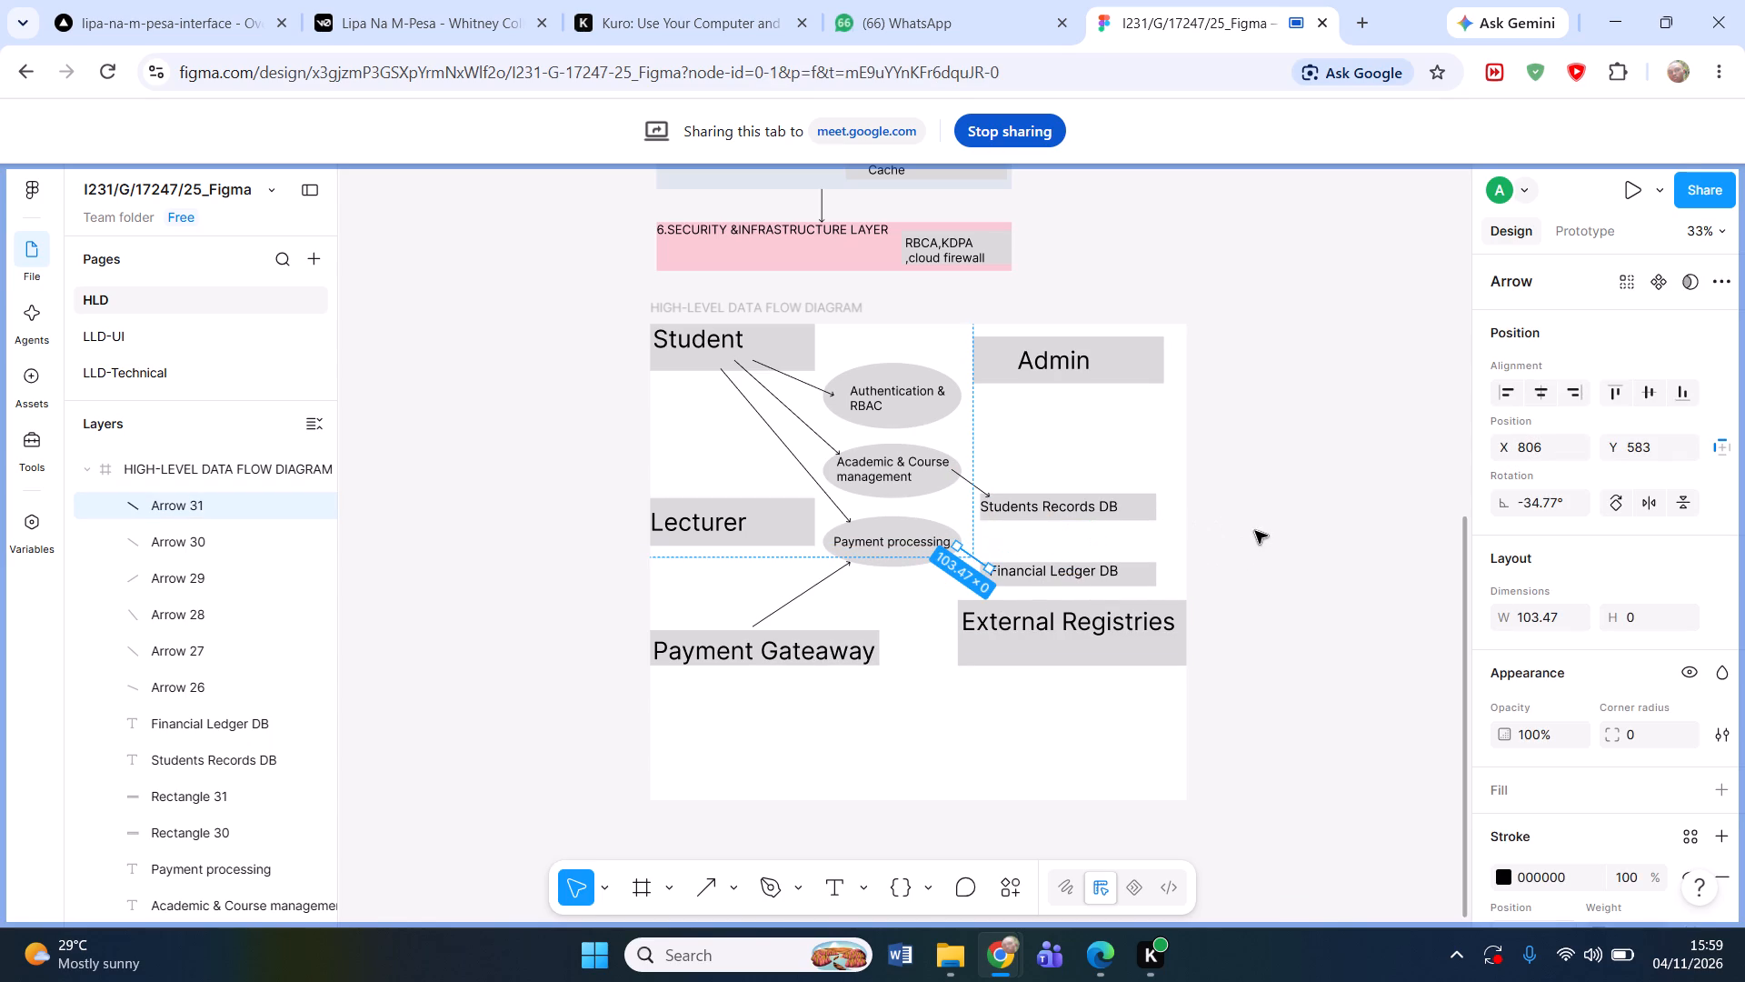
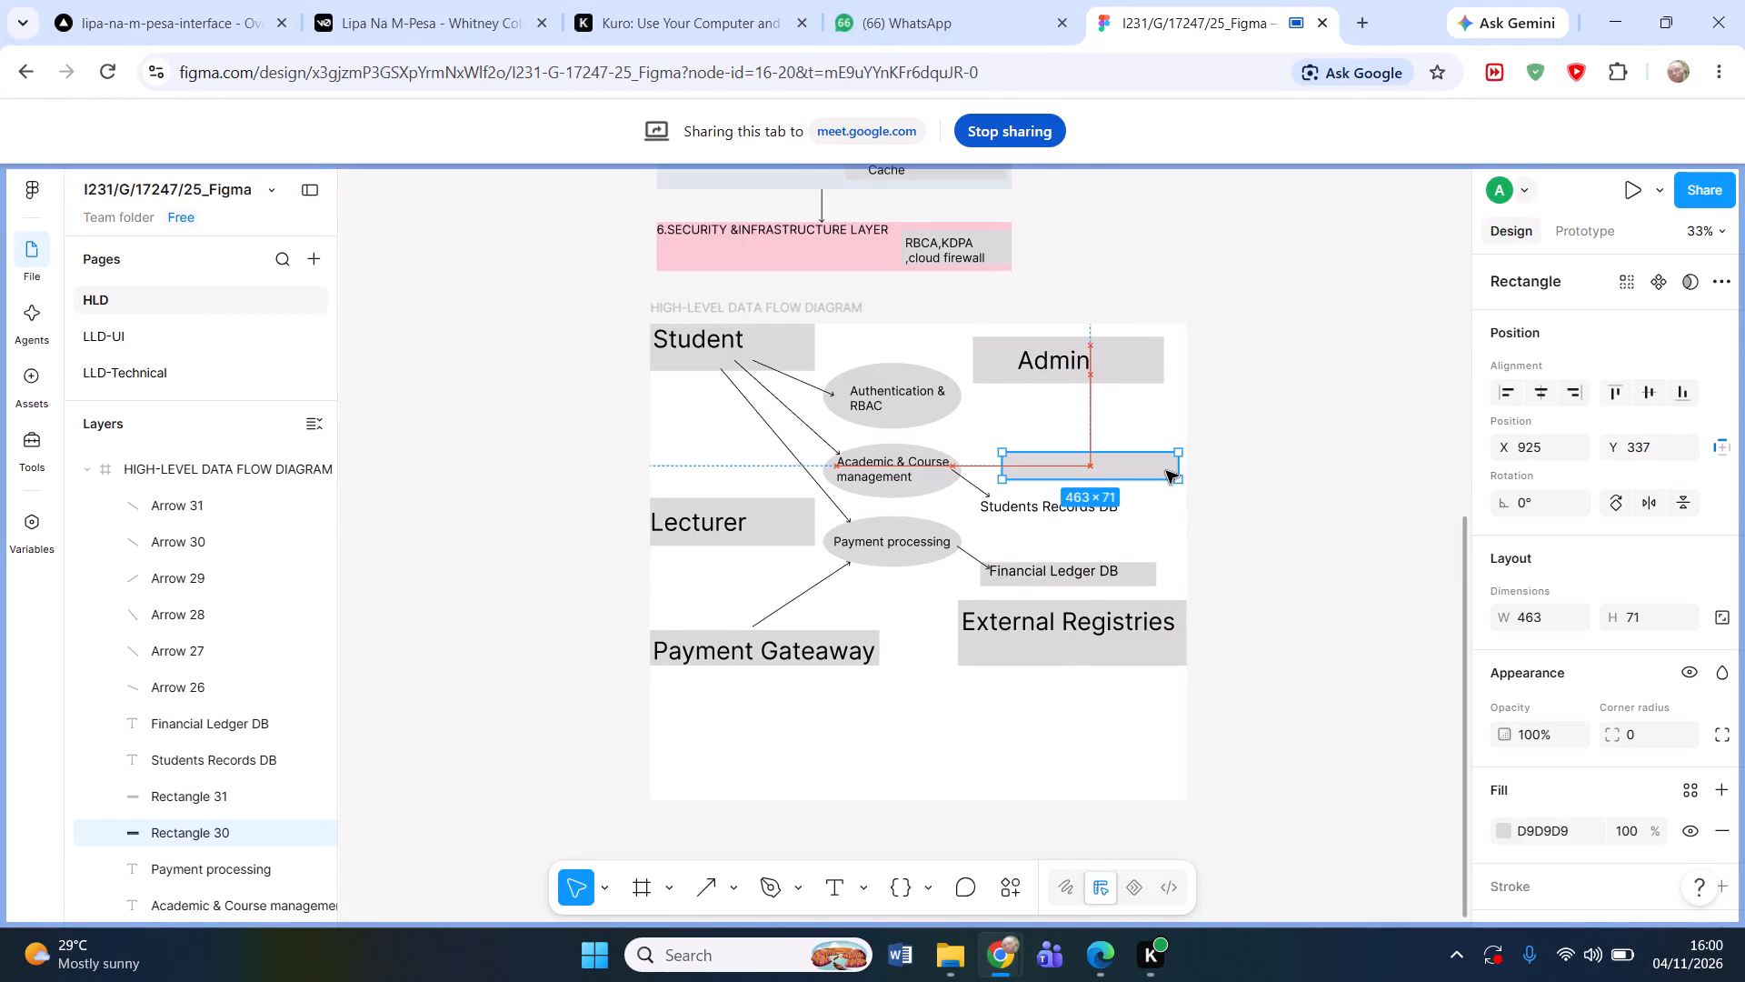
Move the Students Records DB label onto its grey rectangle beside the Academic & Course management ellipse.
left_click(1127, 540)
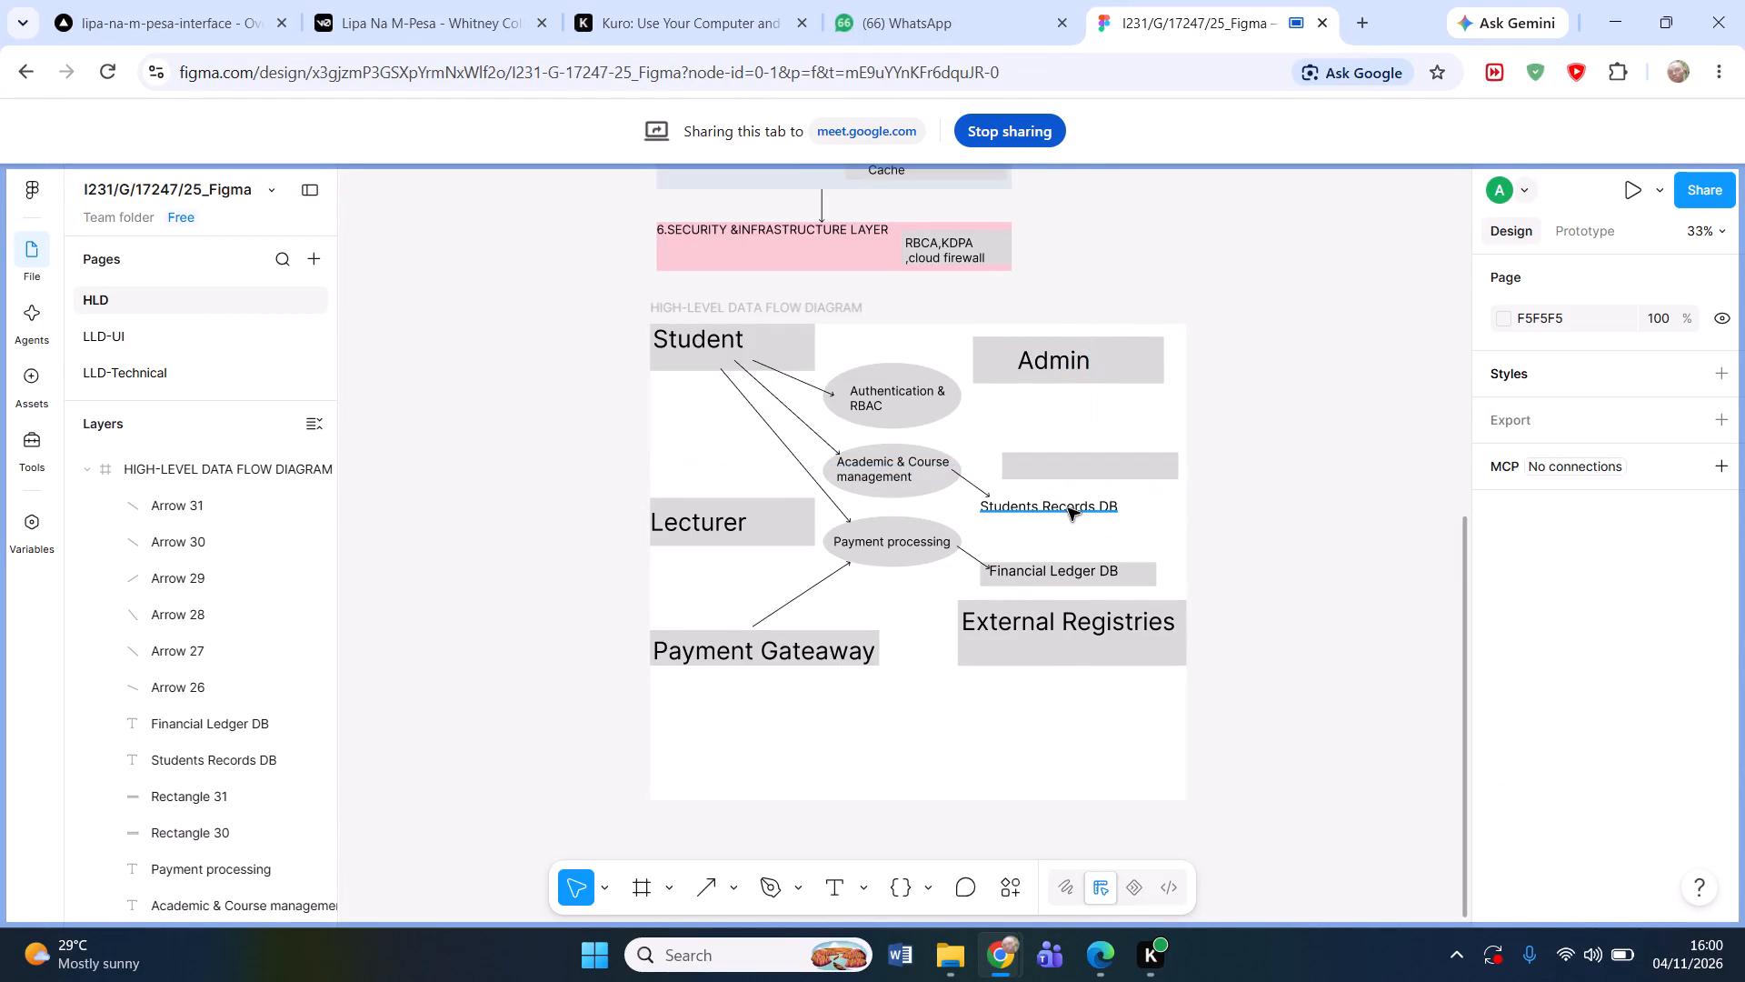
left_click_drag(1068, 508, 1107, 475)
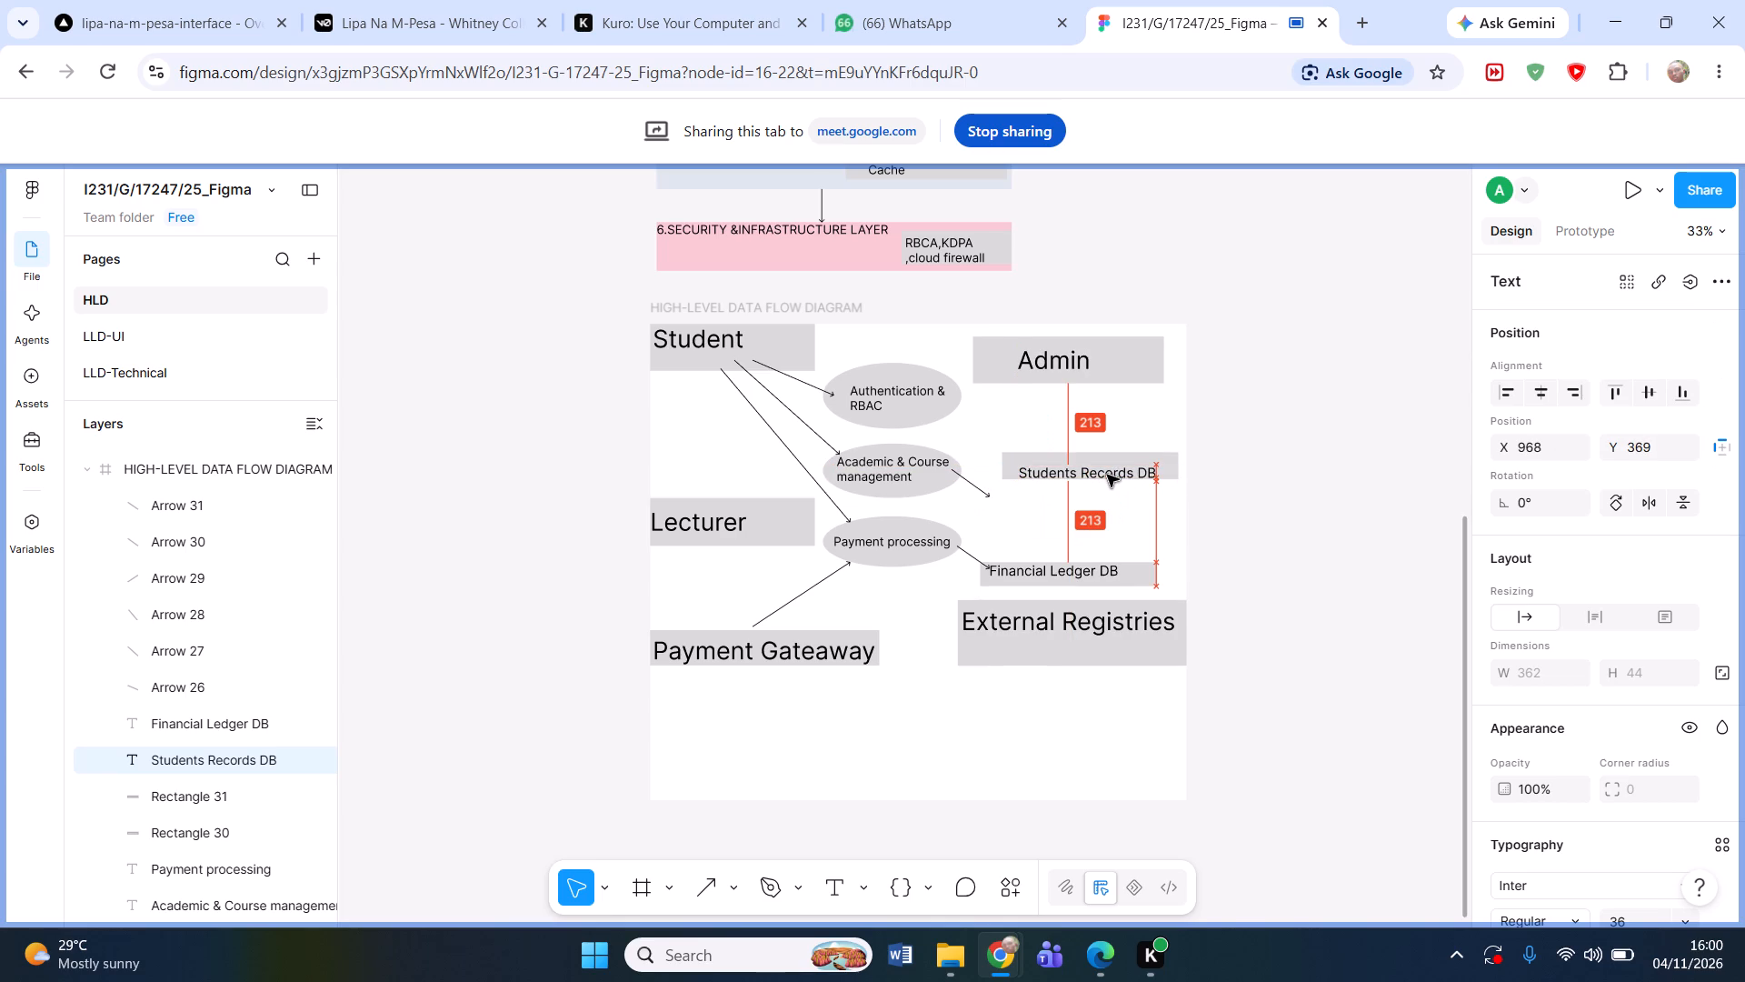
left_click_drag(1107, 475, 1118, 470)
Move the Financial Ledger DB rectangle to X 925, Y 543, level with Payment processing, and place its label on it.
left_click_drag(1133, 569, 1156, 541)
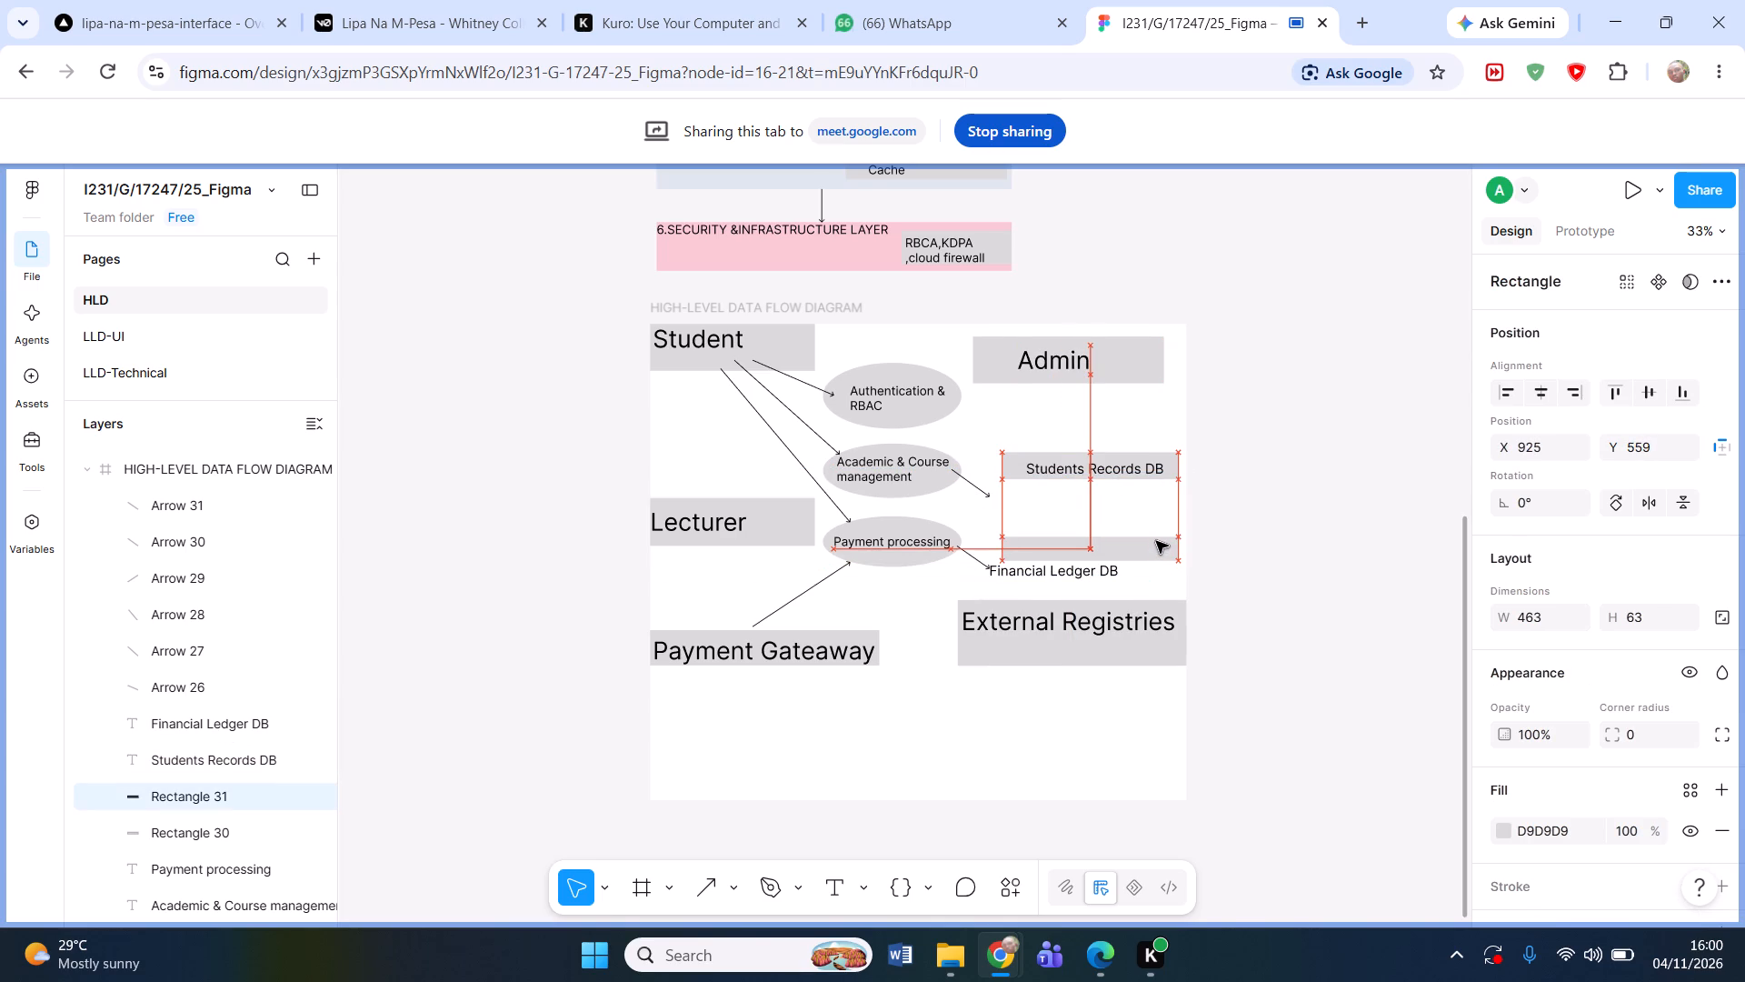
left_click_drag(1156, 541, 1156, 538)
left_click(1161, 586)
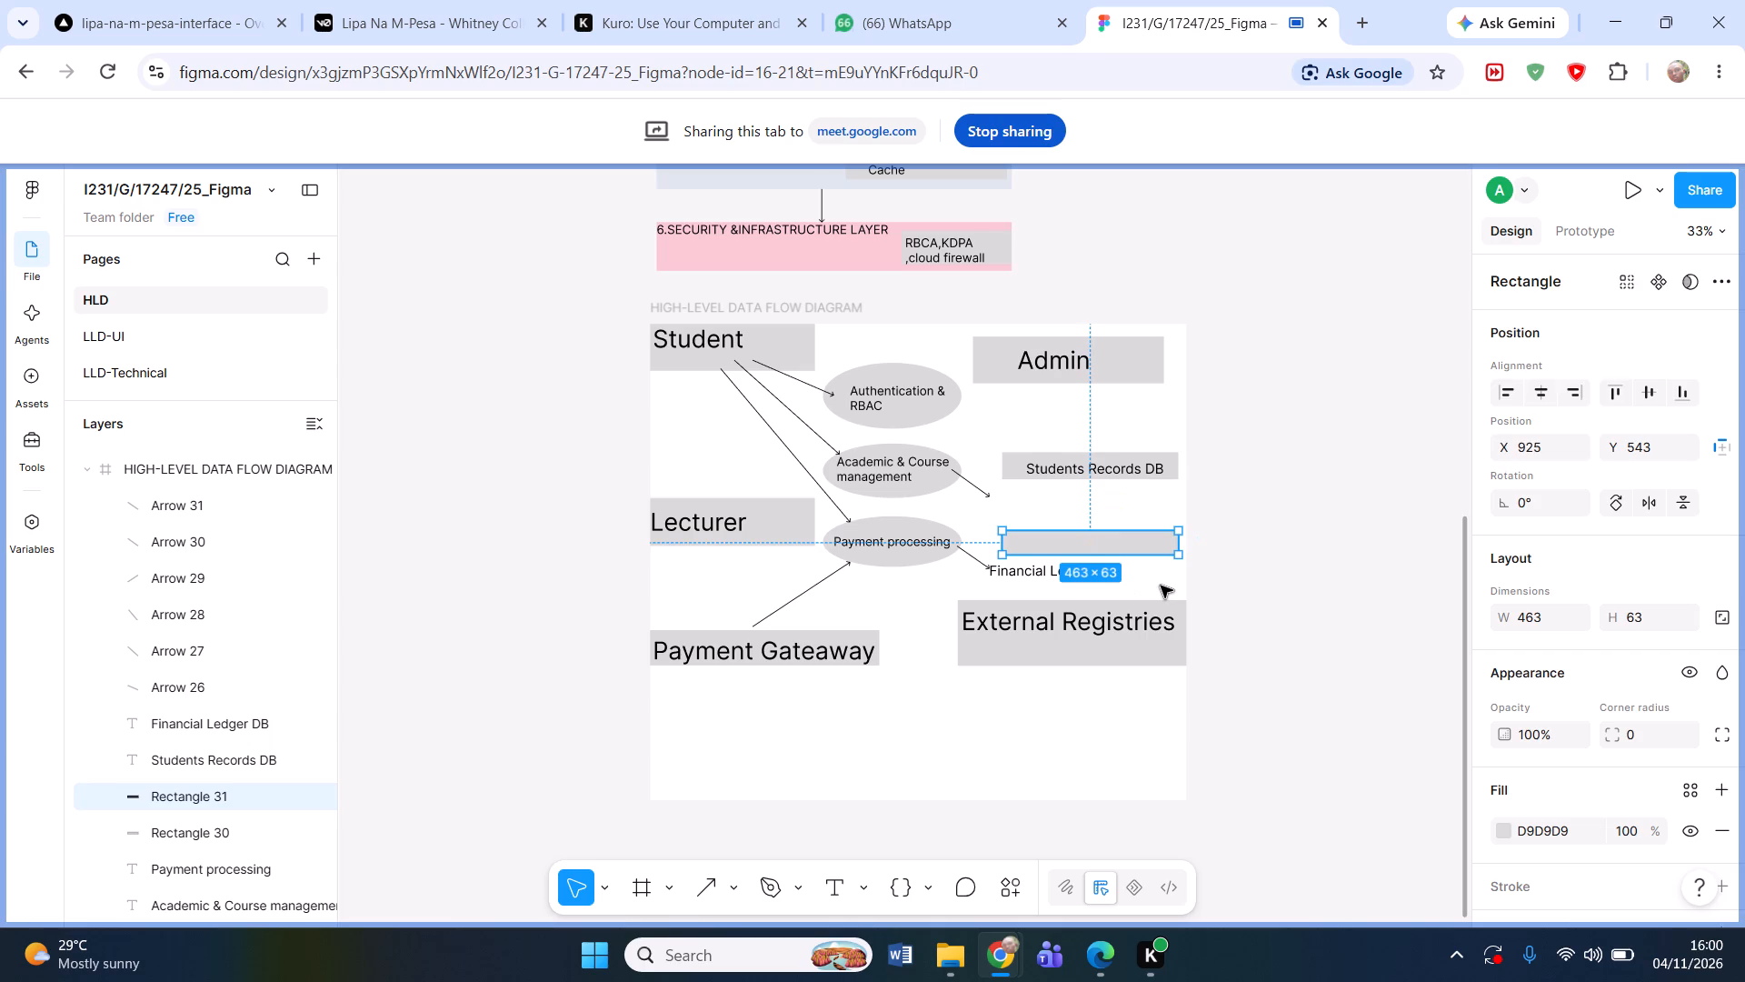
left_click_drag(1086, 574, 1104, 566)
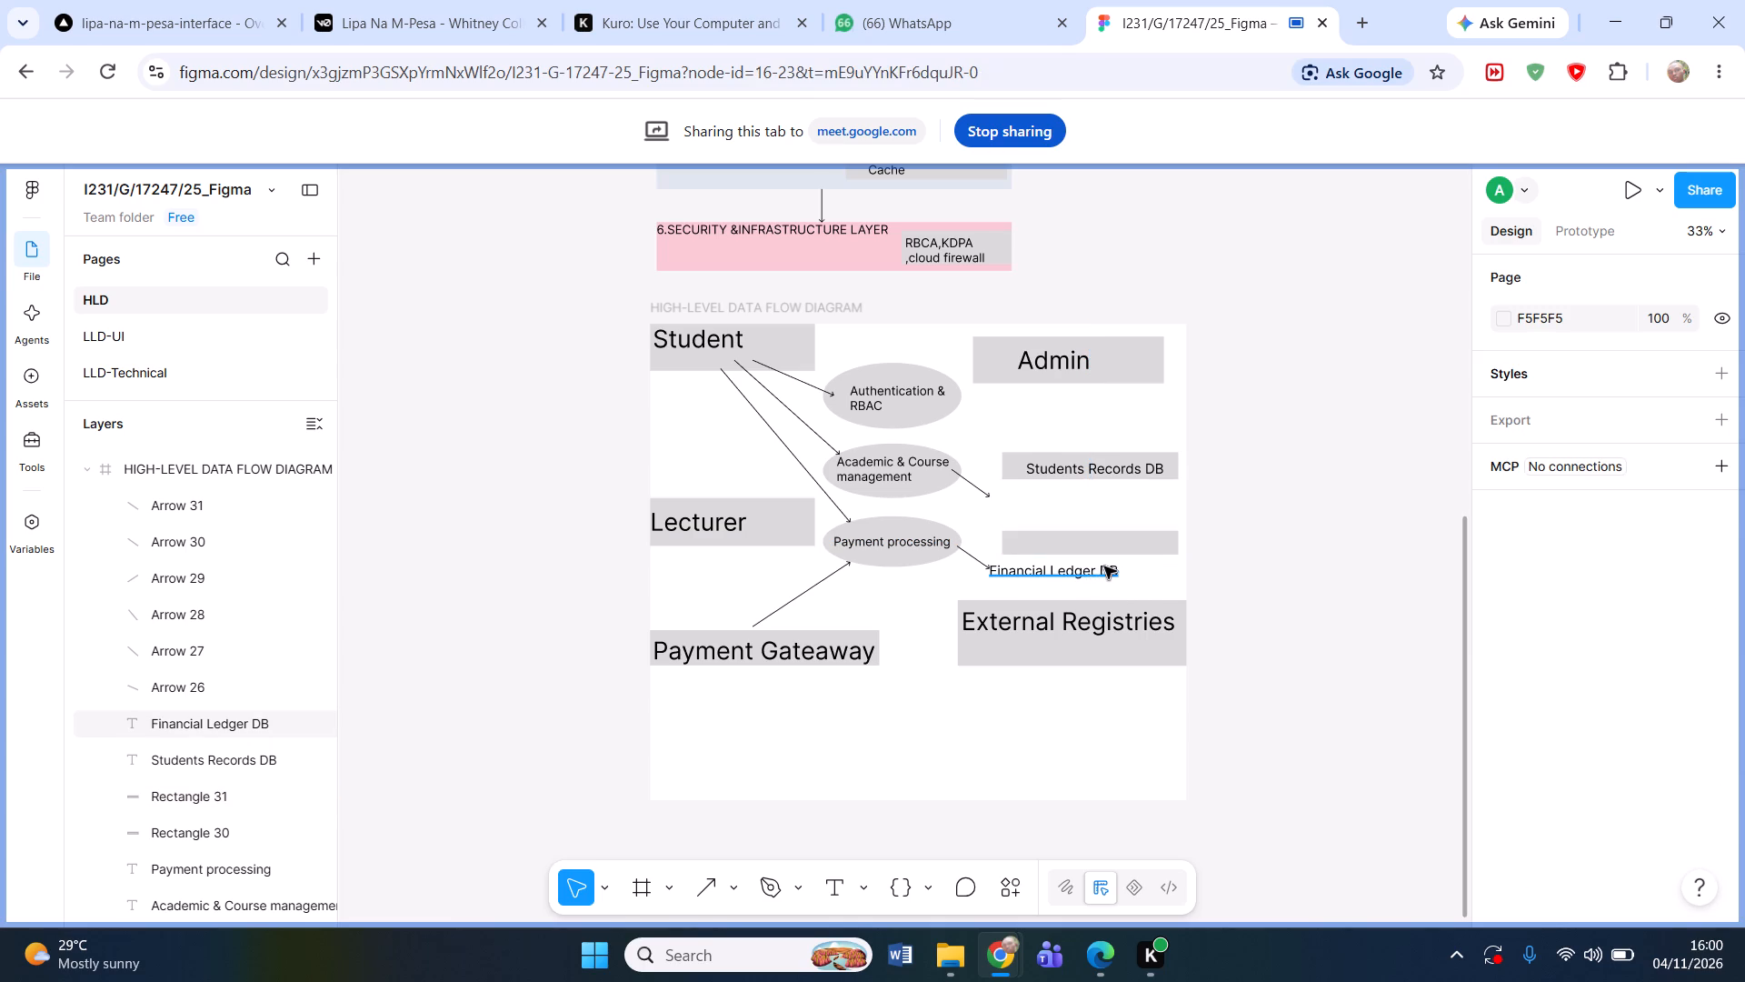
left_click_drag(1104, 566, 1132, 547)
Reshape the arrow from Academic & Course management to run almost horizontally, about 133 long, ending at the Students Records DB box.
left_click(982, 486)
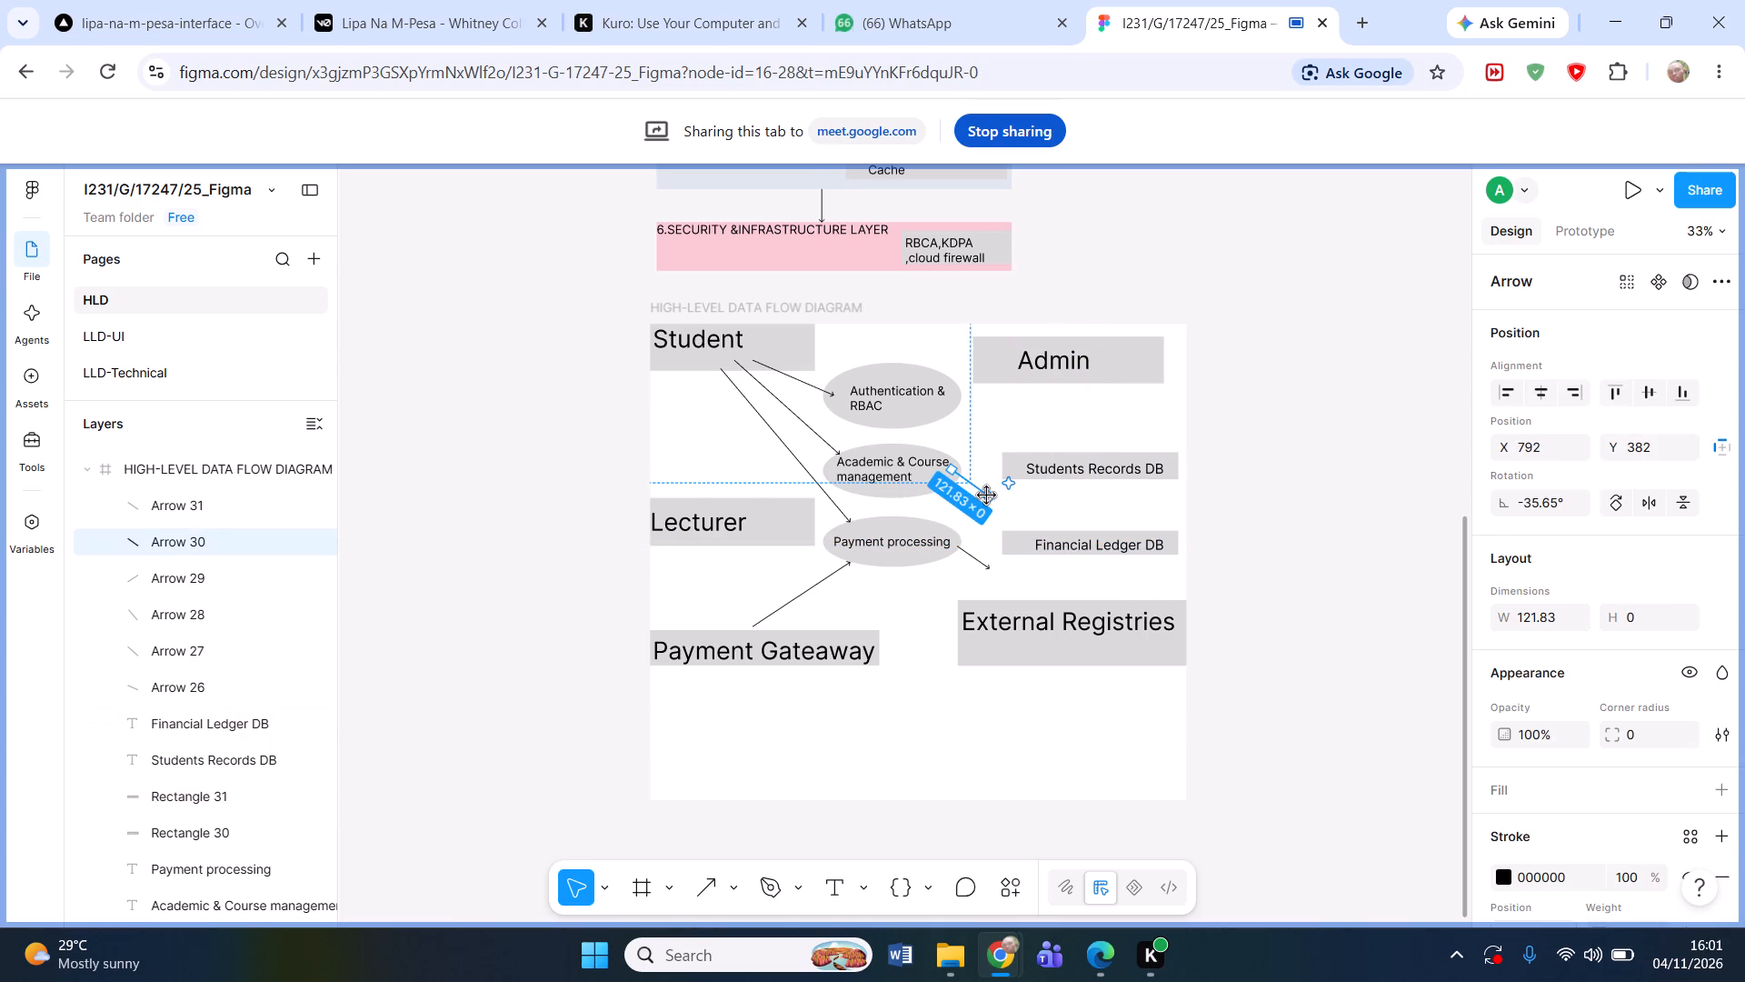
left_click_drag(987, 496, 998, 469)
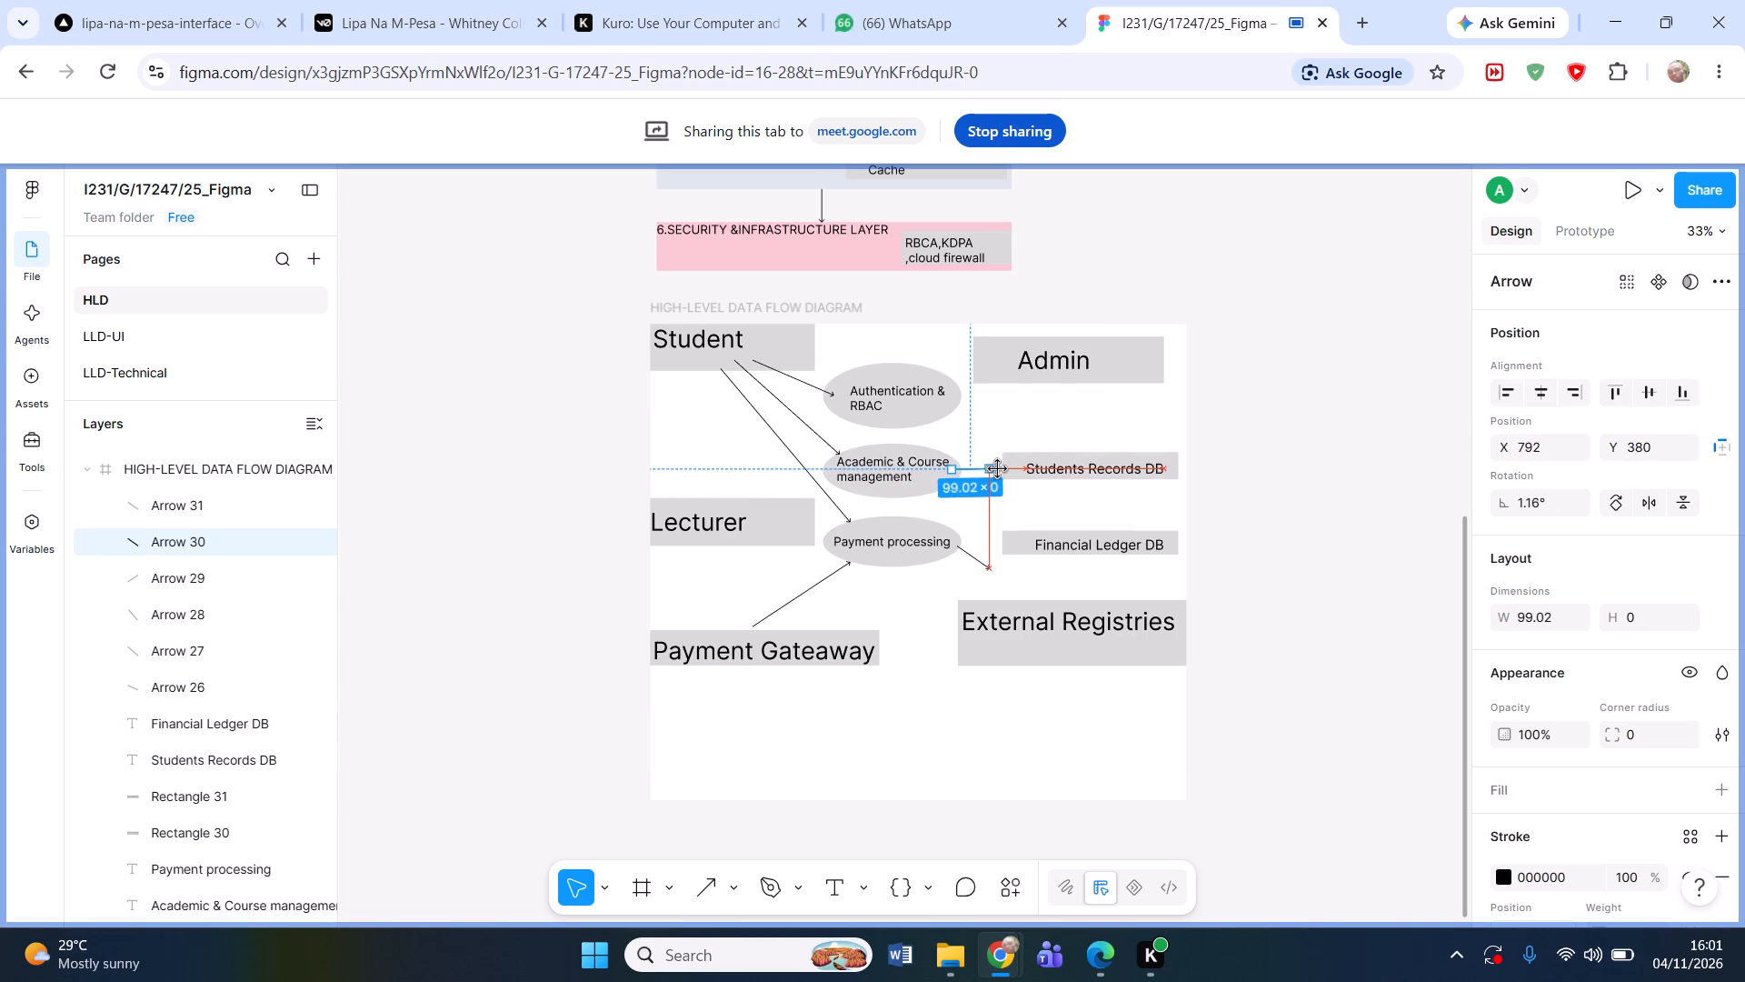
left_click_drag(998, 469, 1007, 469)
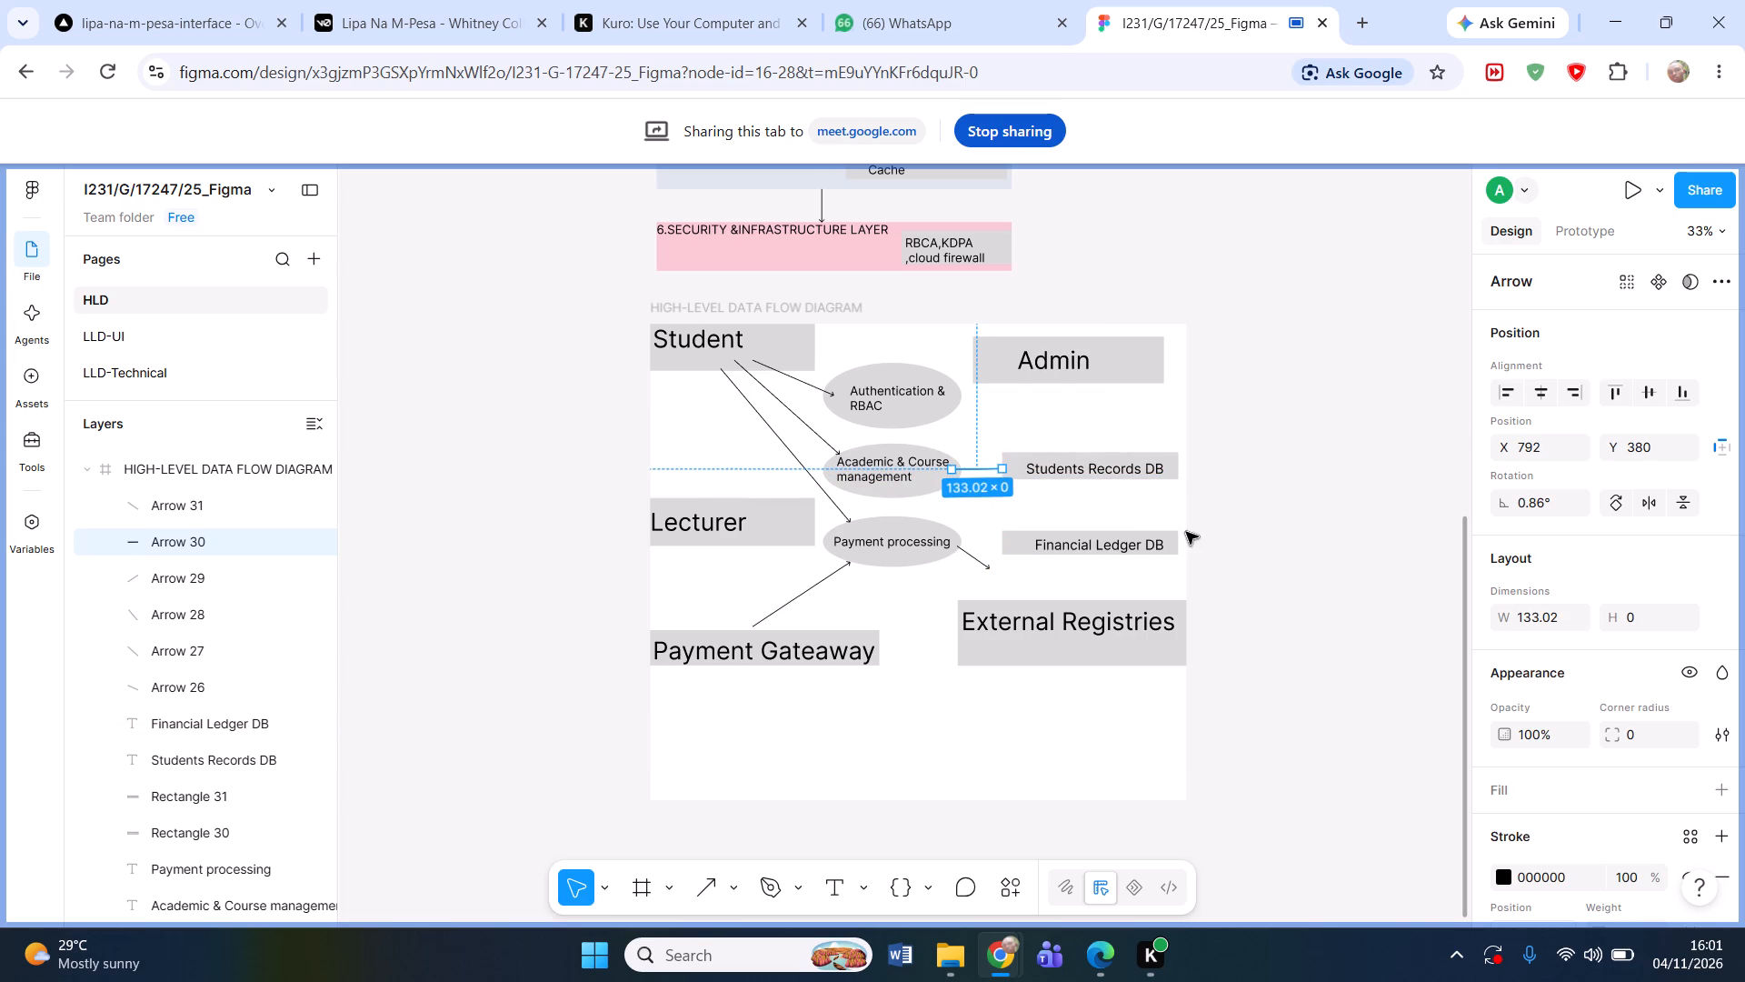
left_click(1280, 527)
left_click(1280, 527)
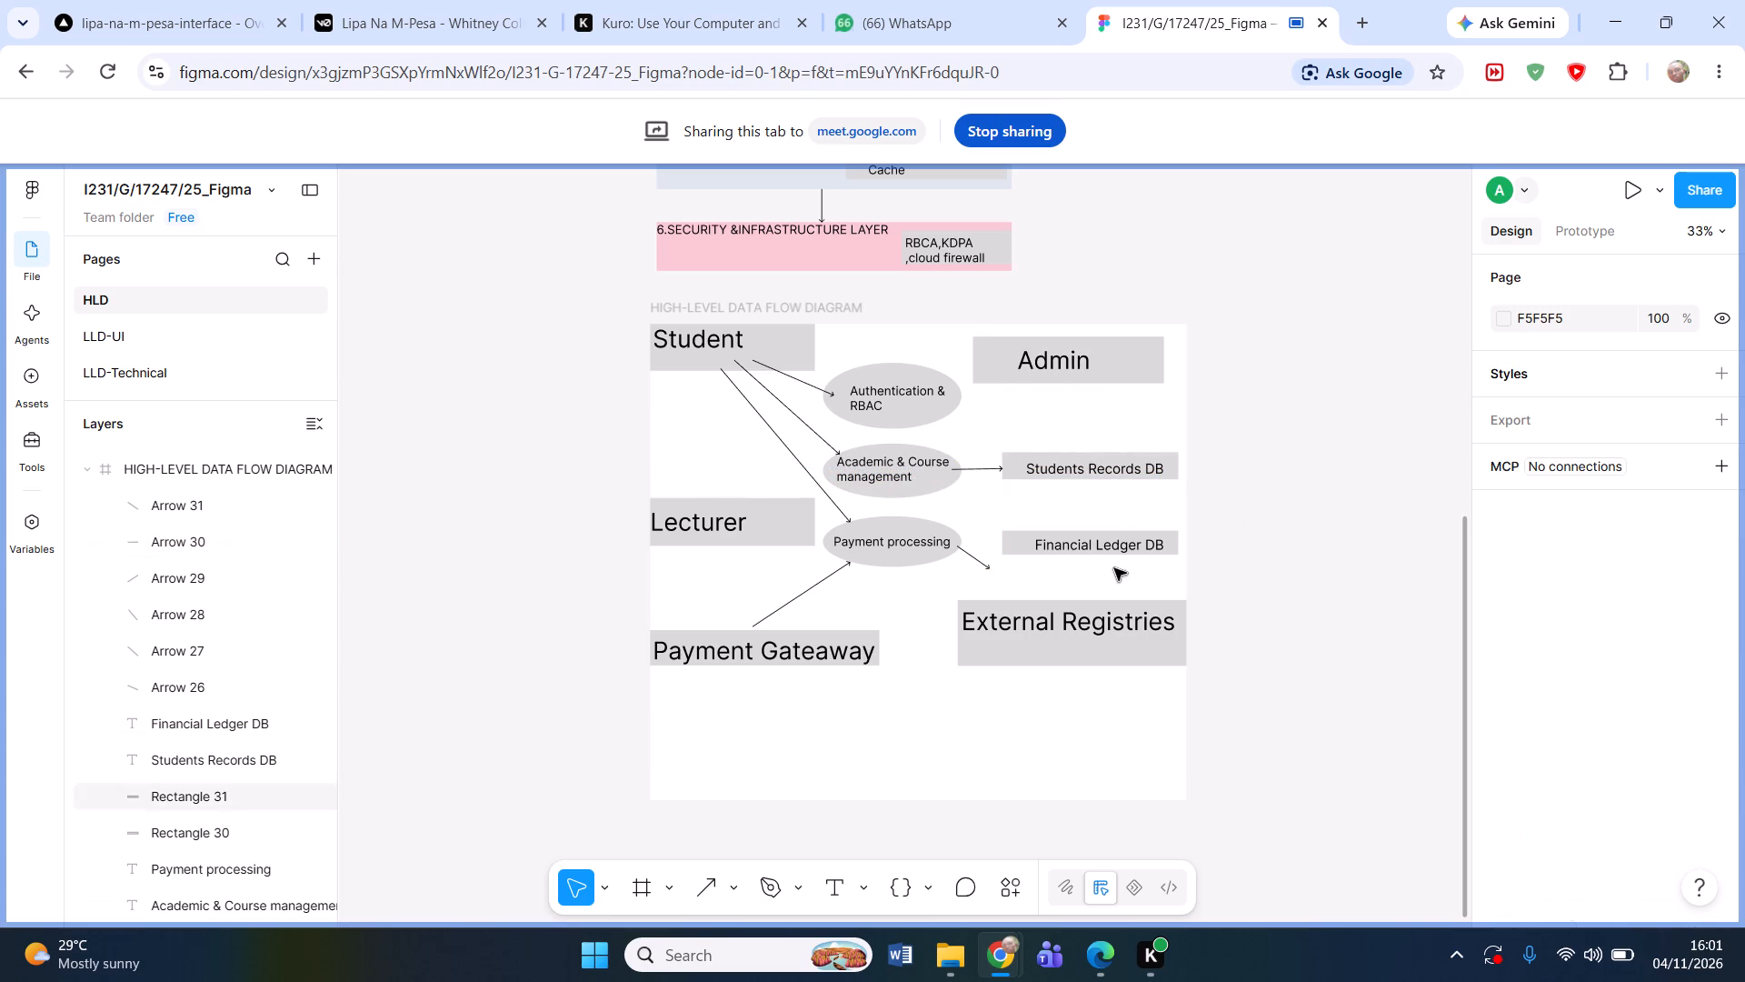
Reshape the arrow from Payment processing to run almost horizontally, about 144 long, ending at the Financial Ledger DB box.
double_click(977, 564)
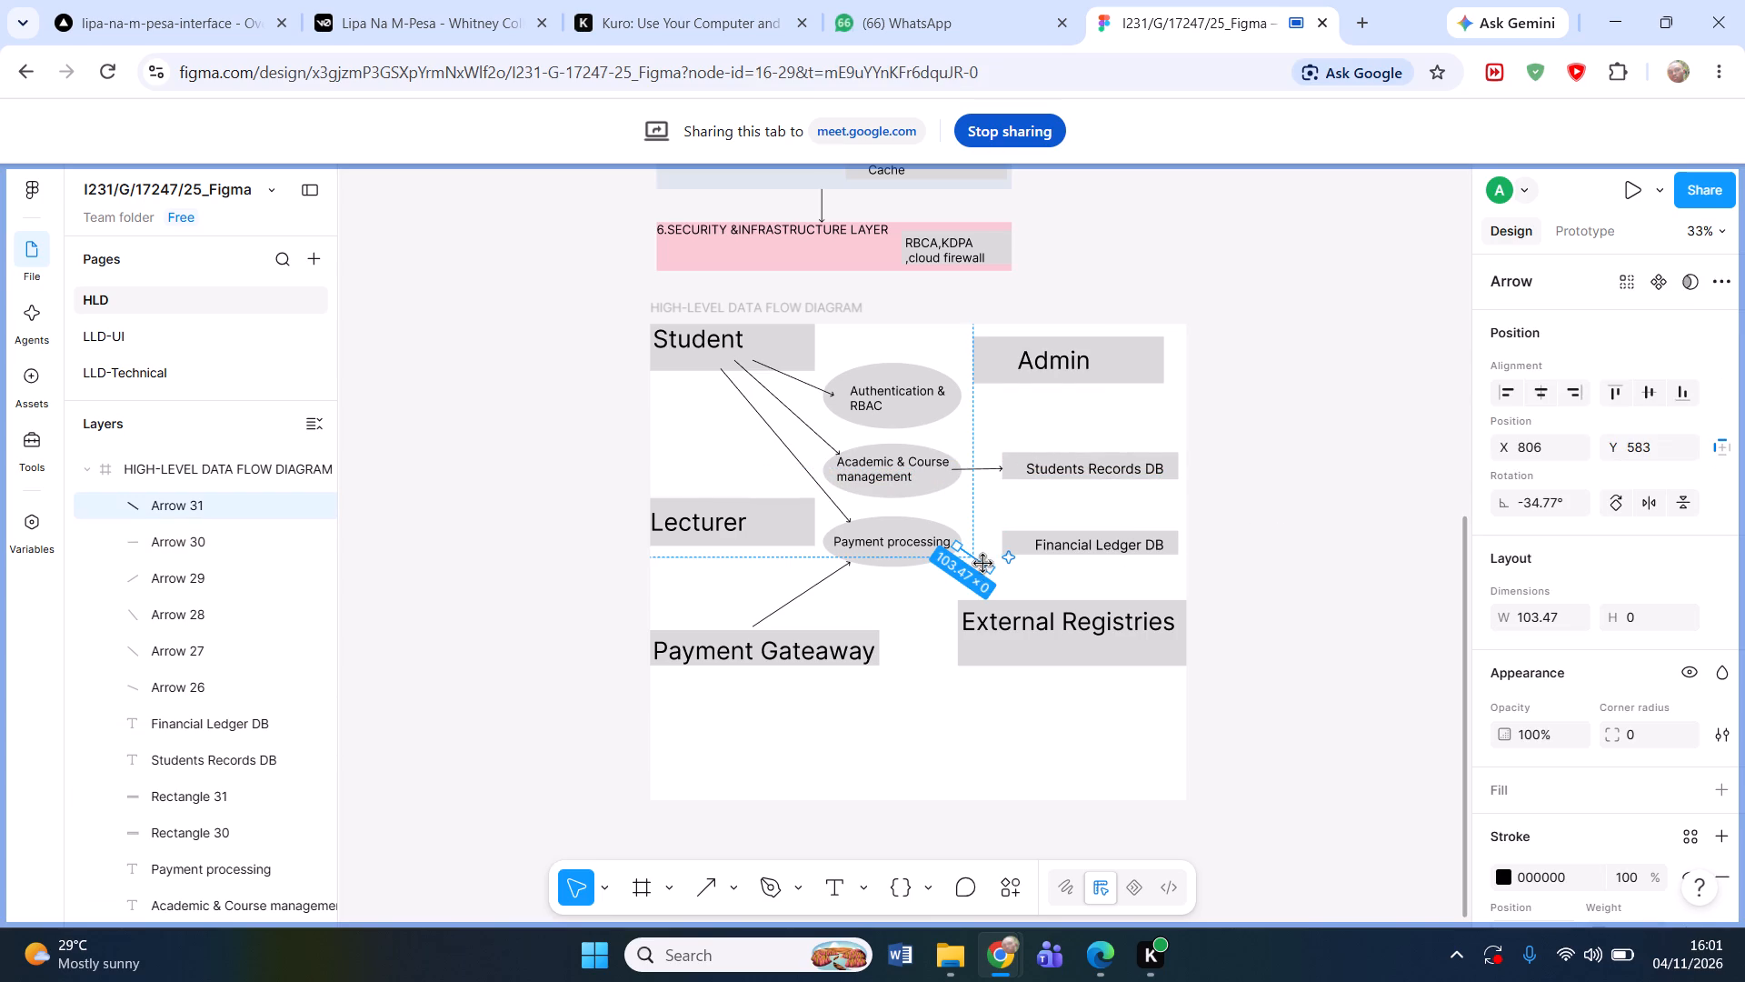
left_click_drag(992, 570, 1011, 554)
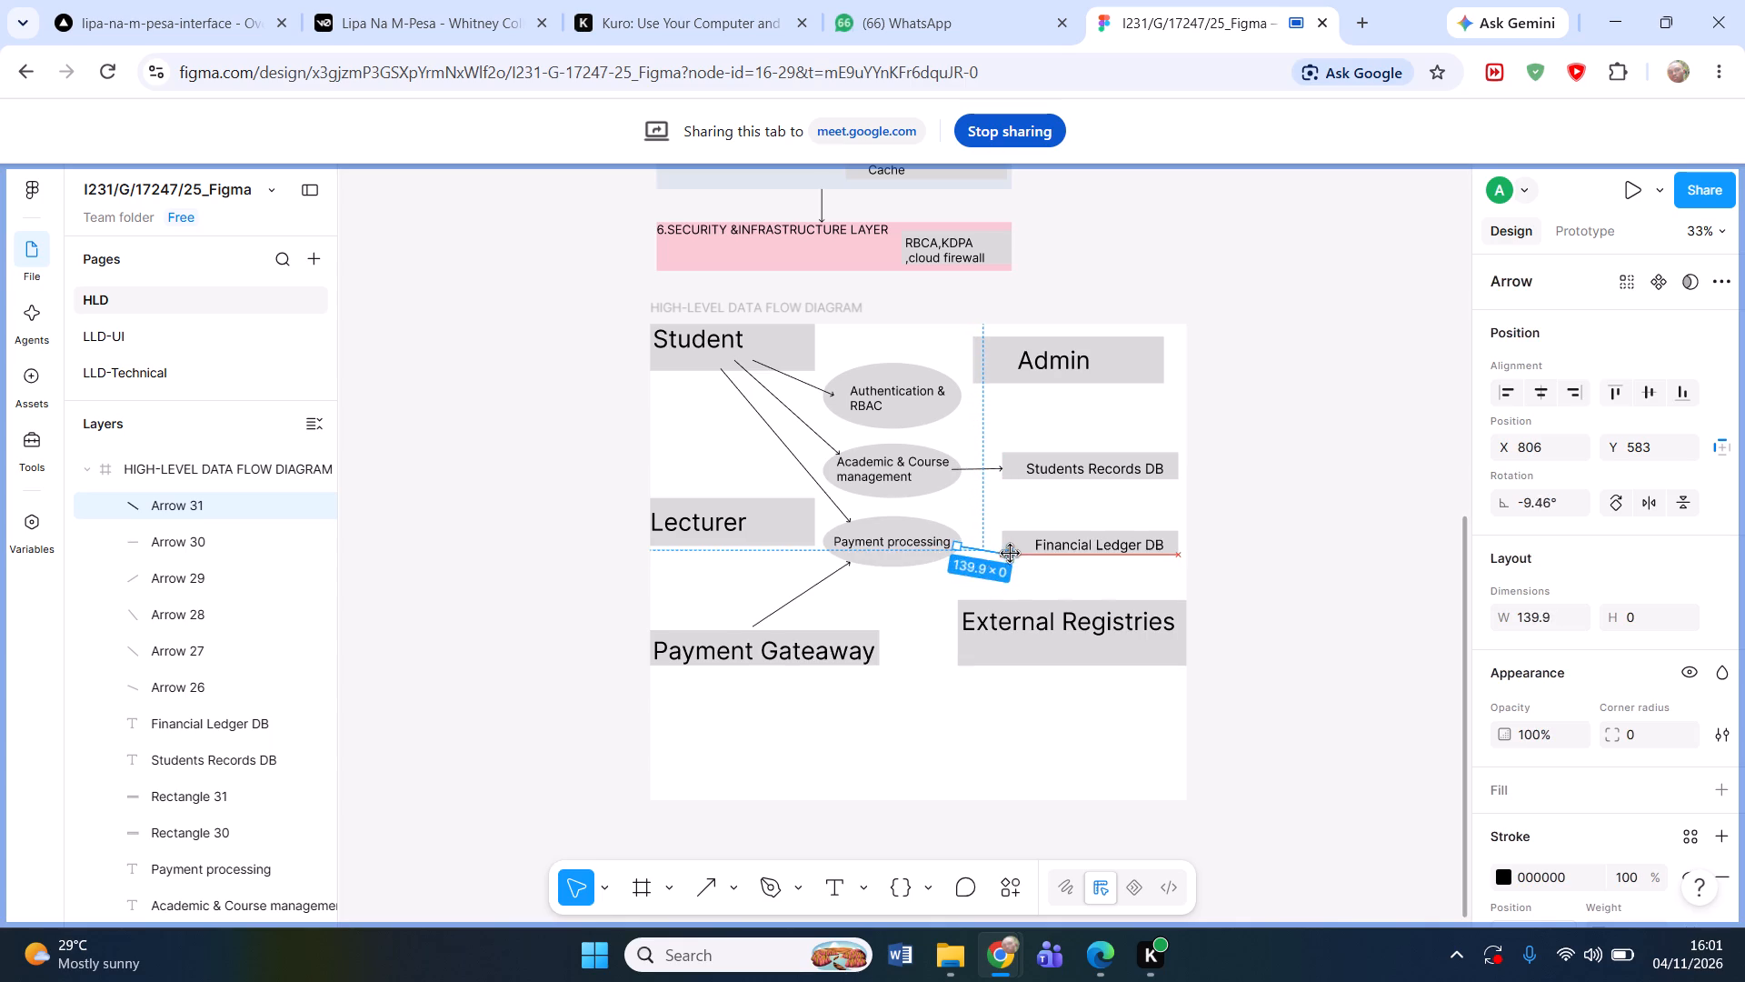
left_click_drag(1011, 554, 1011, 545)
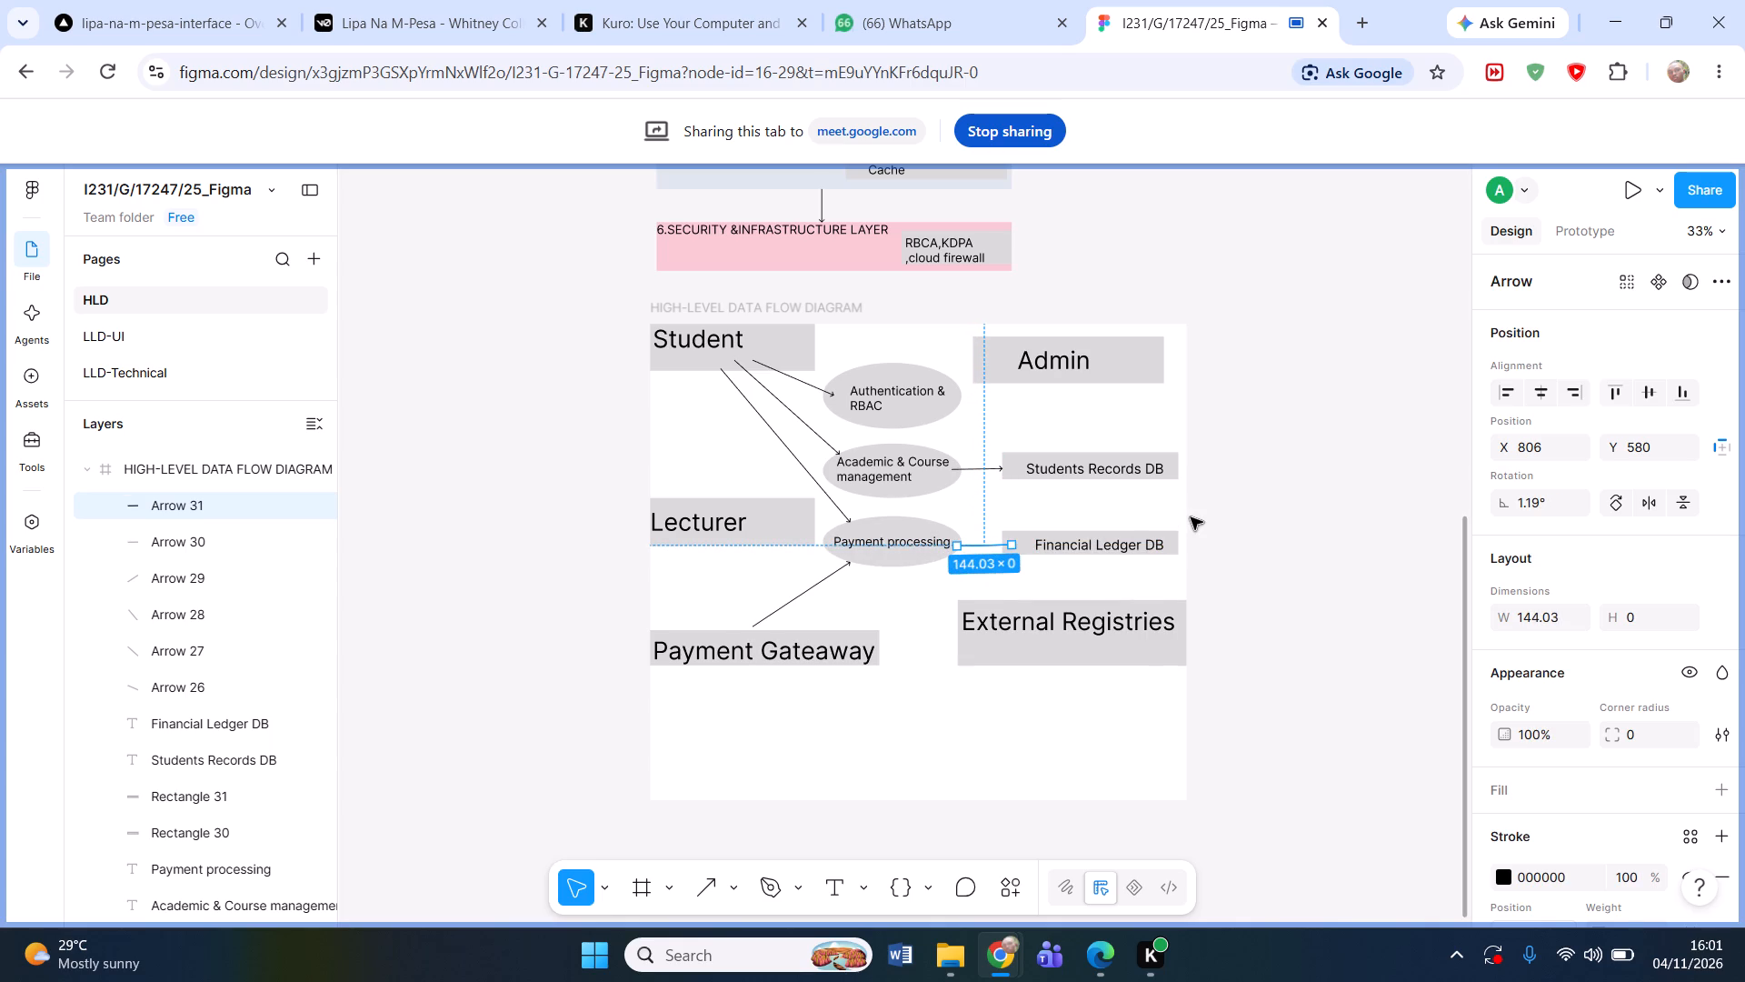
left_click(1191, 517)
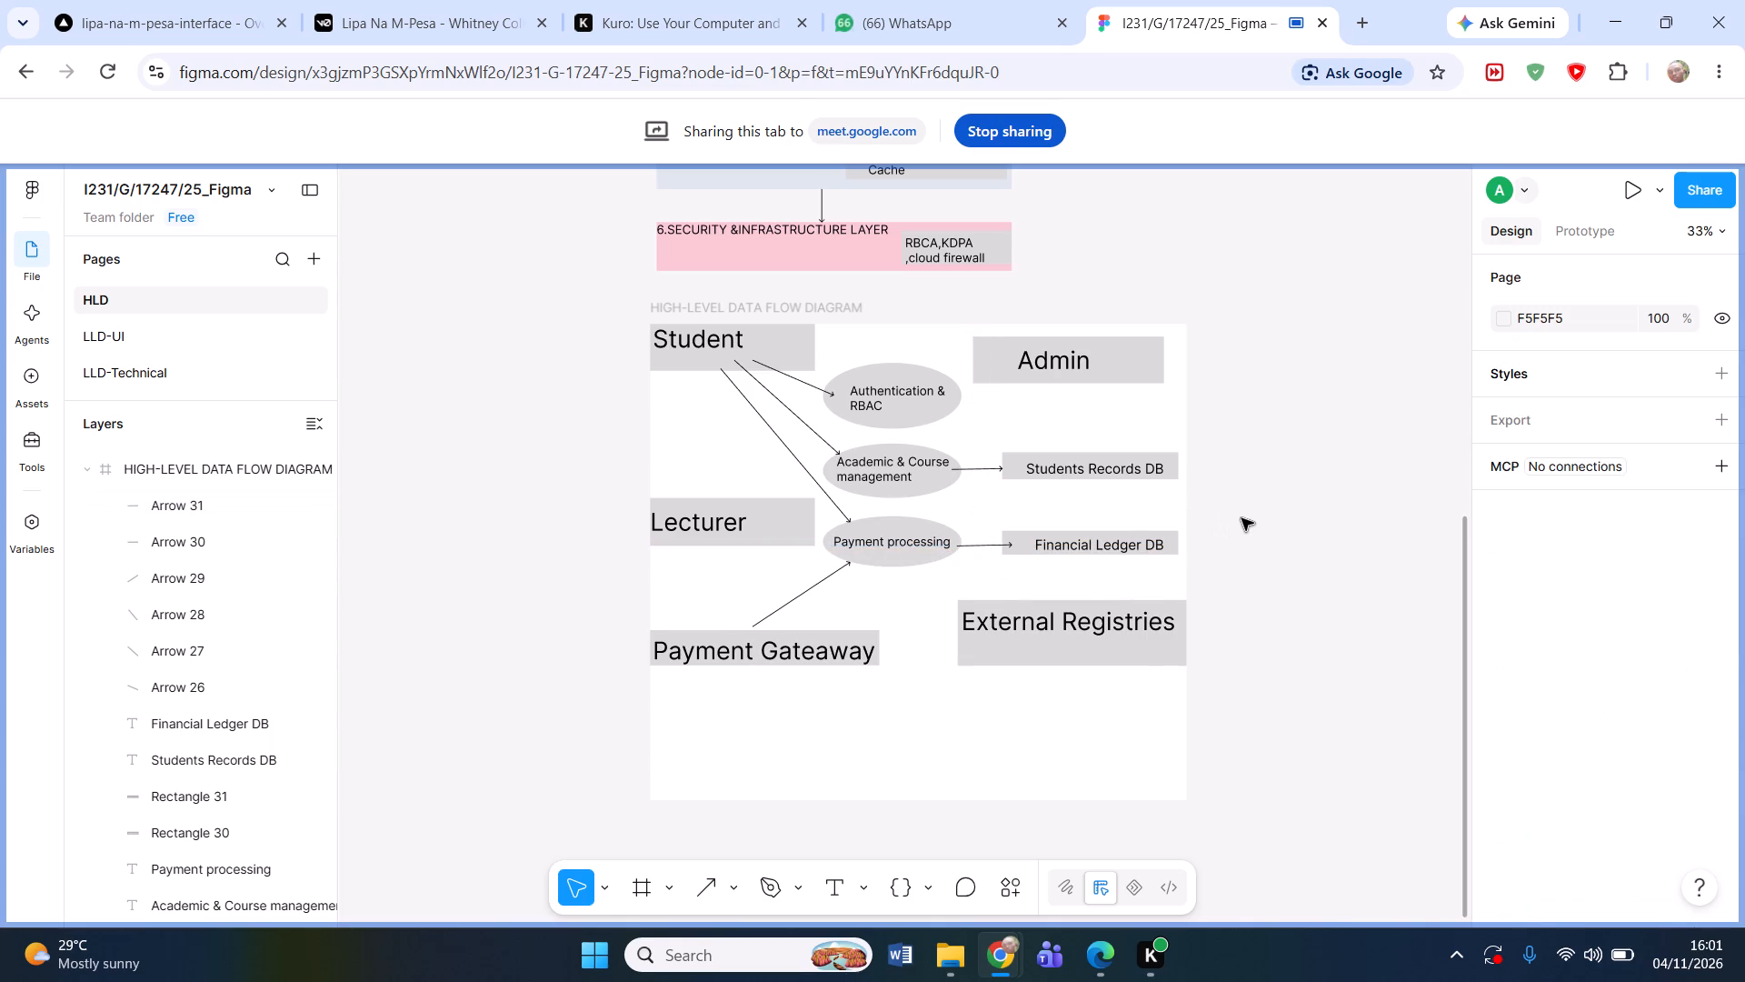
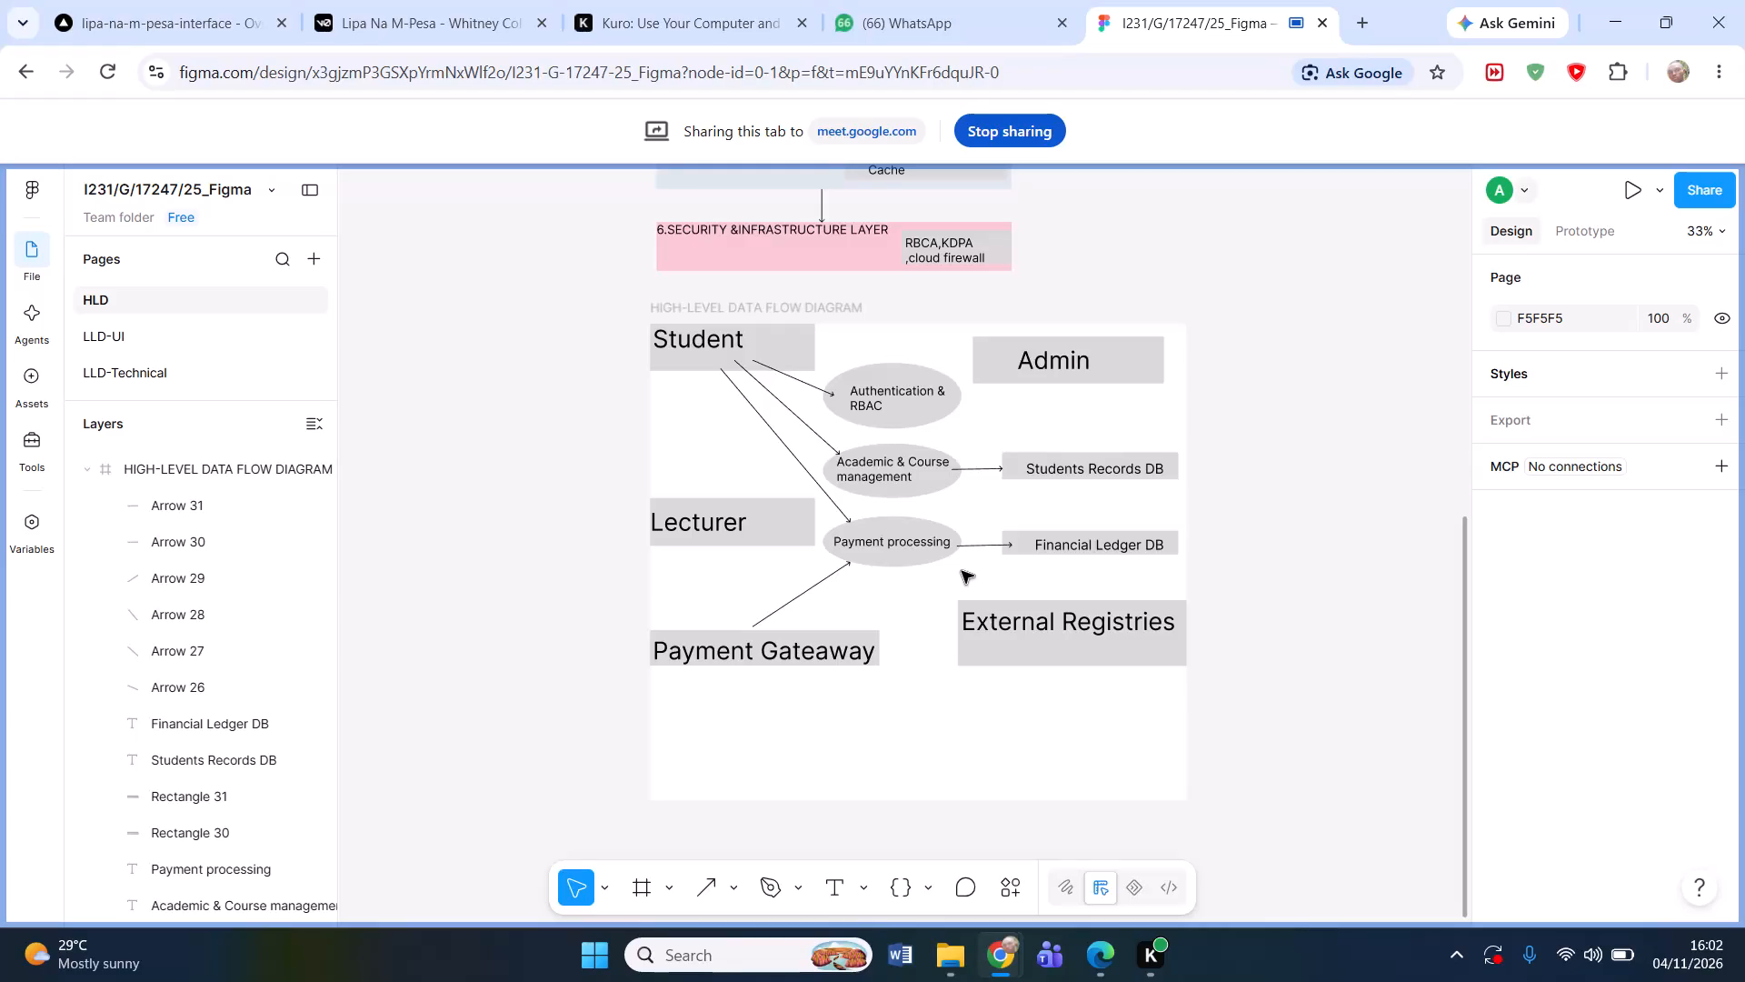
Correct the spelling of the misspelled payment entity label below Lecturer so that it reads Payment Gateway.
double_click(815, 646)
left_click(815, 646)
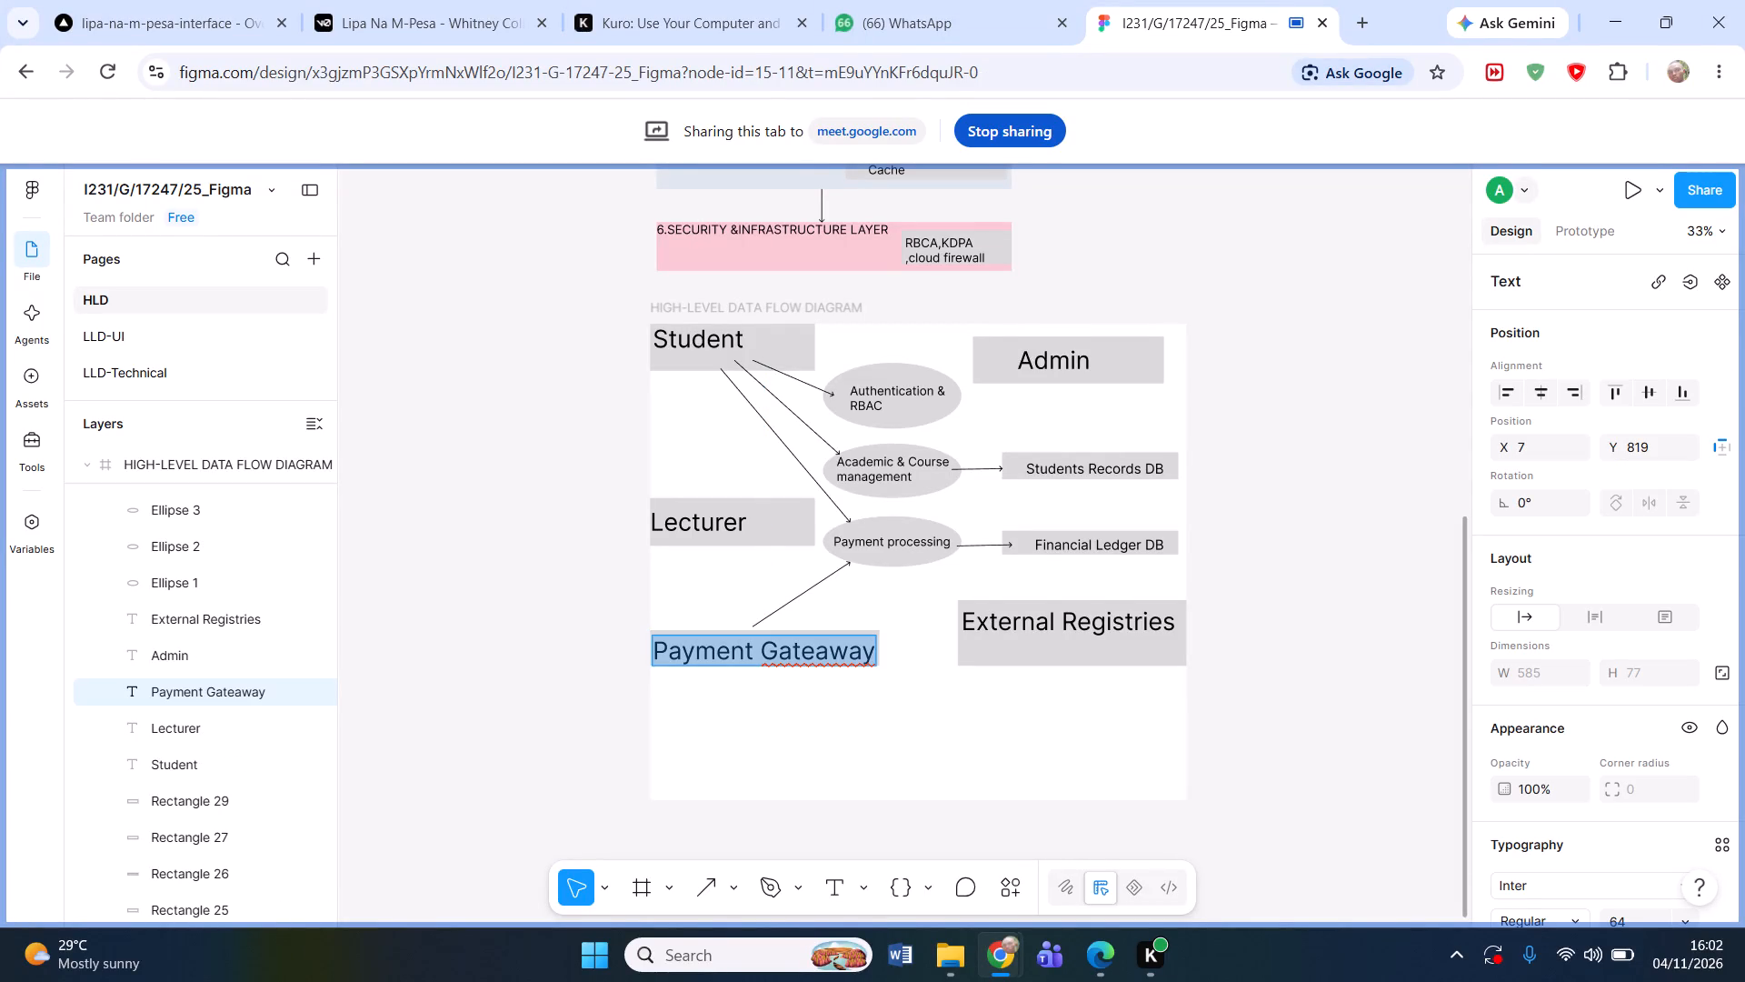
left_click(815, 646)
key("BackSpace")
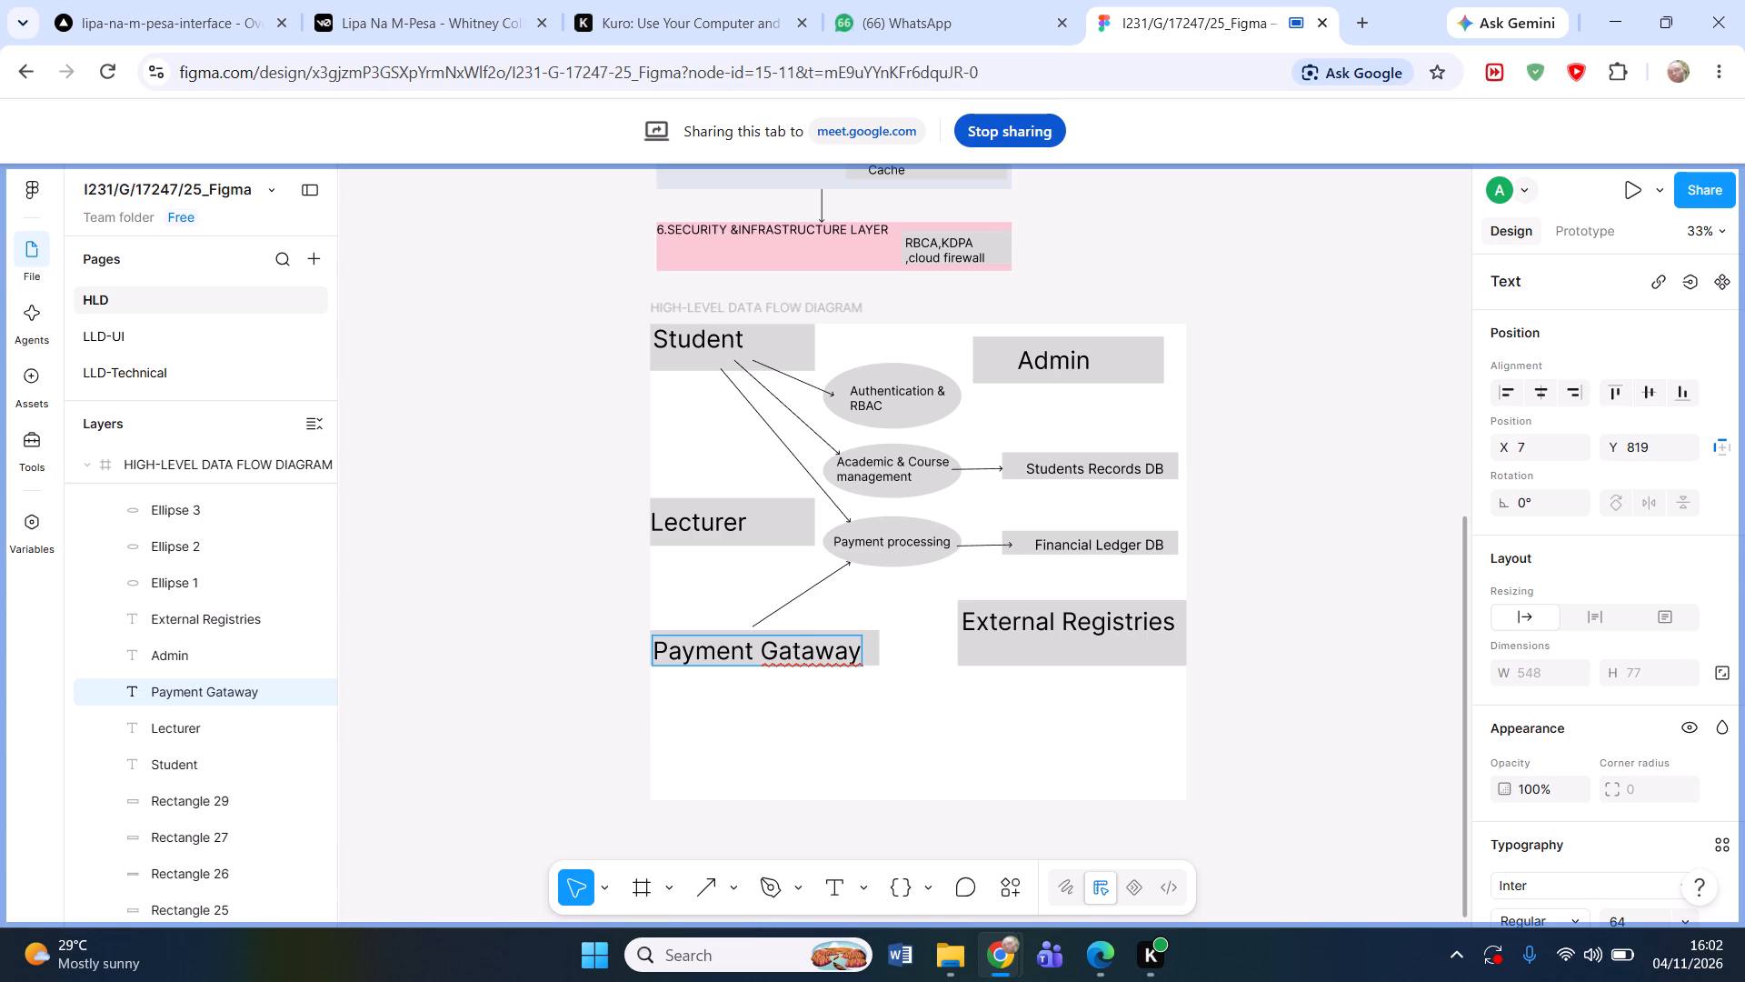
left_click(814, 648)
key("BackSpace")
key("e")
key("BackSpace")
key("e")
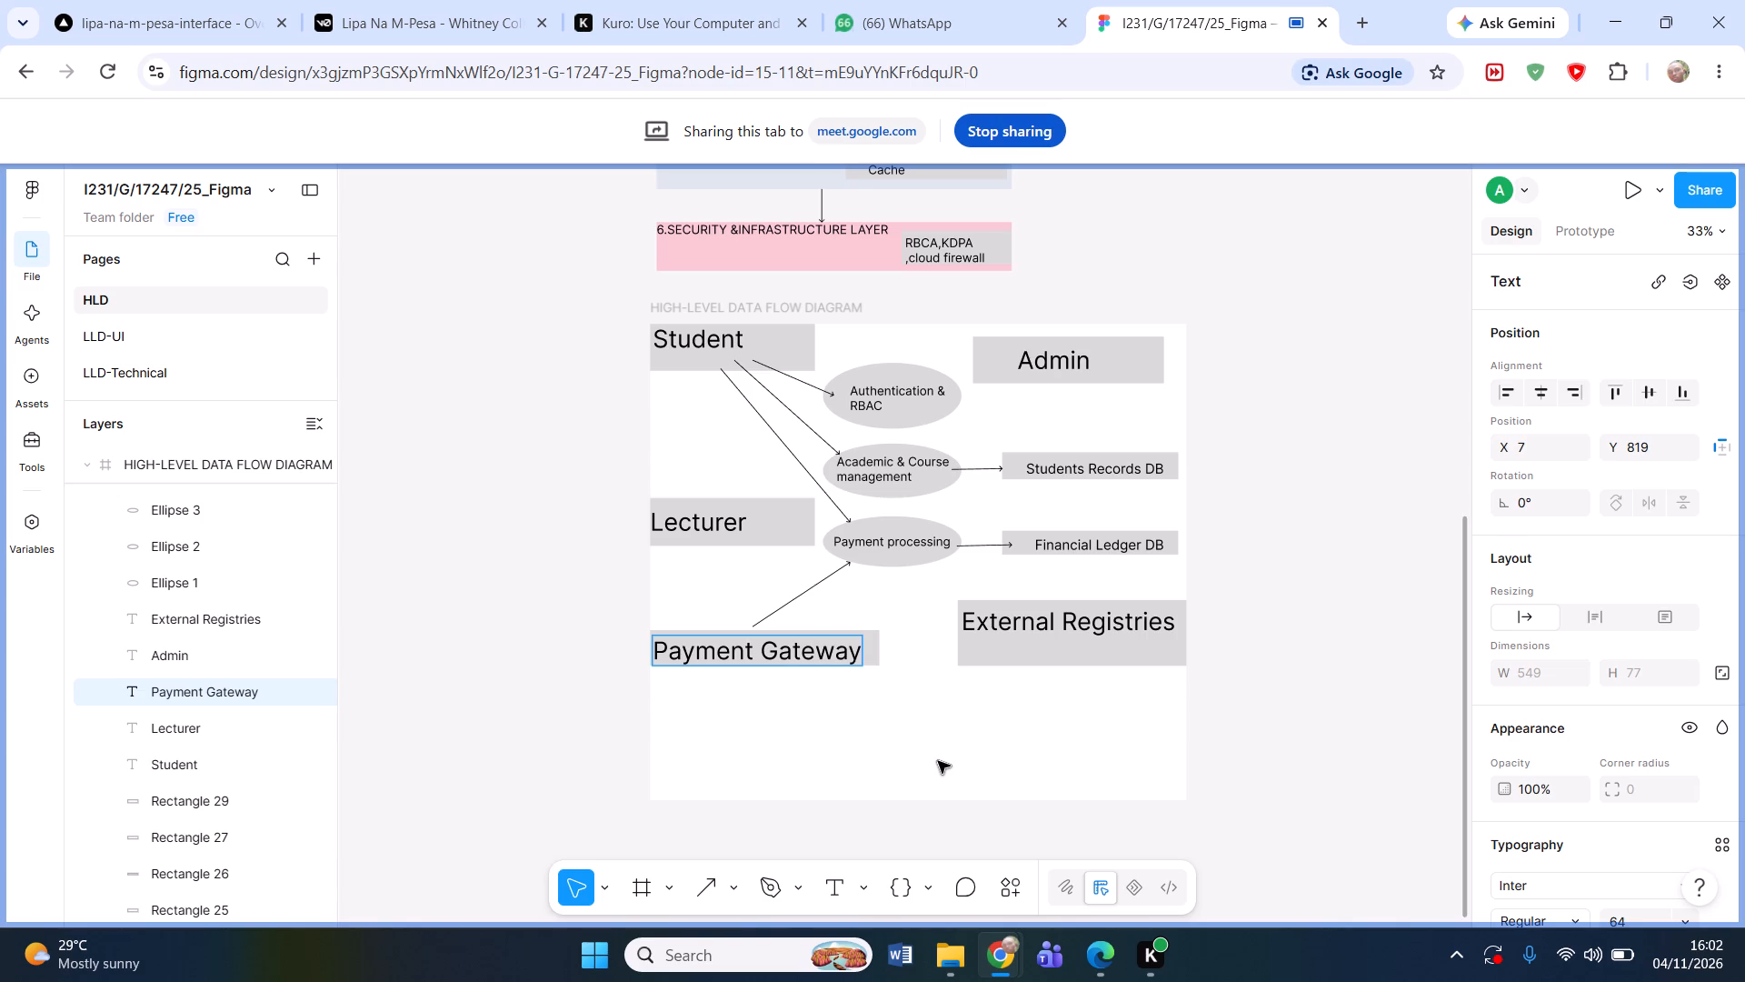
left_click(938, 761)
left_click(938, 761)
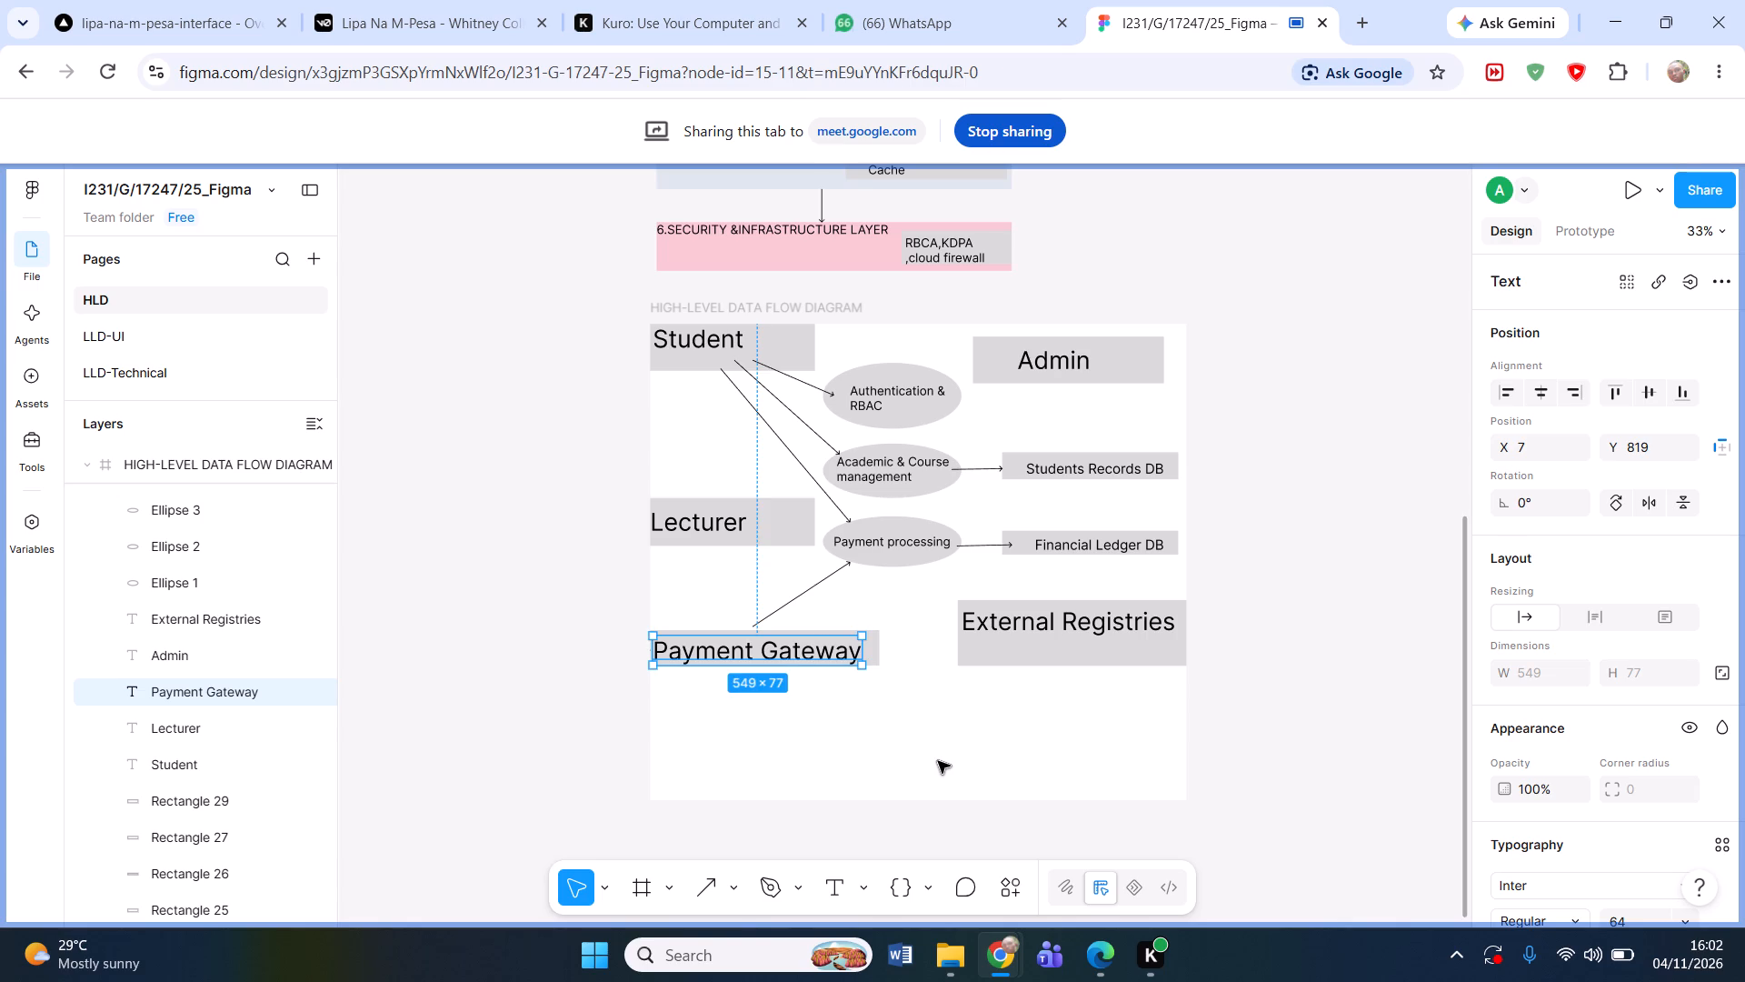
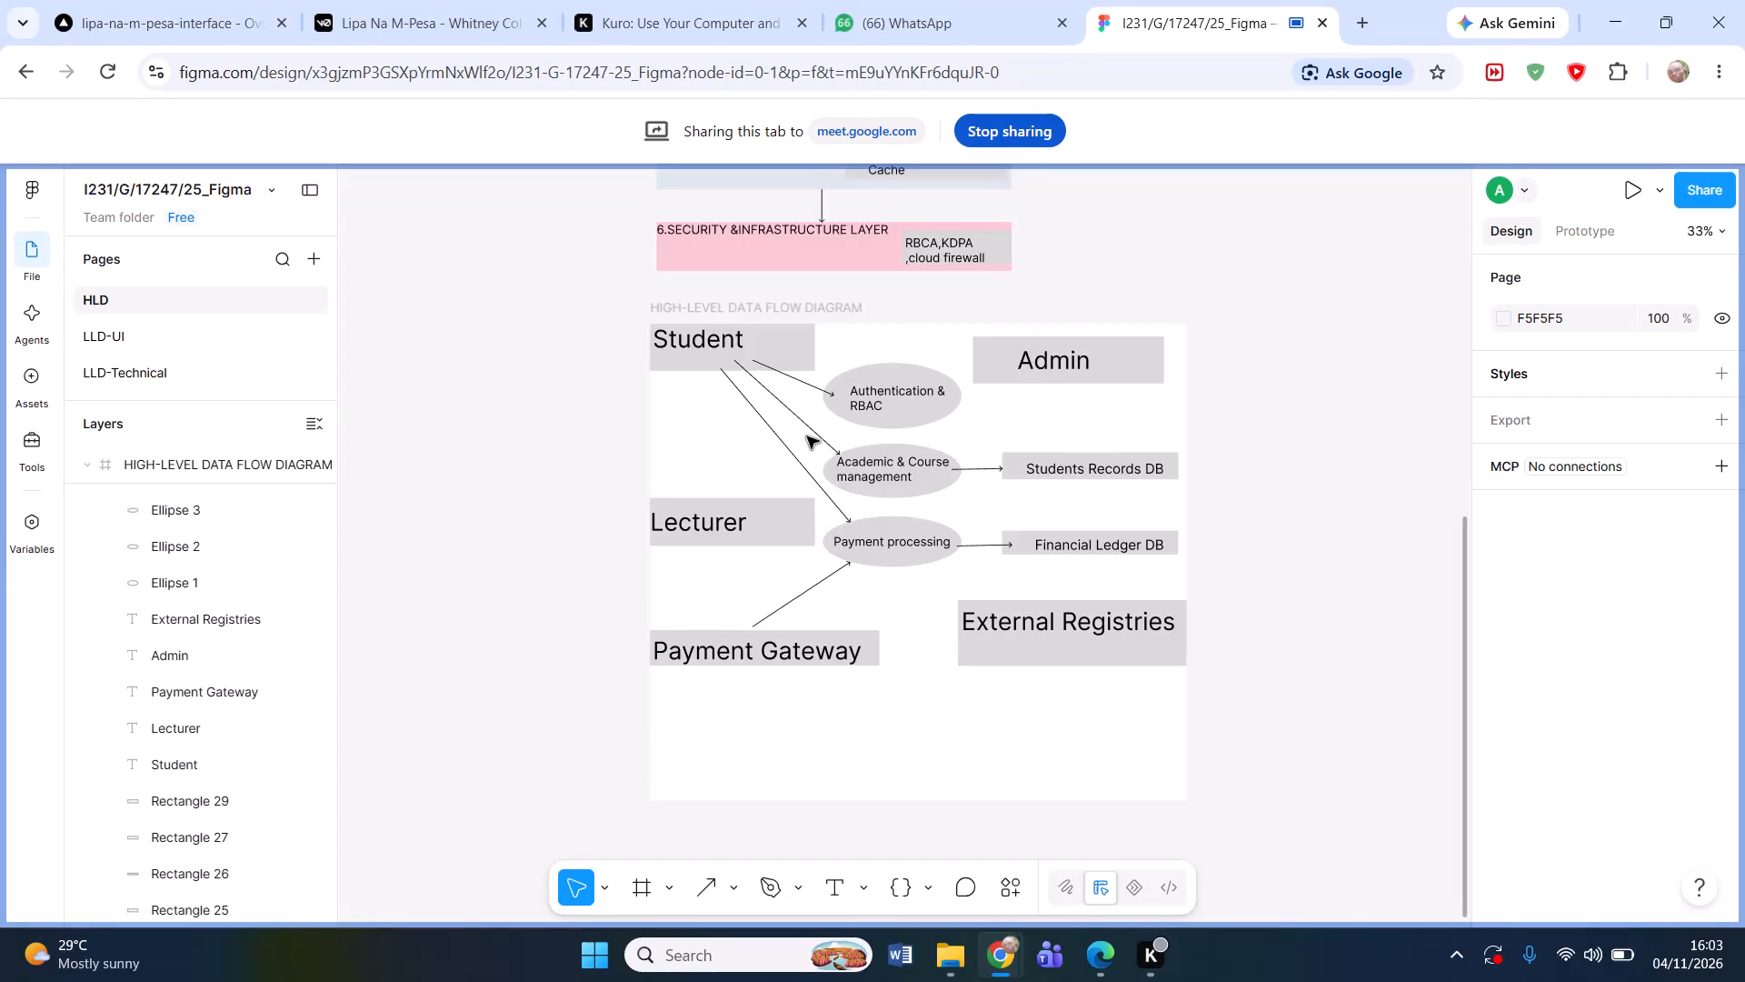
Move the start of the Student-to-Payment processing arrow further left beneath the Student label, making the arrow about 596 long.
left_click(784, 447)
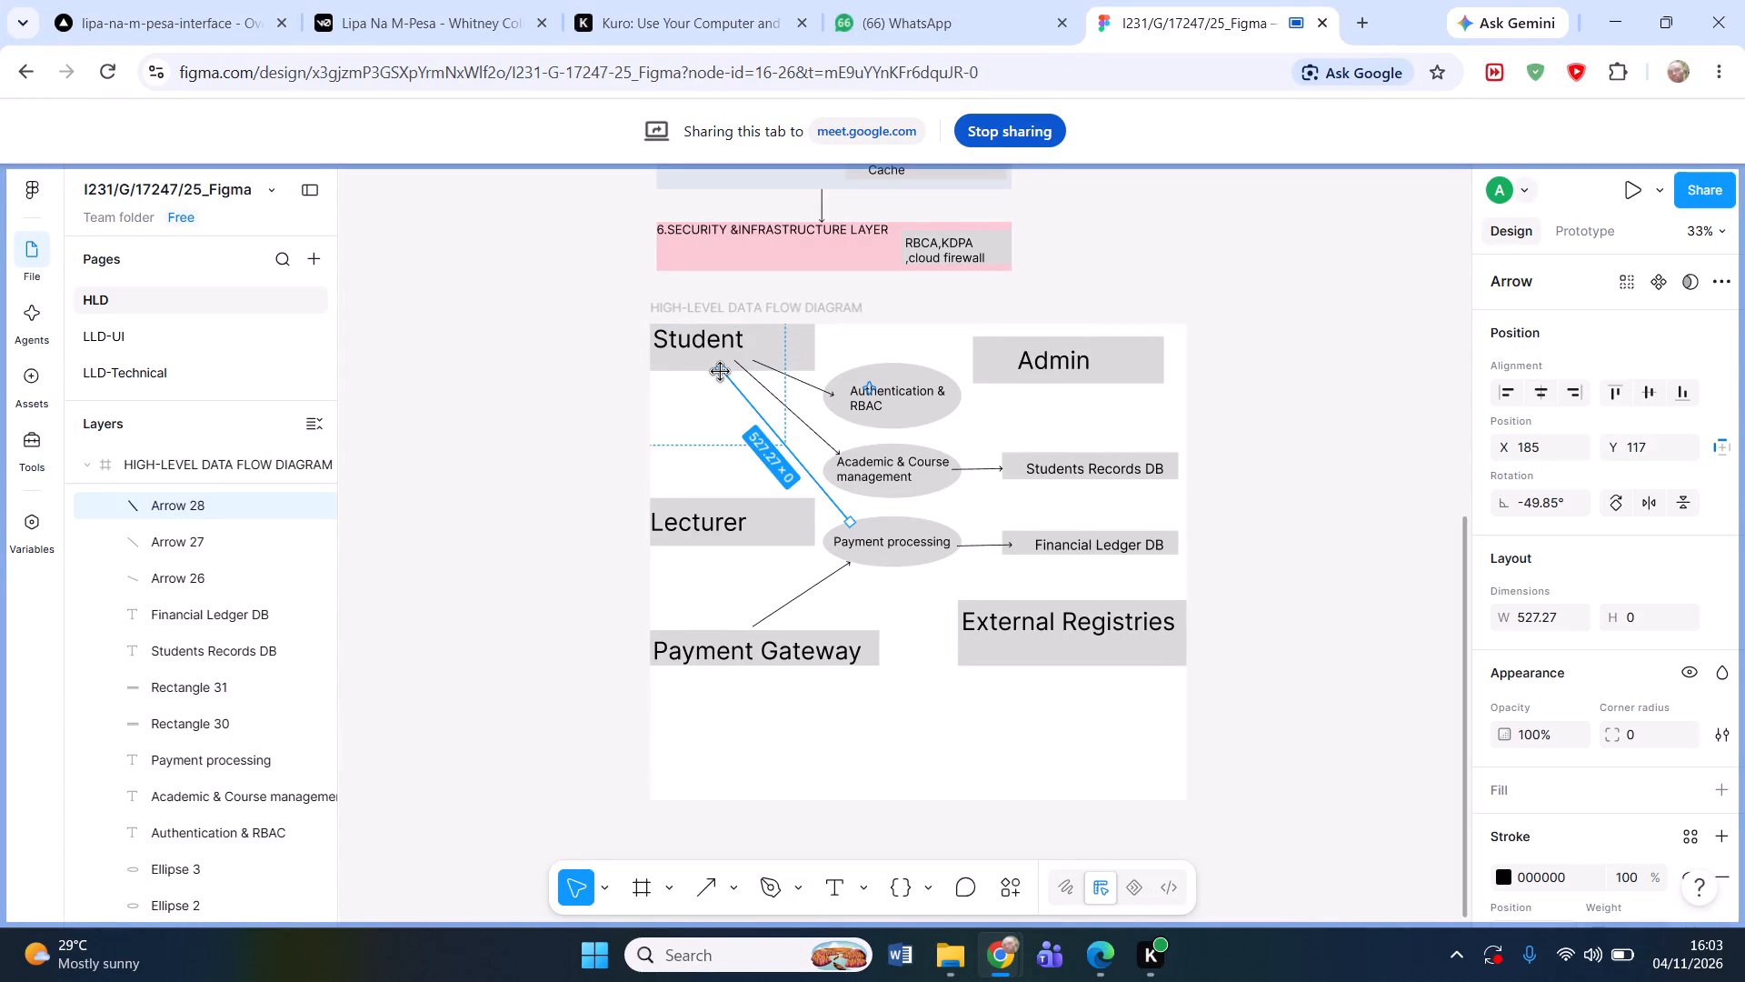
left_click_drag(721, 372, 684, 376)
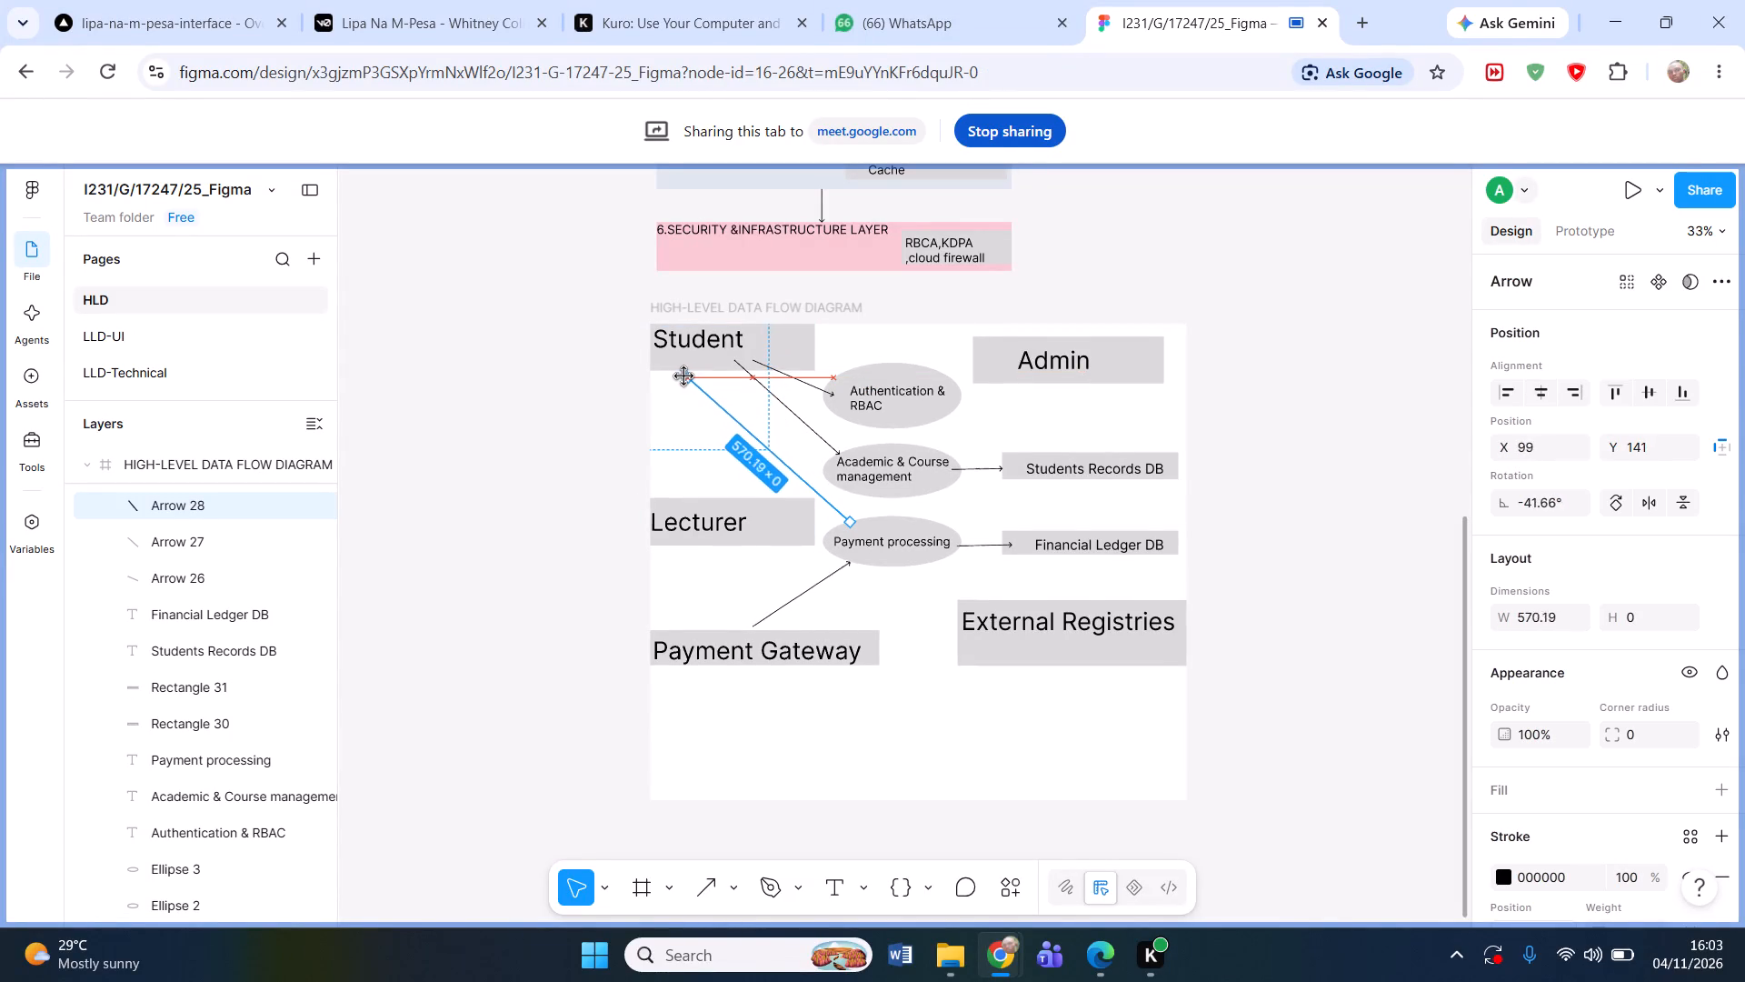
left_click_drag(684, 376, 677, 373)
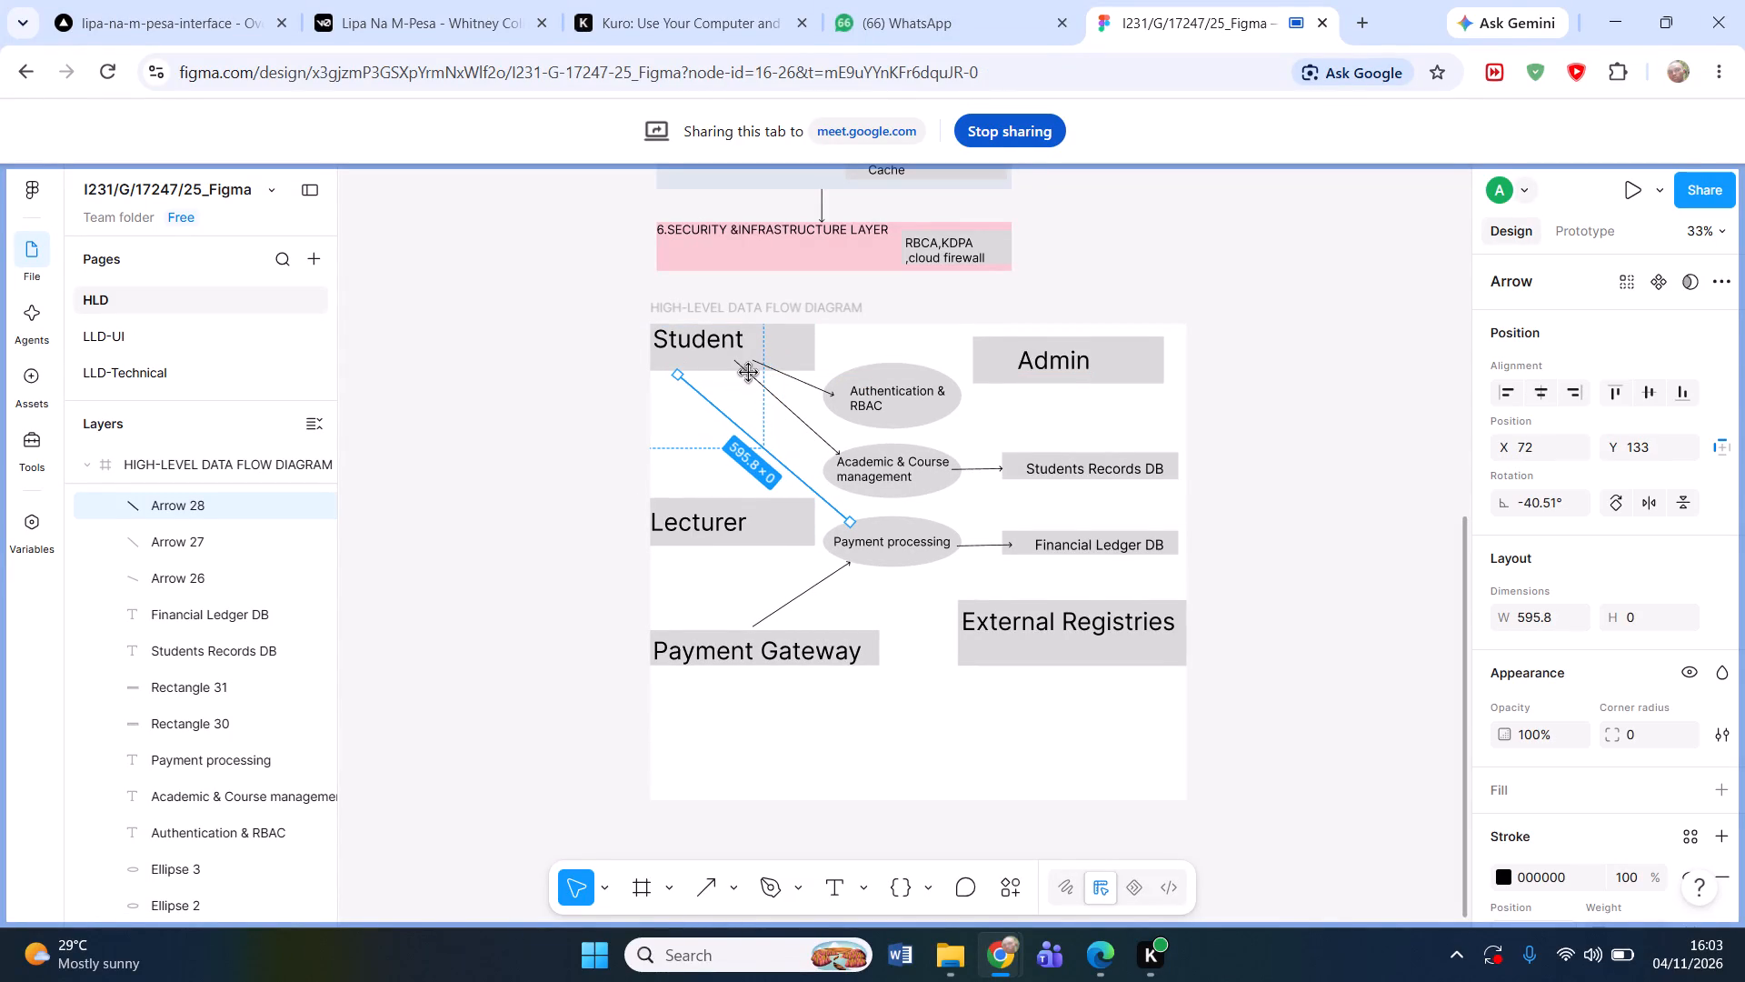
Move the start of the Student-to-Academic & Course management arrow slightly left under the Student label, making it about 401 long.
left_click(750, 373)
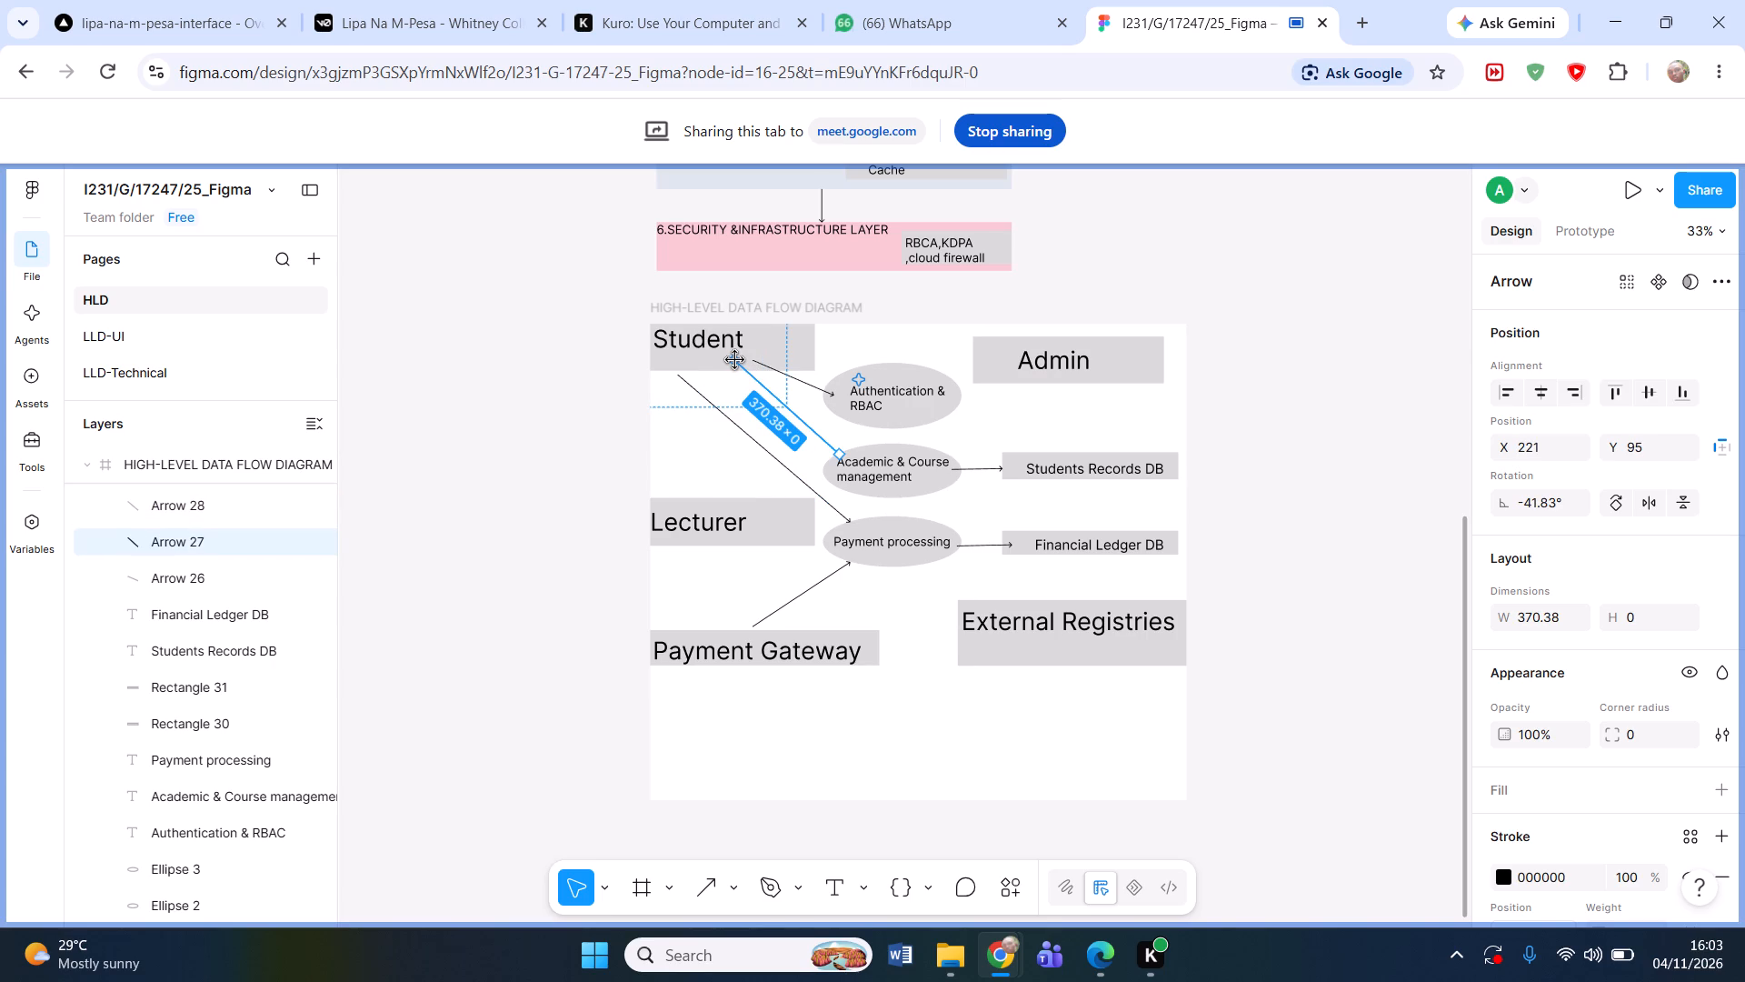
left_click_drag(735, 360, 716, 366)
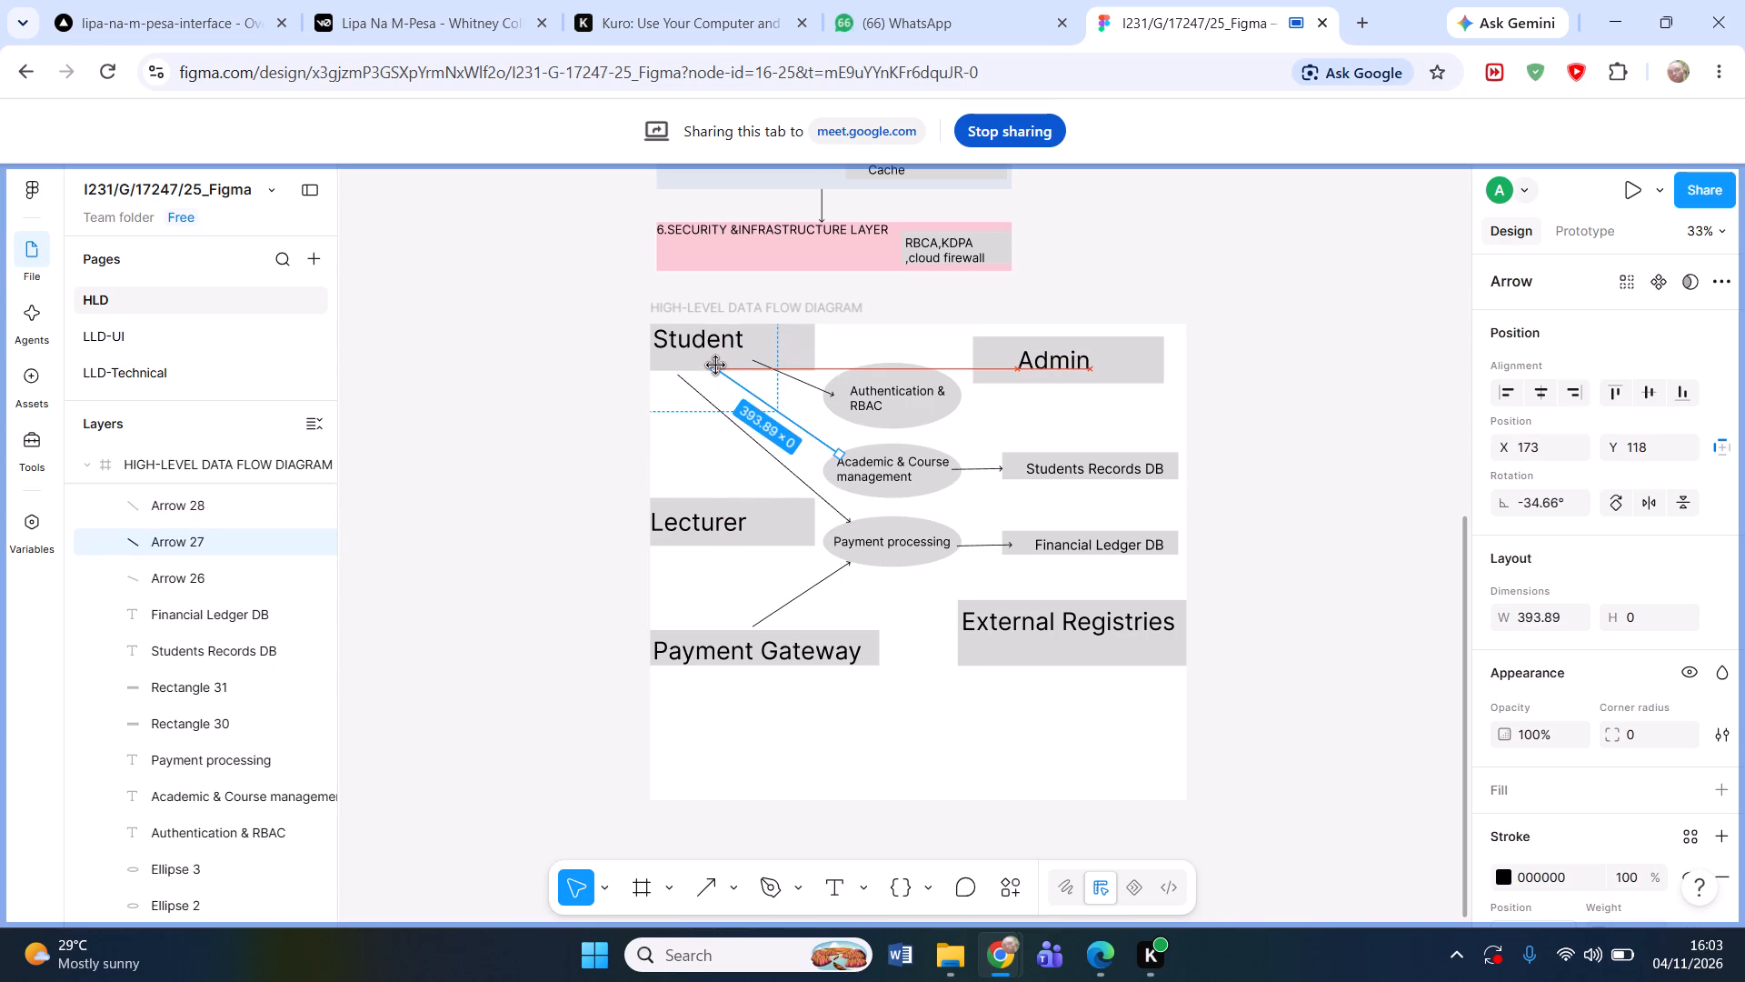
left_click_drag(716, 366, 717, 363)
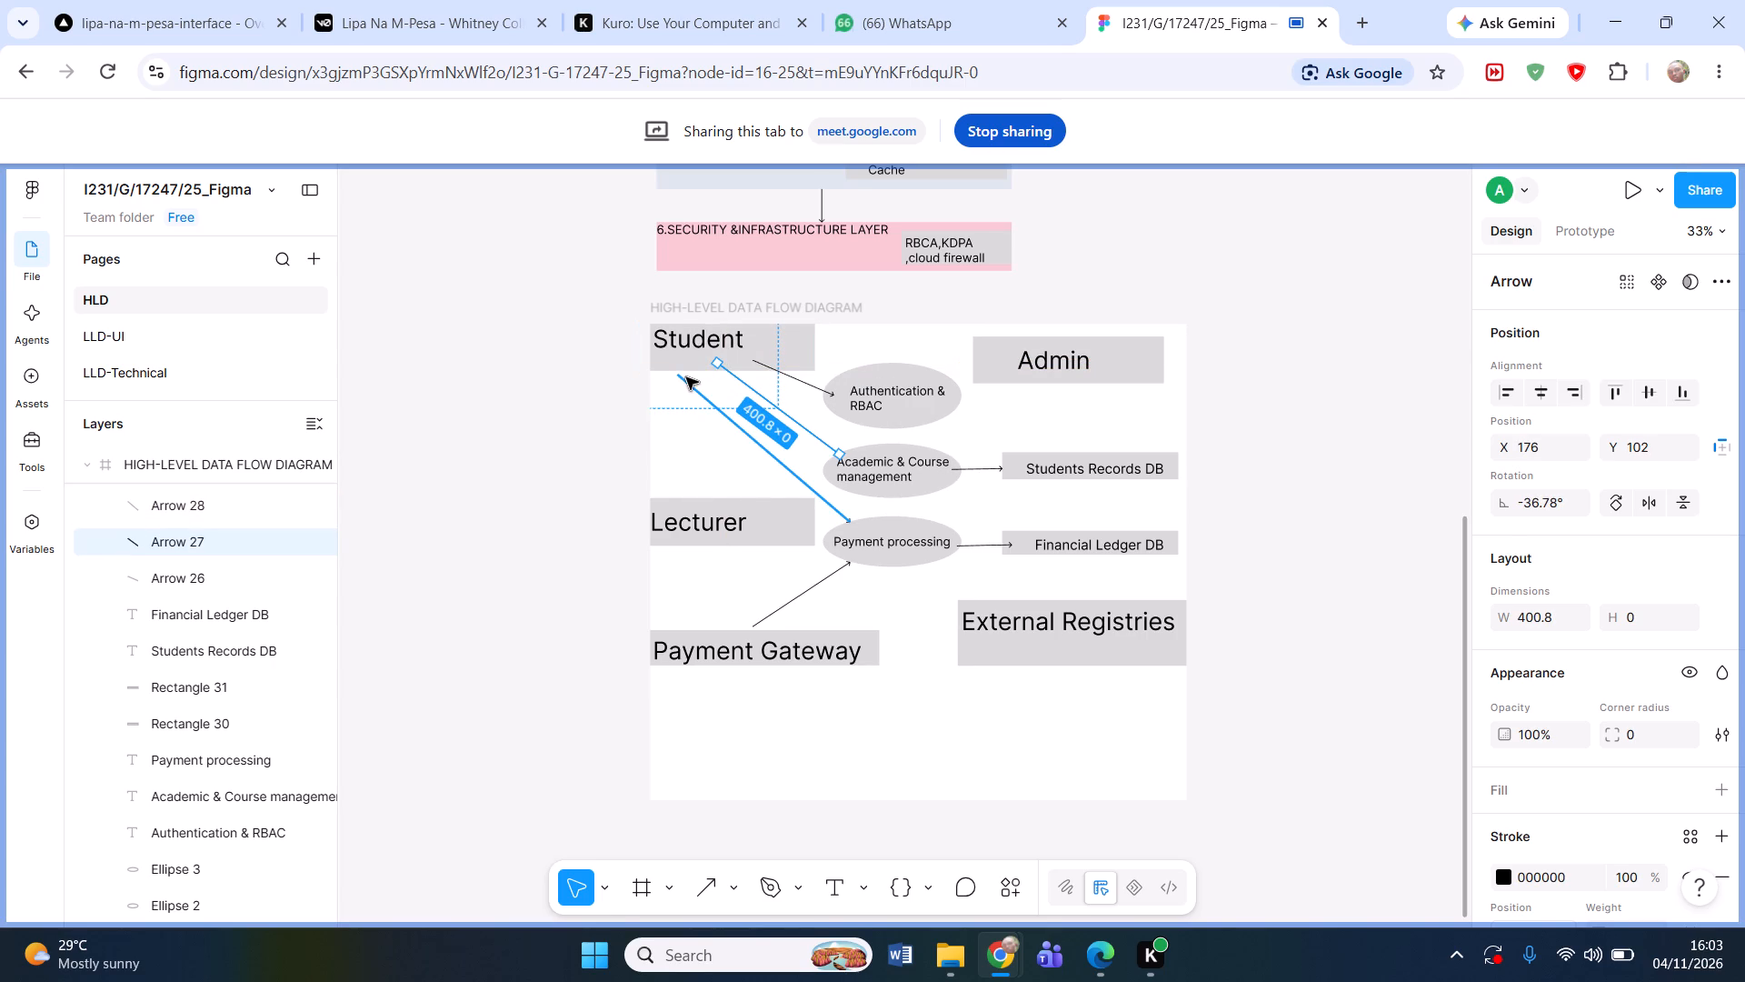
Shift the Student-to-Payment processing arrow up to start inside the Student box and extend its head to the ellipse, about 647 long.
left_click_drag(728, 418, 728, 415)
left_click_drag(728, 415, 721, 408)
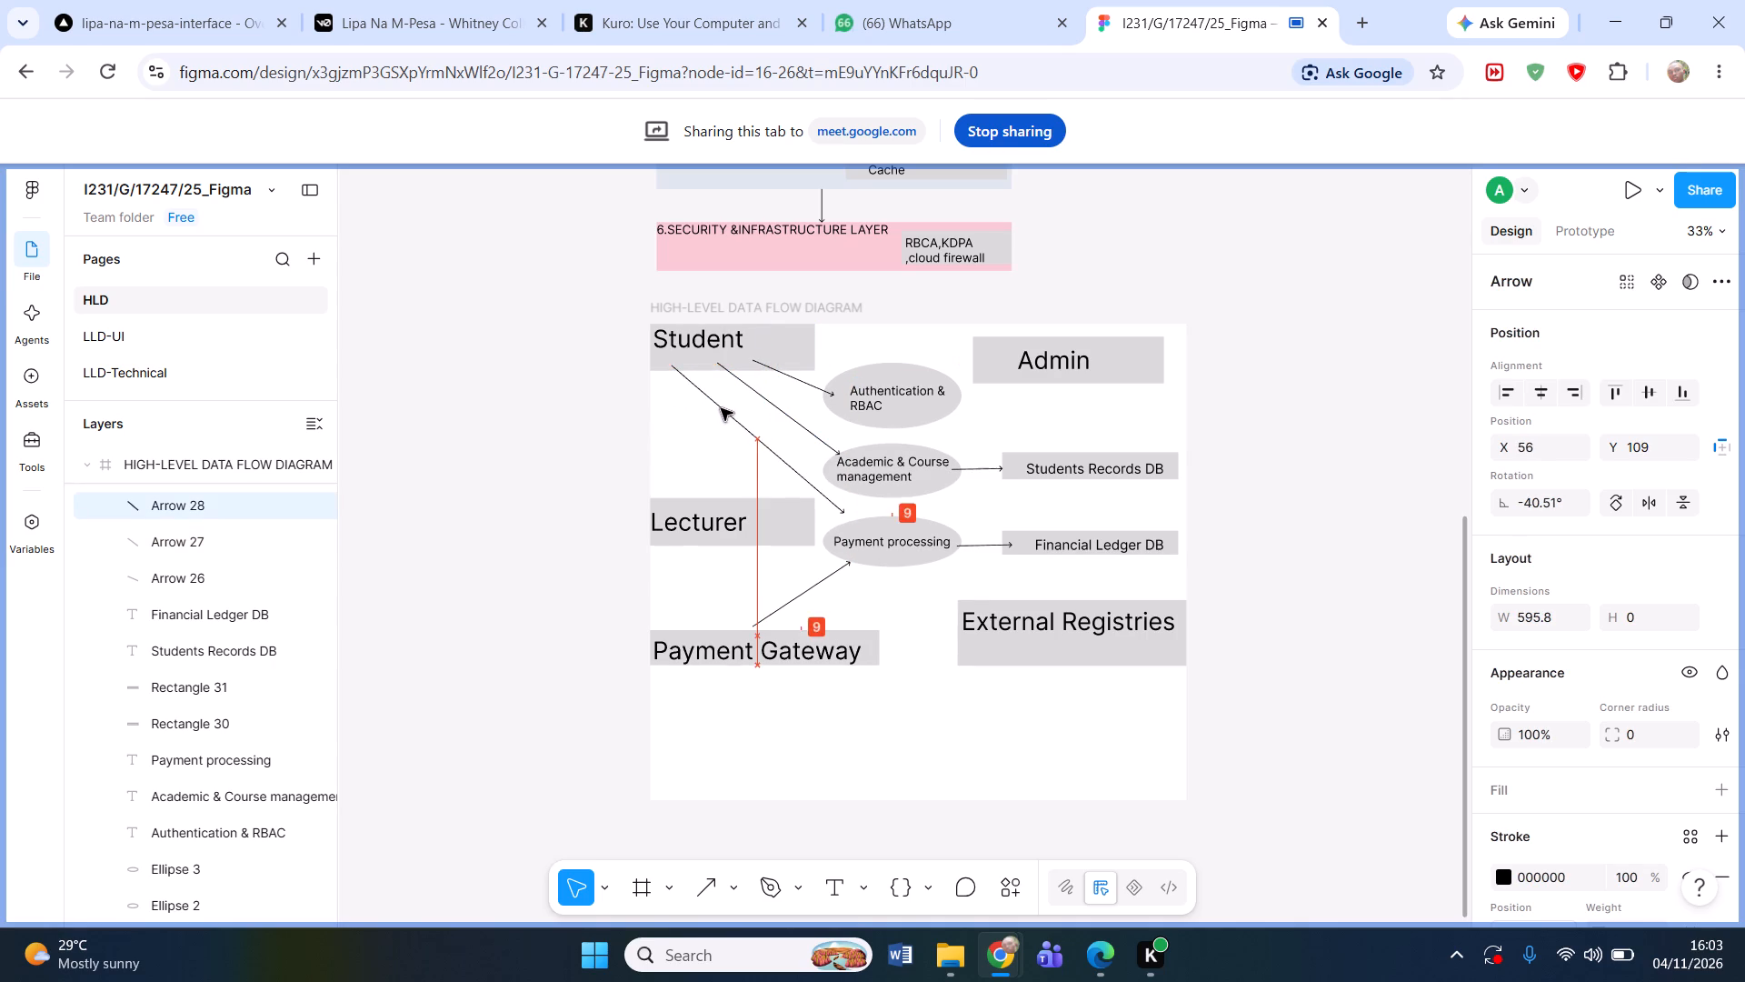
left_click_drag(721, 408, 722, 408)
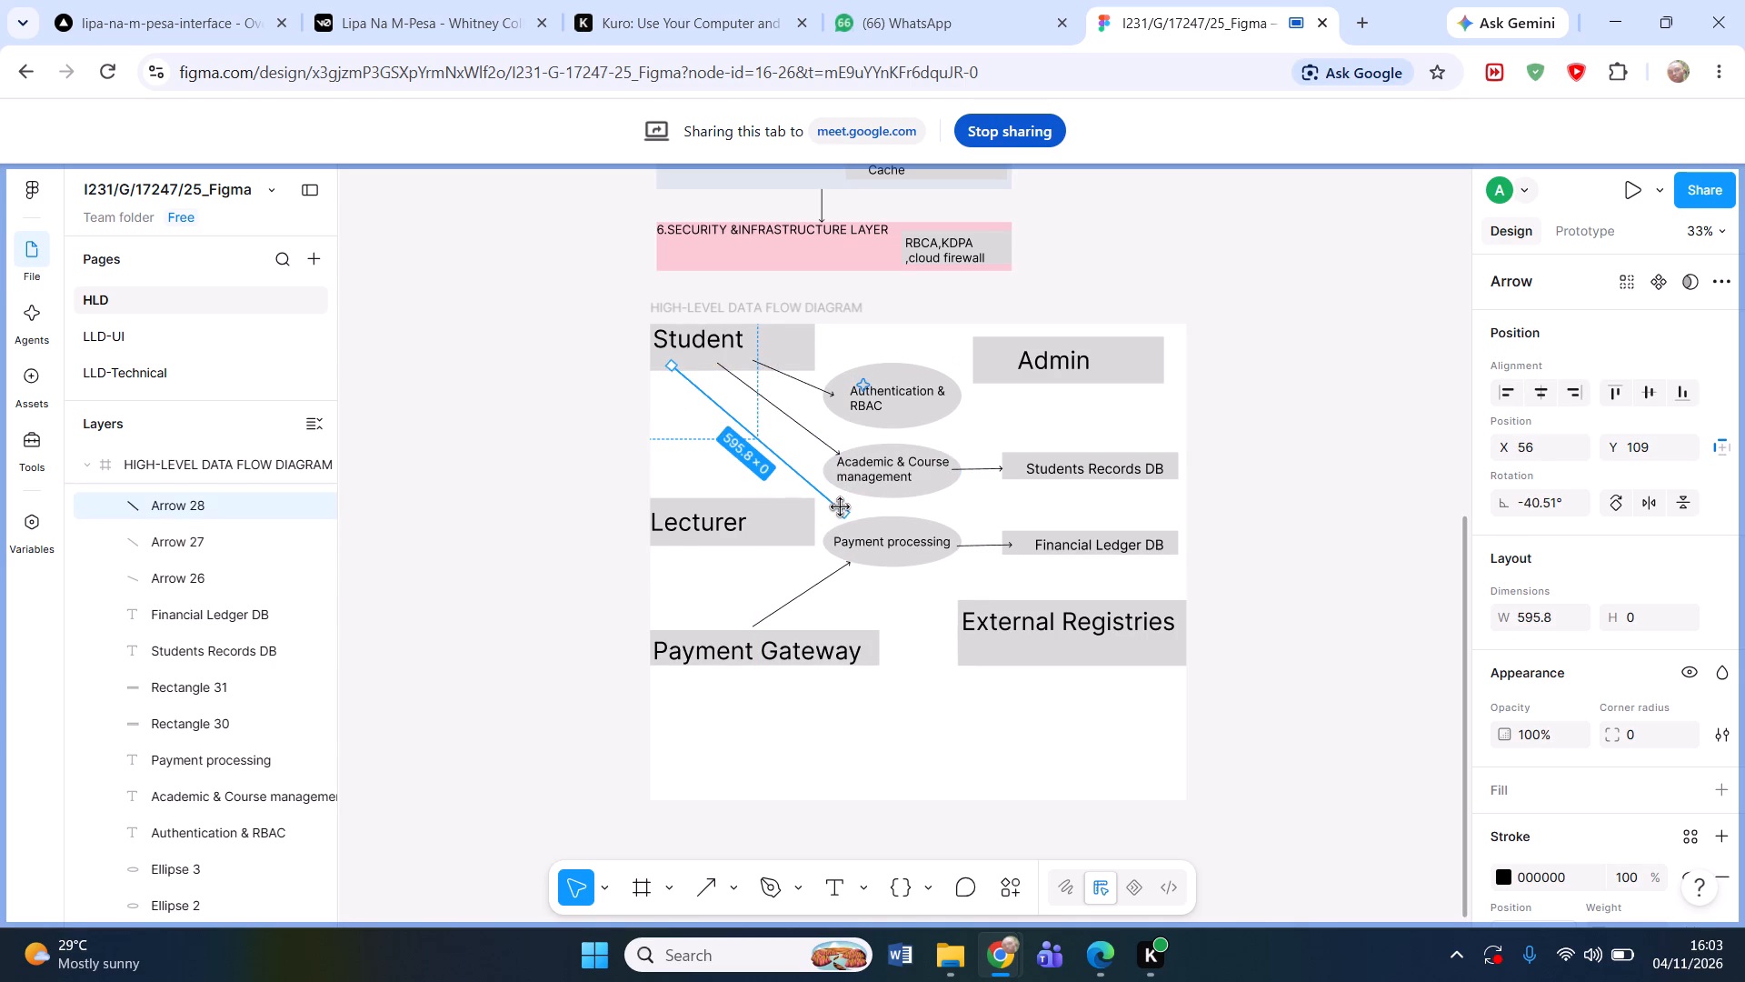
left_click_drag(841, 507, 856, 521)
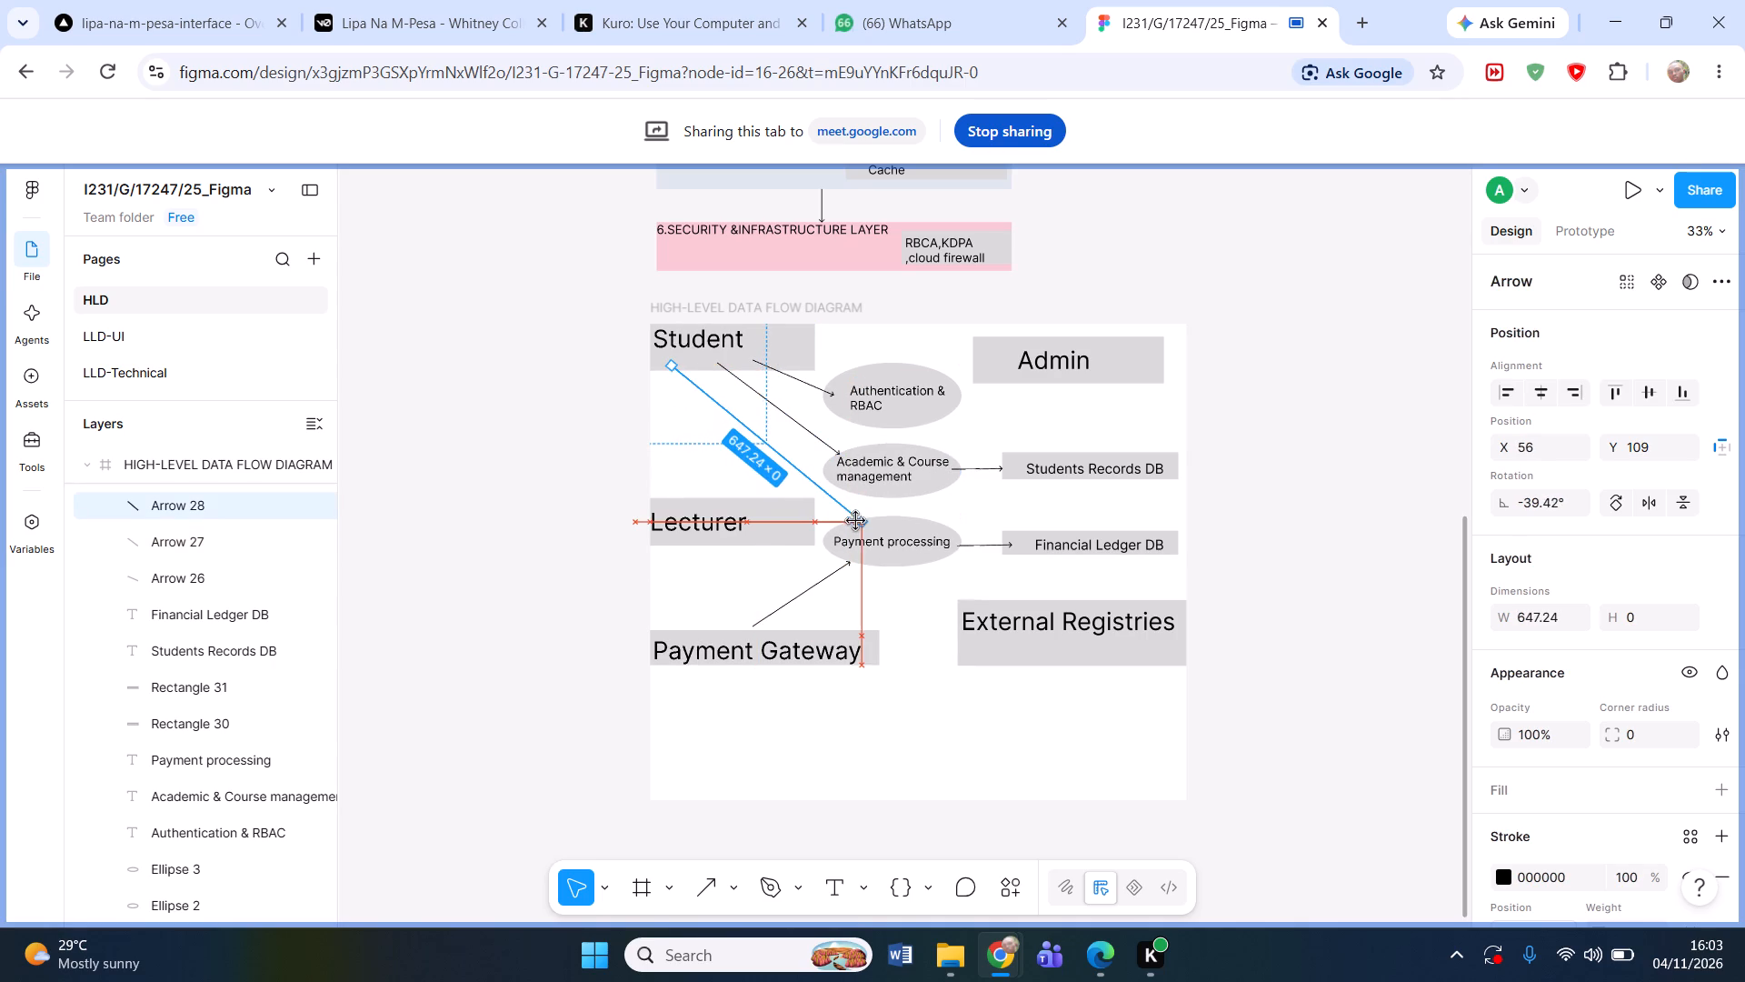
left_click_drag(856, 521, 859, 525)
left_click(940, 524)
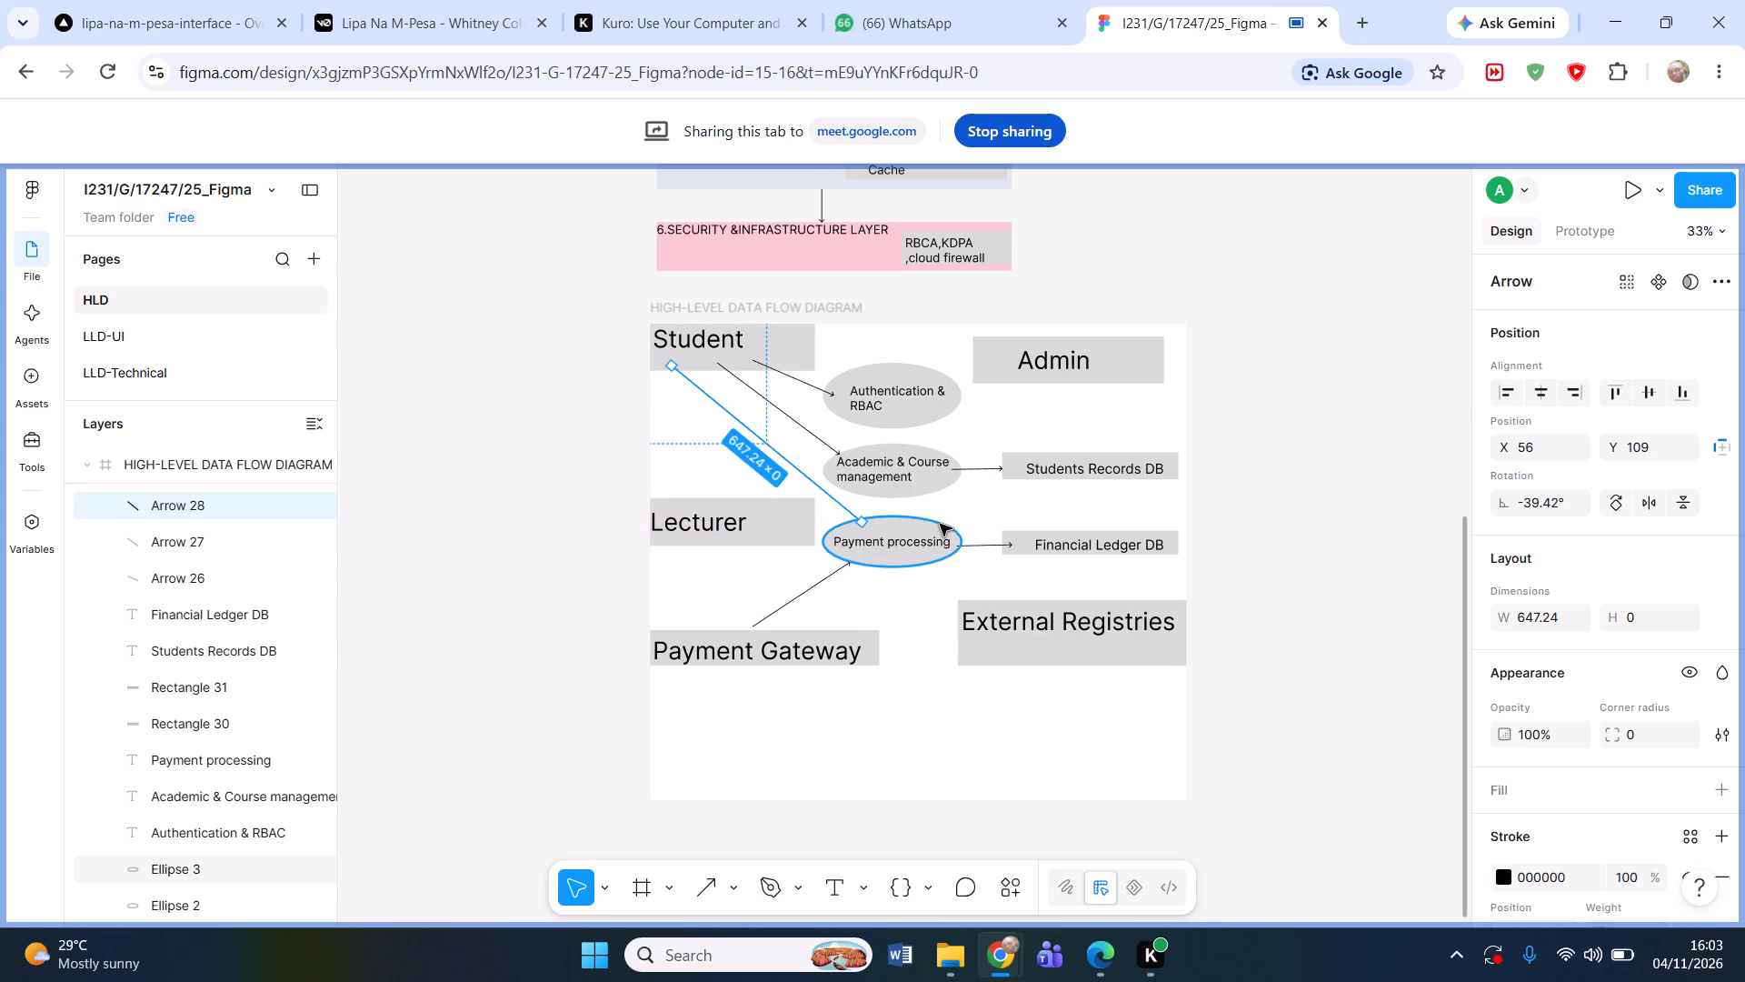
left_click(983, 513)
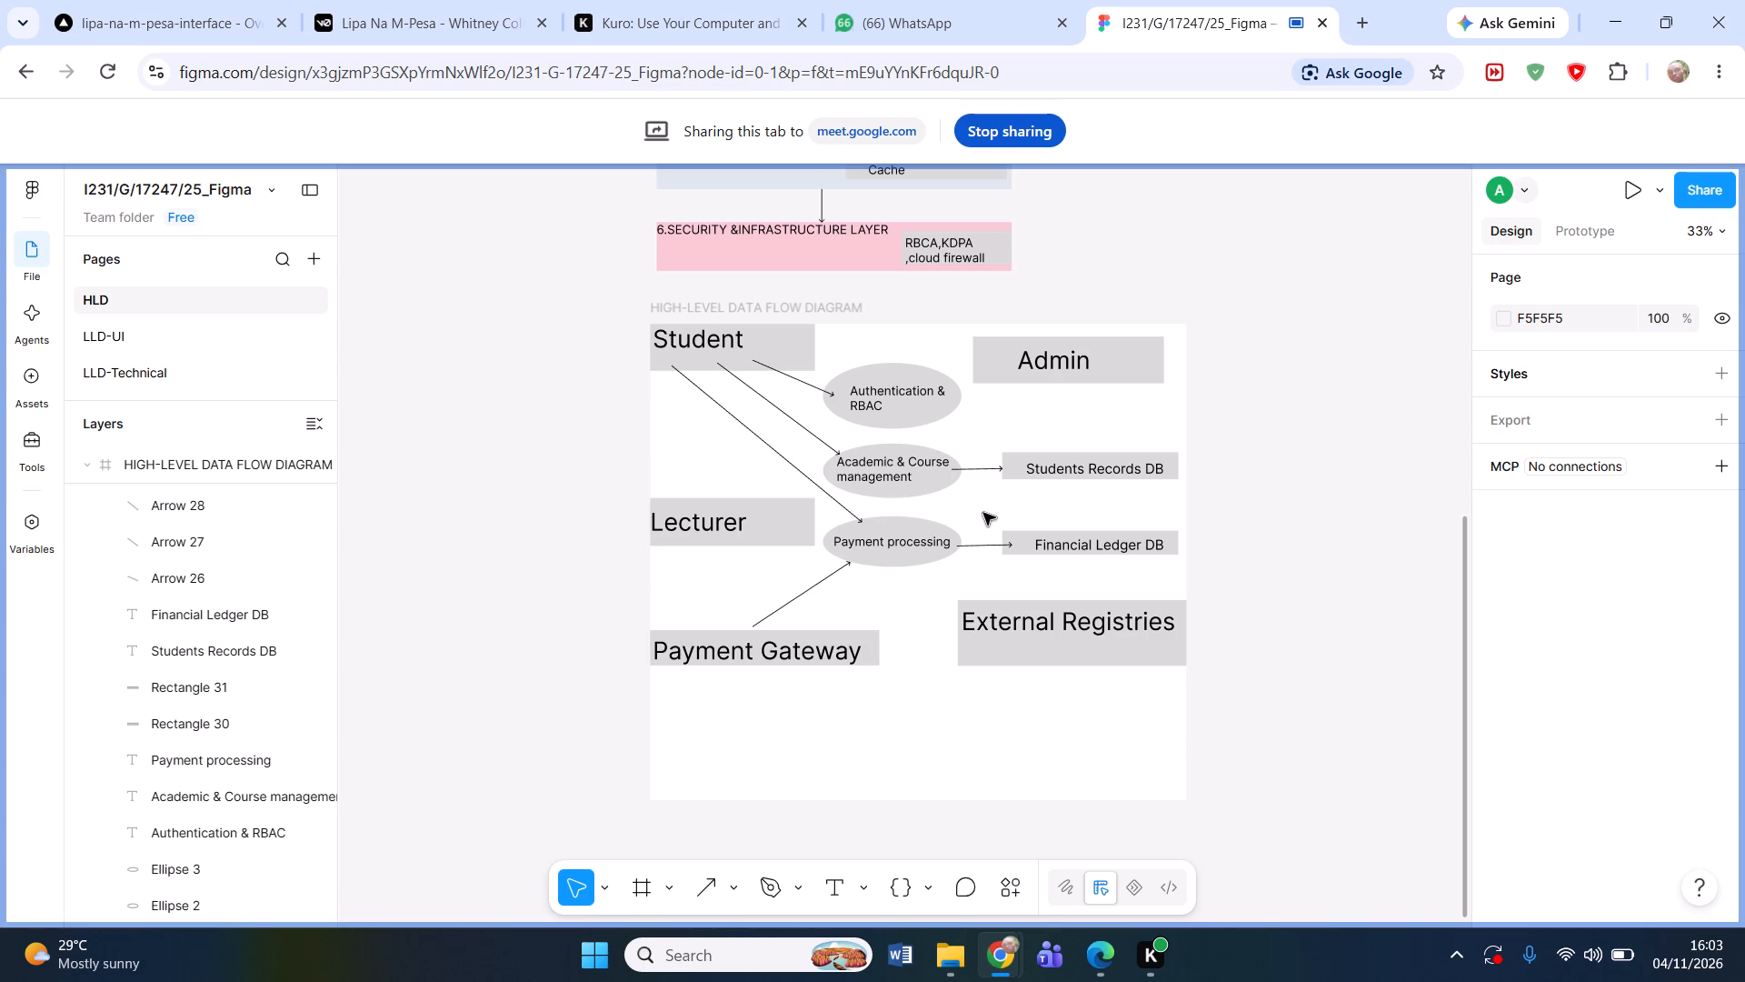
Draw an arrow about 140 long from the Authentication & RBAC ellipse up to the Admin box.
key("shift+l")
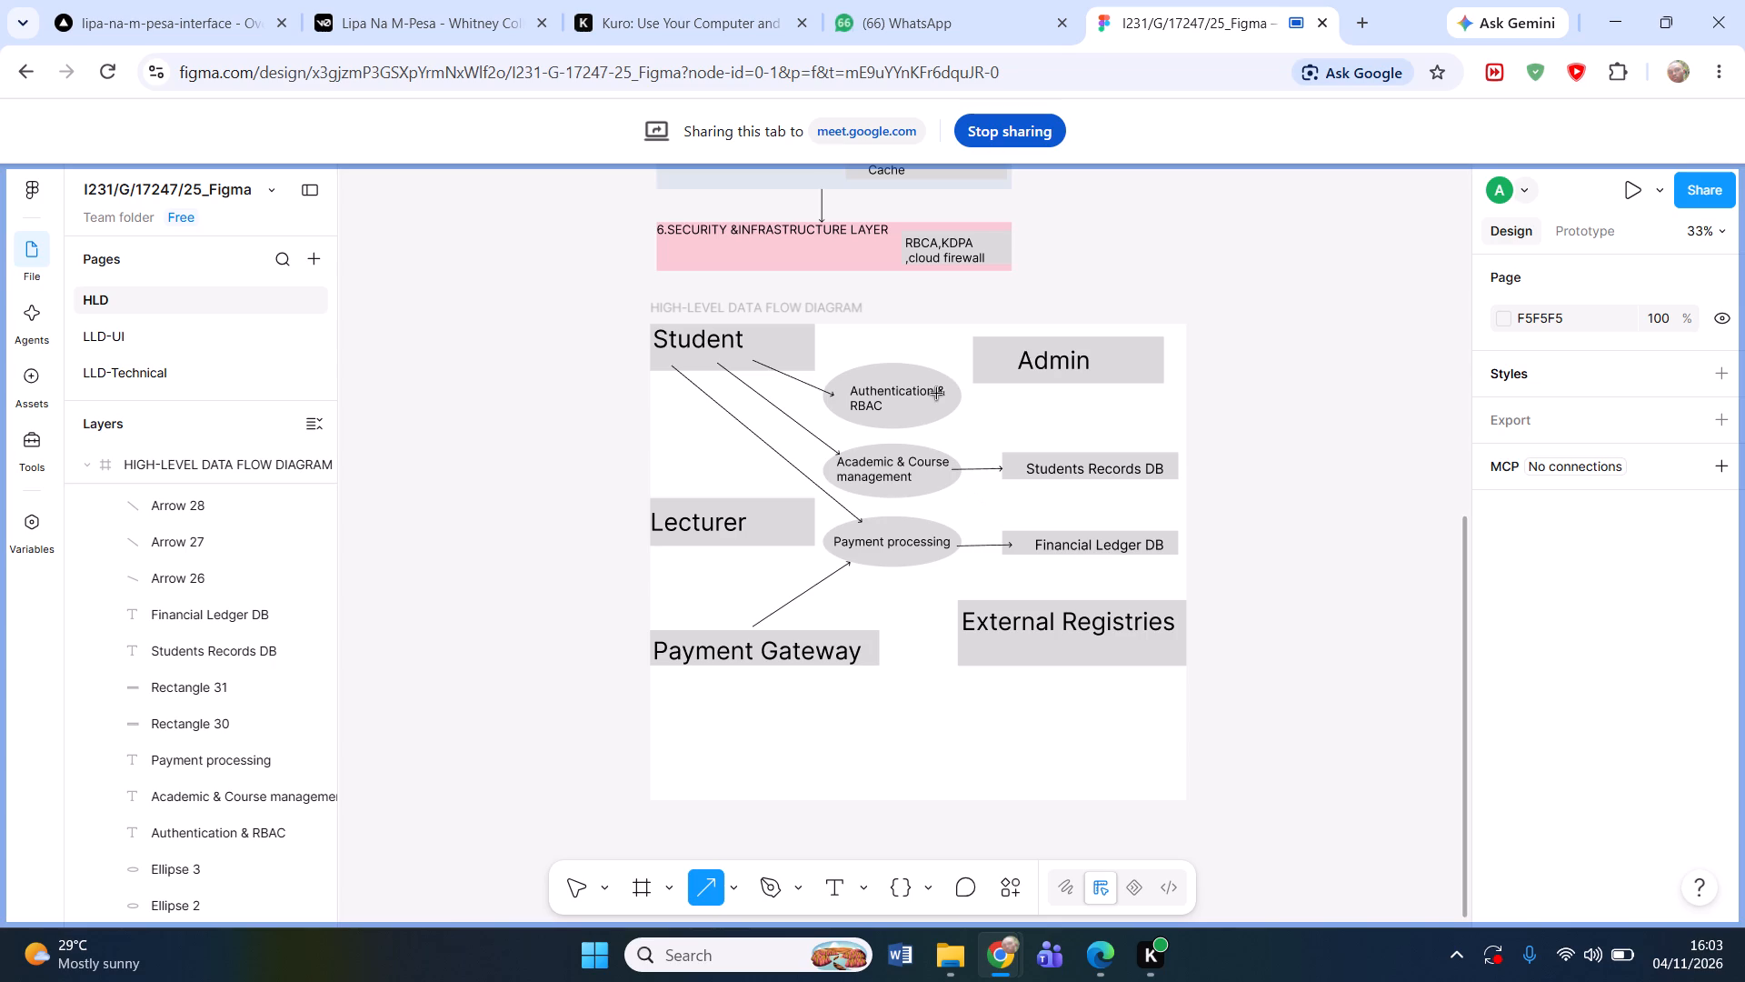
left_click_drag(959, 406, 986, 386)
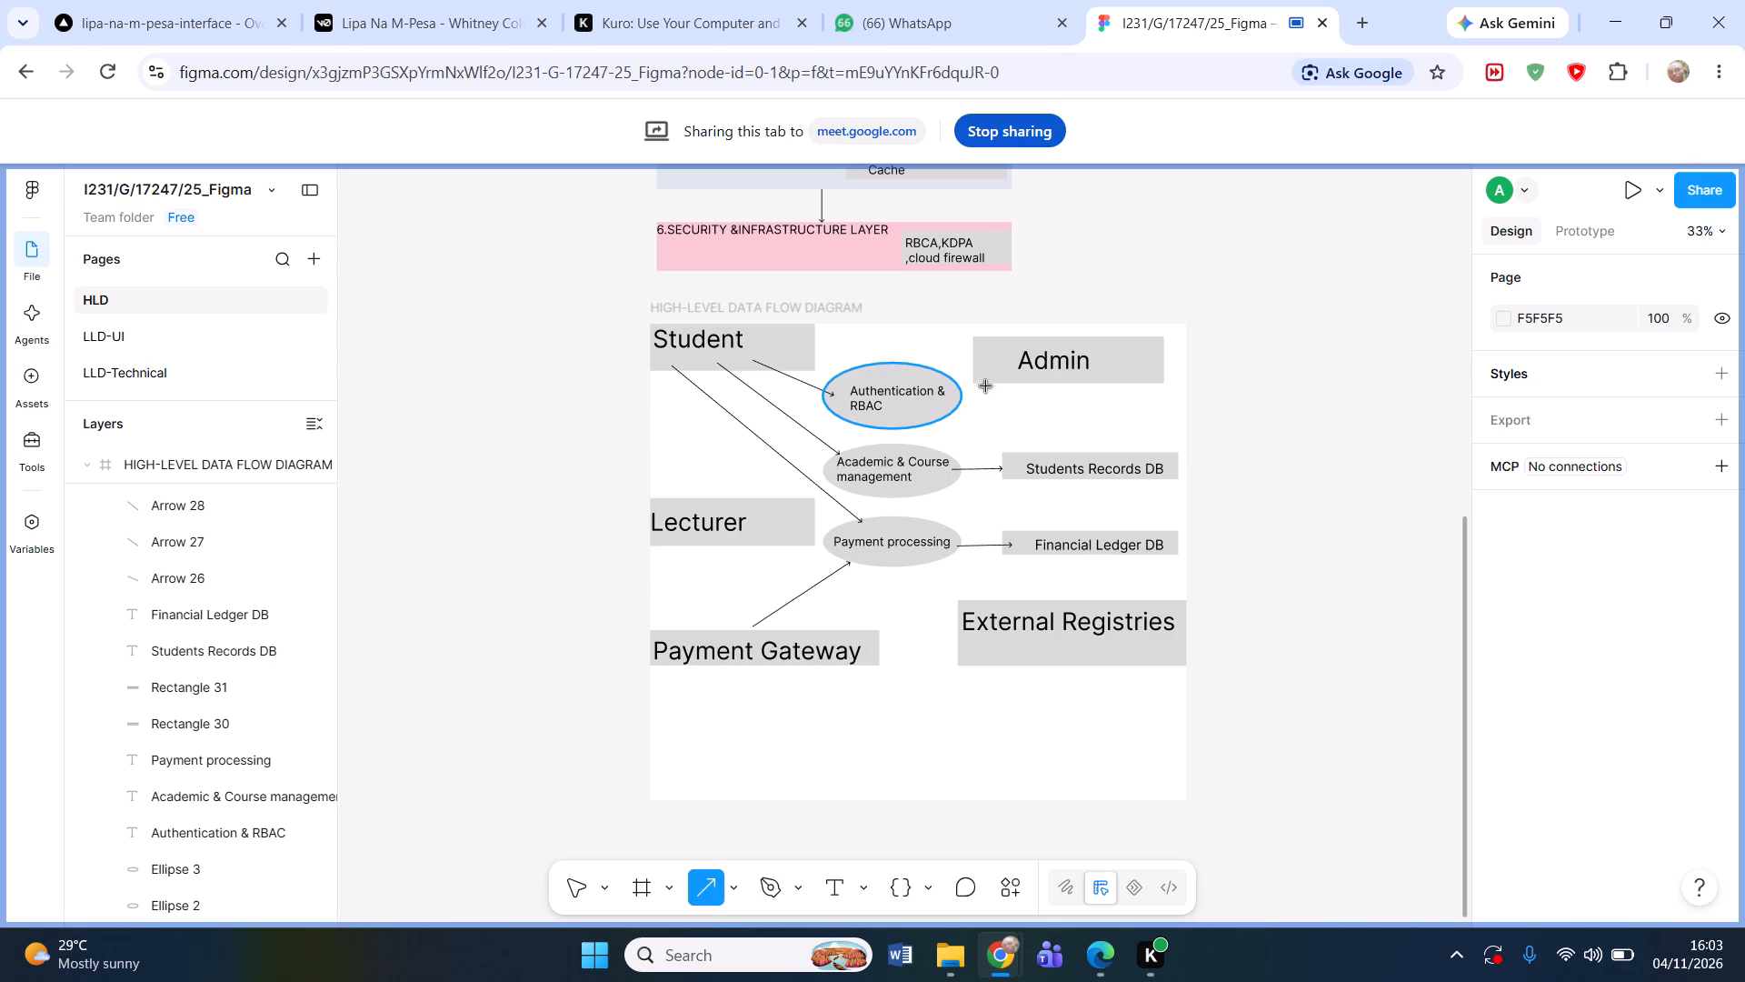
left_click_drag(986, 386, 999, 374)
Draw an arrow about 257 long from the Academic & Course management ellipse up to the Admin box's lower edge.
key("shift+l")
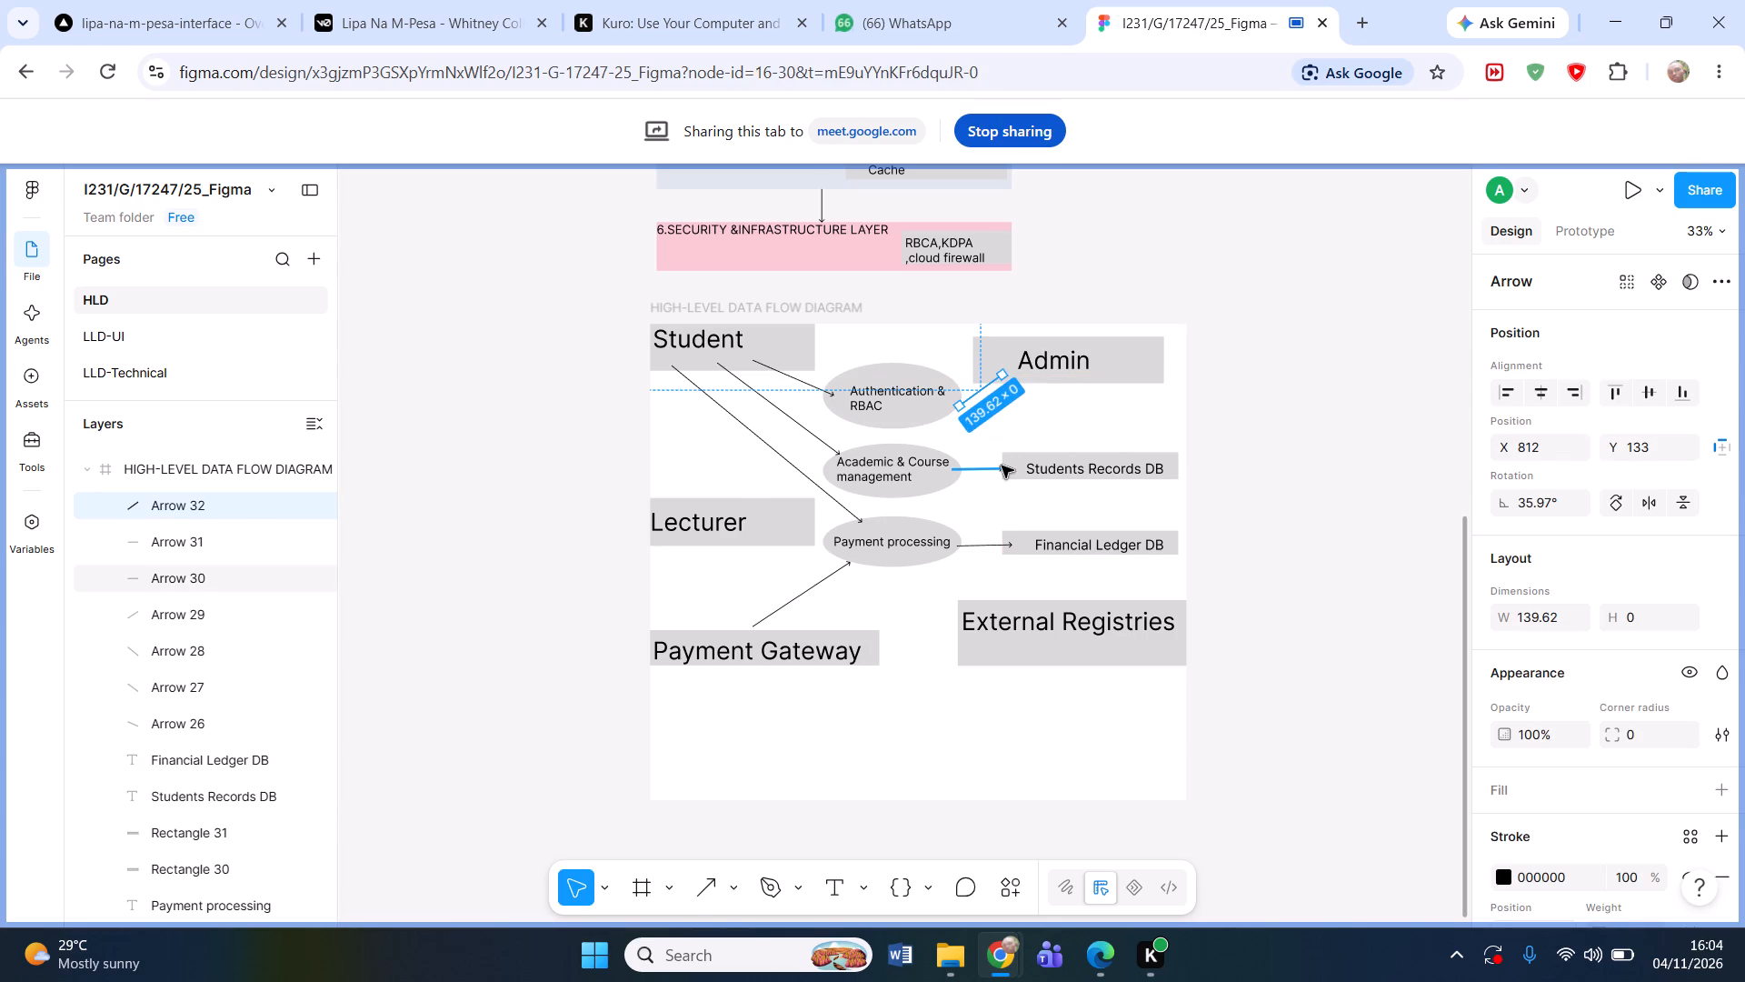
left_click_drag(954, 463, 1040, 385)
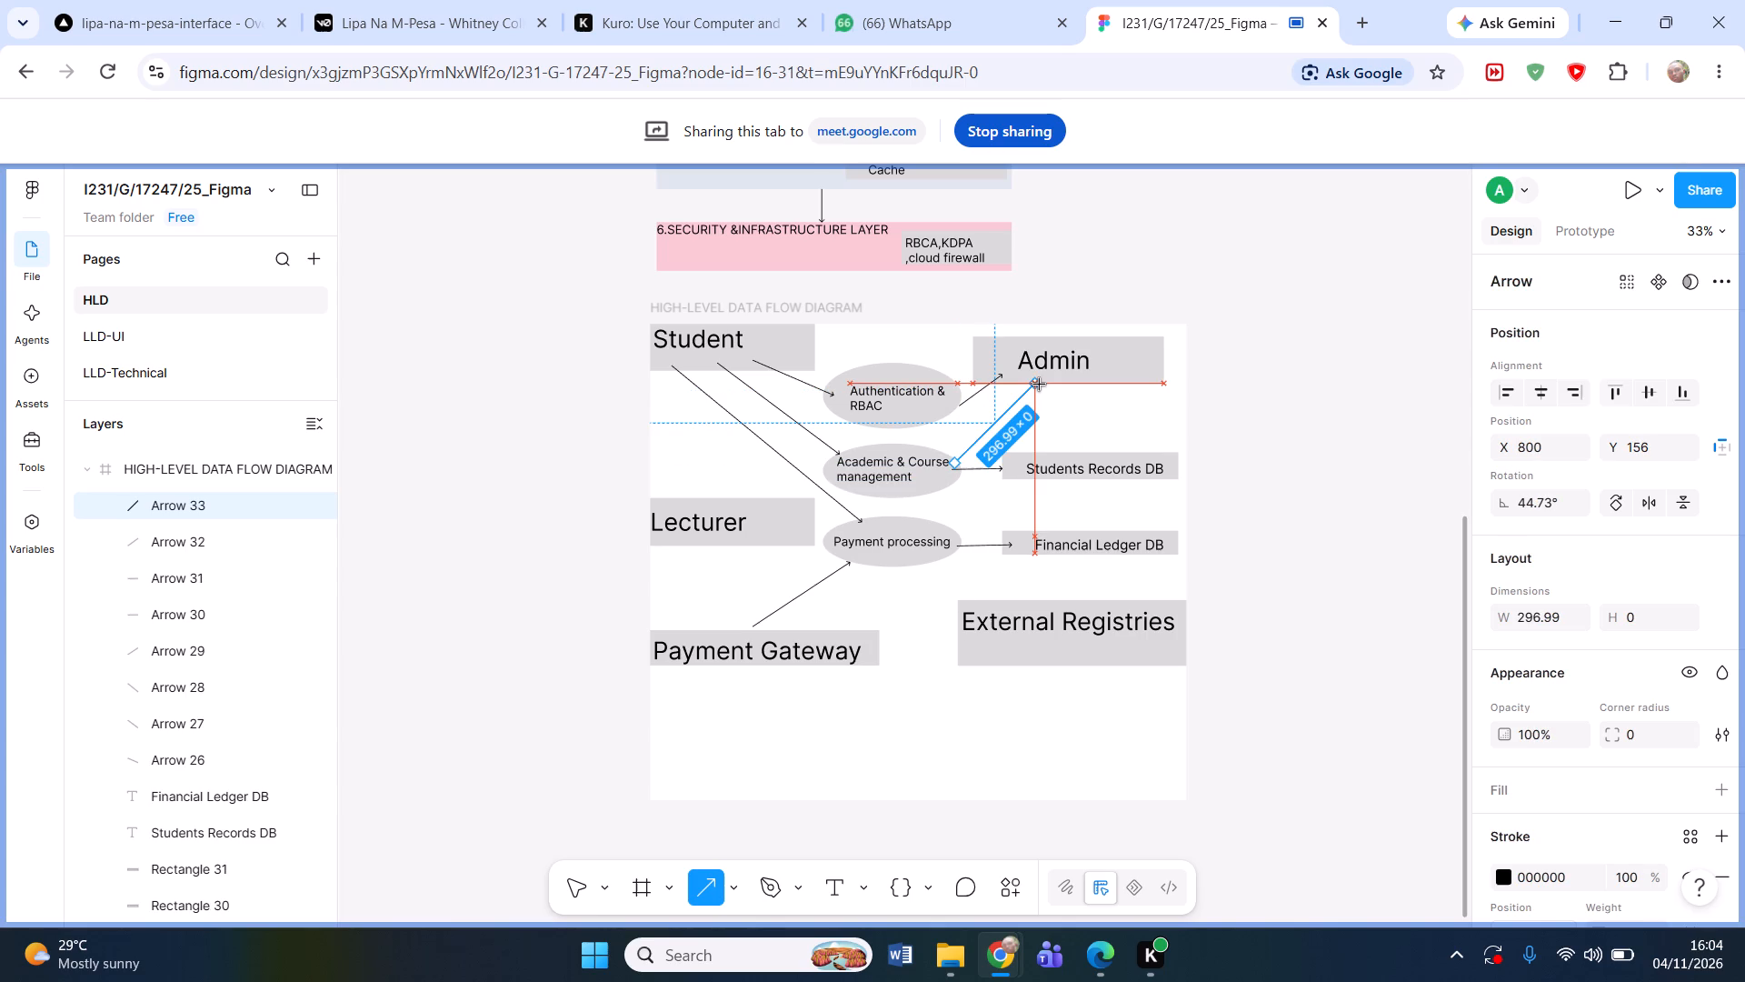
left_click_drag(1040, 385, 1014, 386)
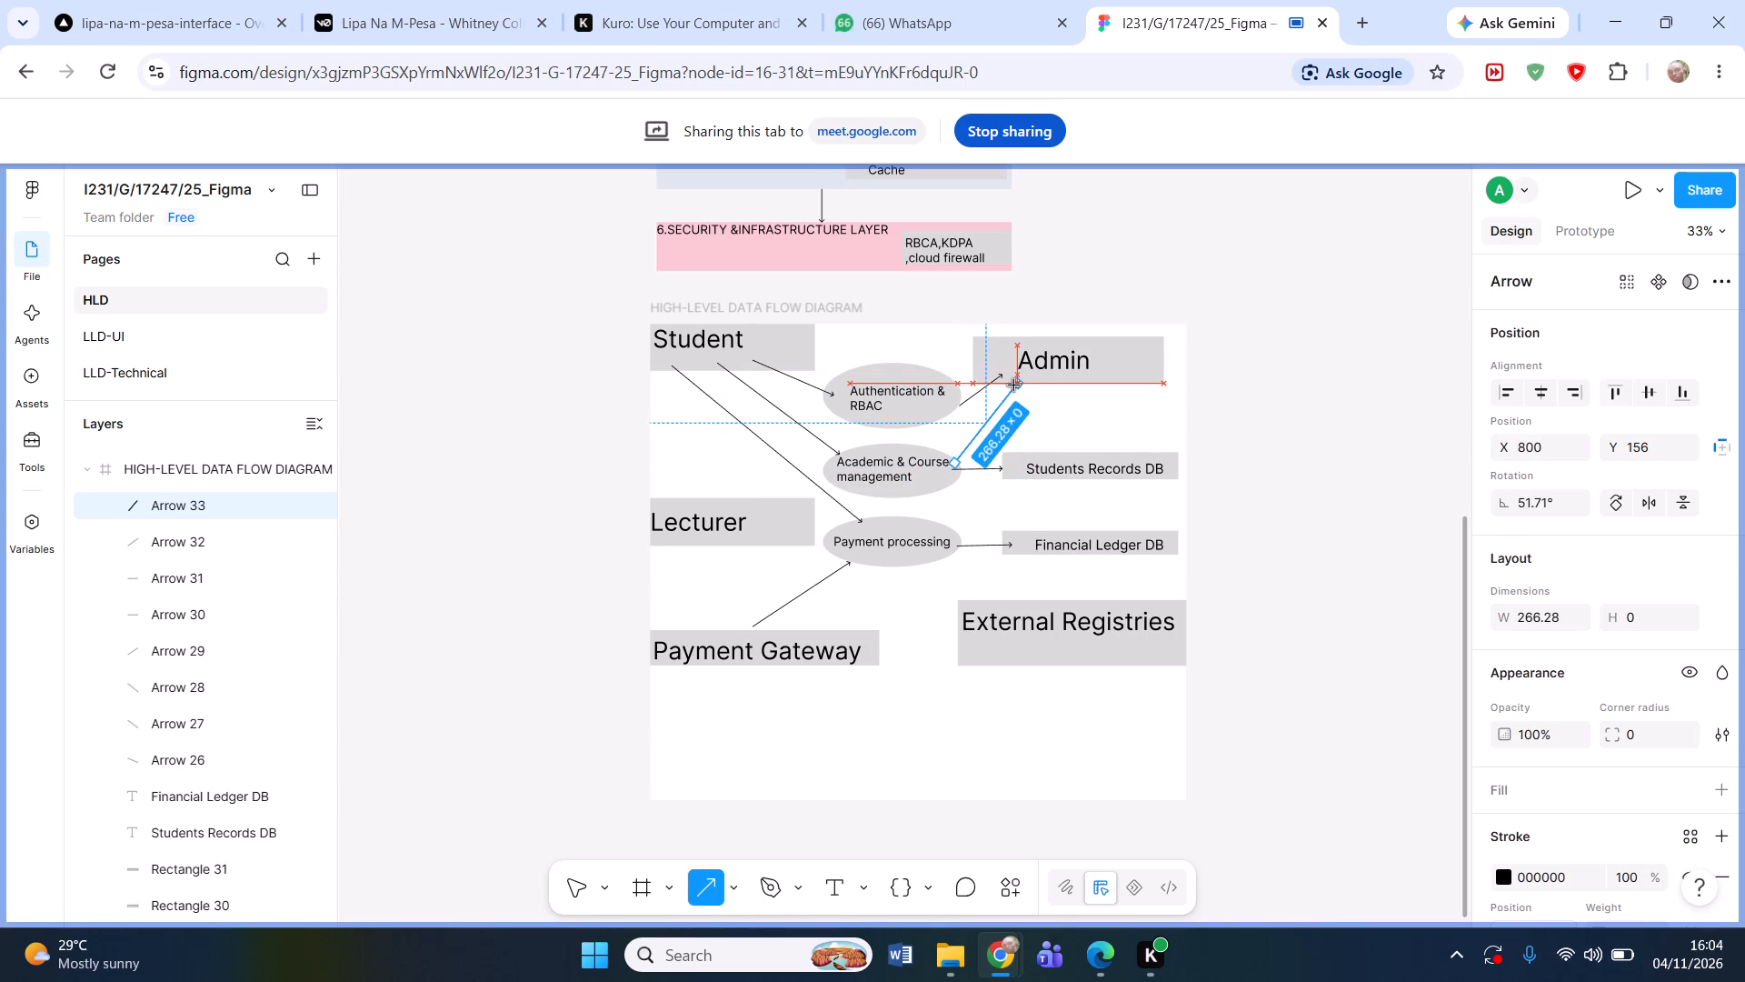
left_click_drag(1014, 386, 1009, 385)
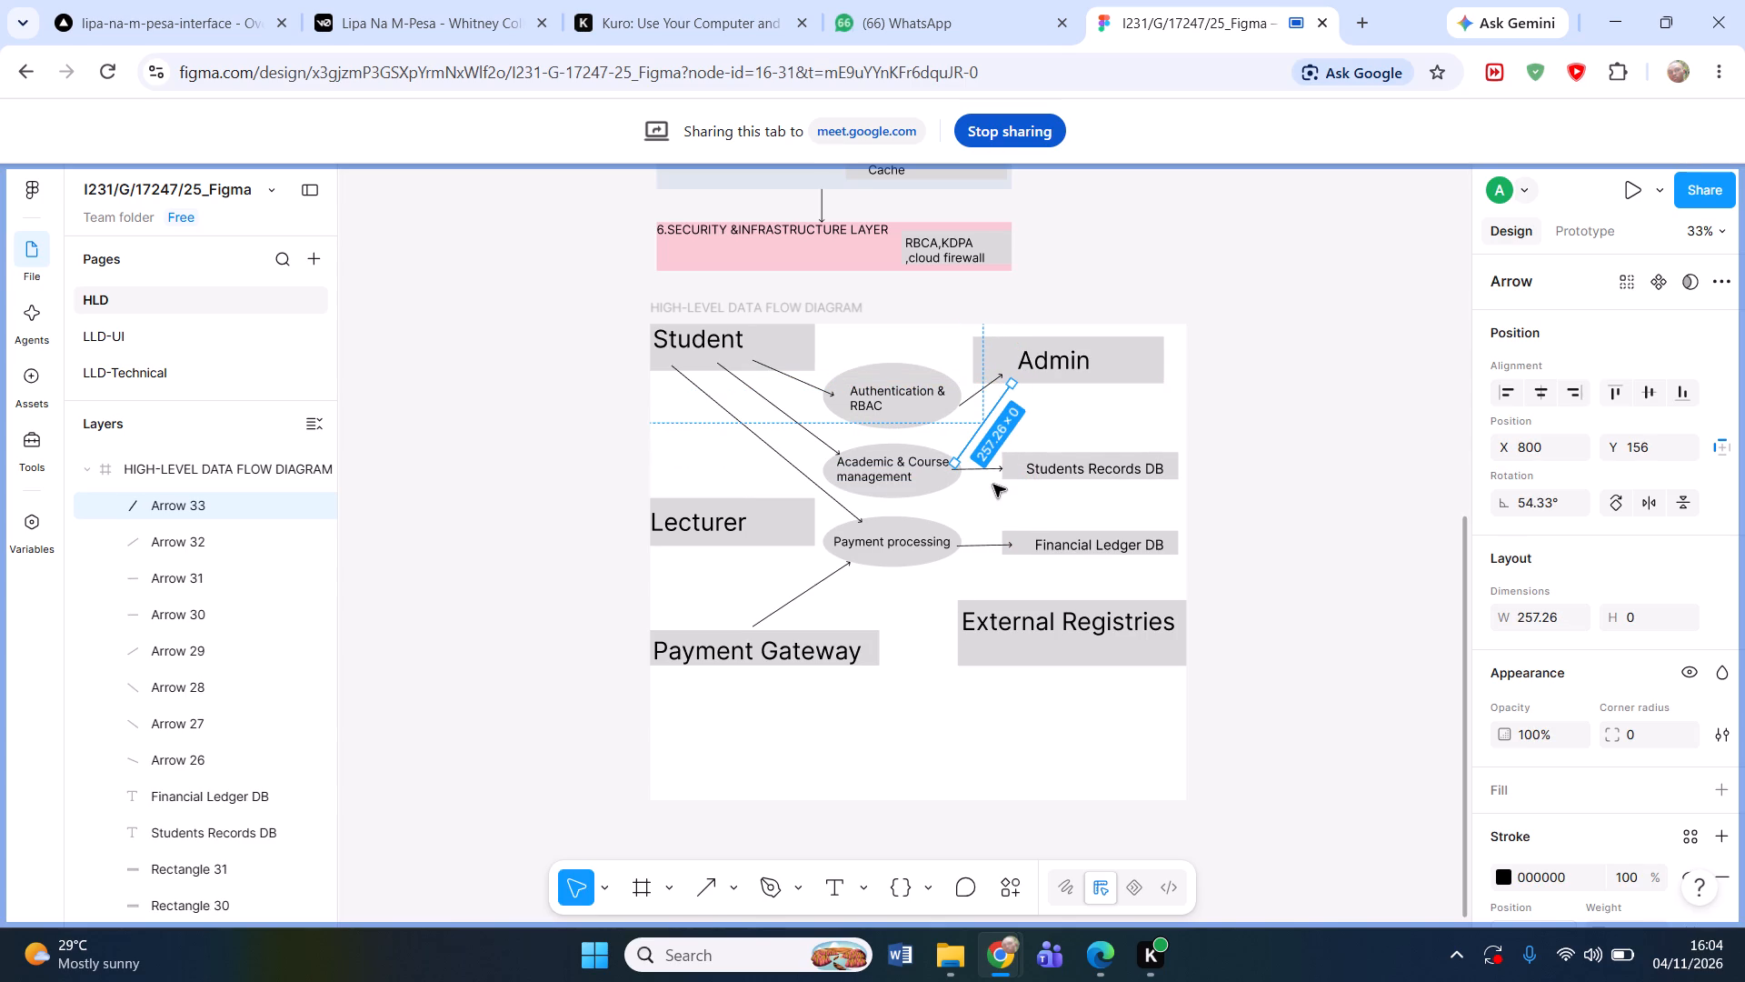
Draw an arrow about 442 long from the Payment processing ellipse up to the Admin box's lower edge.
key("shift+l")
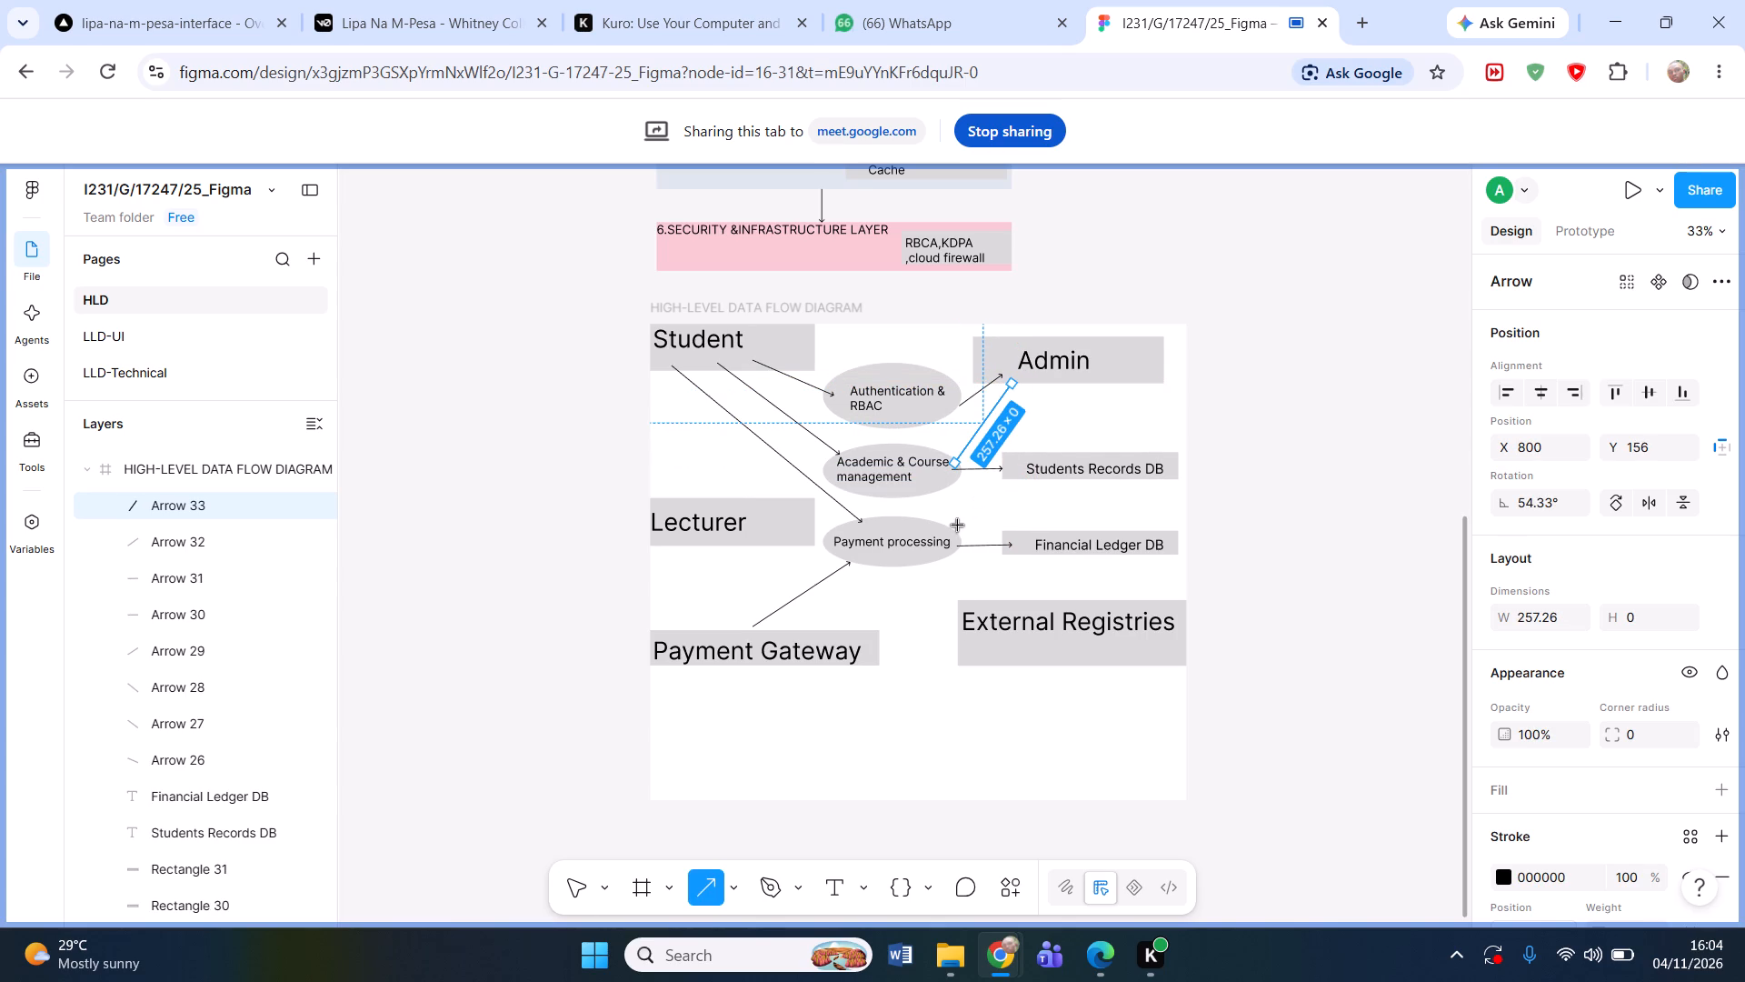
left_click_drag(950, 528, 965, 491)
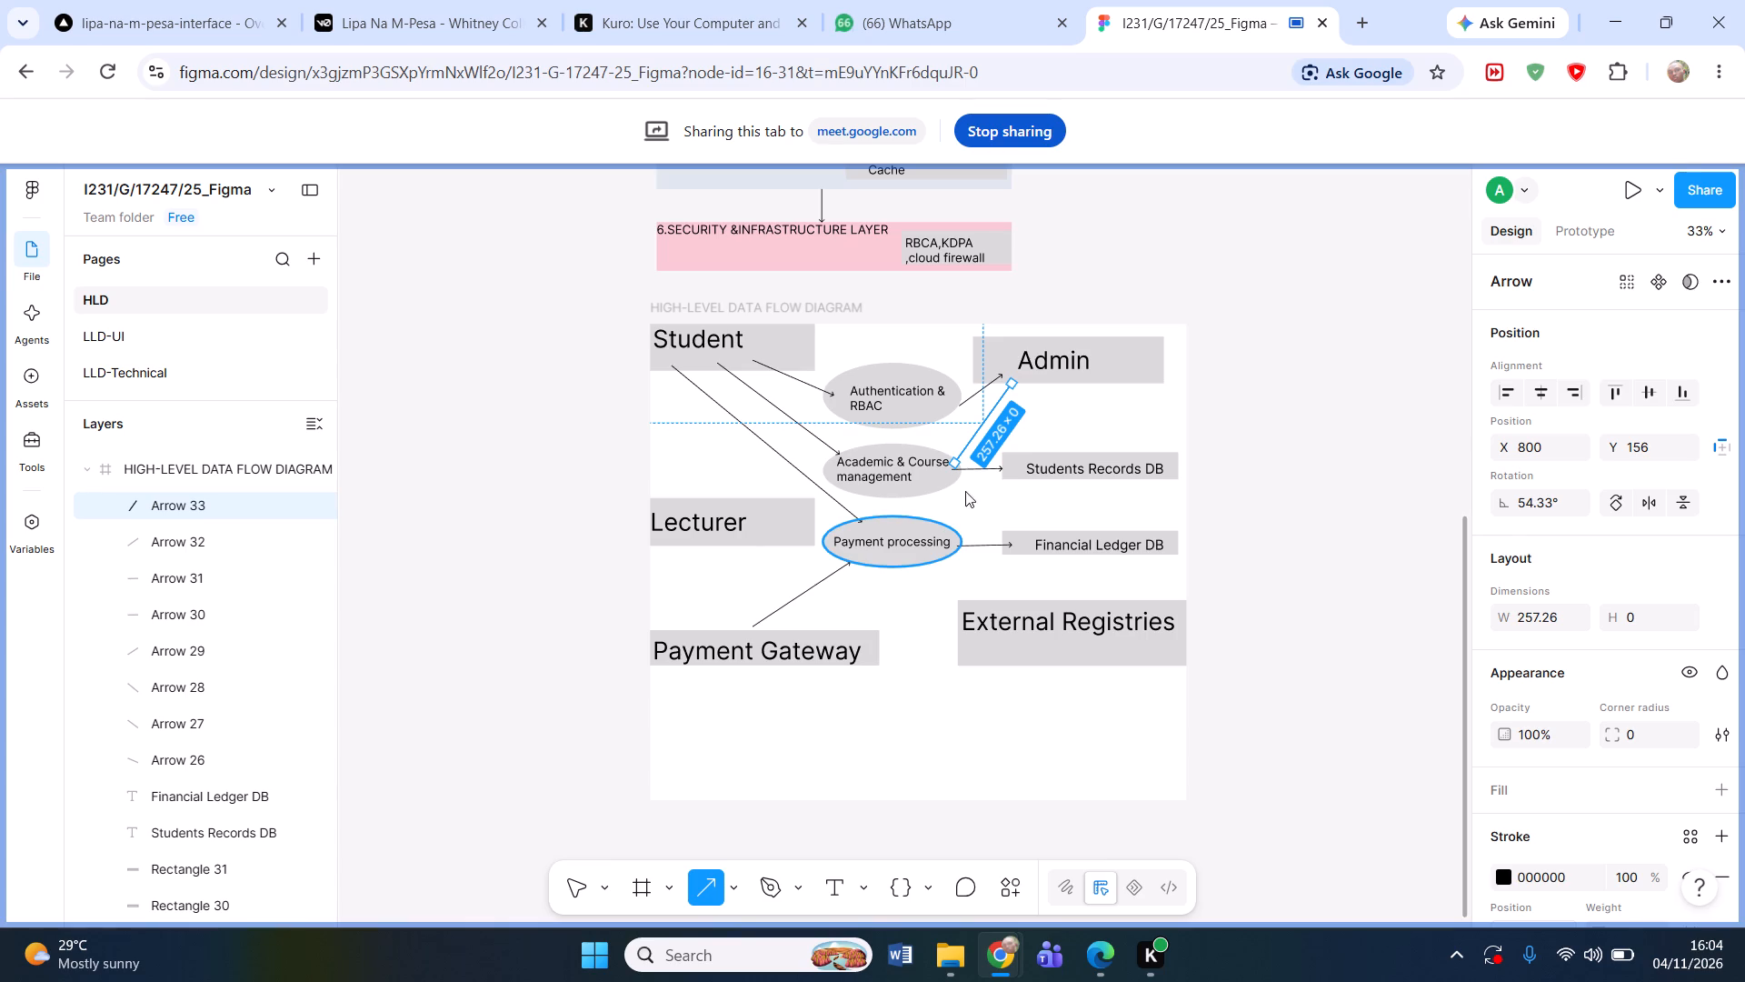
left_click_drag(965, 491, 1028, 400)
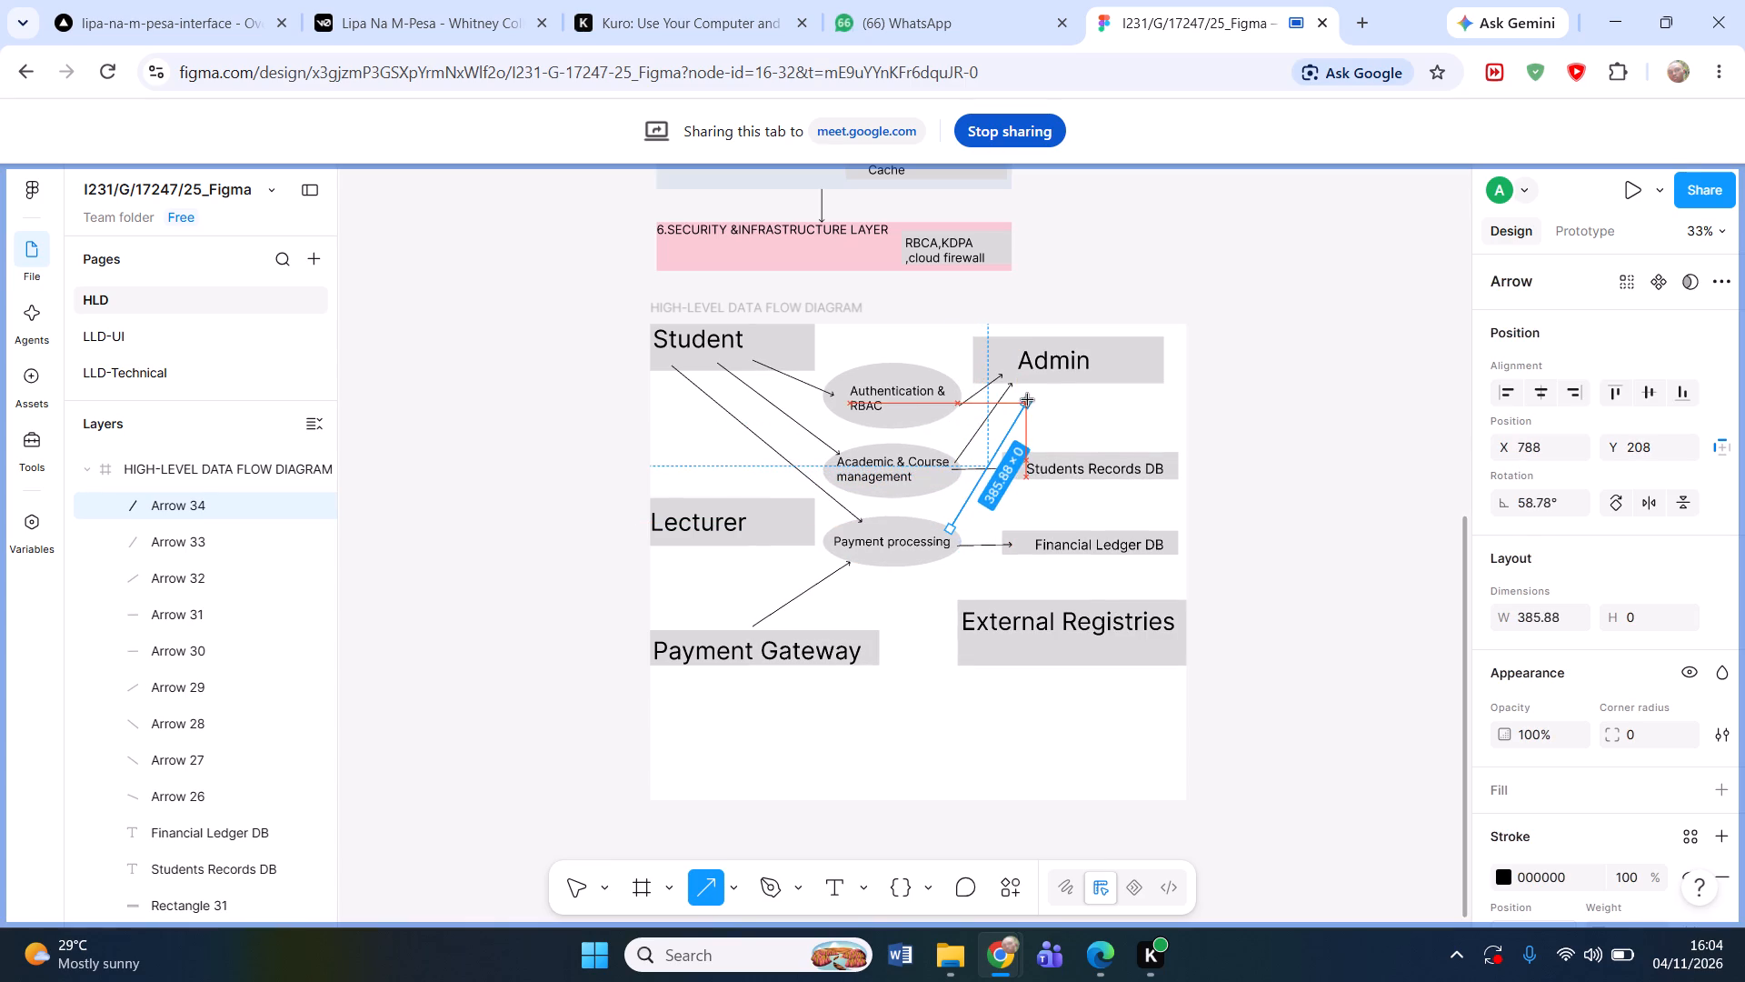
left_click_drag(1028, 400, 1036, 385)
left_click(1282, 420)
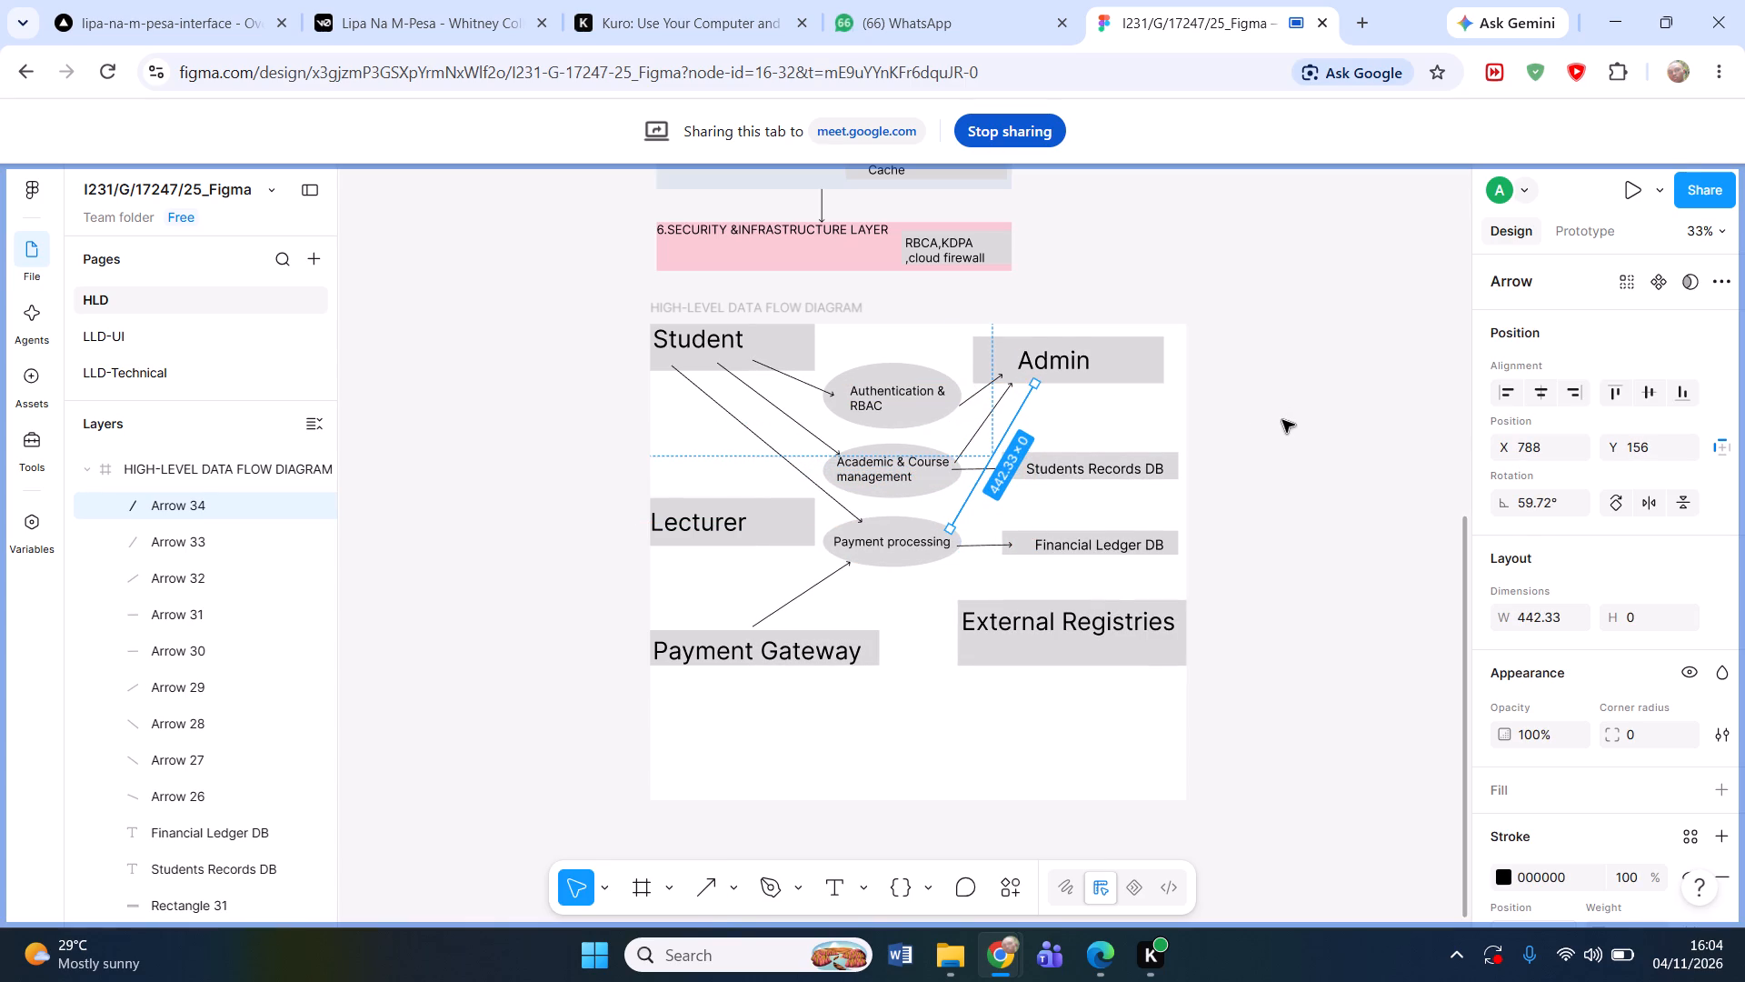
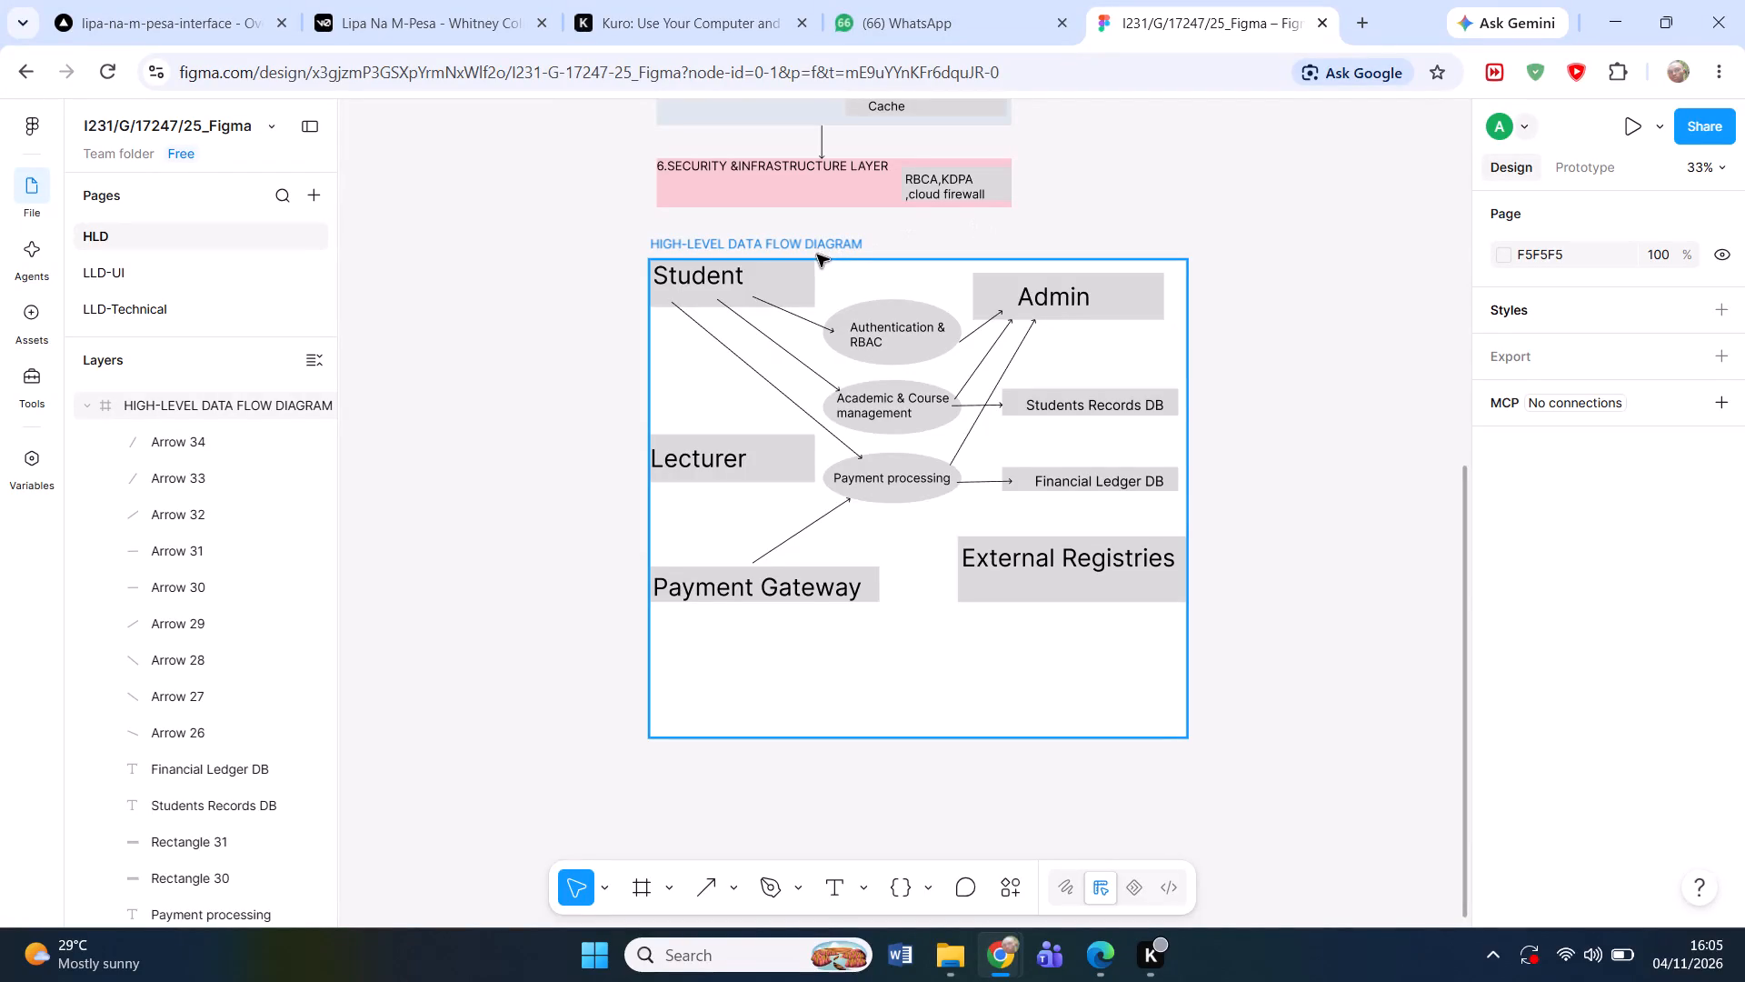
Shorten the HIGH-LEVEL DATA FLOW DIAGRAM frame from its bottom edge to a height of about 1016, trimming the empty space.
left_click(813, 245)
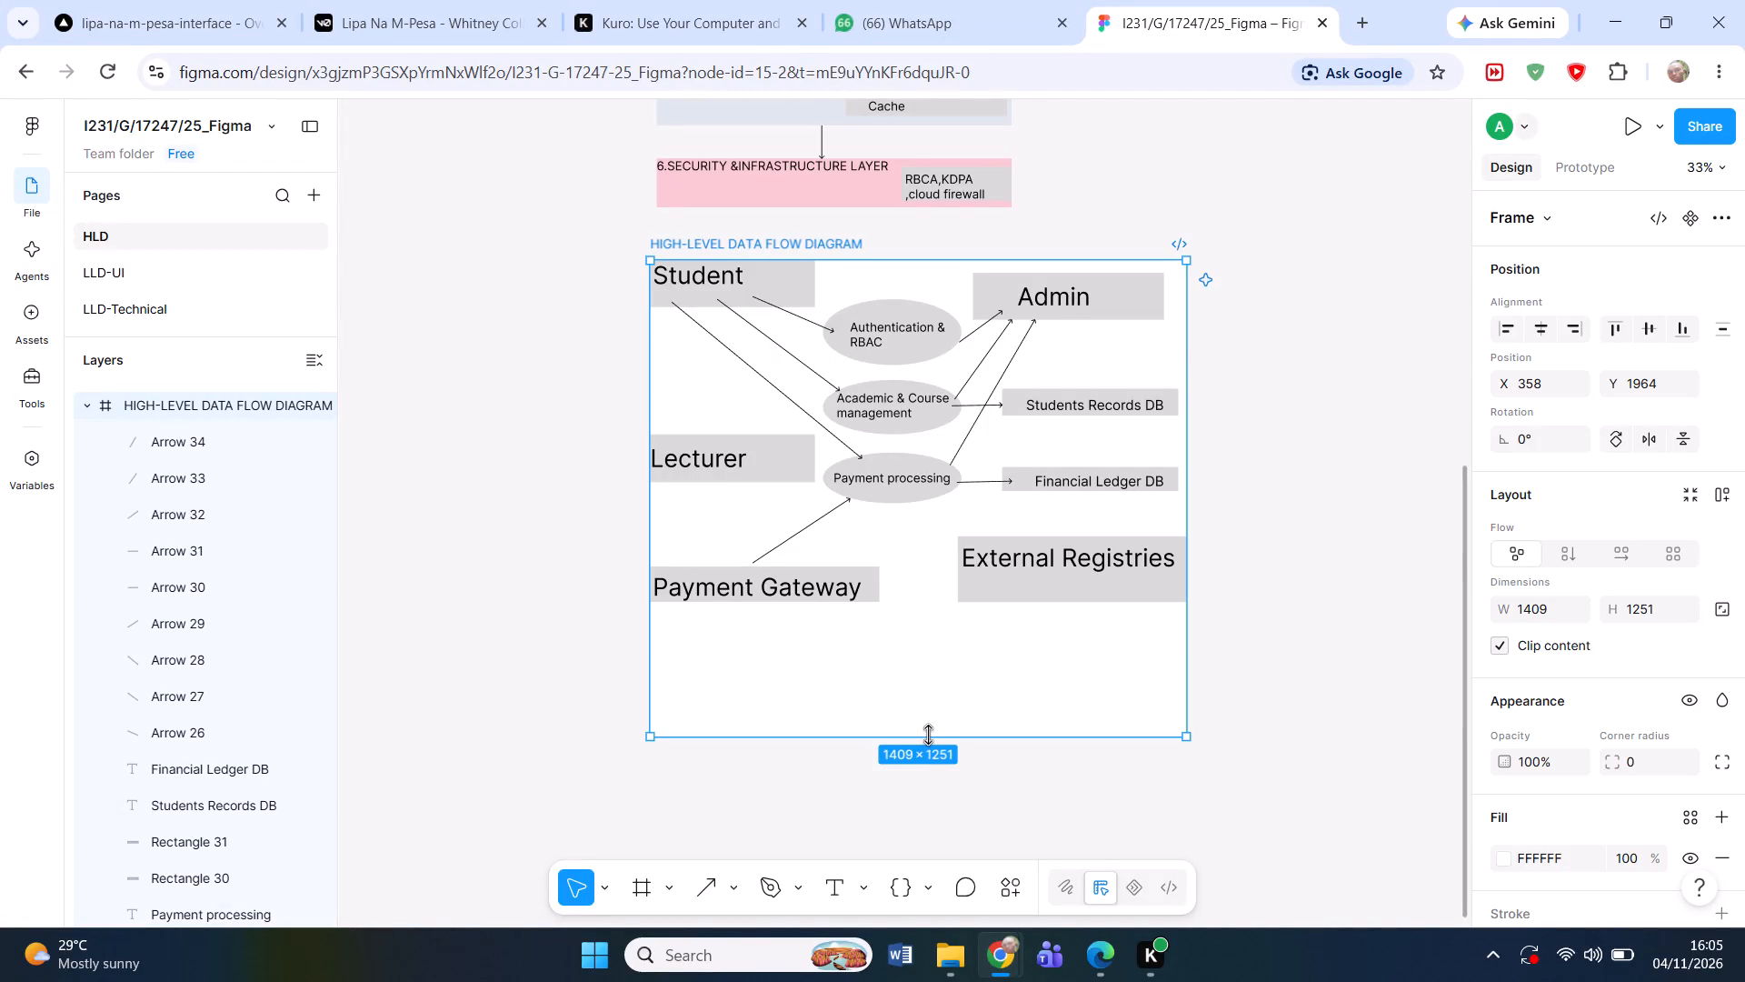
left_click_drag(928, 735, 928, 649)
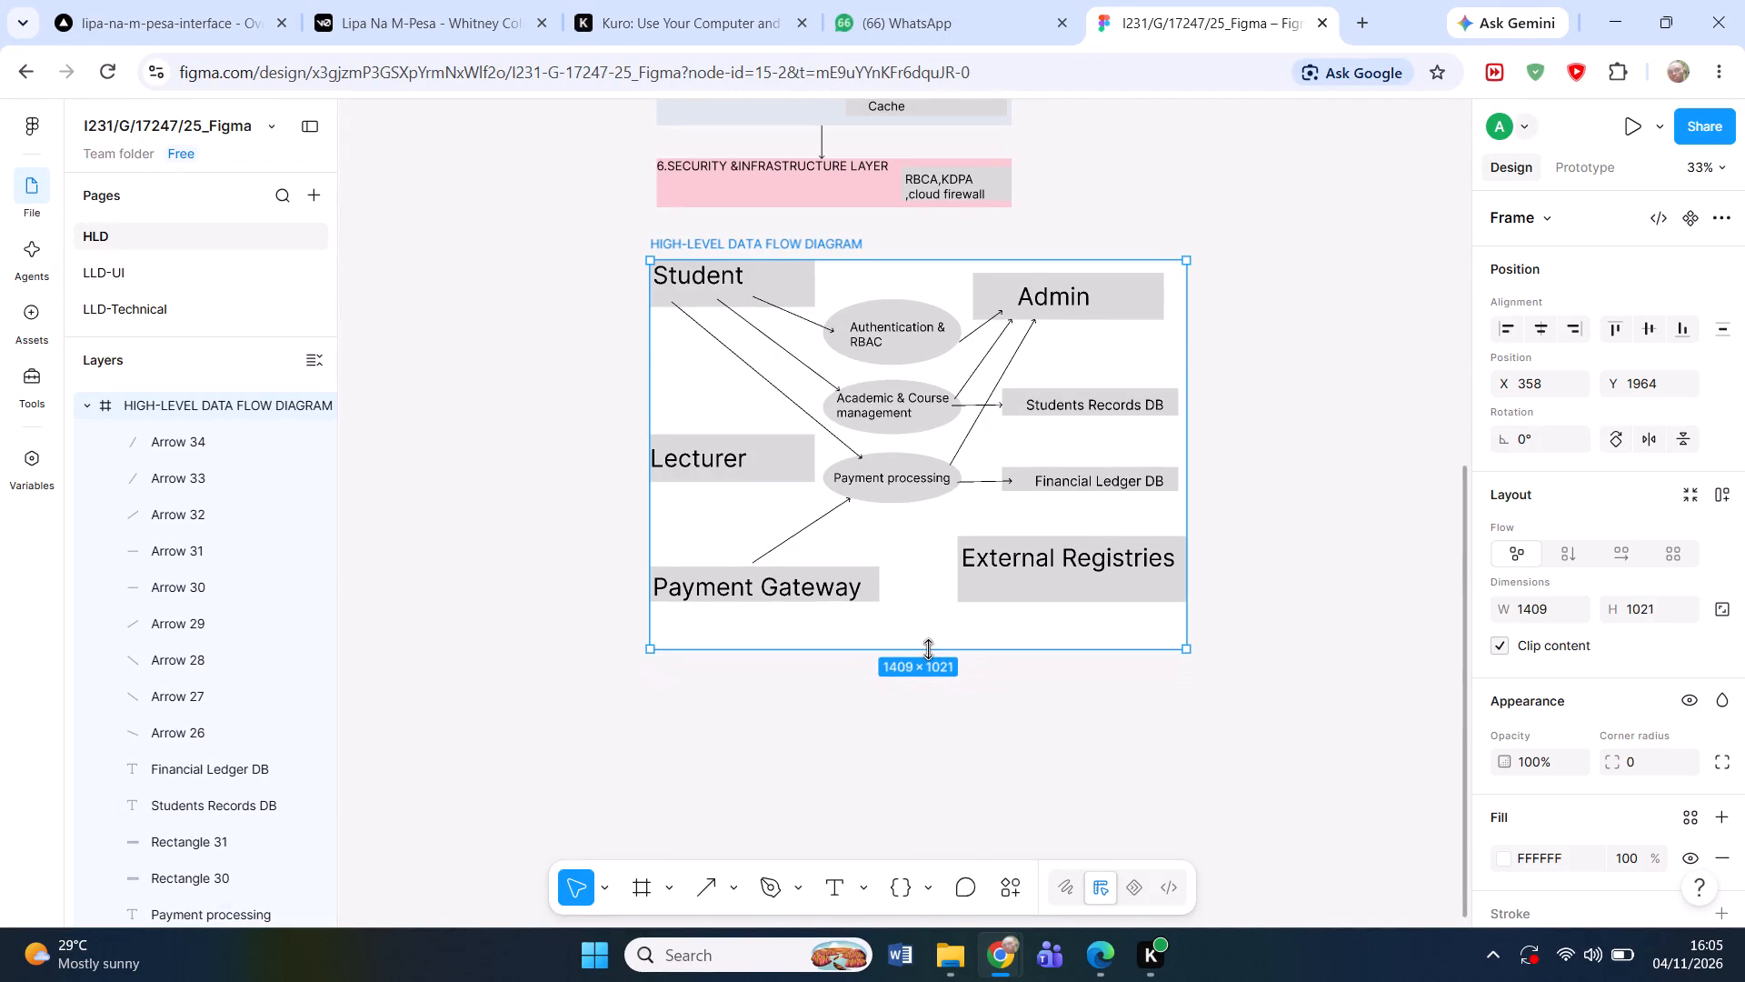
left_click_drag(928, 649, 928, 646)
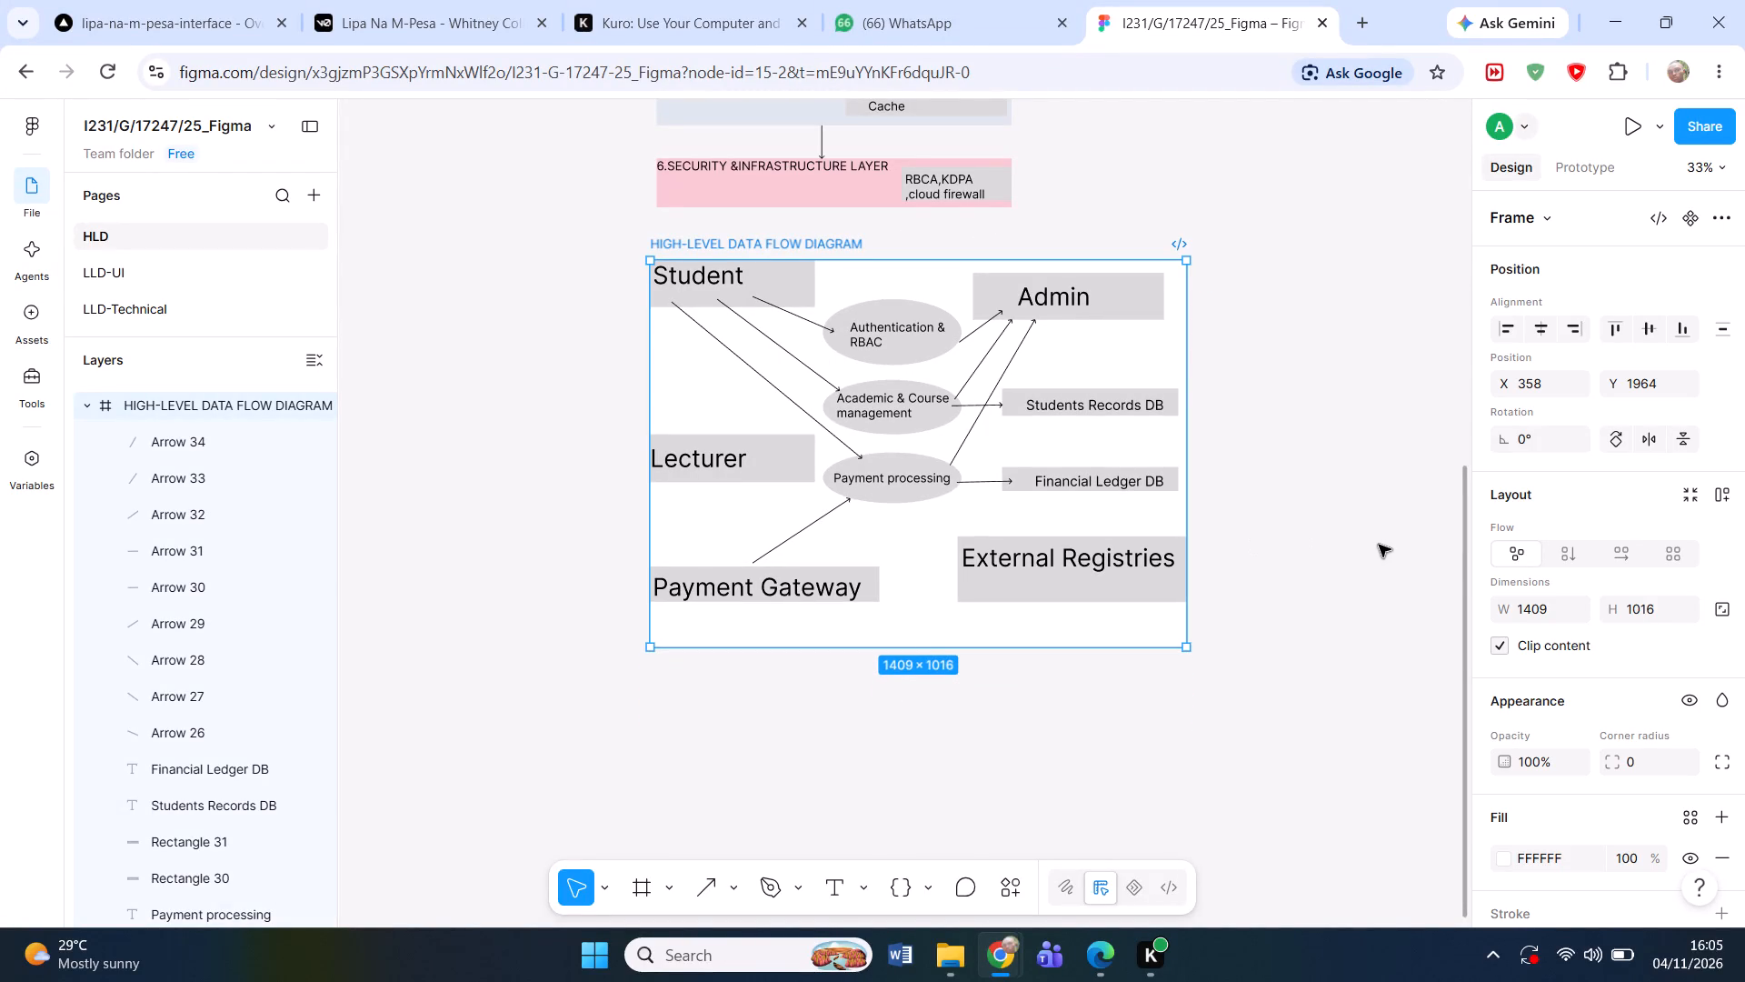
left_click(1389, 545)
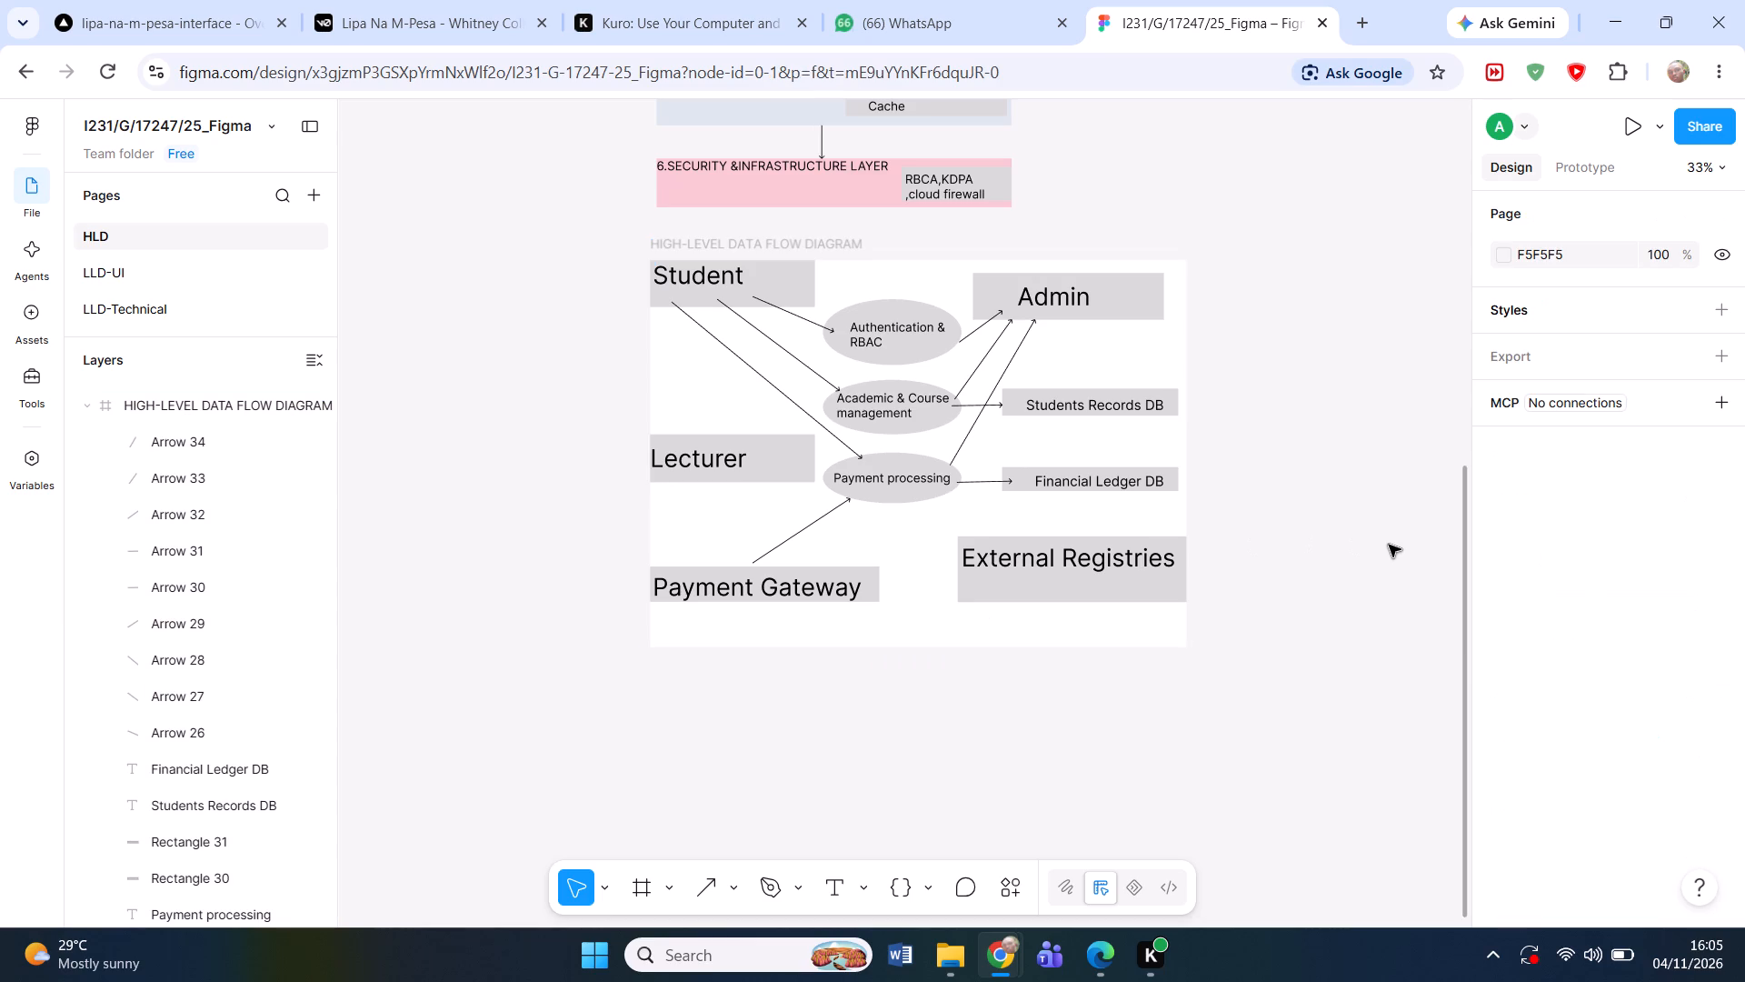